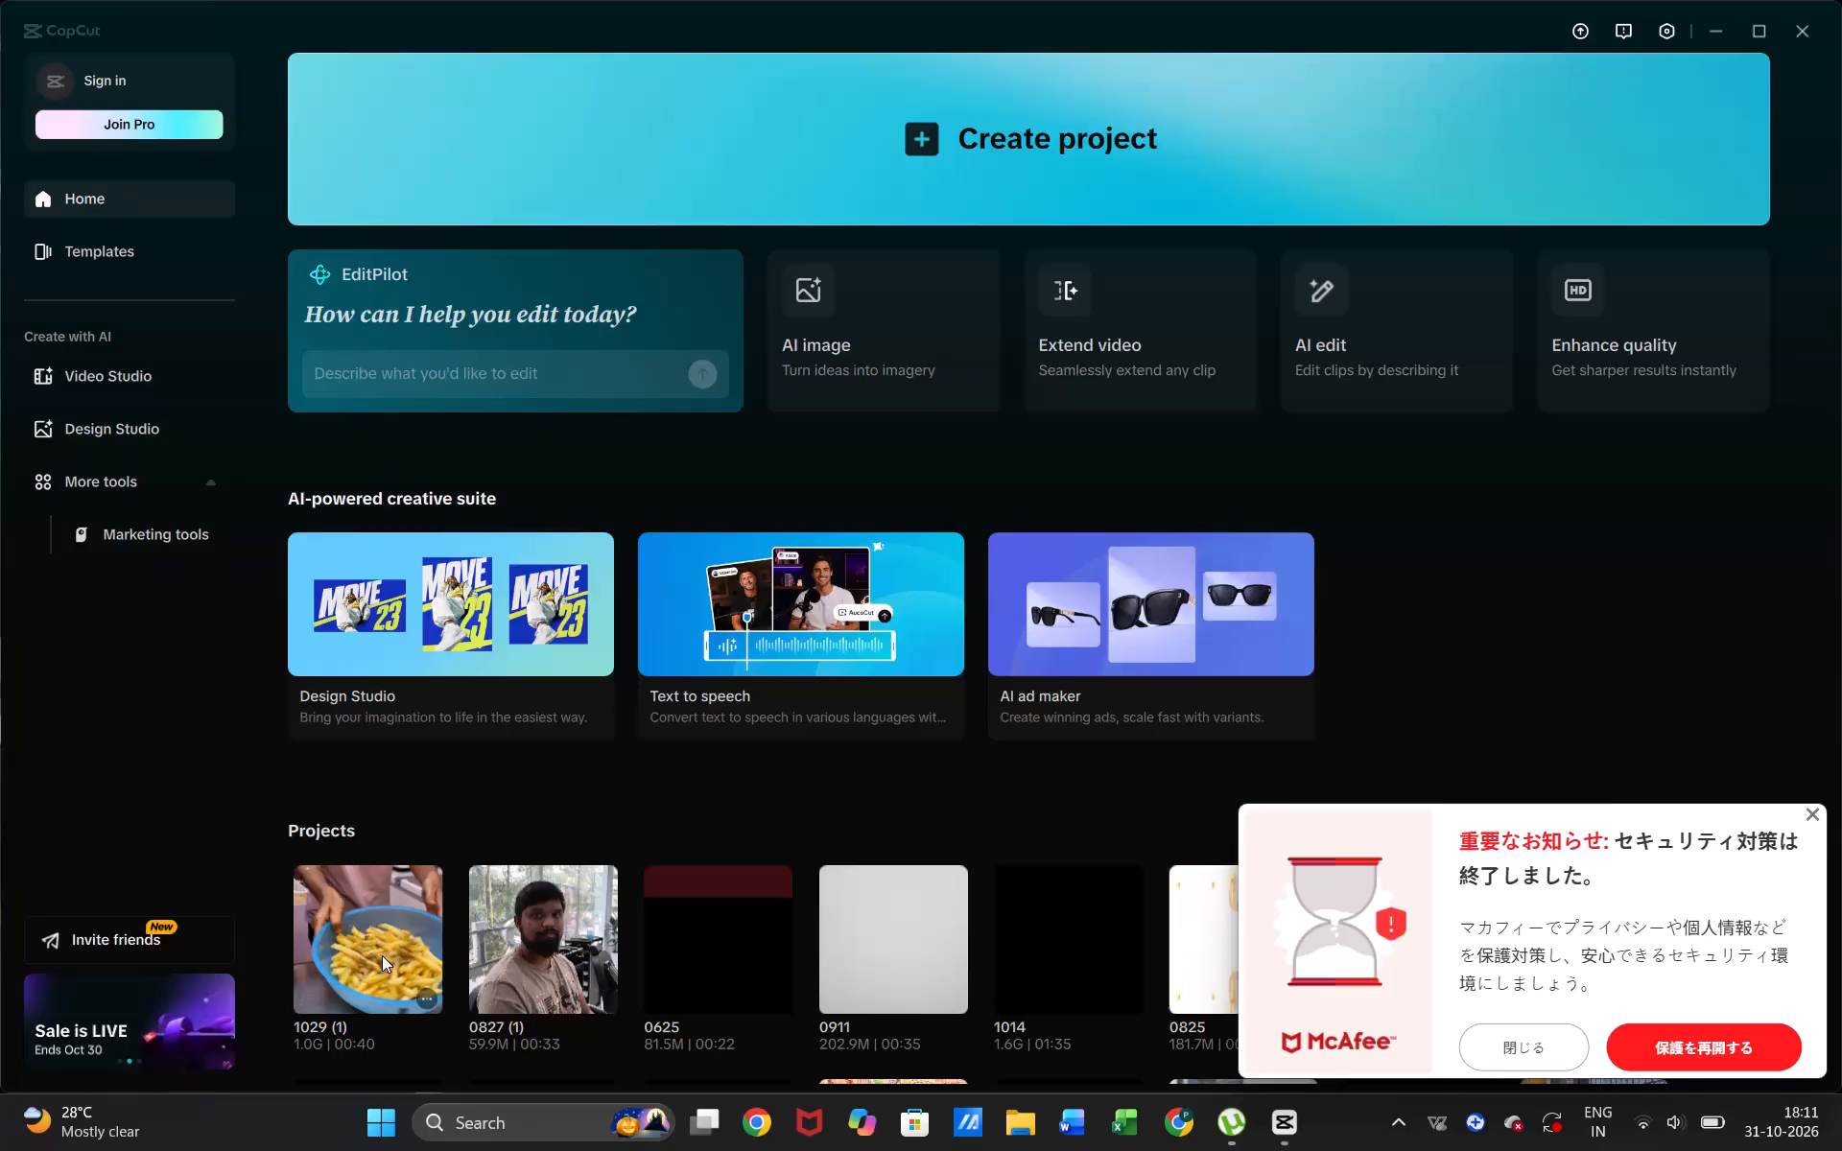
Open the existing project 1029 (1) from the Projects list for editing.
{"action": "left_click", "coordinate": [382, 955]}
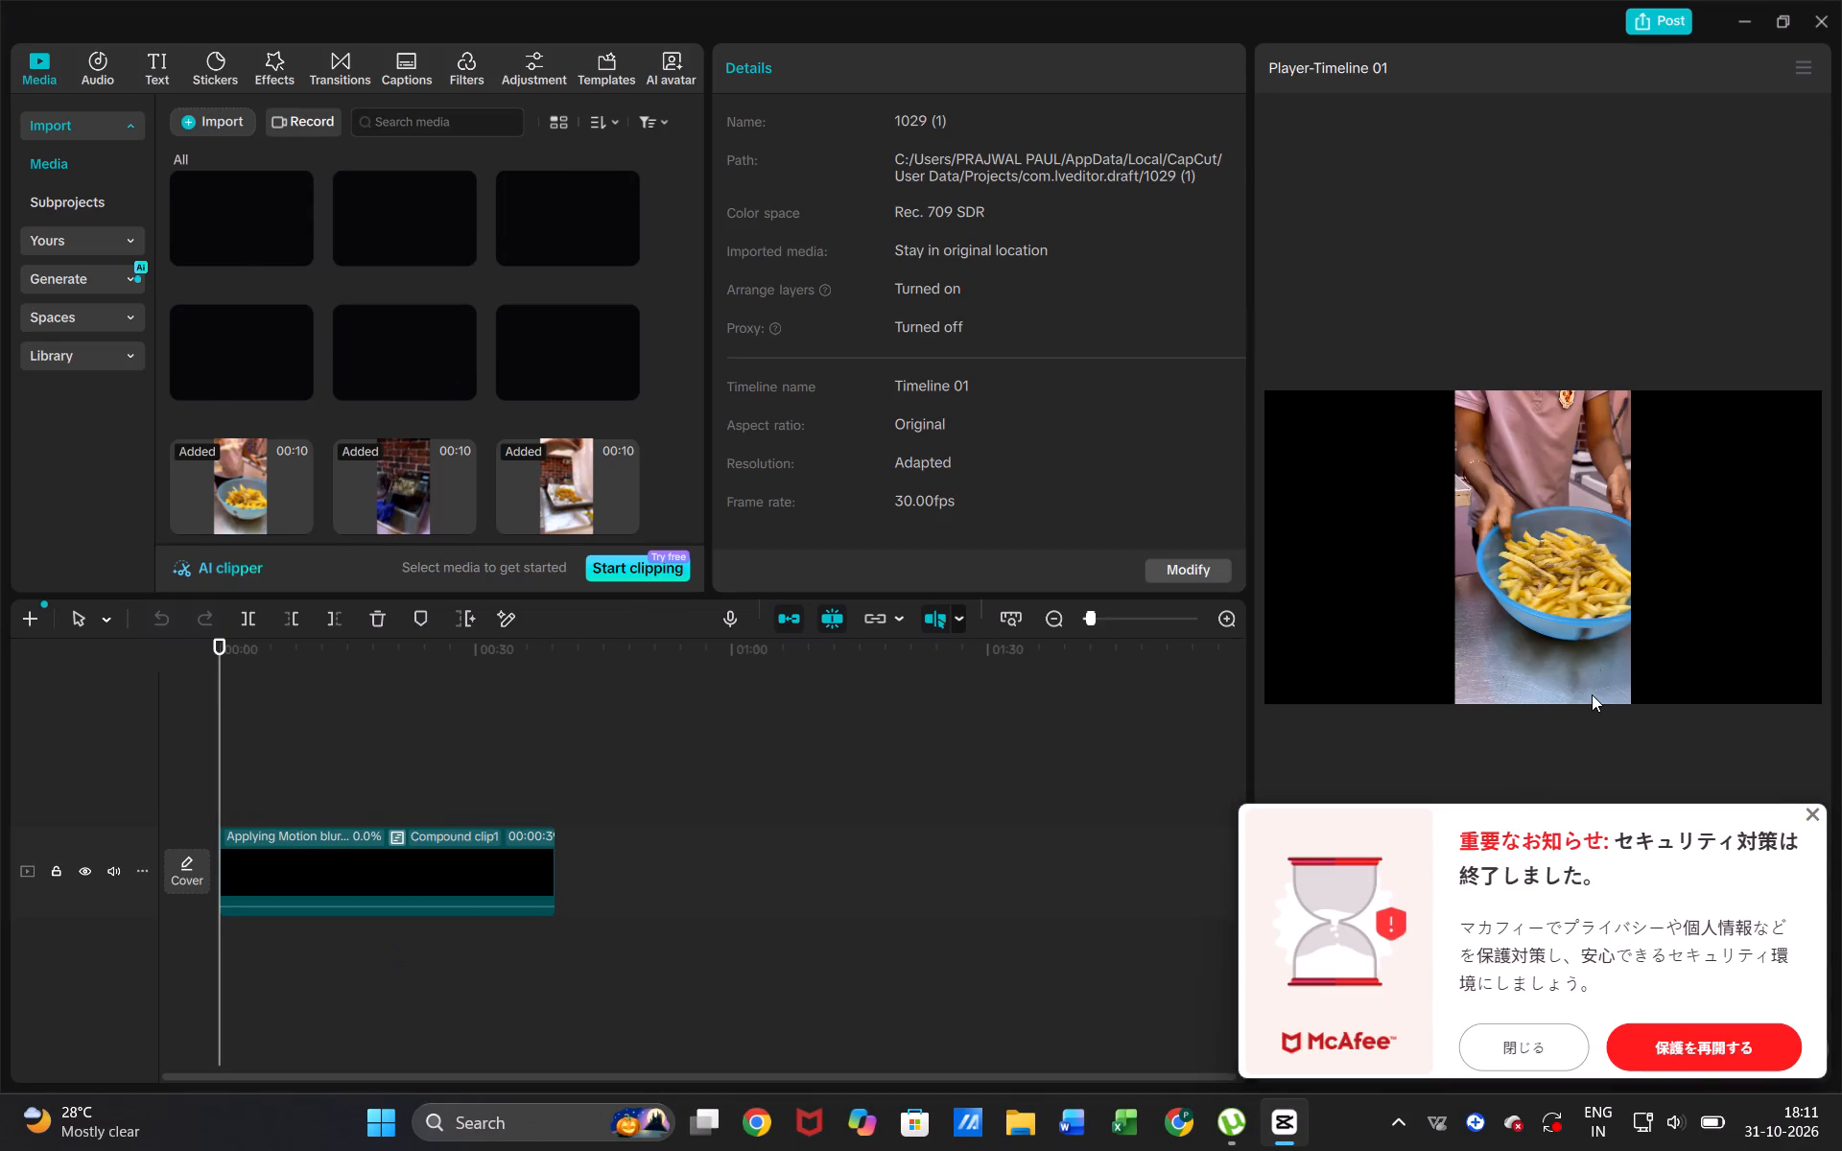
Dismiss the McAfee security notification covering the editor without renewing the protection.
{"action": "left_click", "coordinate": [1805, 818]}
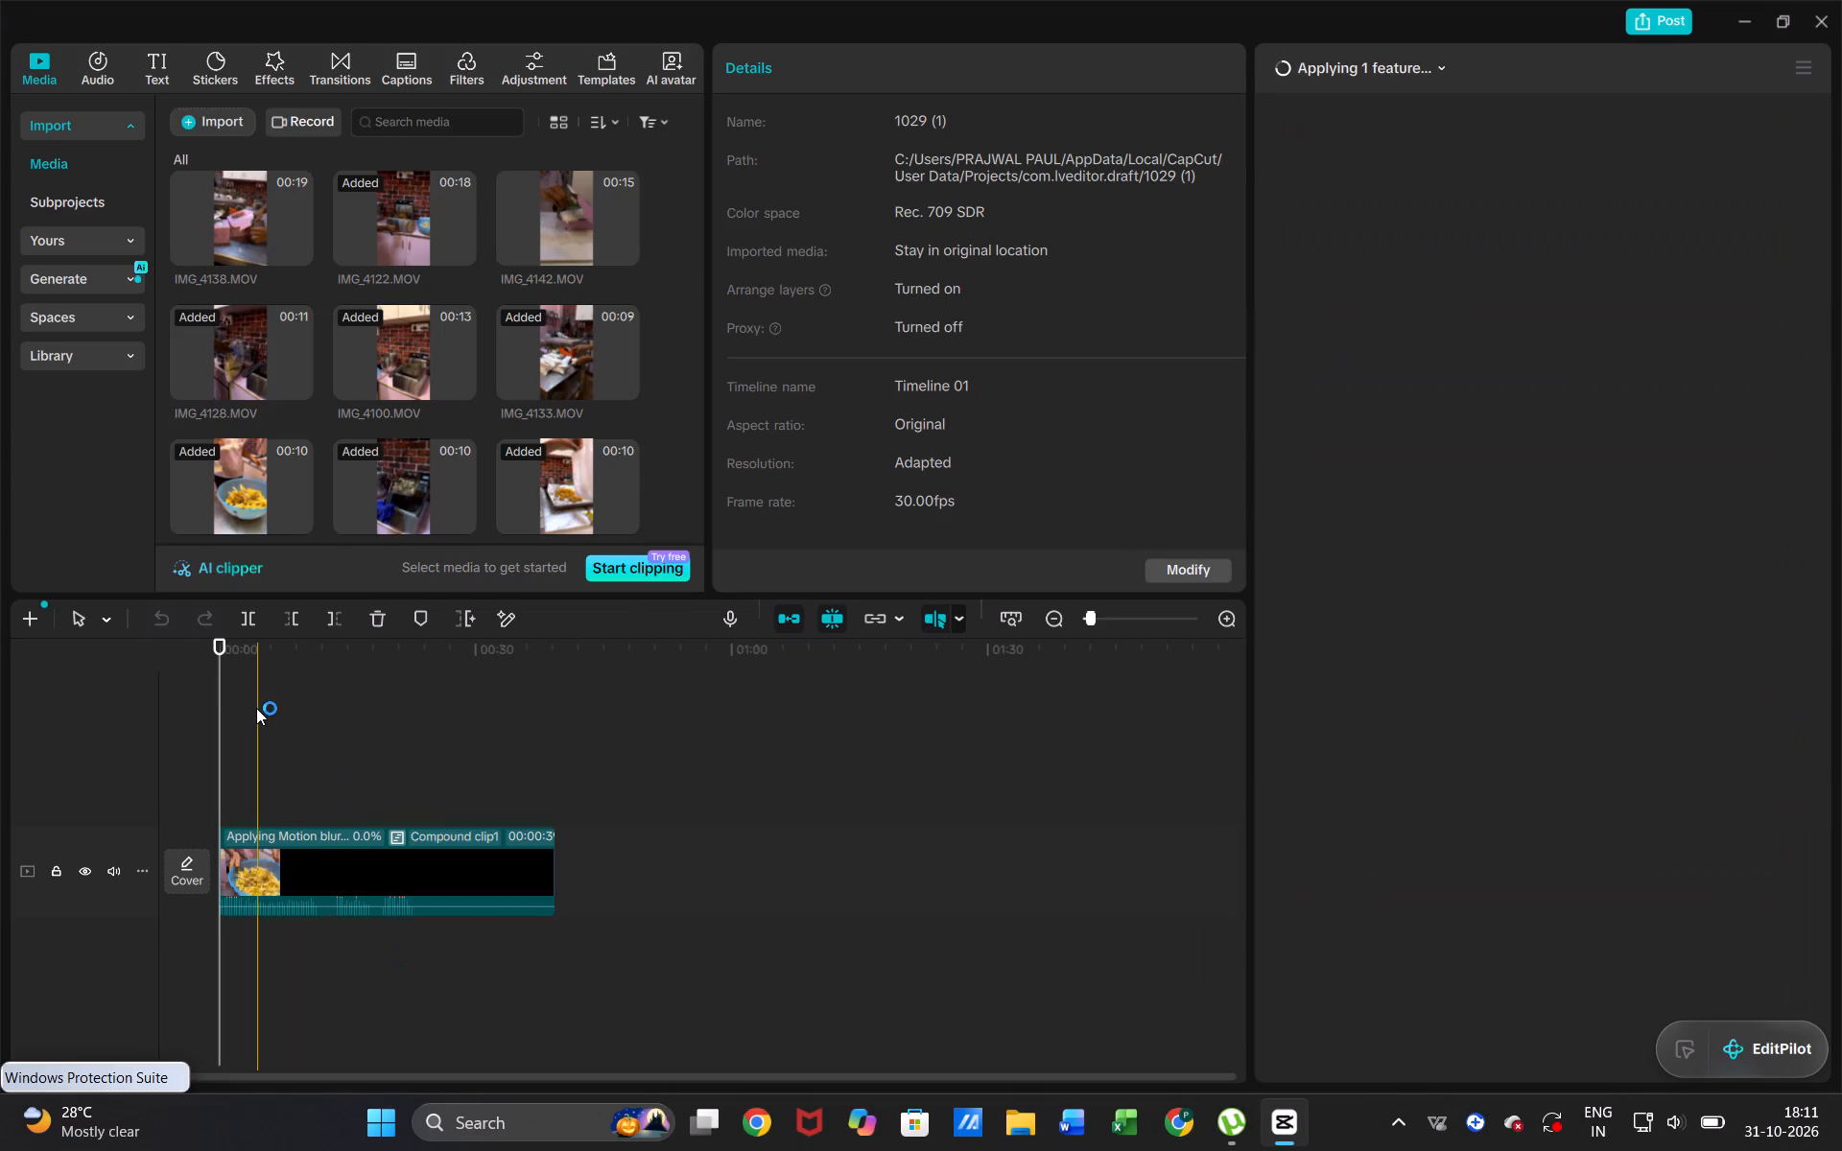
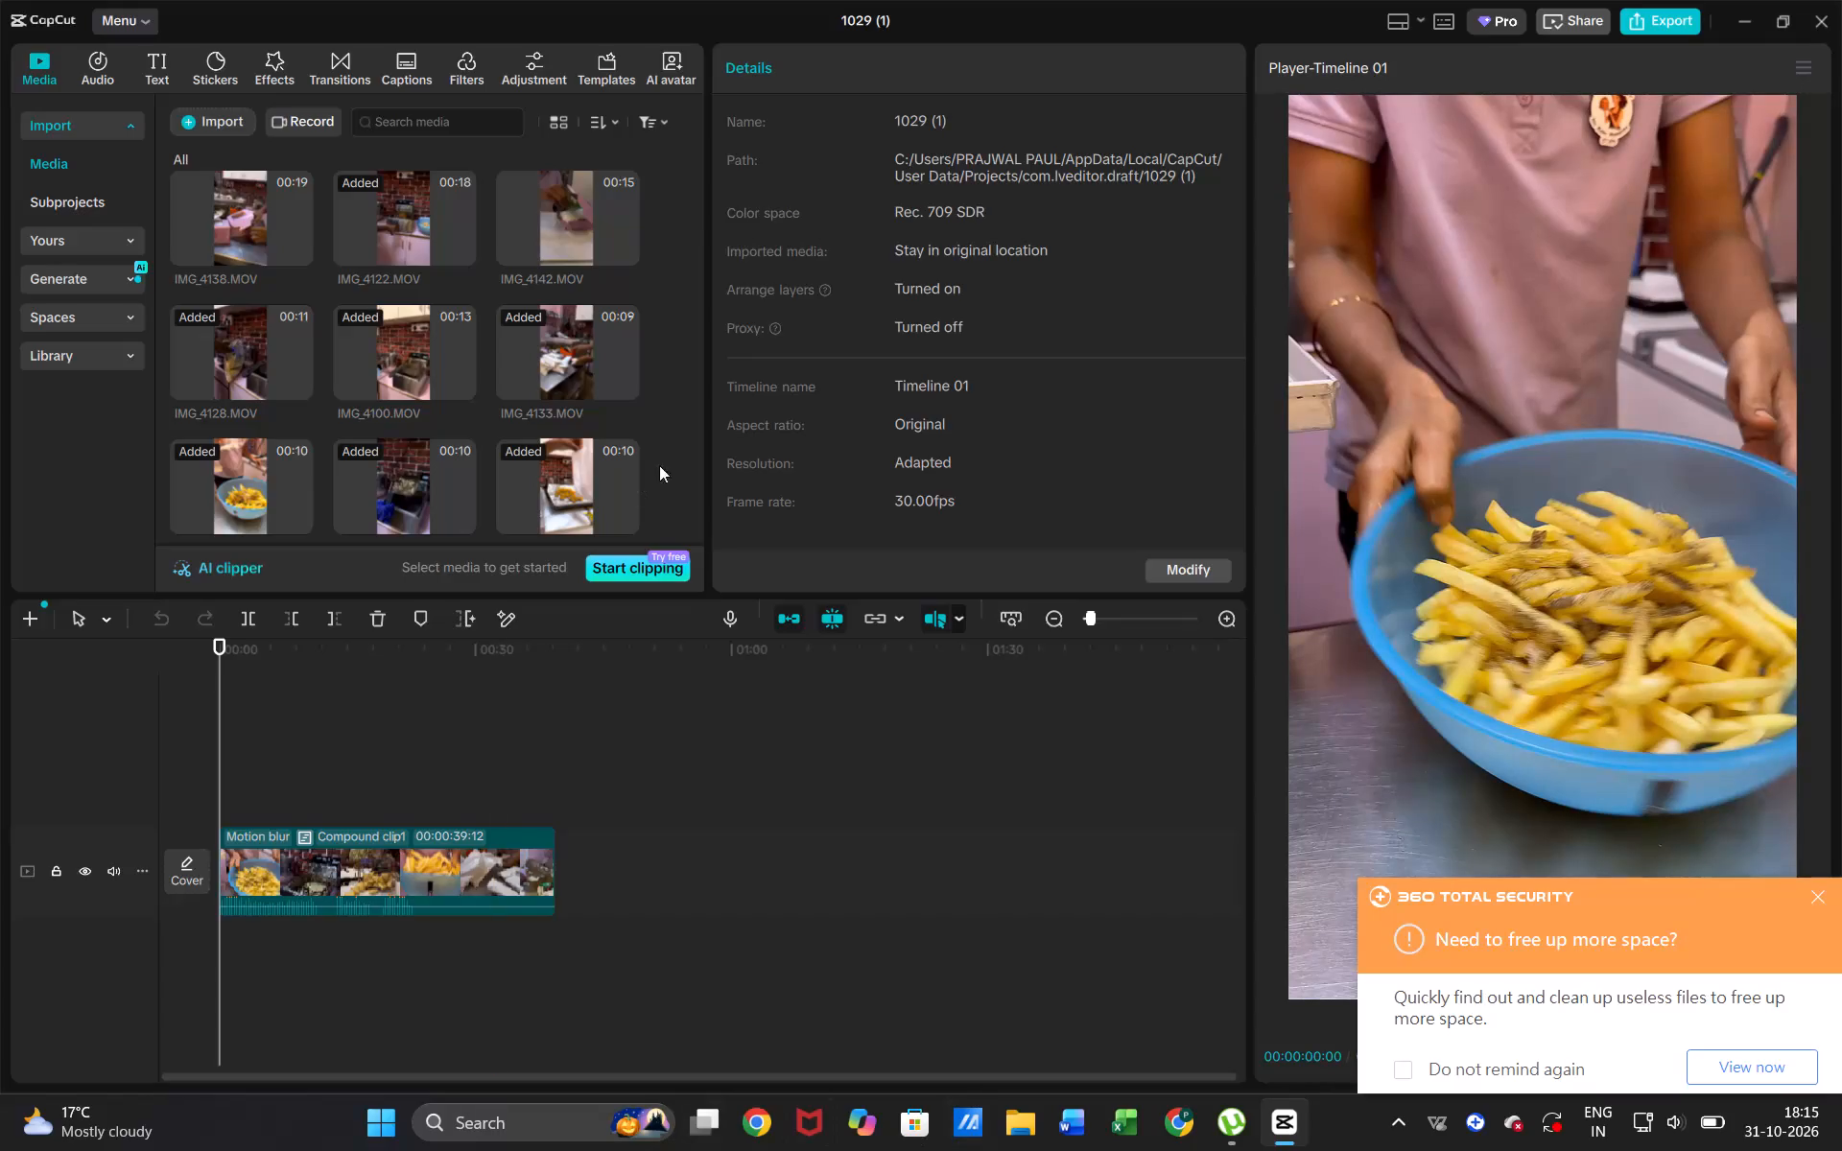
Open the voiceover recorder and turn on Echo reduction and Enhance voice.
{"action": "left_click", "coordinate": [732, 626]}
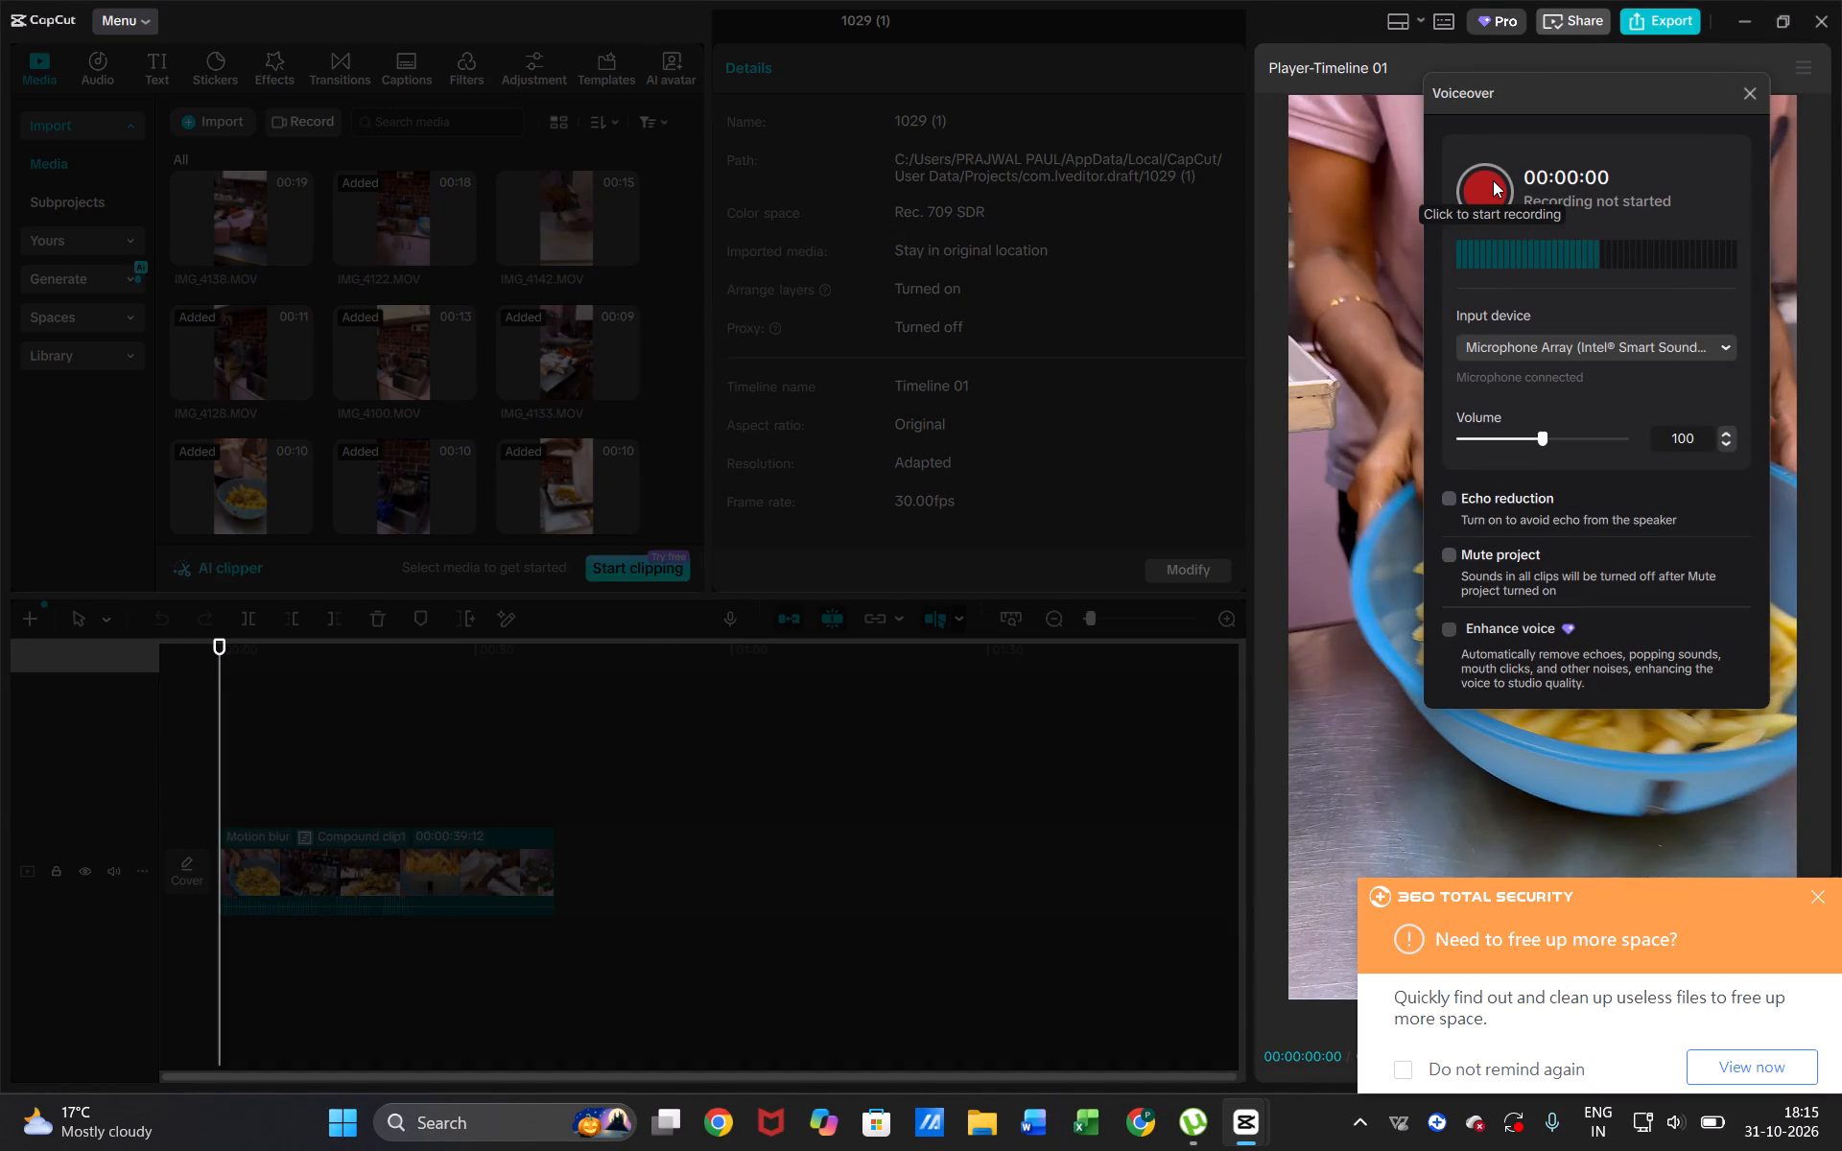
{"action": "left_click", "coordinate": [1448, 503]}
{"action": "left_click", "coordinate": [1453, 630]}
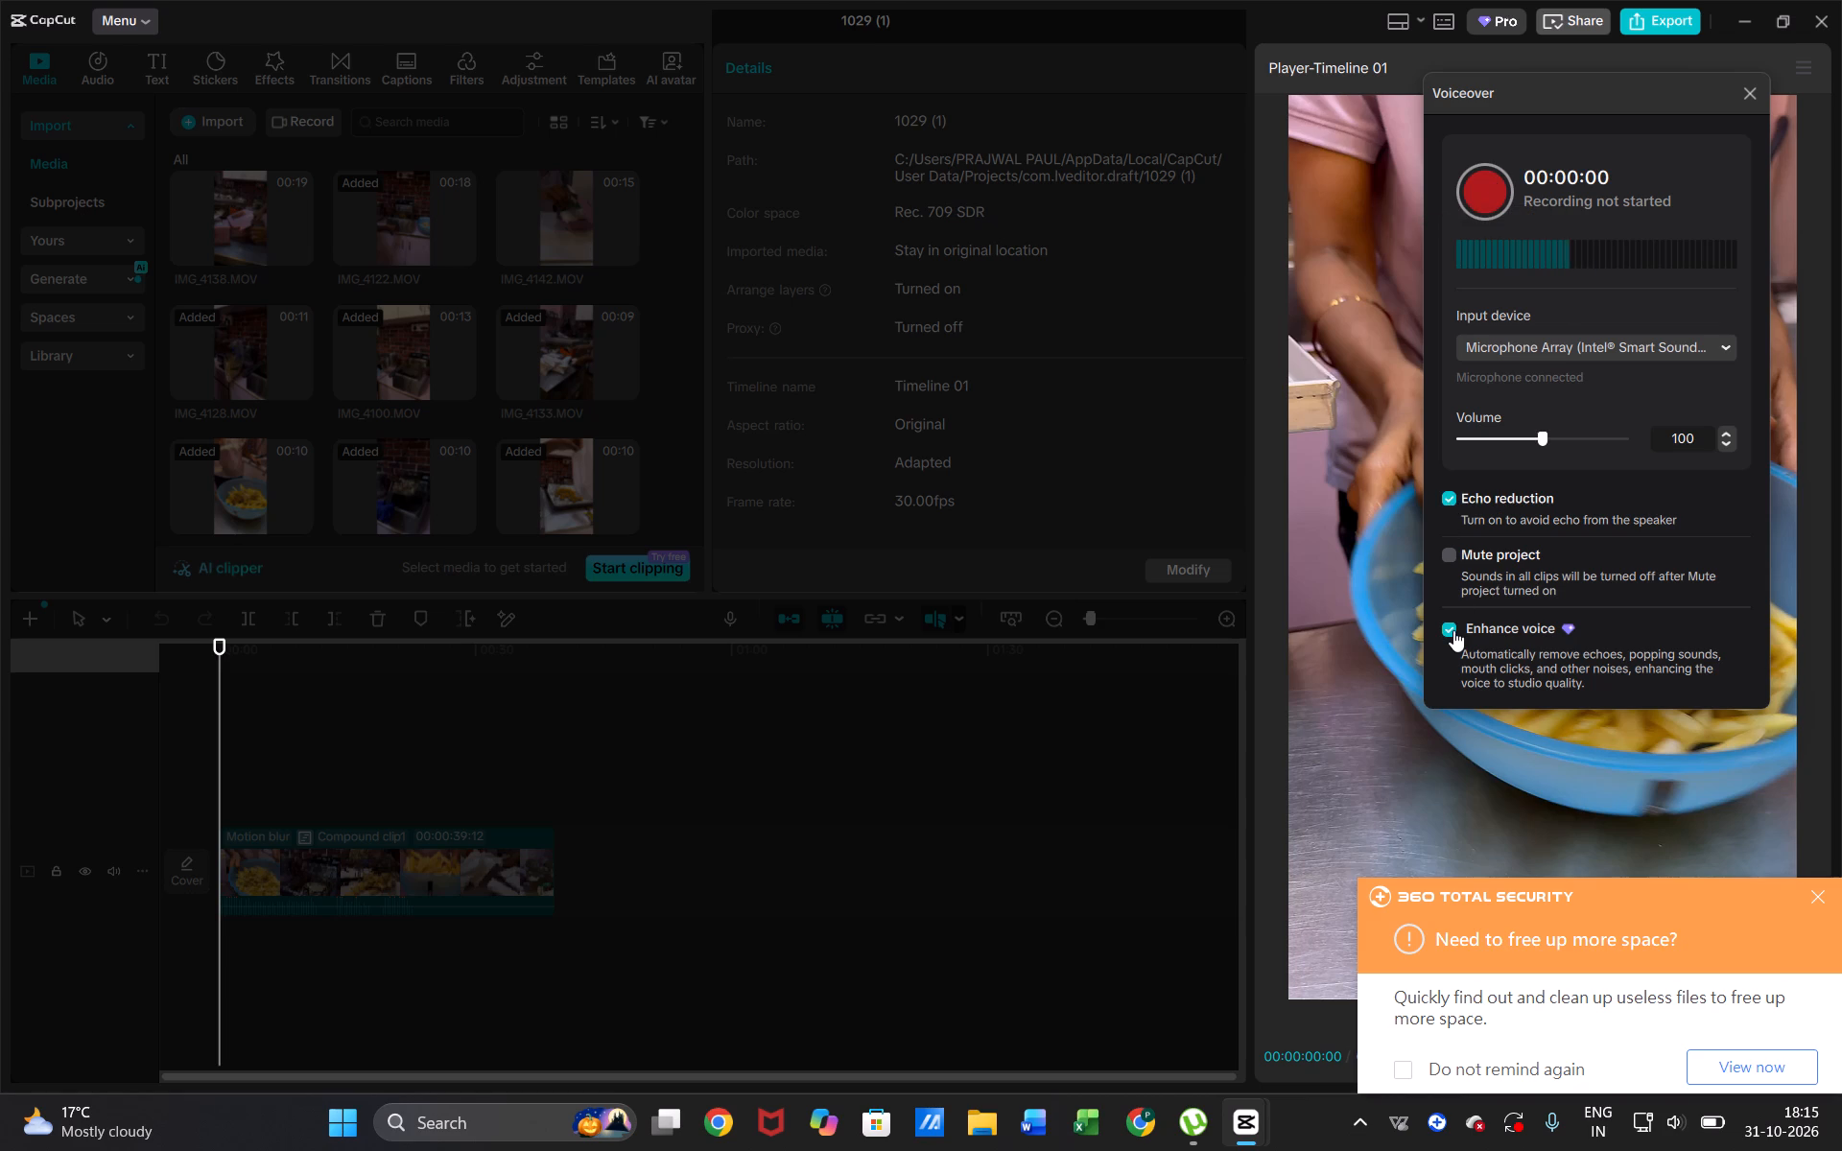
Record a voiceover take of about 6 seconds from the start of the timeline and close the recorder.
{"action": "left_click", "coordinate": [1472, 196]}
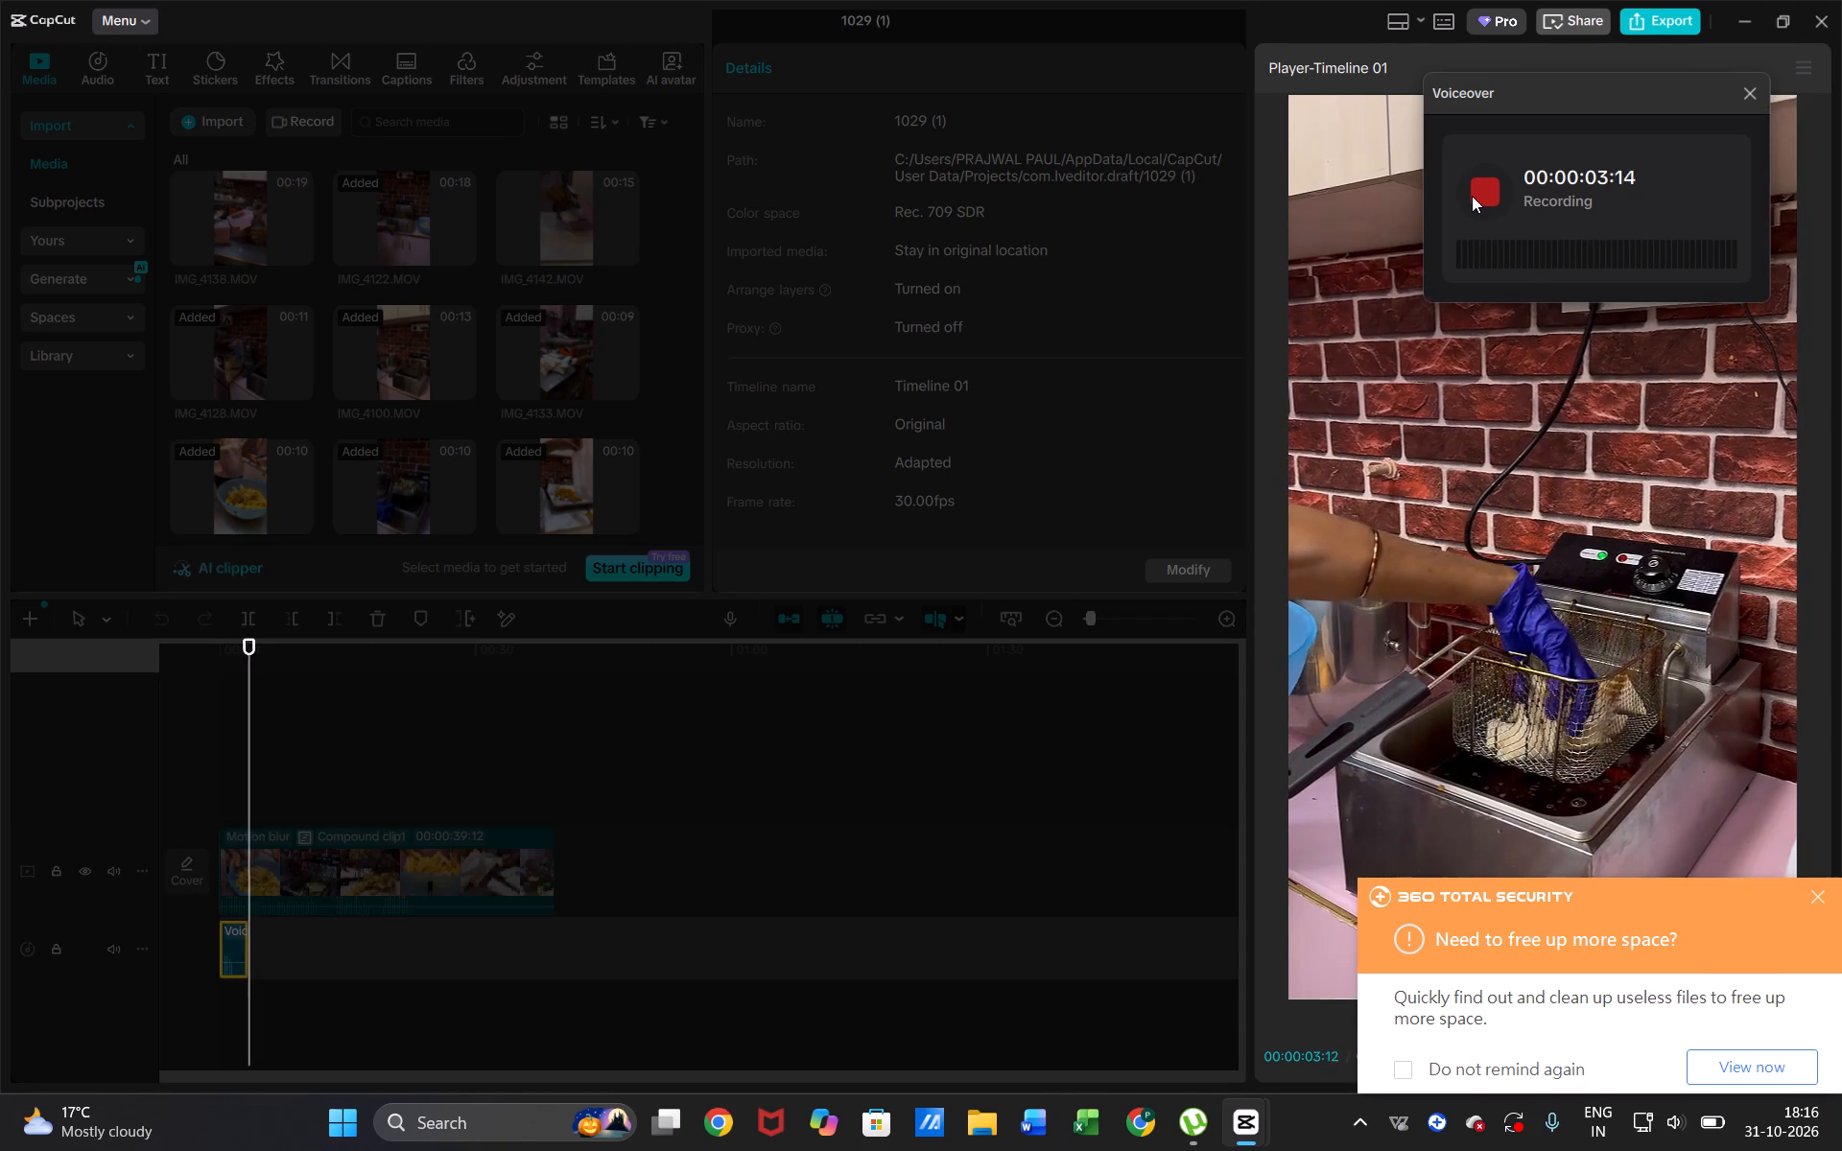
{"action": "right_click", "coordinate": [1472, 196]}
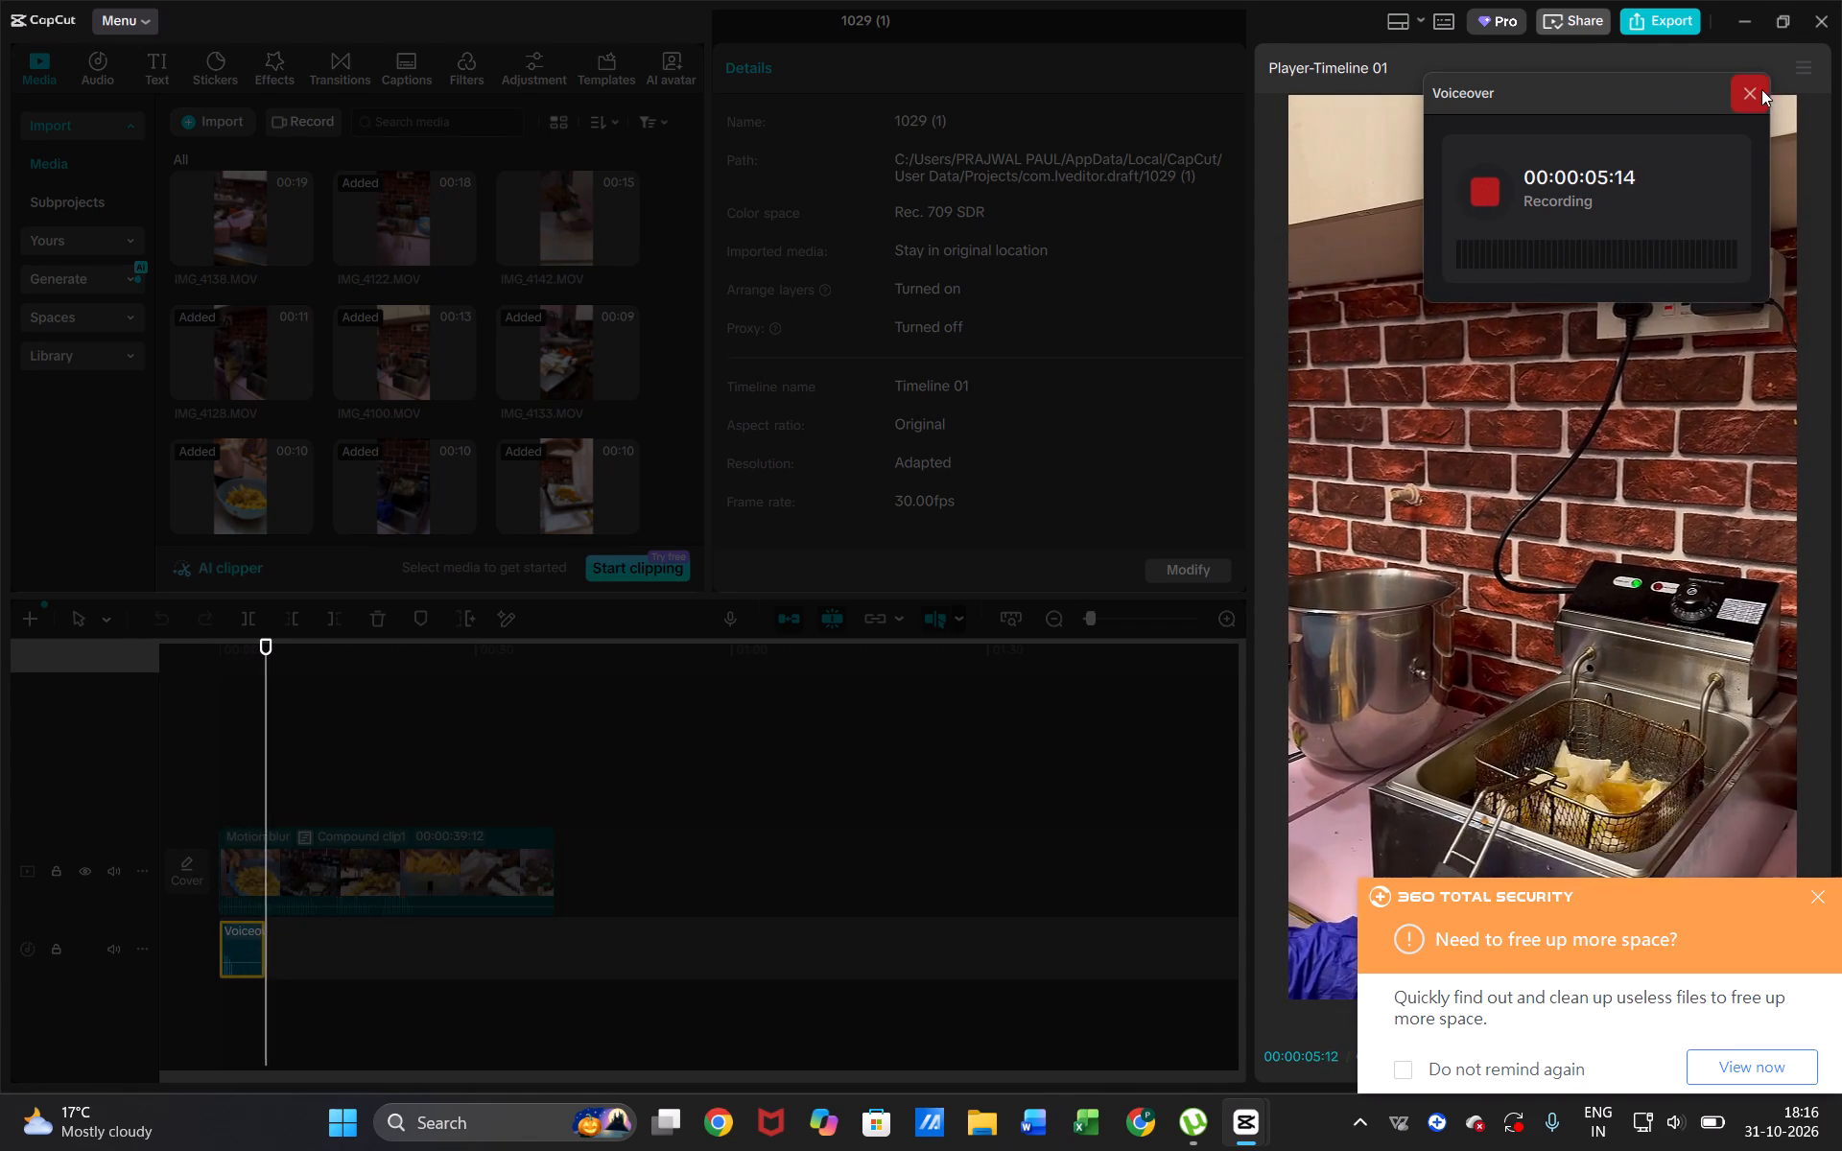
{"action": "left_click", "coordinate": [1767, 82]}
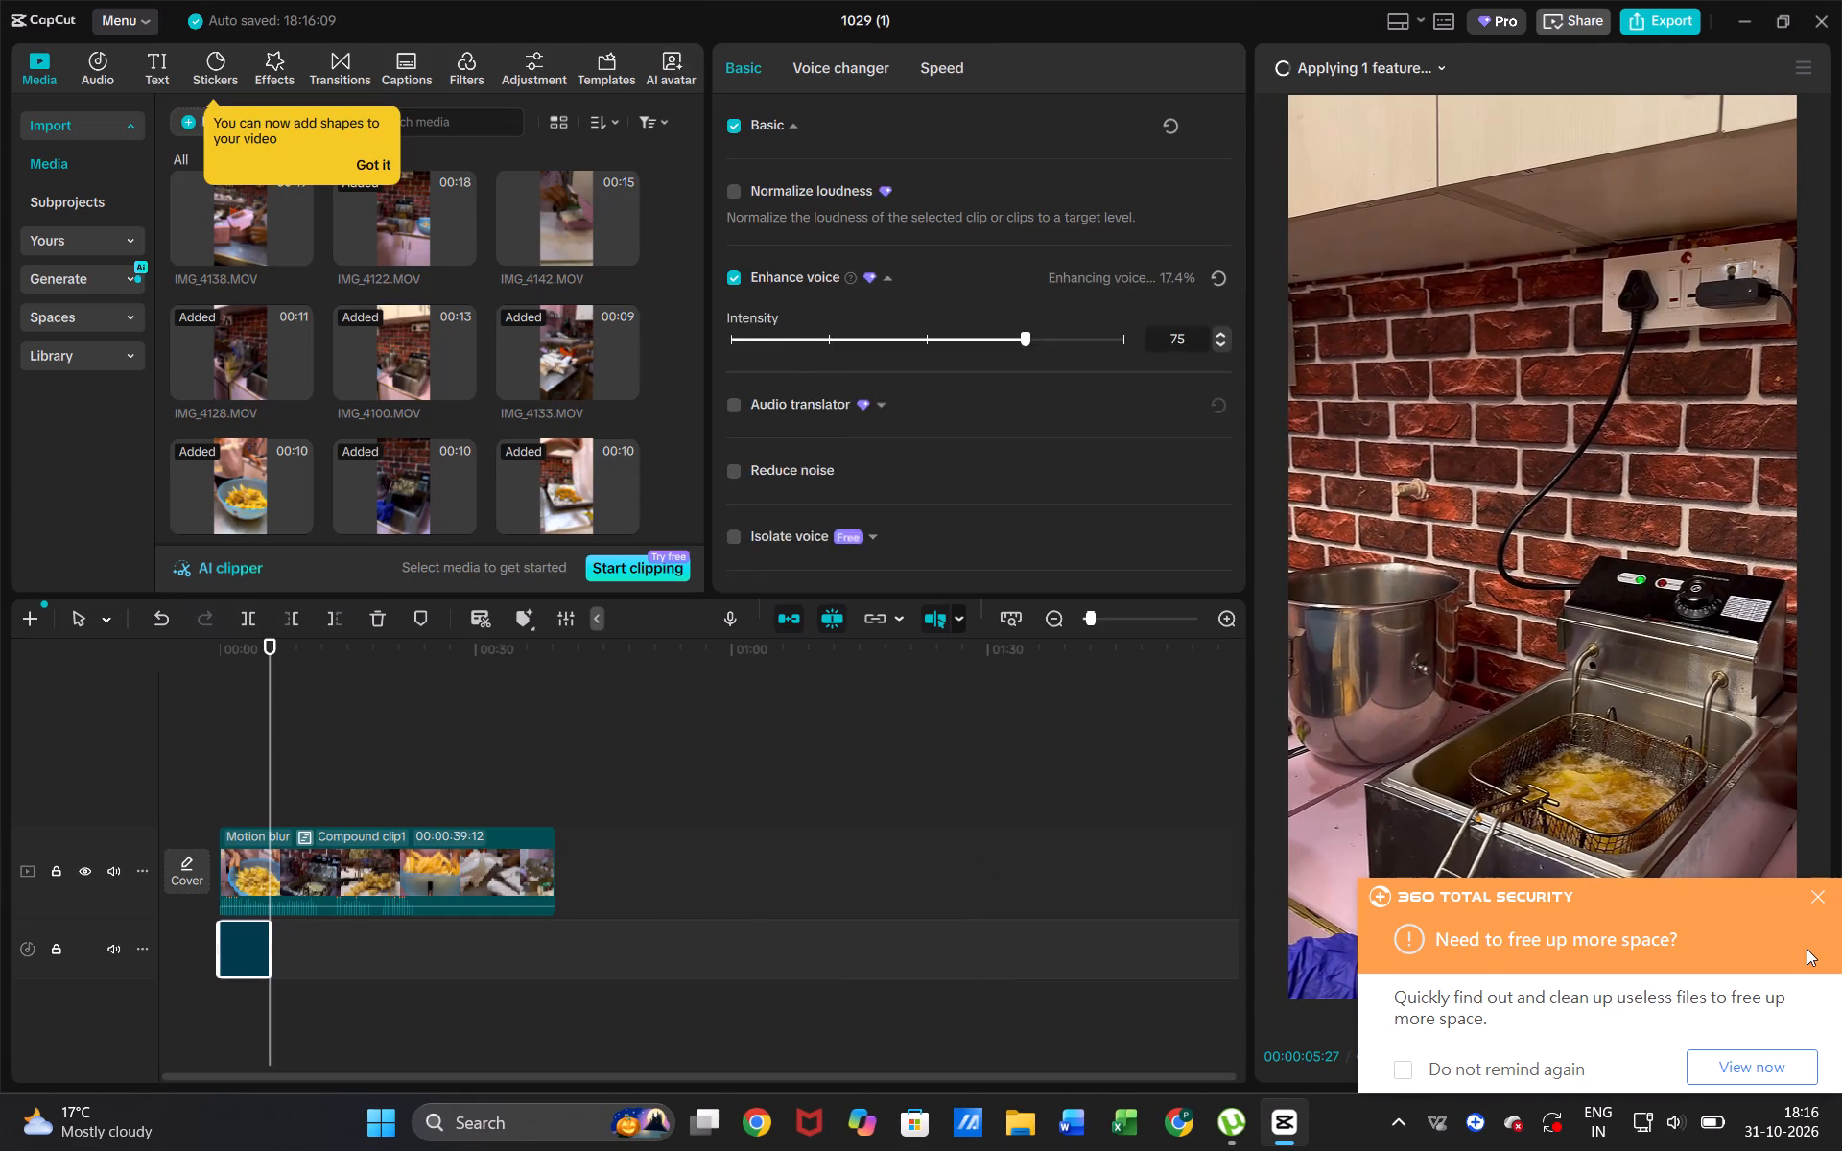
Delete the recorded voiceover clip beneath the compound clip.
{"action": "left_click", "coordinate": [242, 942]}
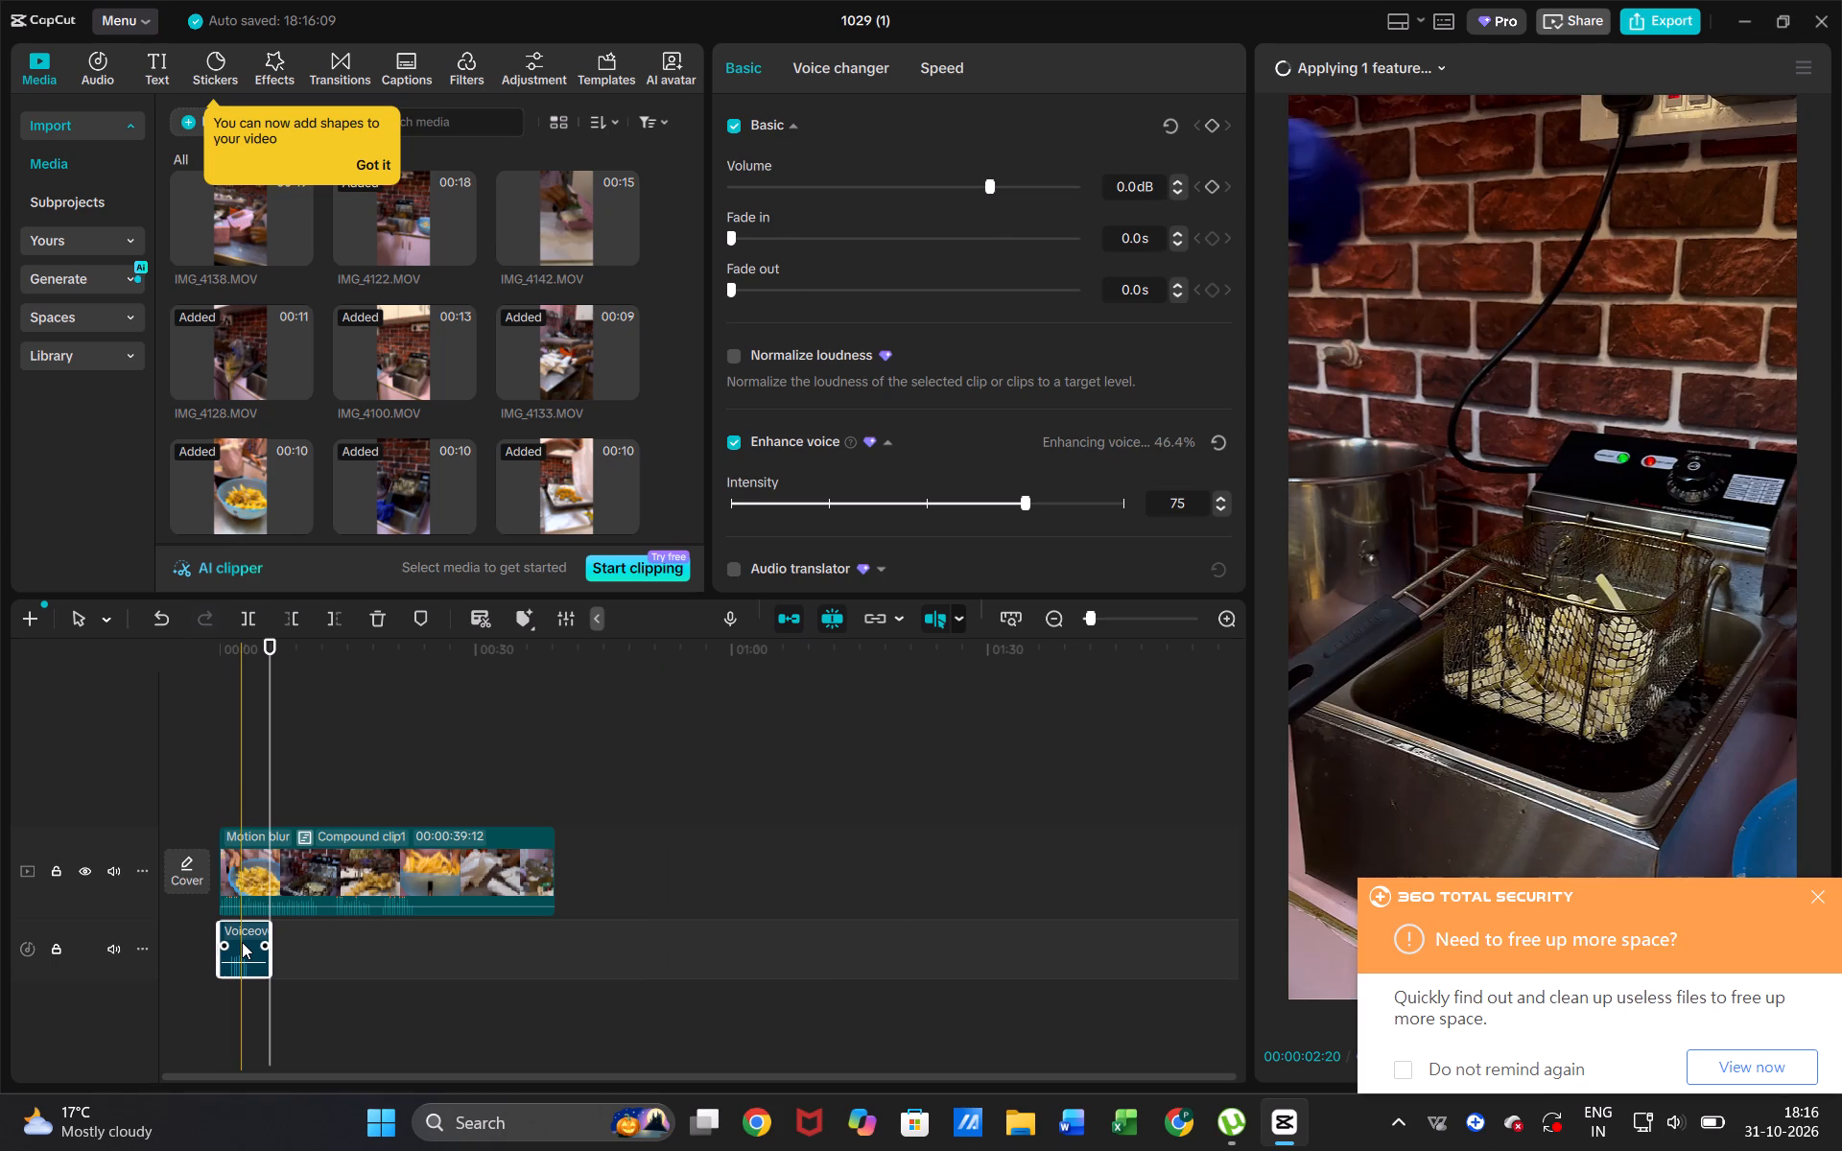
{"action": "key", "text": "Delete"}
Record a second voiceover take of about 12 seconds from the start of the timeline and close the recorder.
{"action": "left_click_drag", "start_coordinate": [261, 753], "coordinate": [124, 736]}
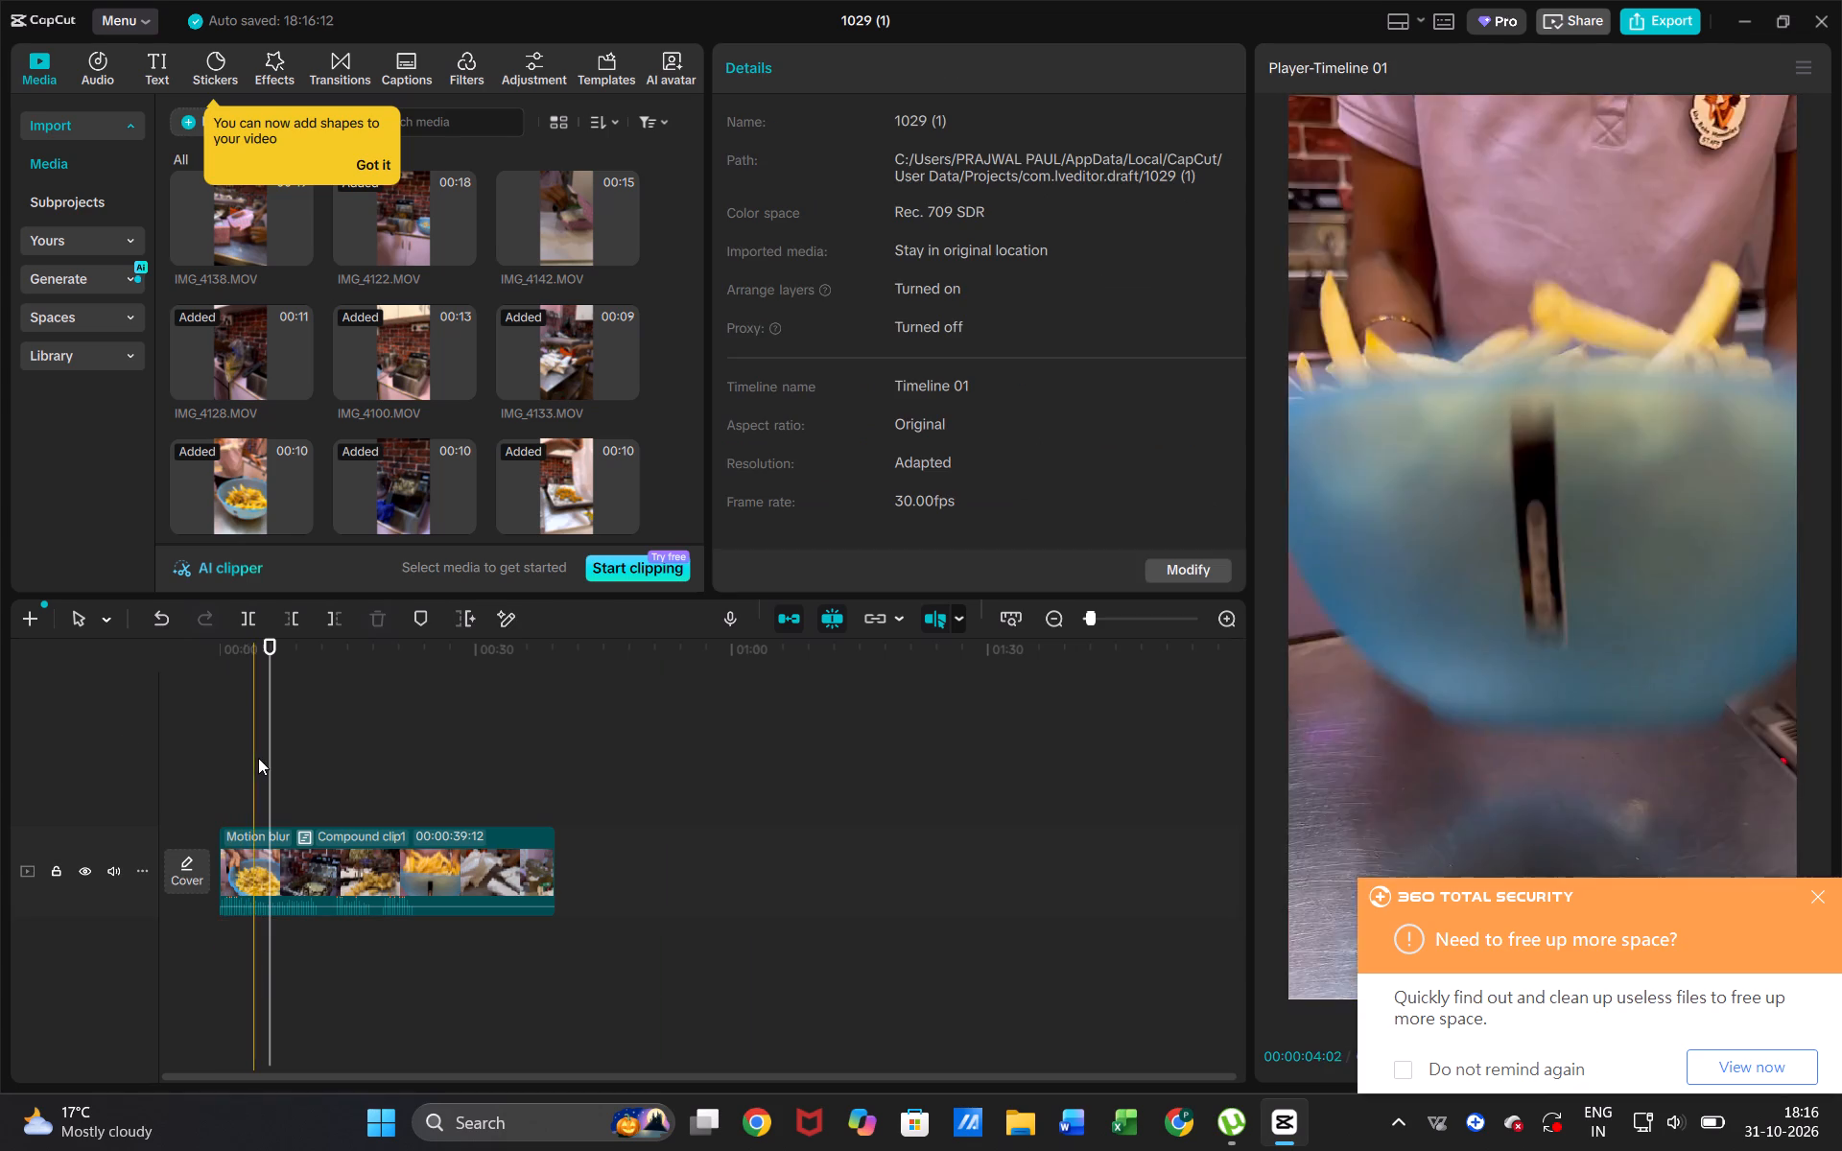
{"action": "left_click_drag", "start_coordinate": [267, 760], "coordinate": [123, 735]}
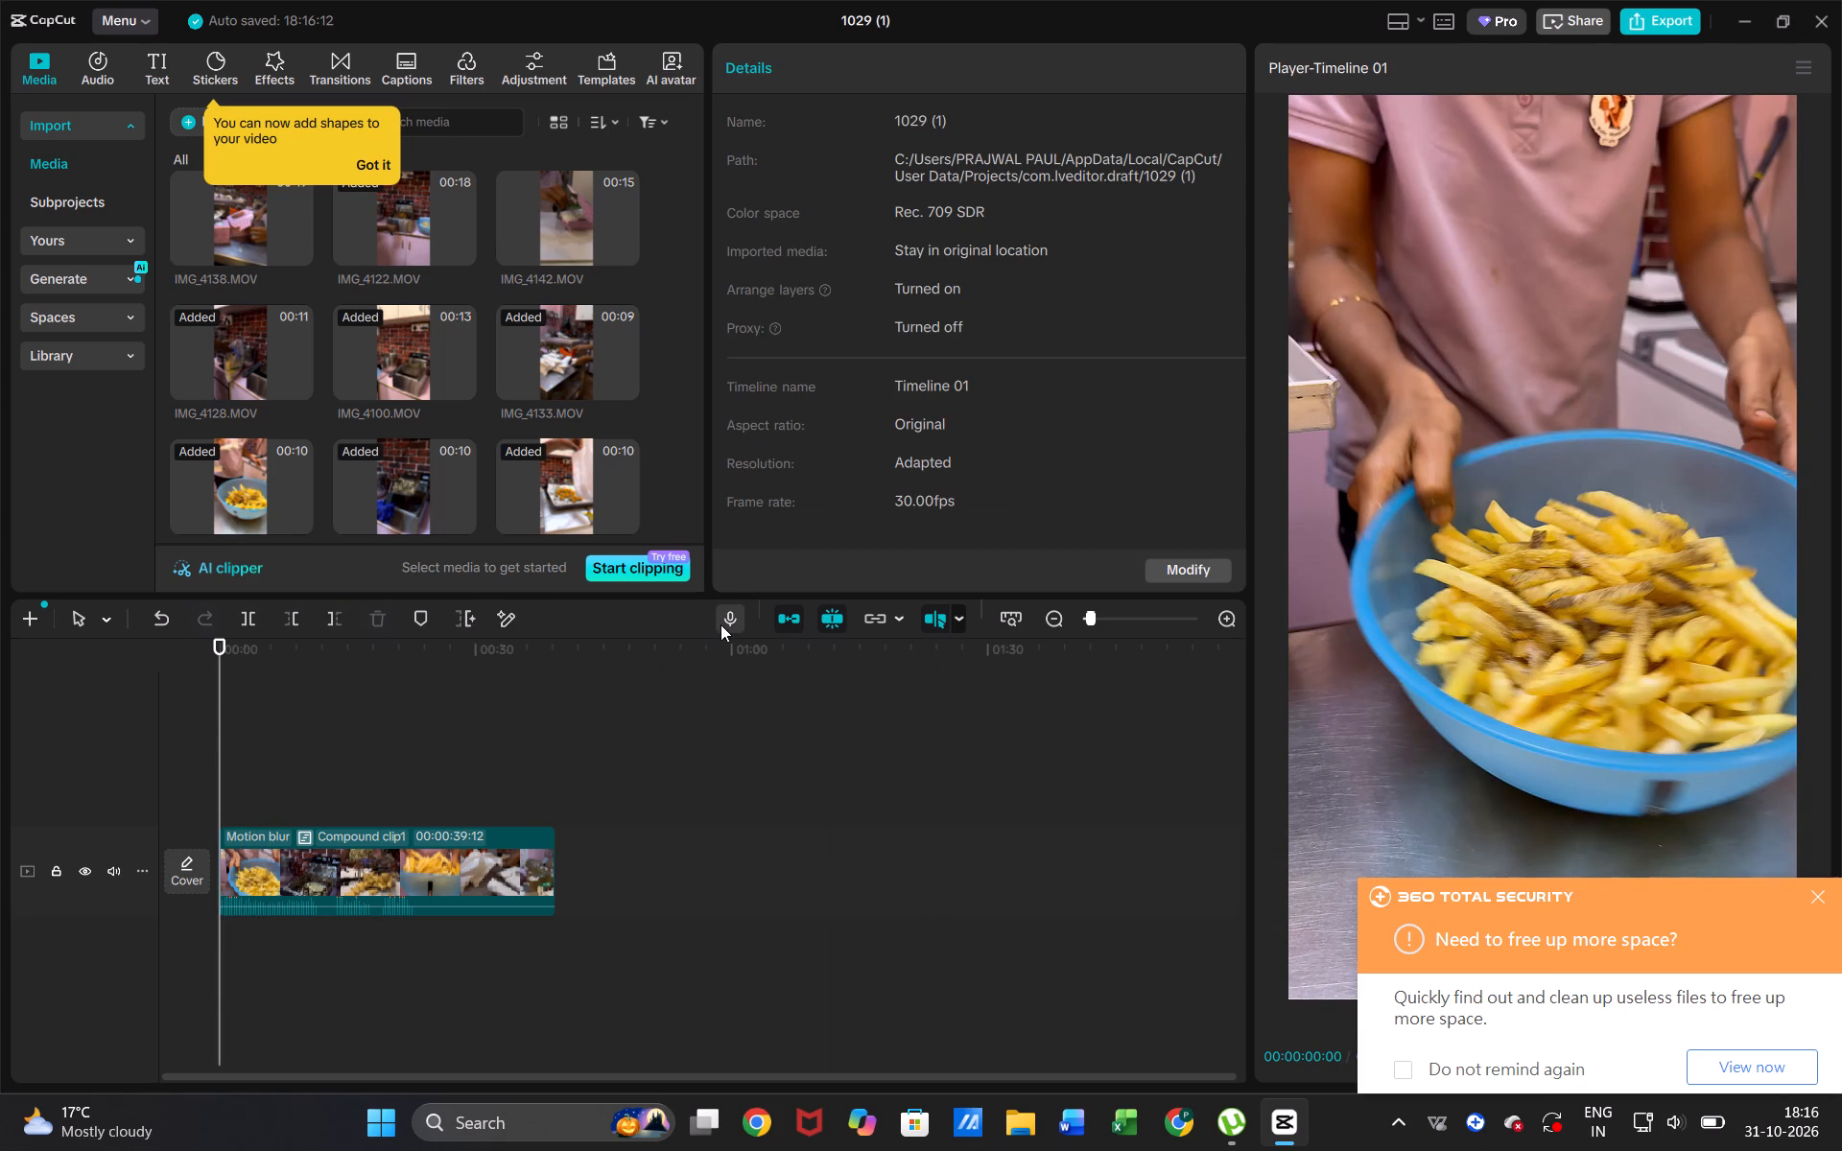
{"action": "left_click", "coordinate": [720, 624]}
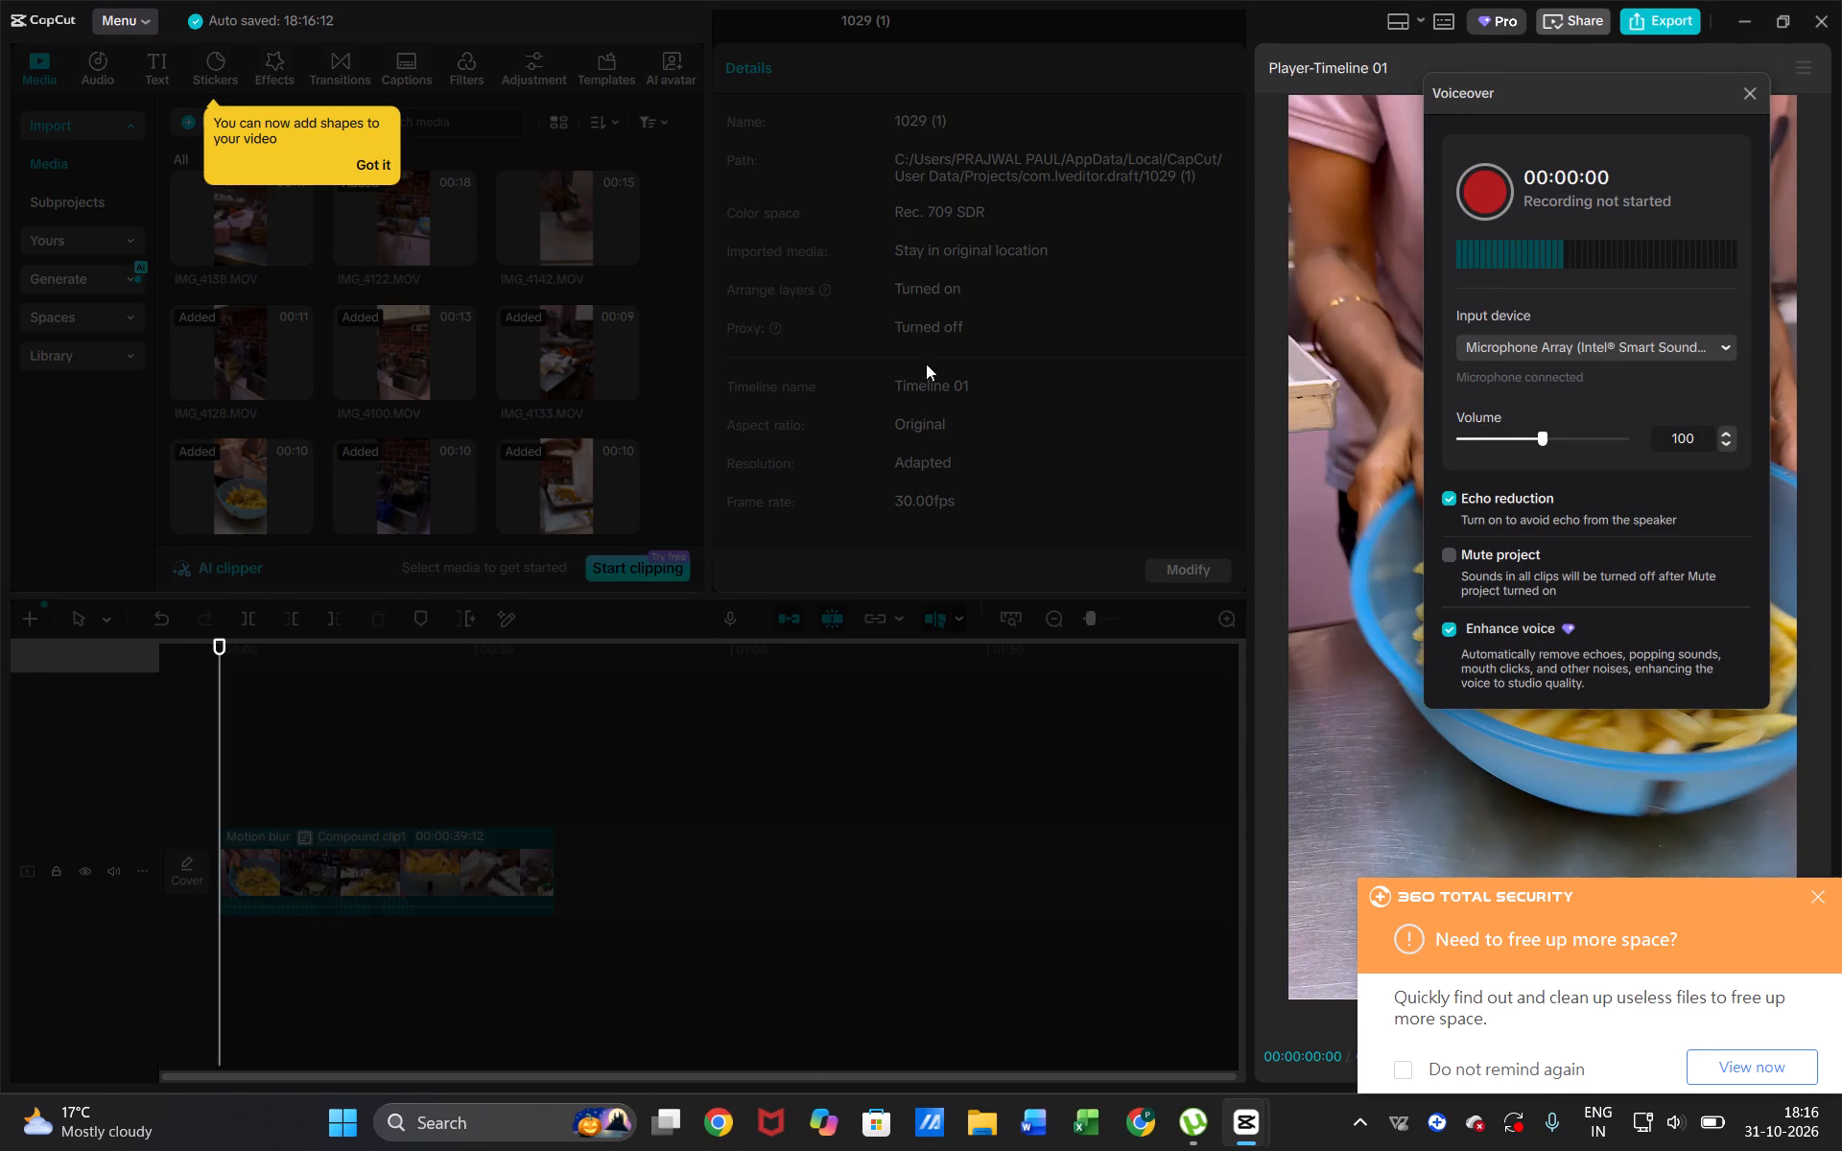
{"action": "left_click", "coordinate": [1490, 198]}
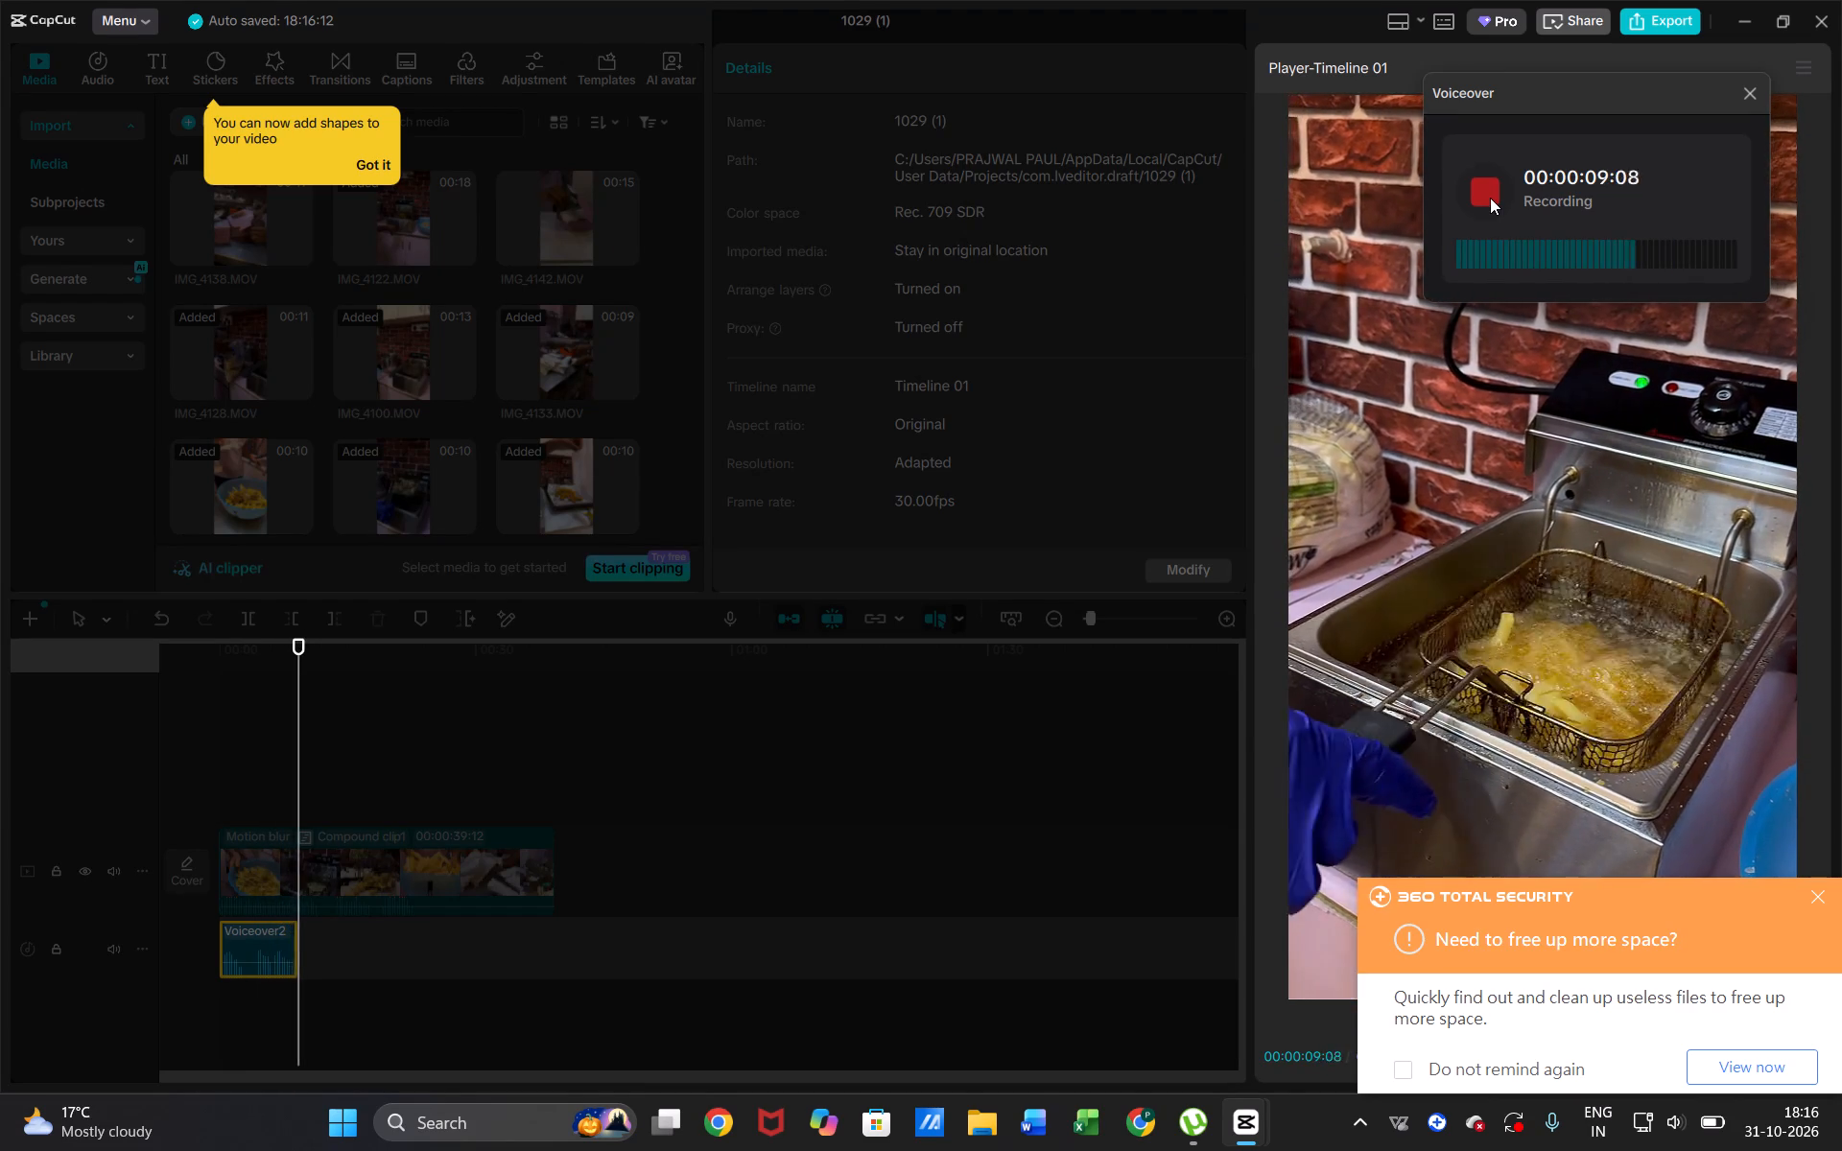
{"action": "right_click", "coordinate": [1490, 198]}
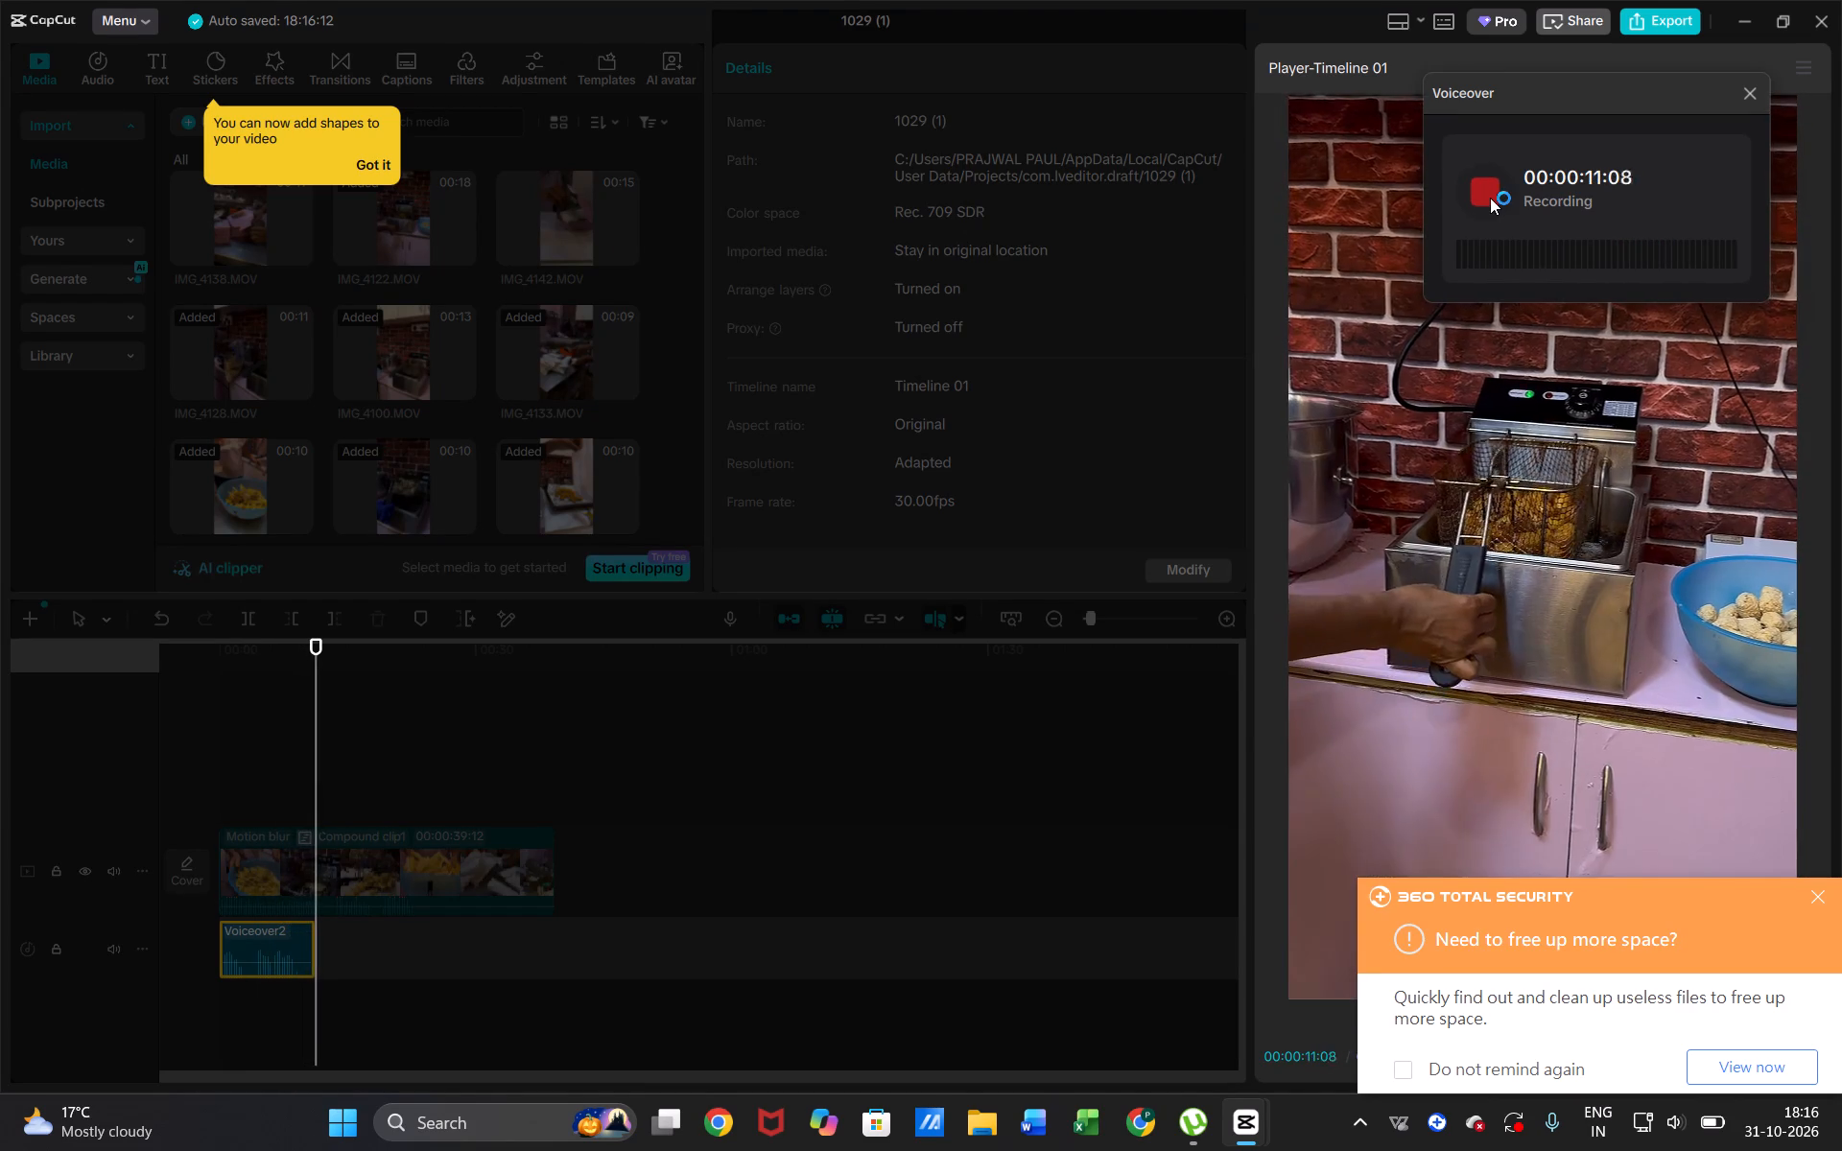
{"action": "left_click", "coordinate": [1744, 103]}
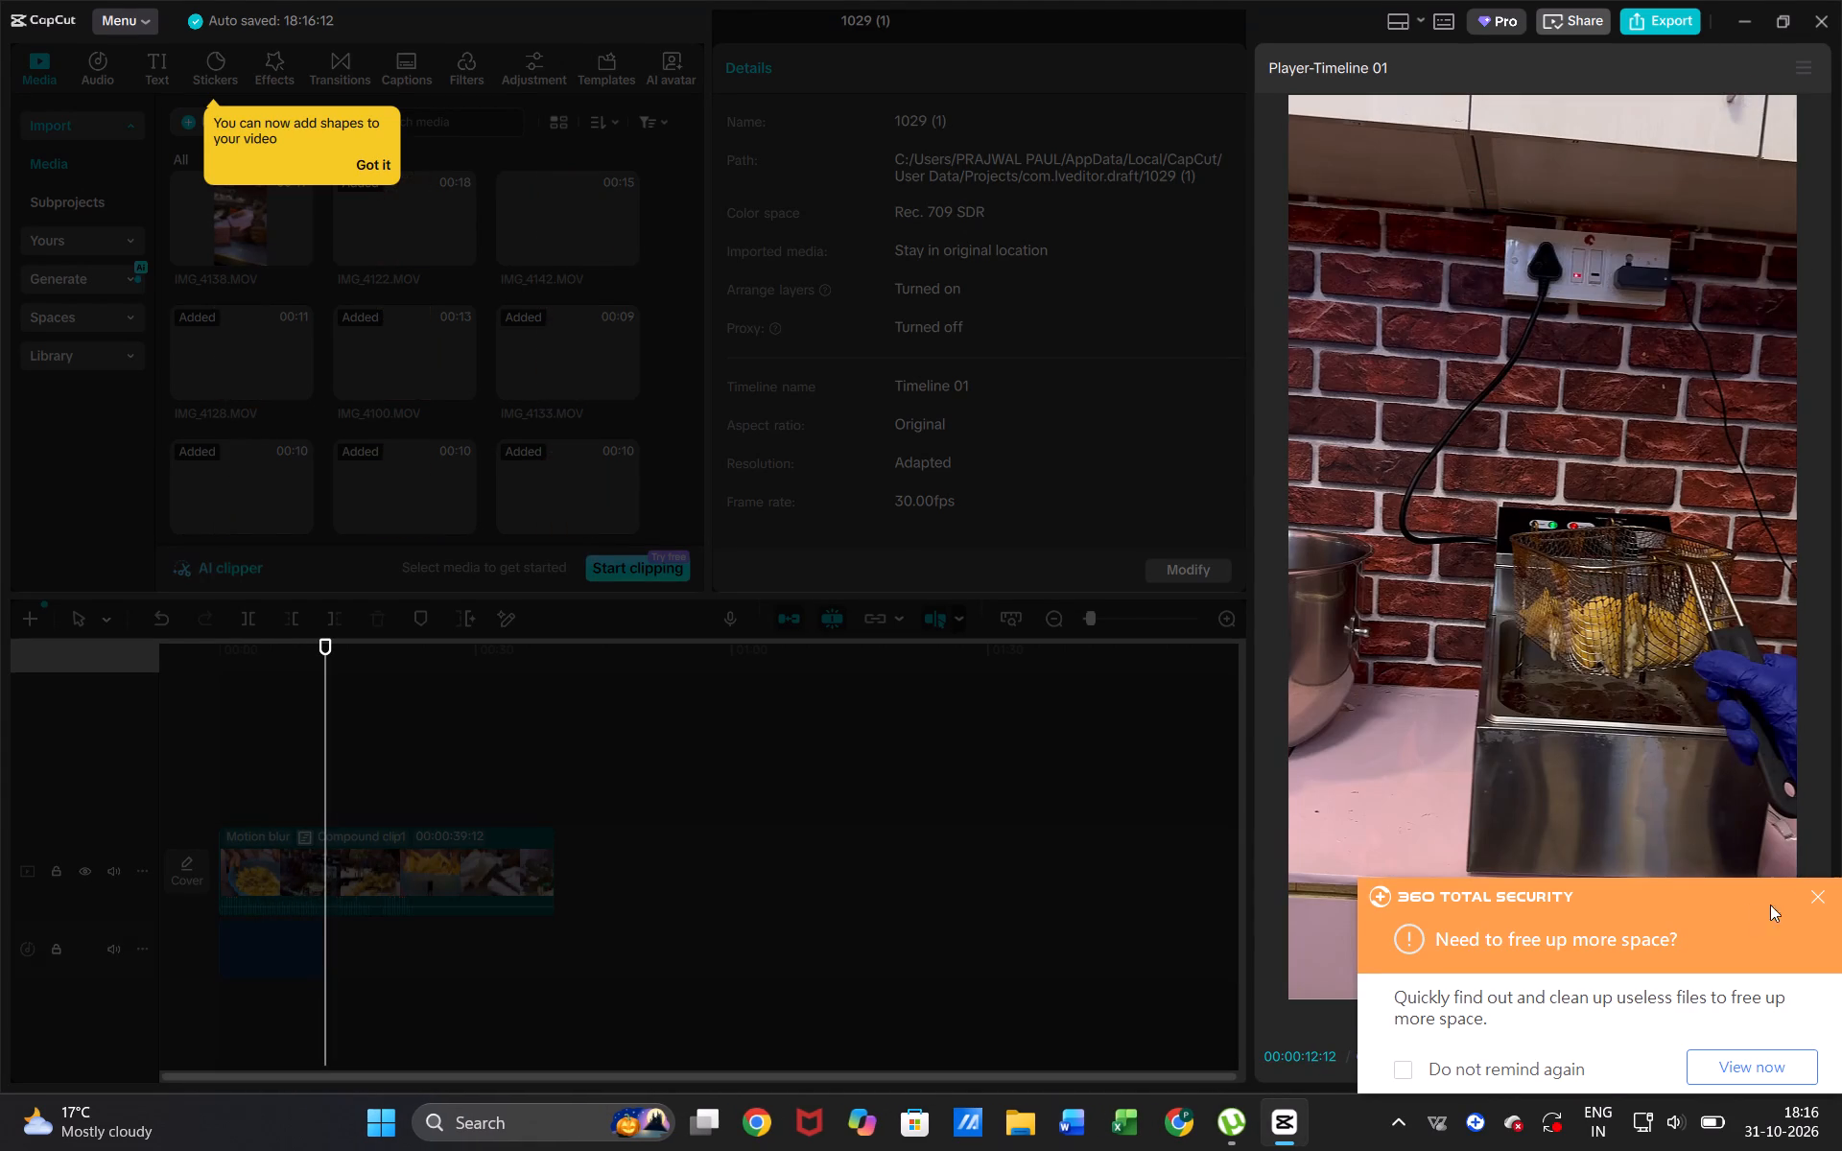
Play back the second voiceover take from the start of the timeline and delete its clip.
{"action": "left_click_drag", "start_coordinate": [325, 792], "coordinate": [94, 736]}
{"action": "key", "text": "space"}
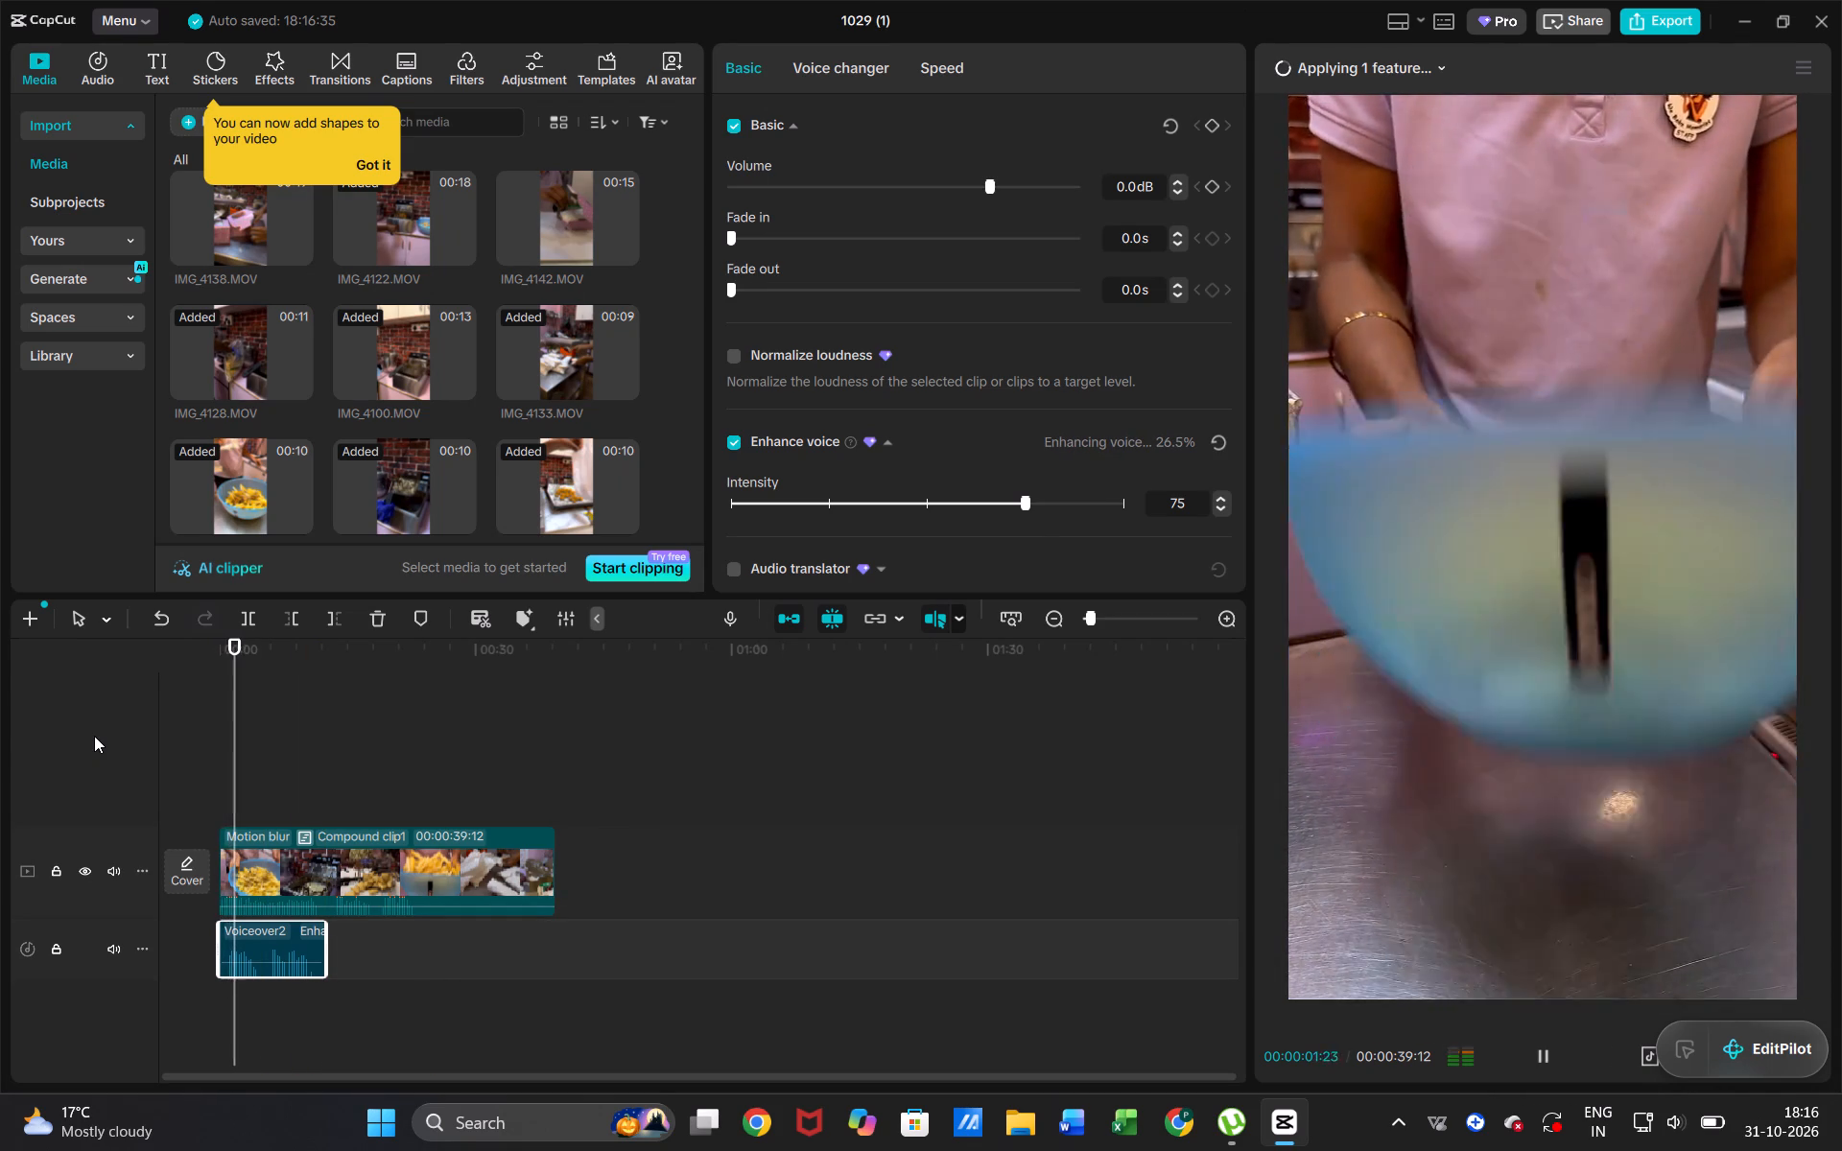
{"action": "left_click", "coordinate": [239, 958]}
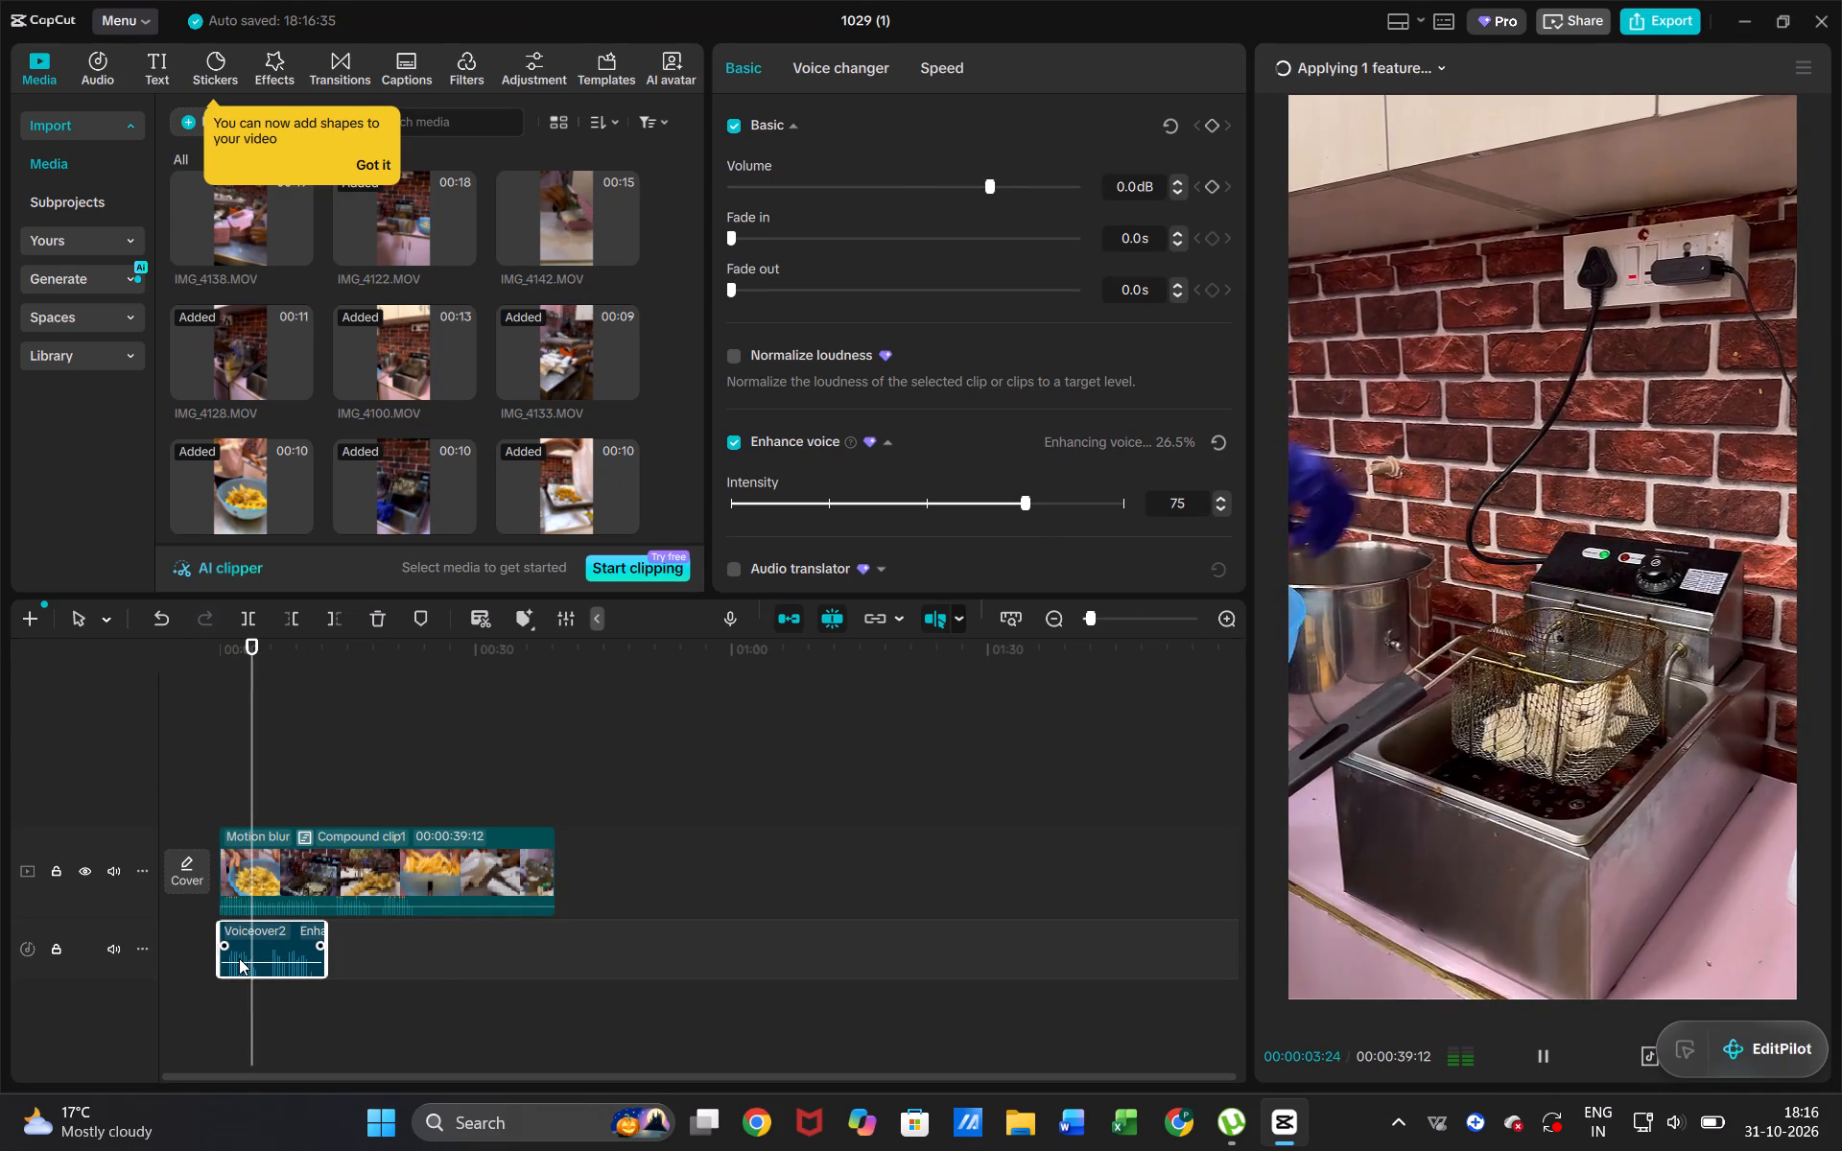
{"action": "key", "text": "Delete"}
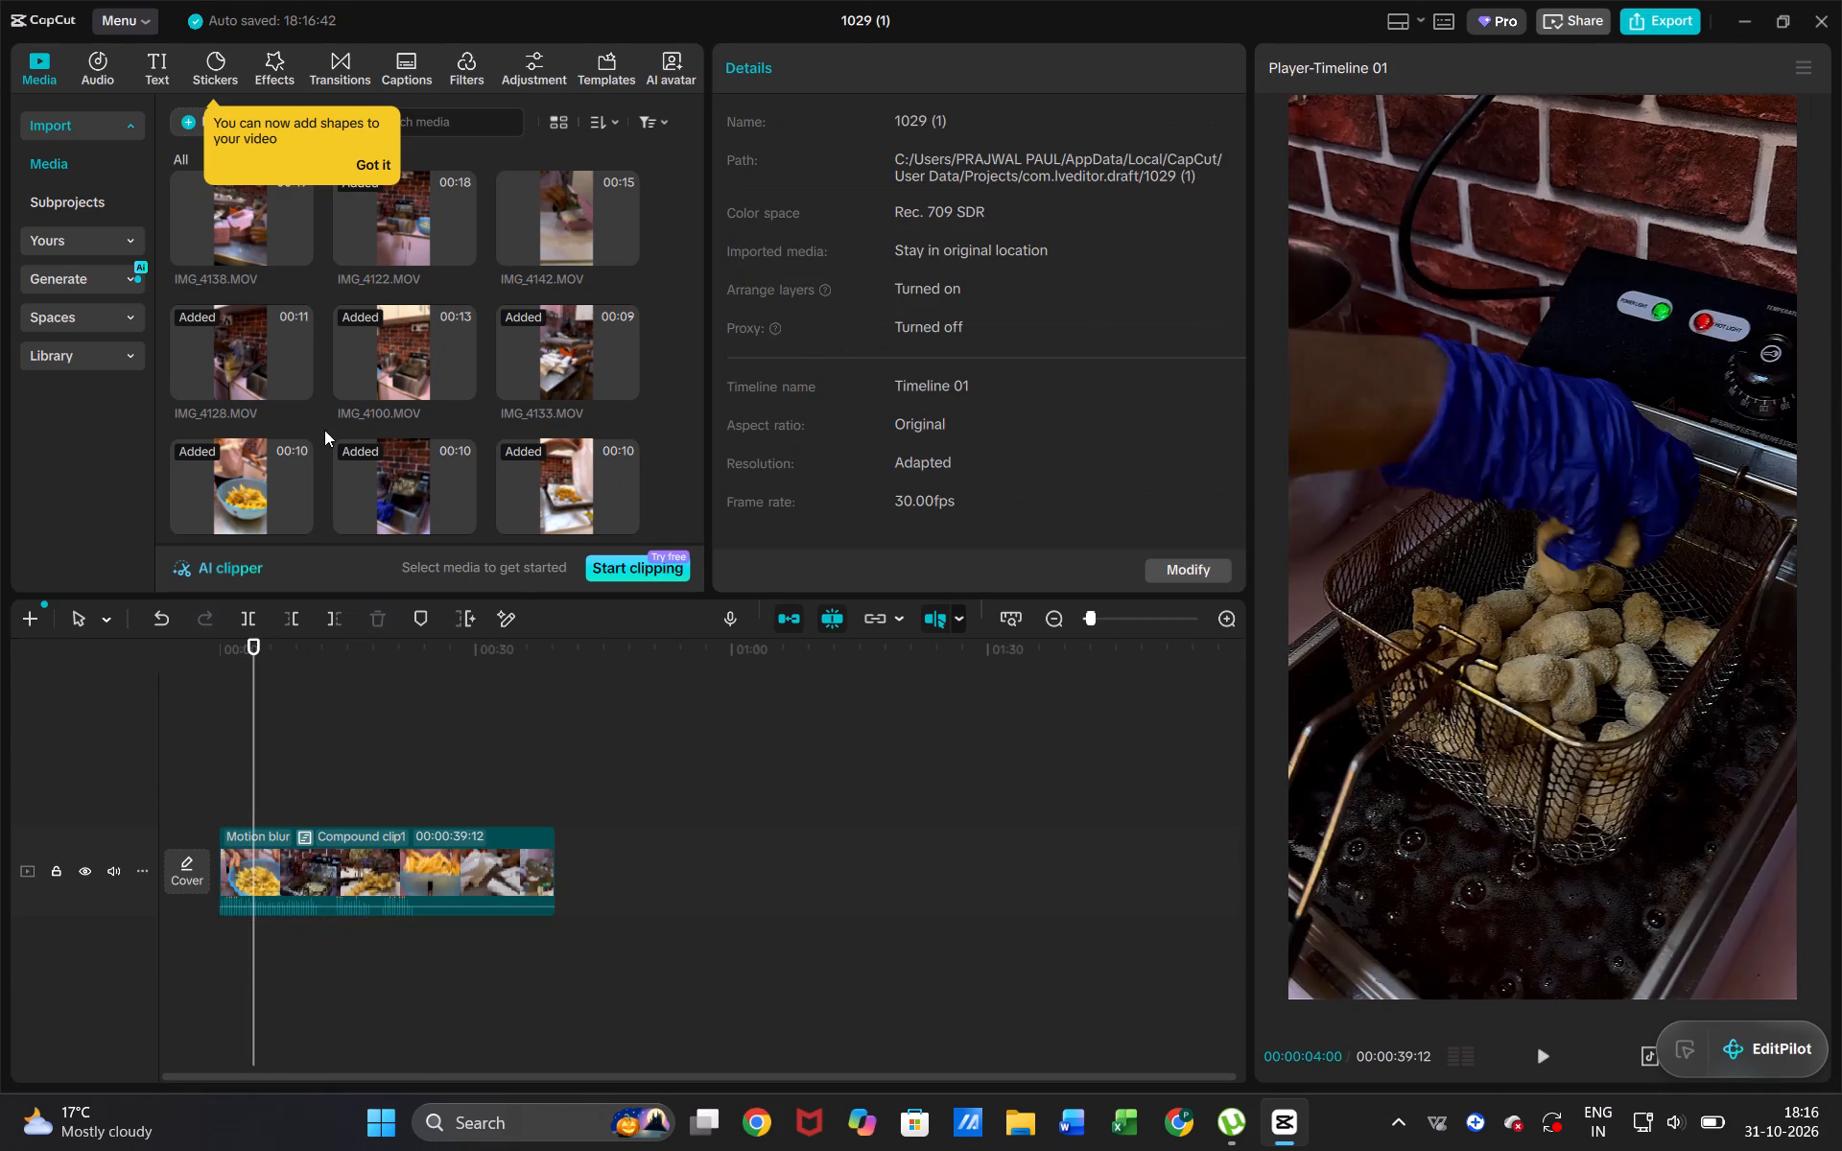
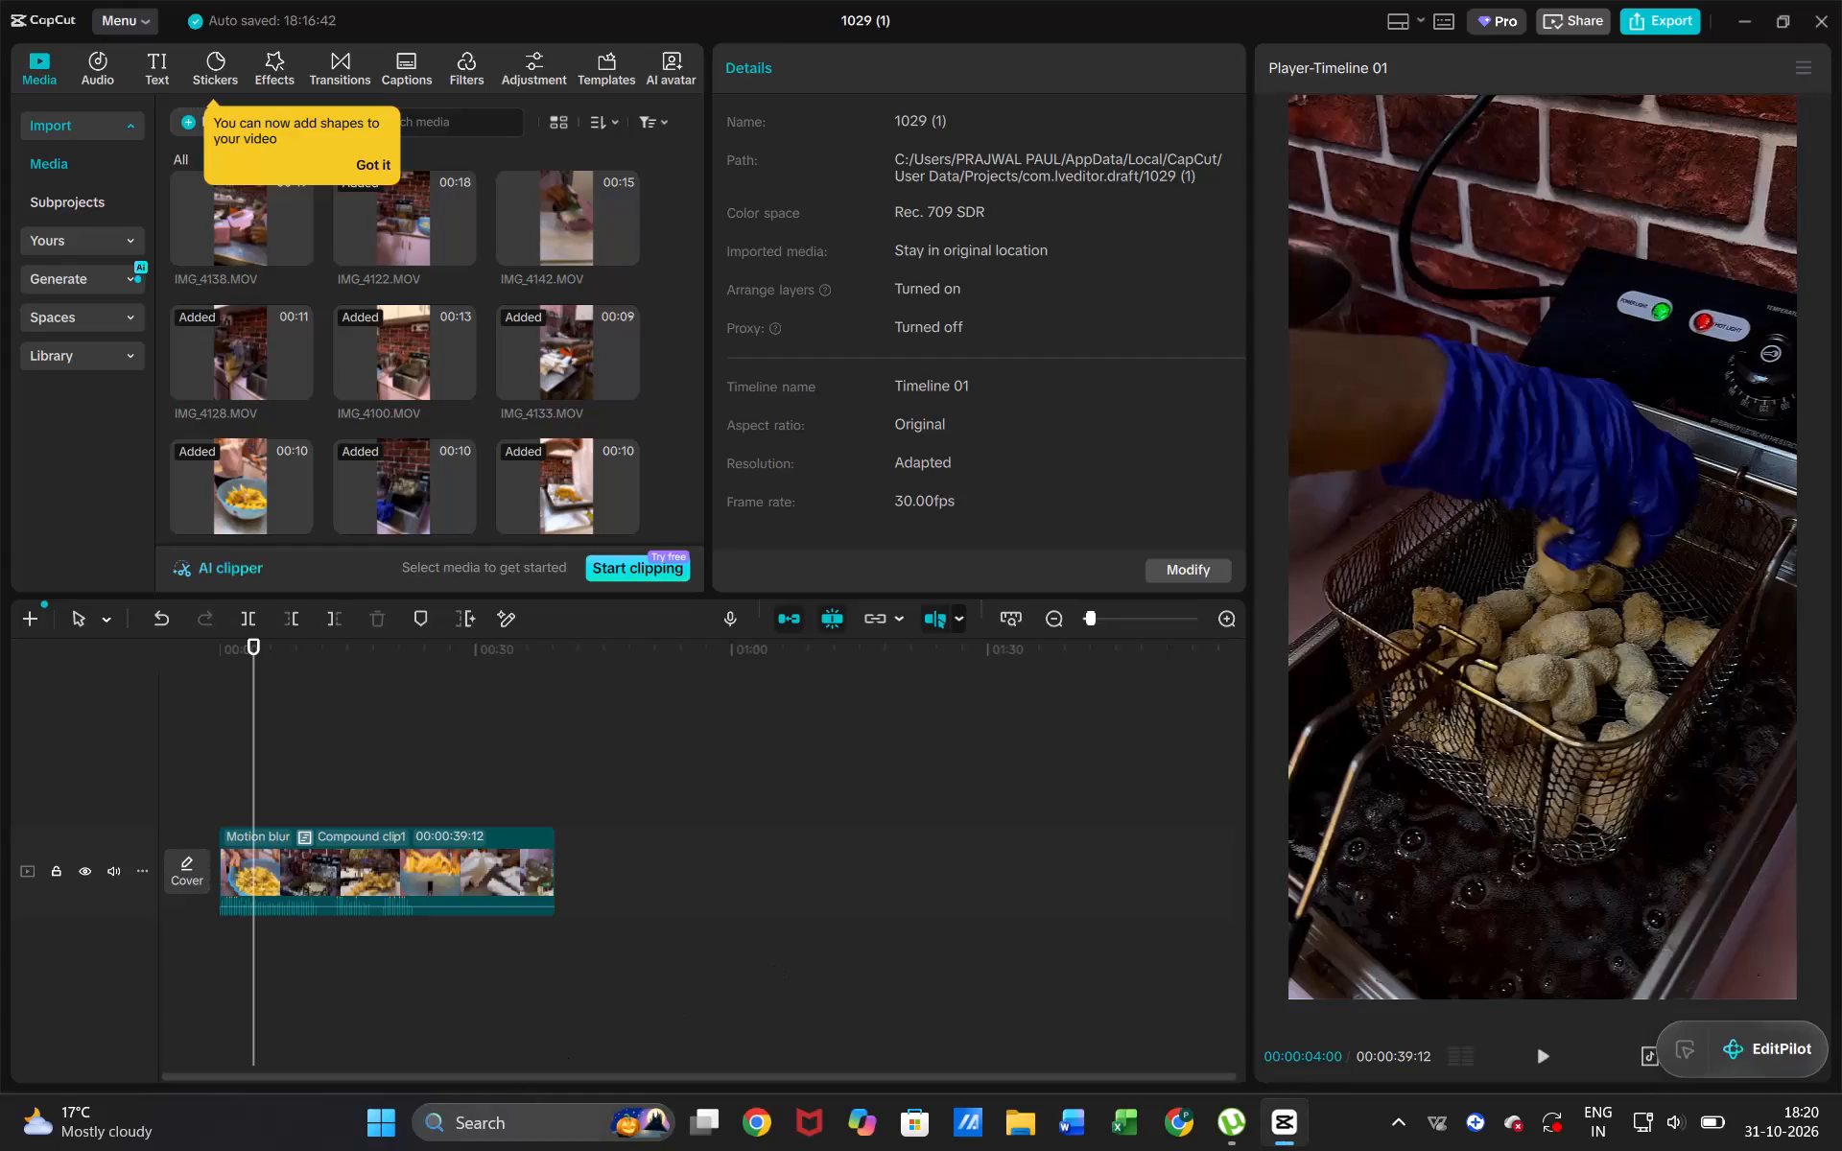
Switch from the video editor to Google Chrome.
{"action": "left_click", "coordinate": [771, 1121]}
Disconnect Proton VPN from the fastest free server in Japan.
{"action": "left_click", "coordinate": [1387, 1130]}
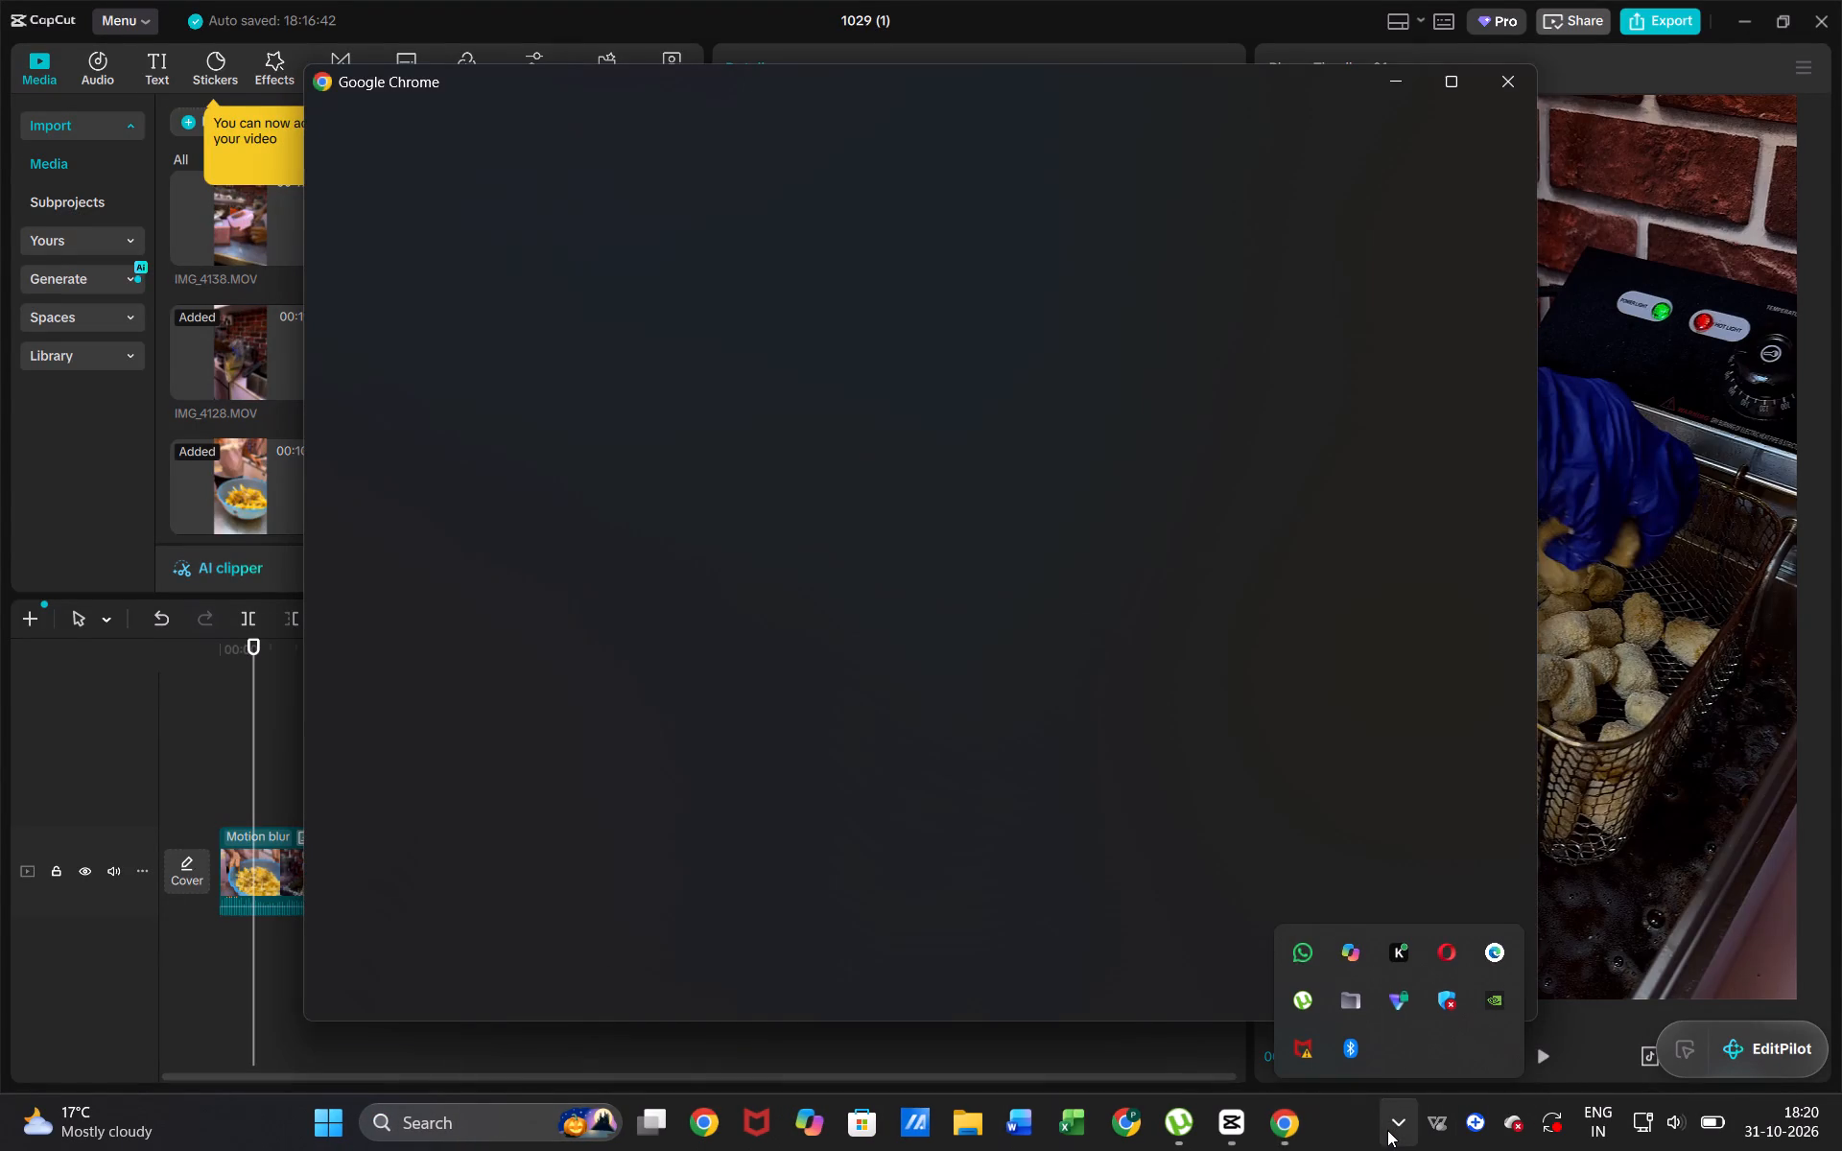
{"action": "left_click", "coordinate": [1388, 1022]}
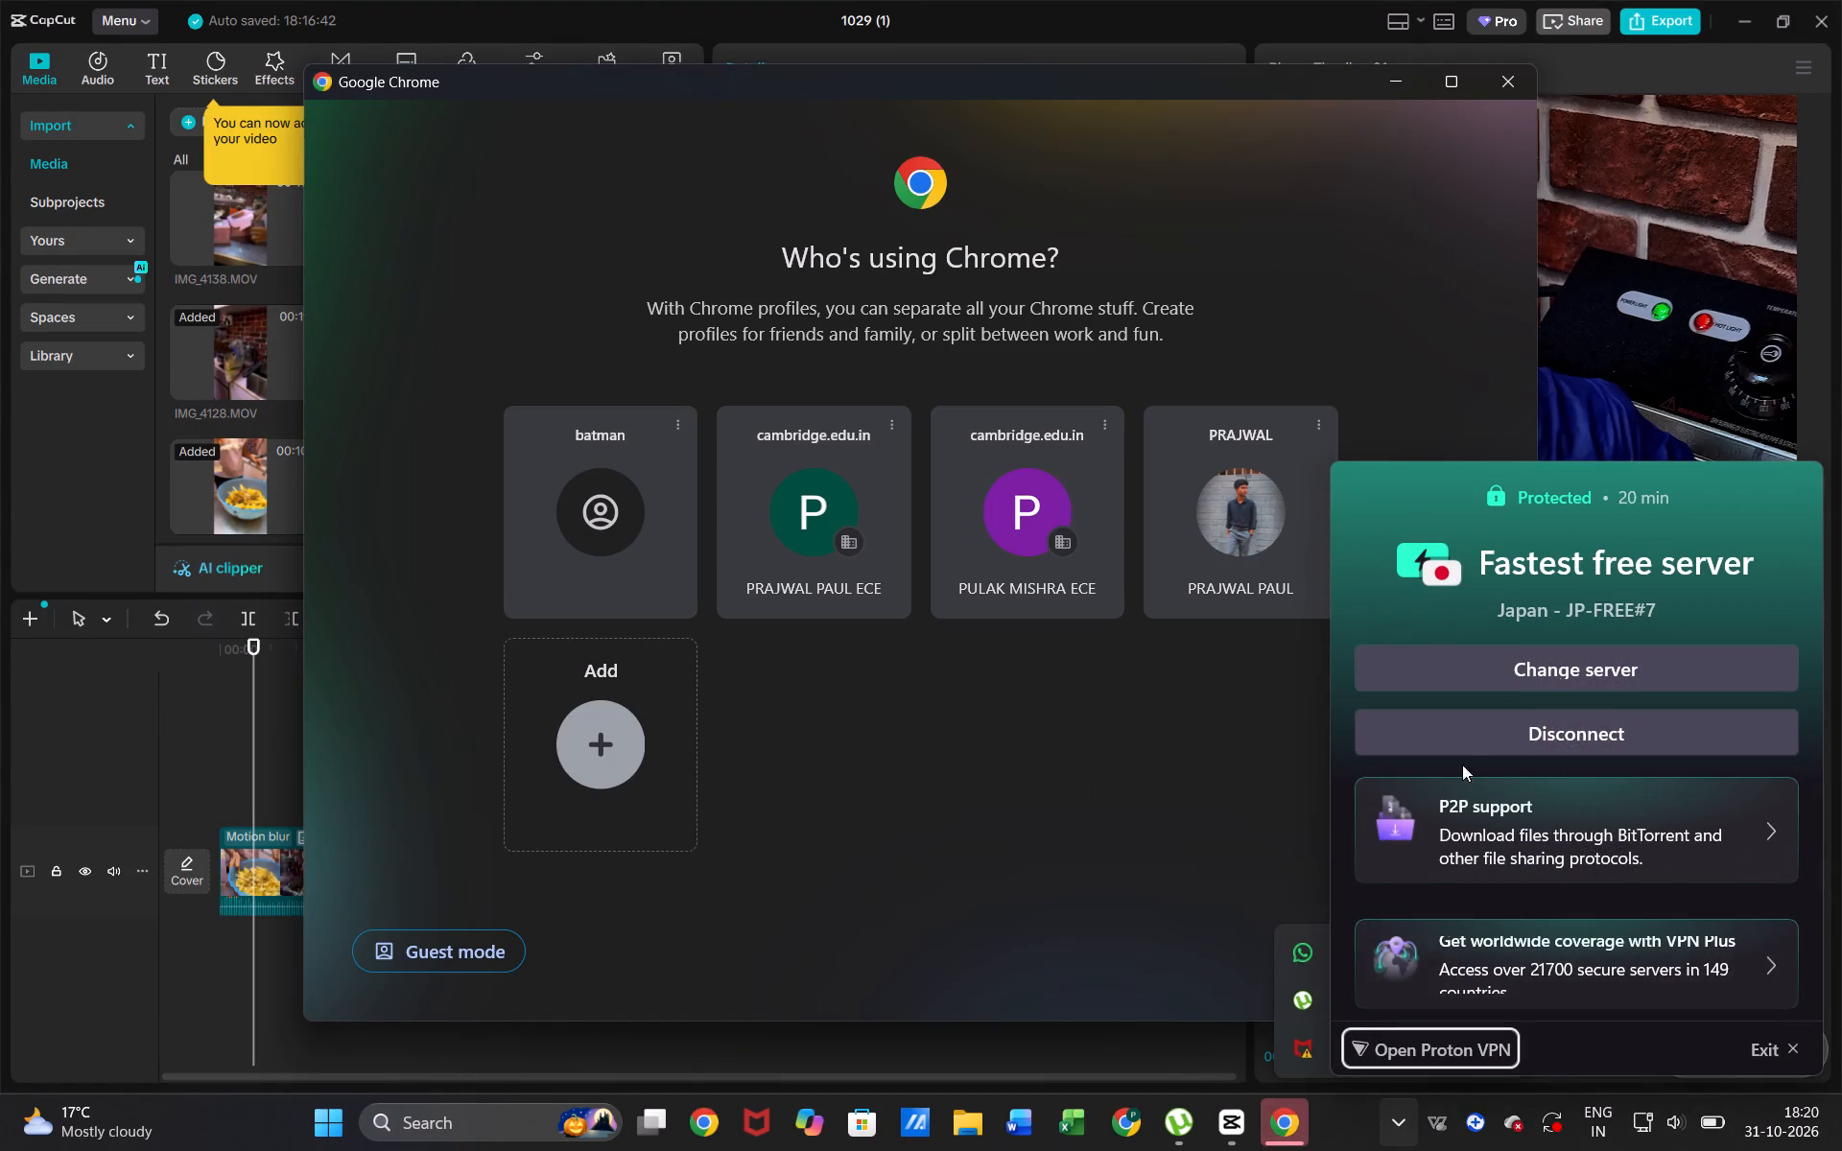
{"action": "left_click", "coordinate": [1452, 716]}
Open Chrome with the personal profile that has a photo avatar.
{"action": "left_click", "coordinate": [1264, 564]}
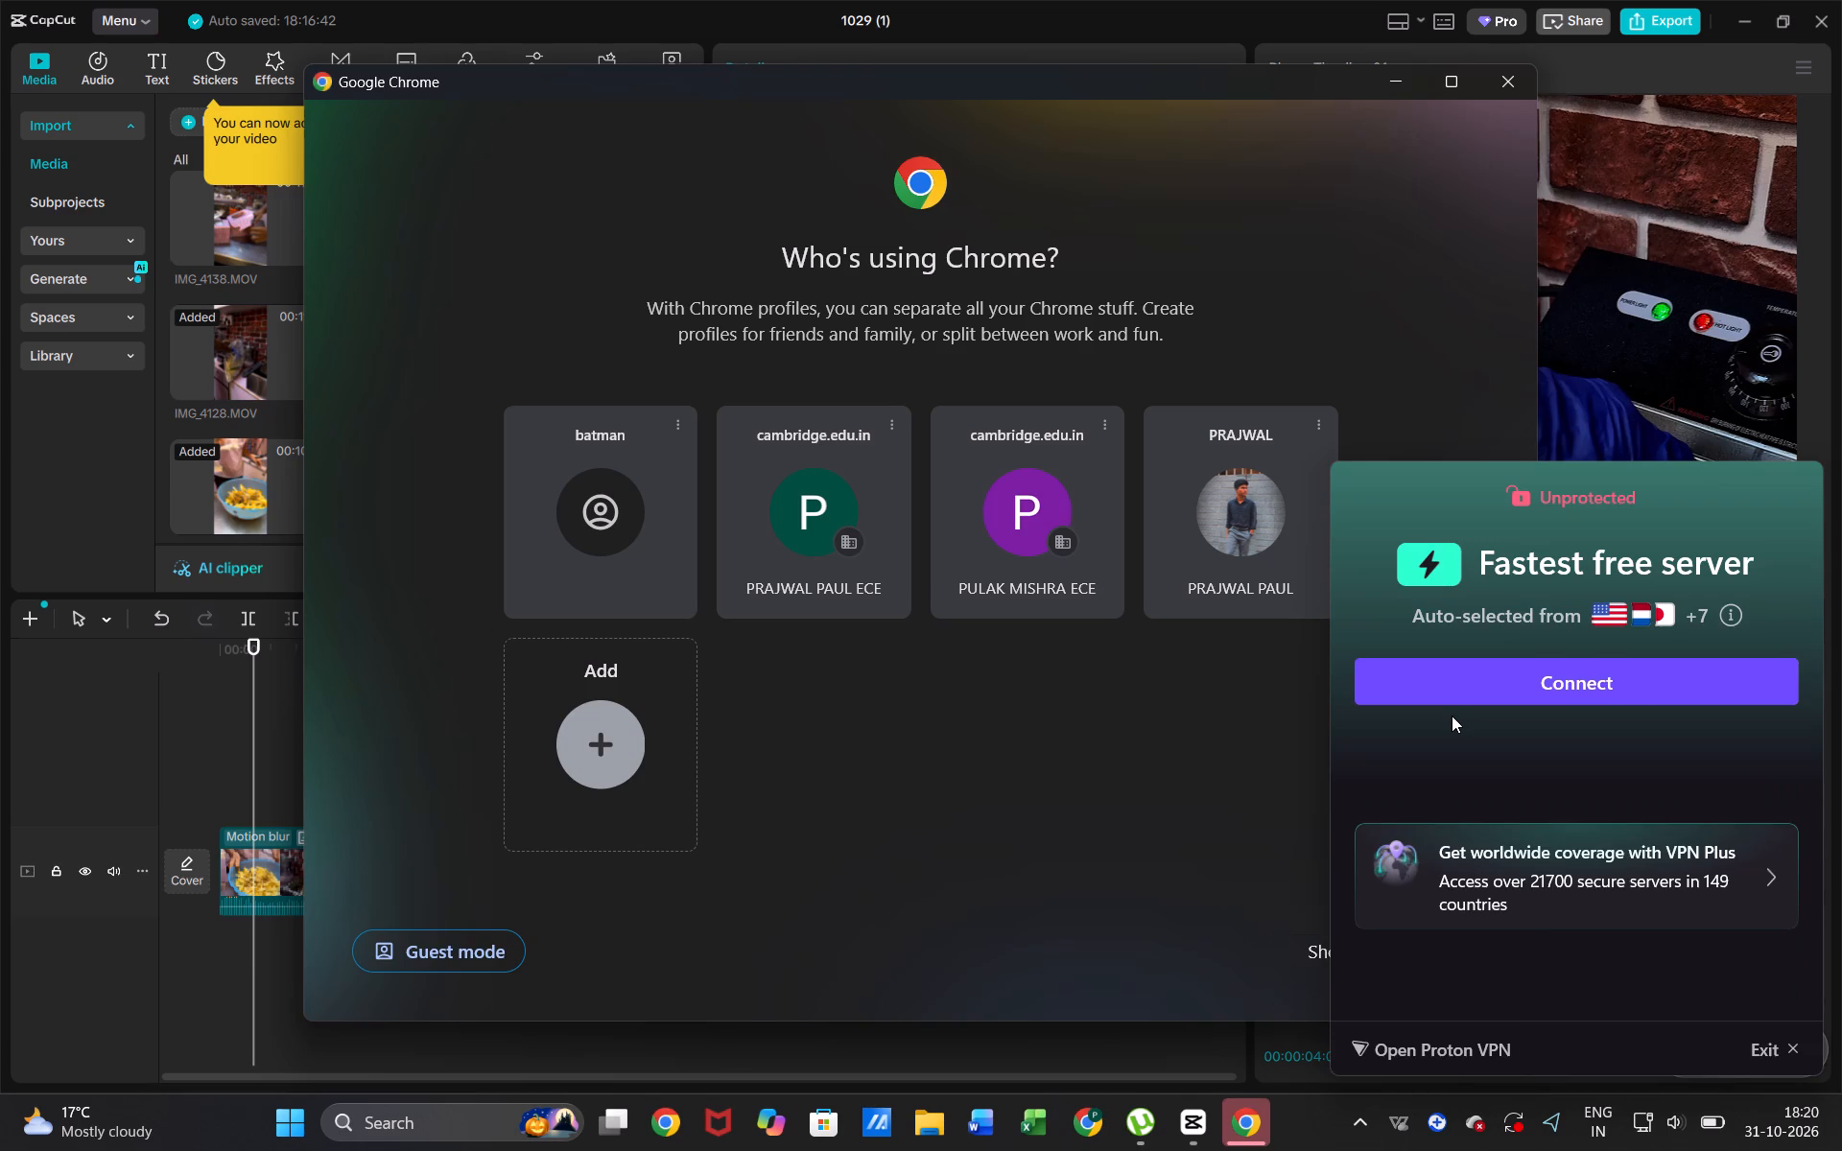
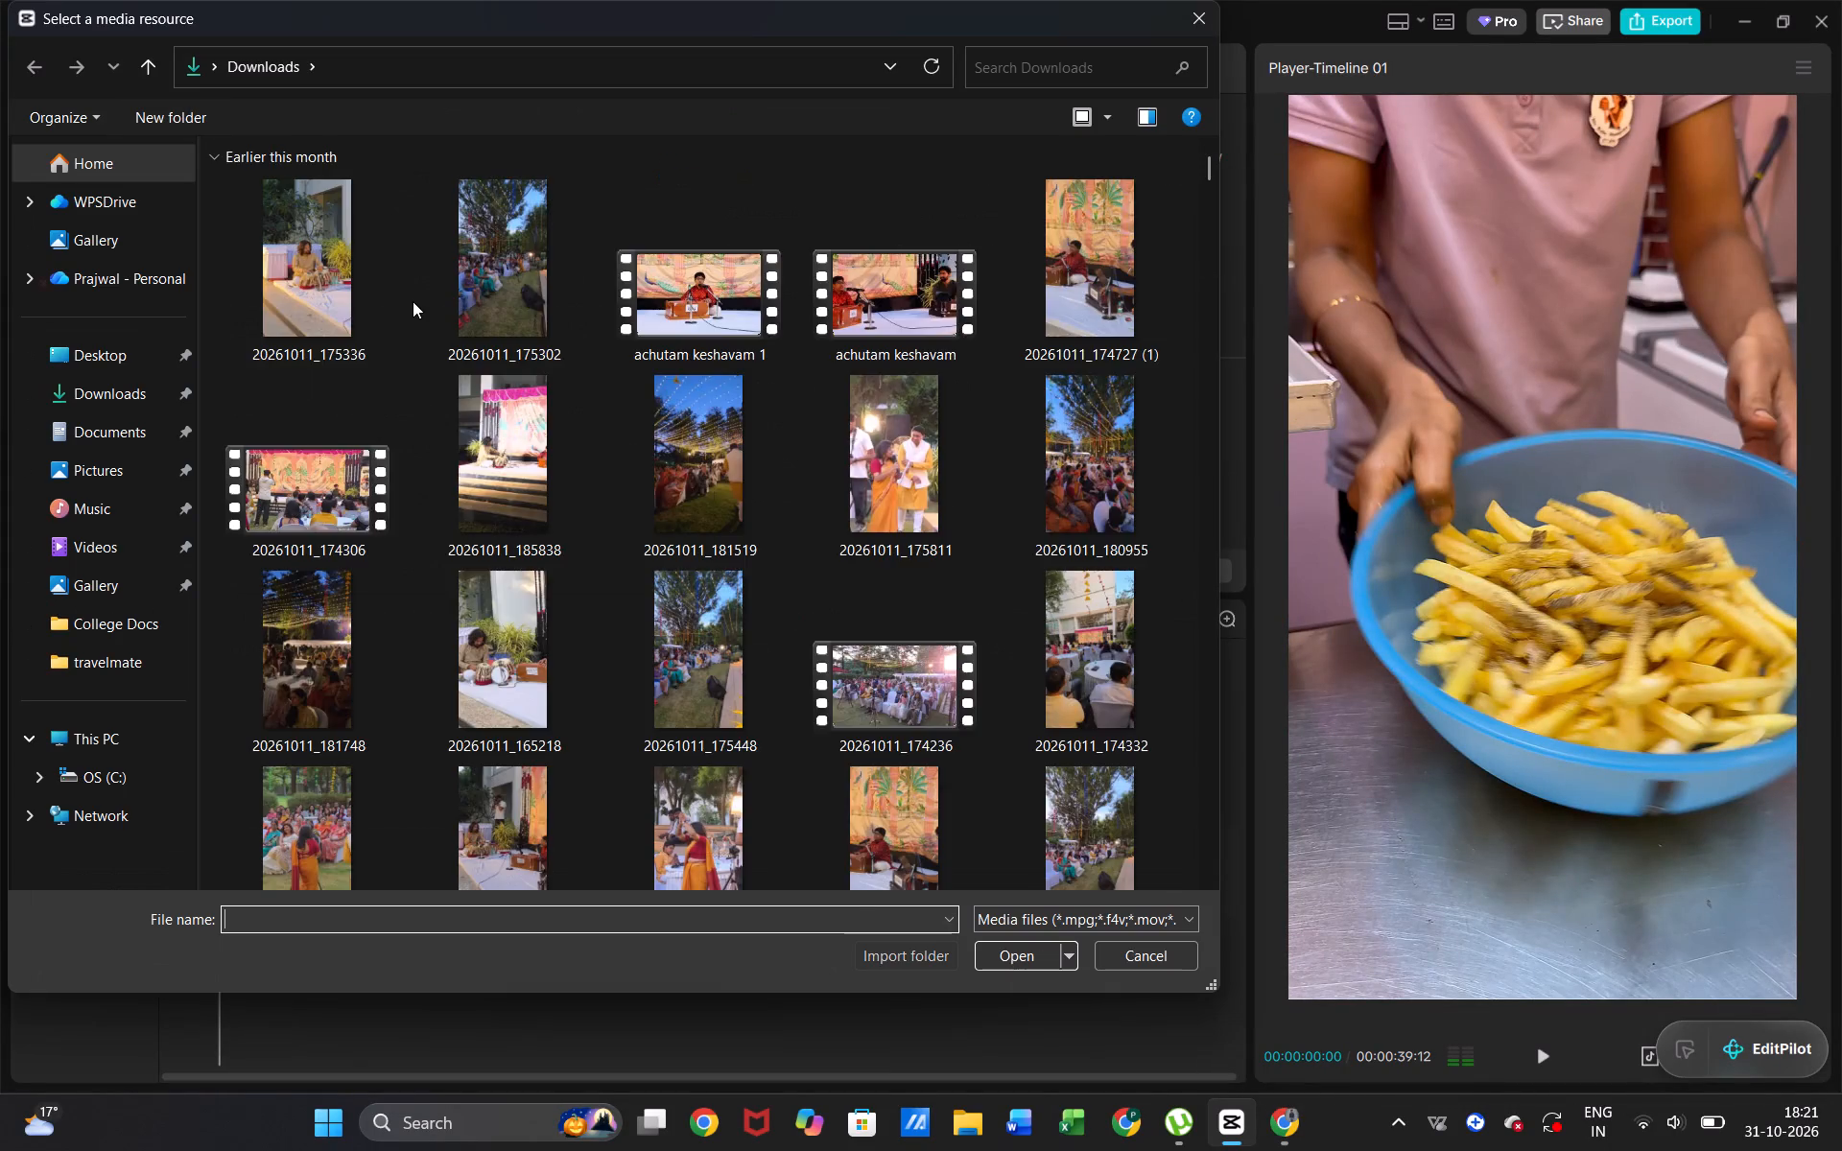
Import WhatsApp Audio 2026-10-31 at 6.20.32 PM.aac and place it beneath the compound clip at the start of the timeline.
{"action": "left_click", "coordinate": [310, 296]}
{"action": "left_click", "coordinate": [980, 950]}
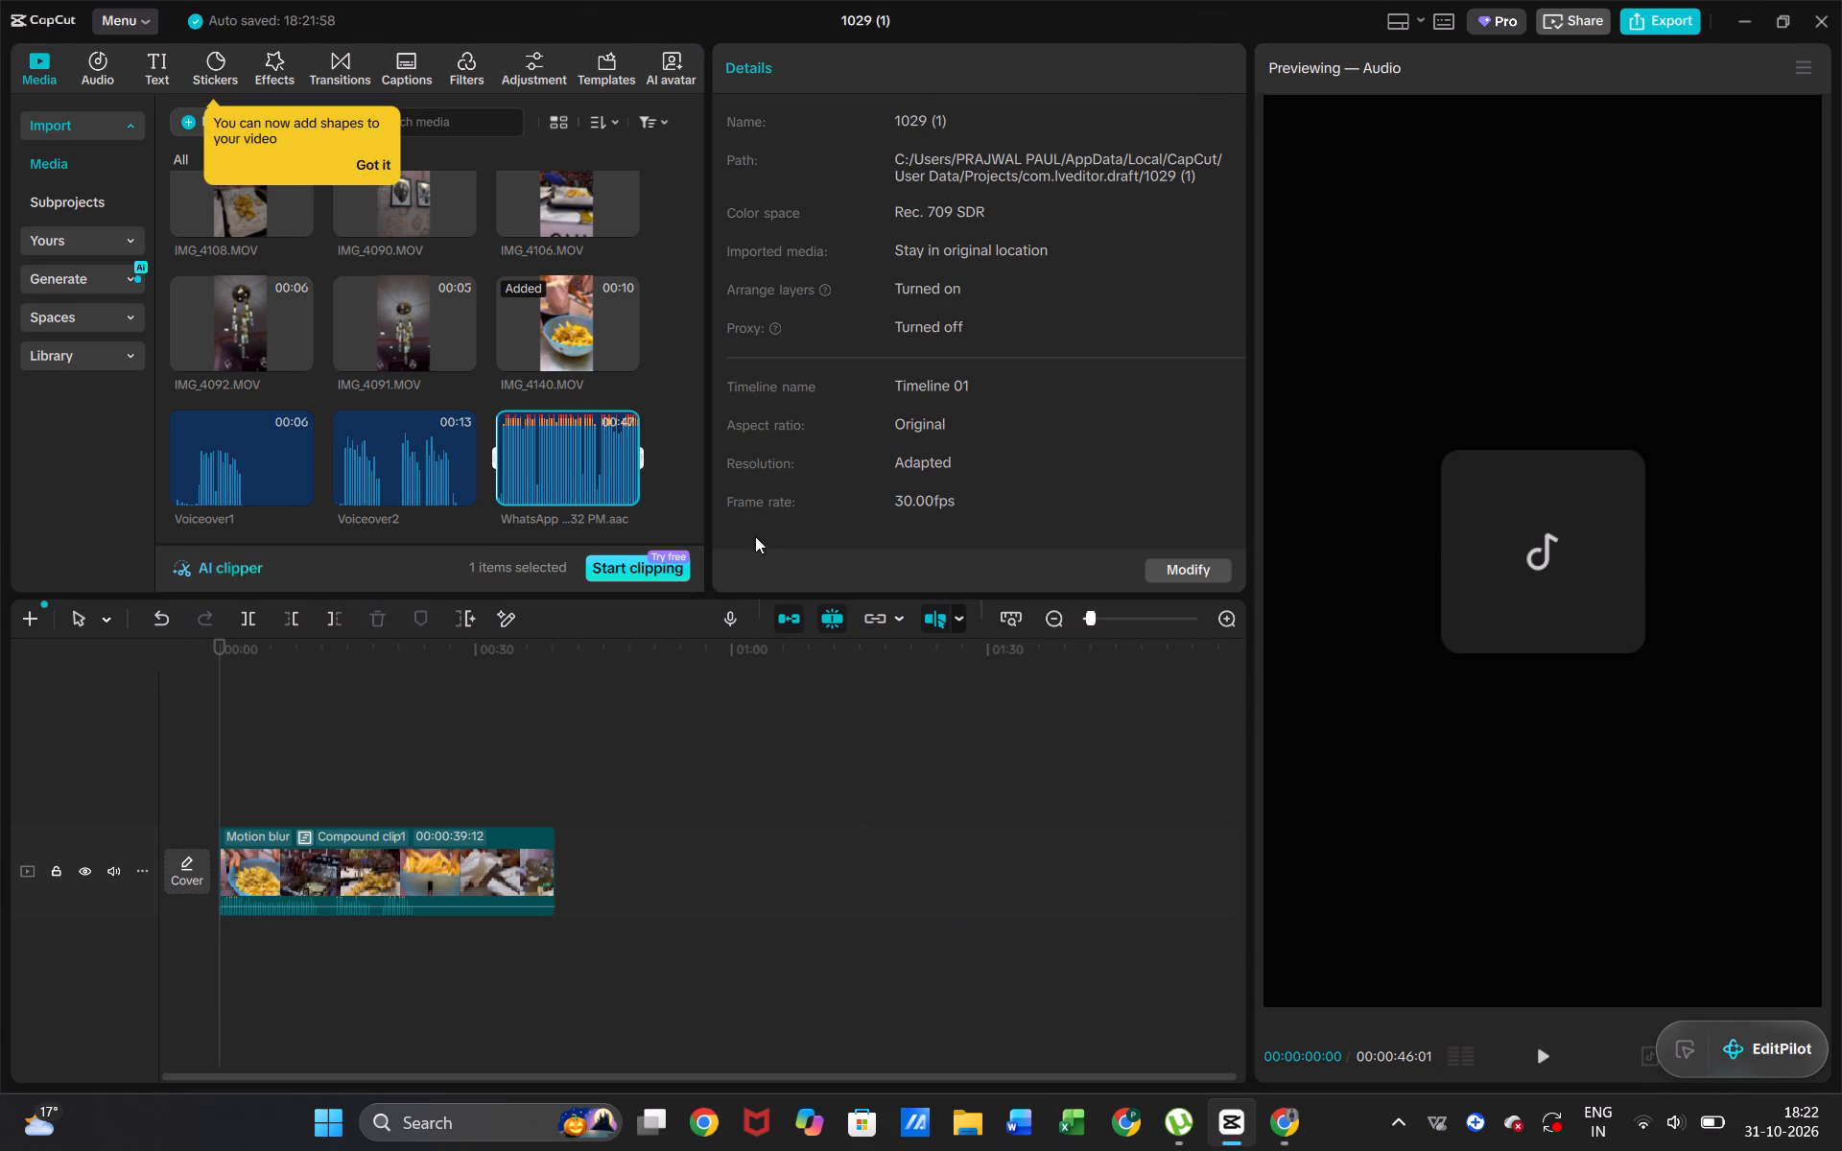
{"action": "left_click", "coordinate": [625, 491]}
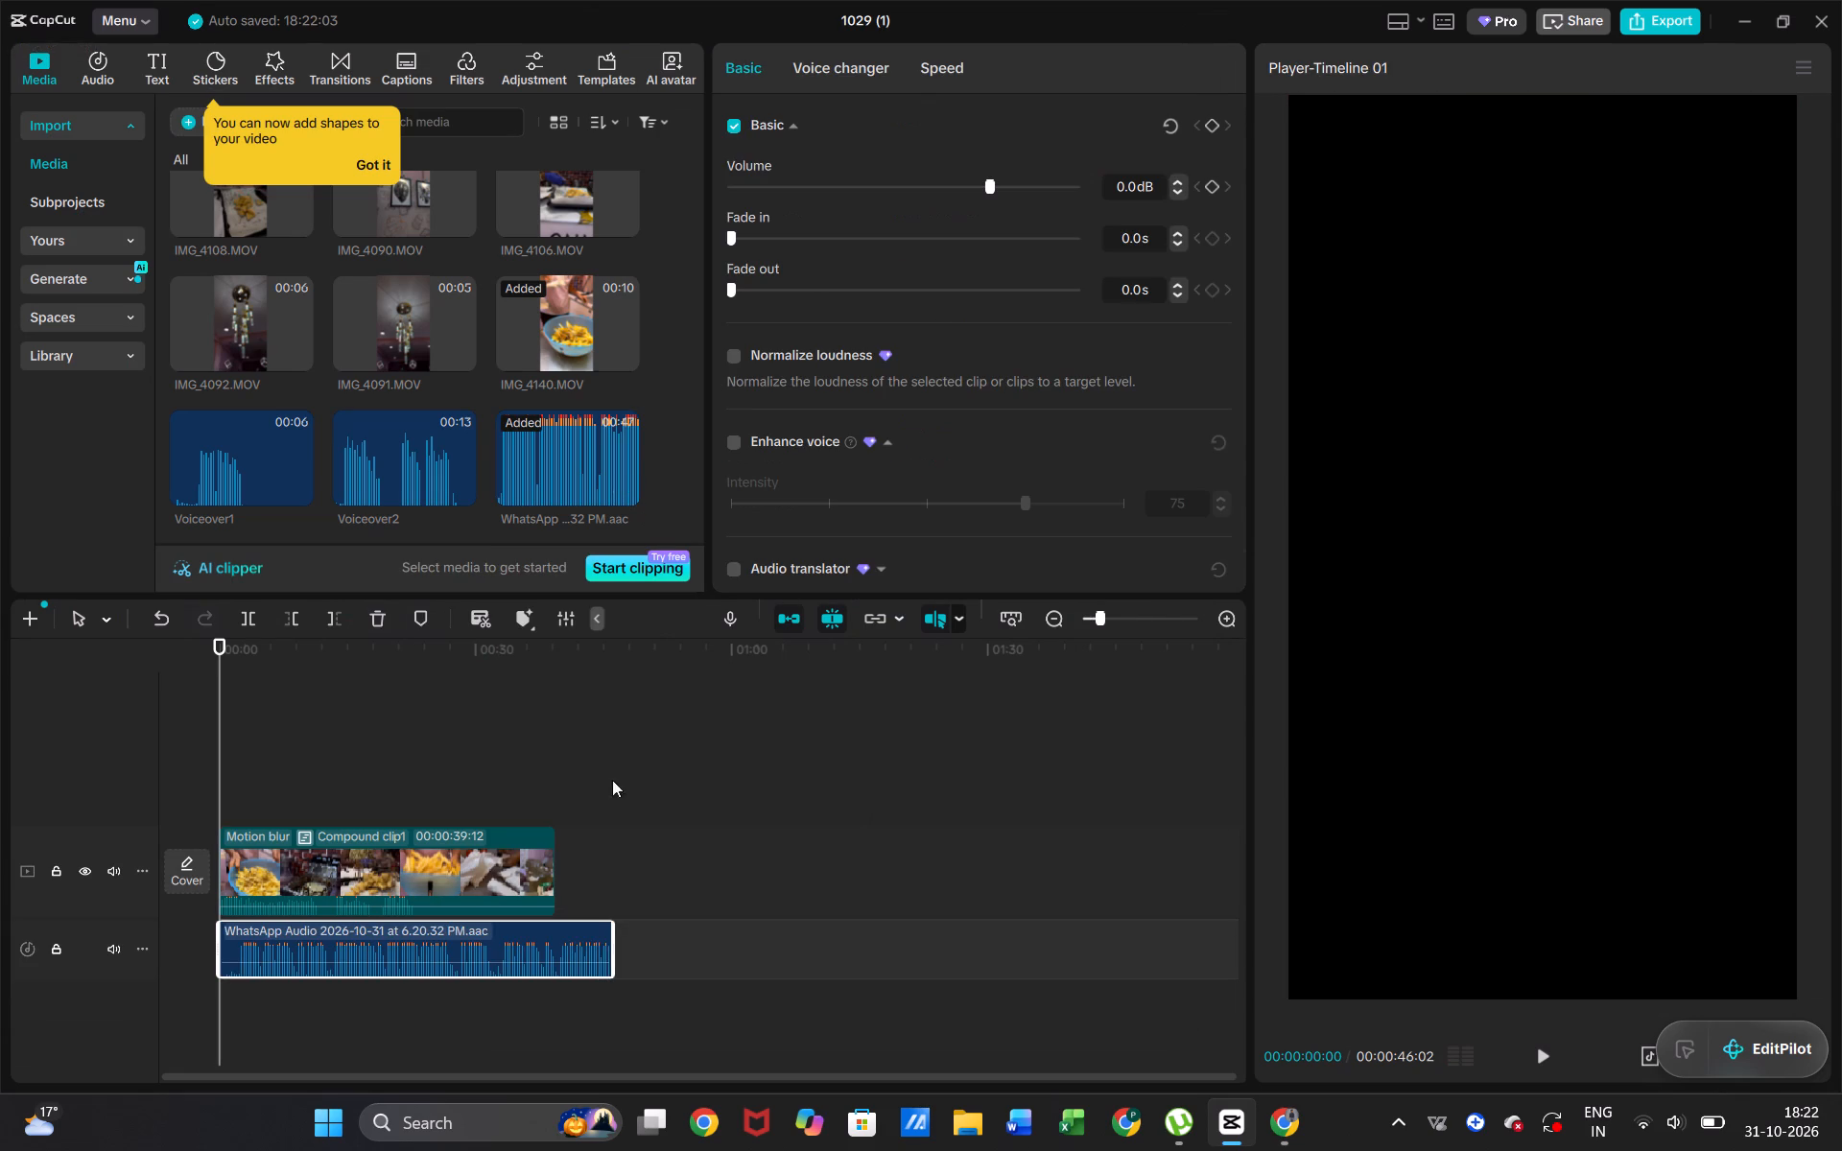
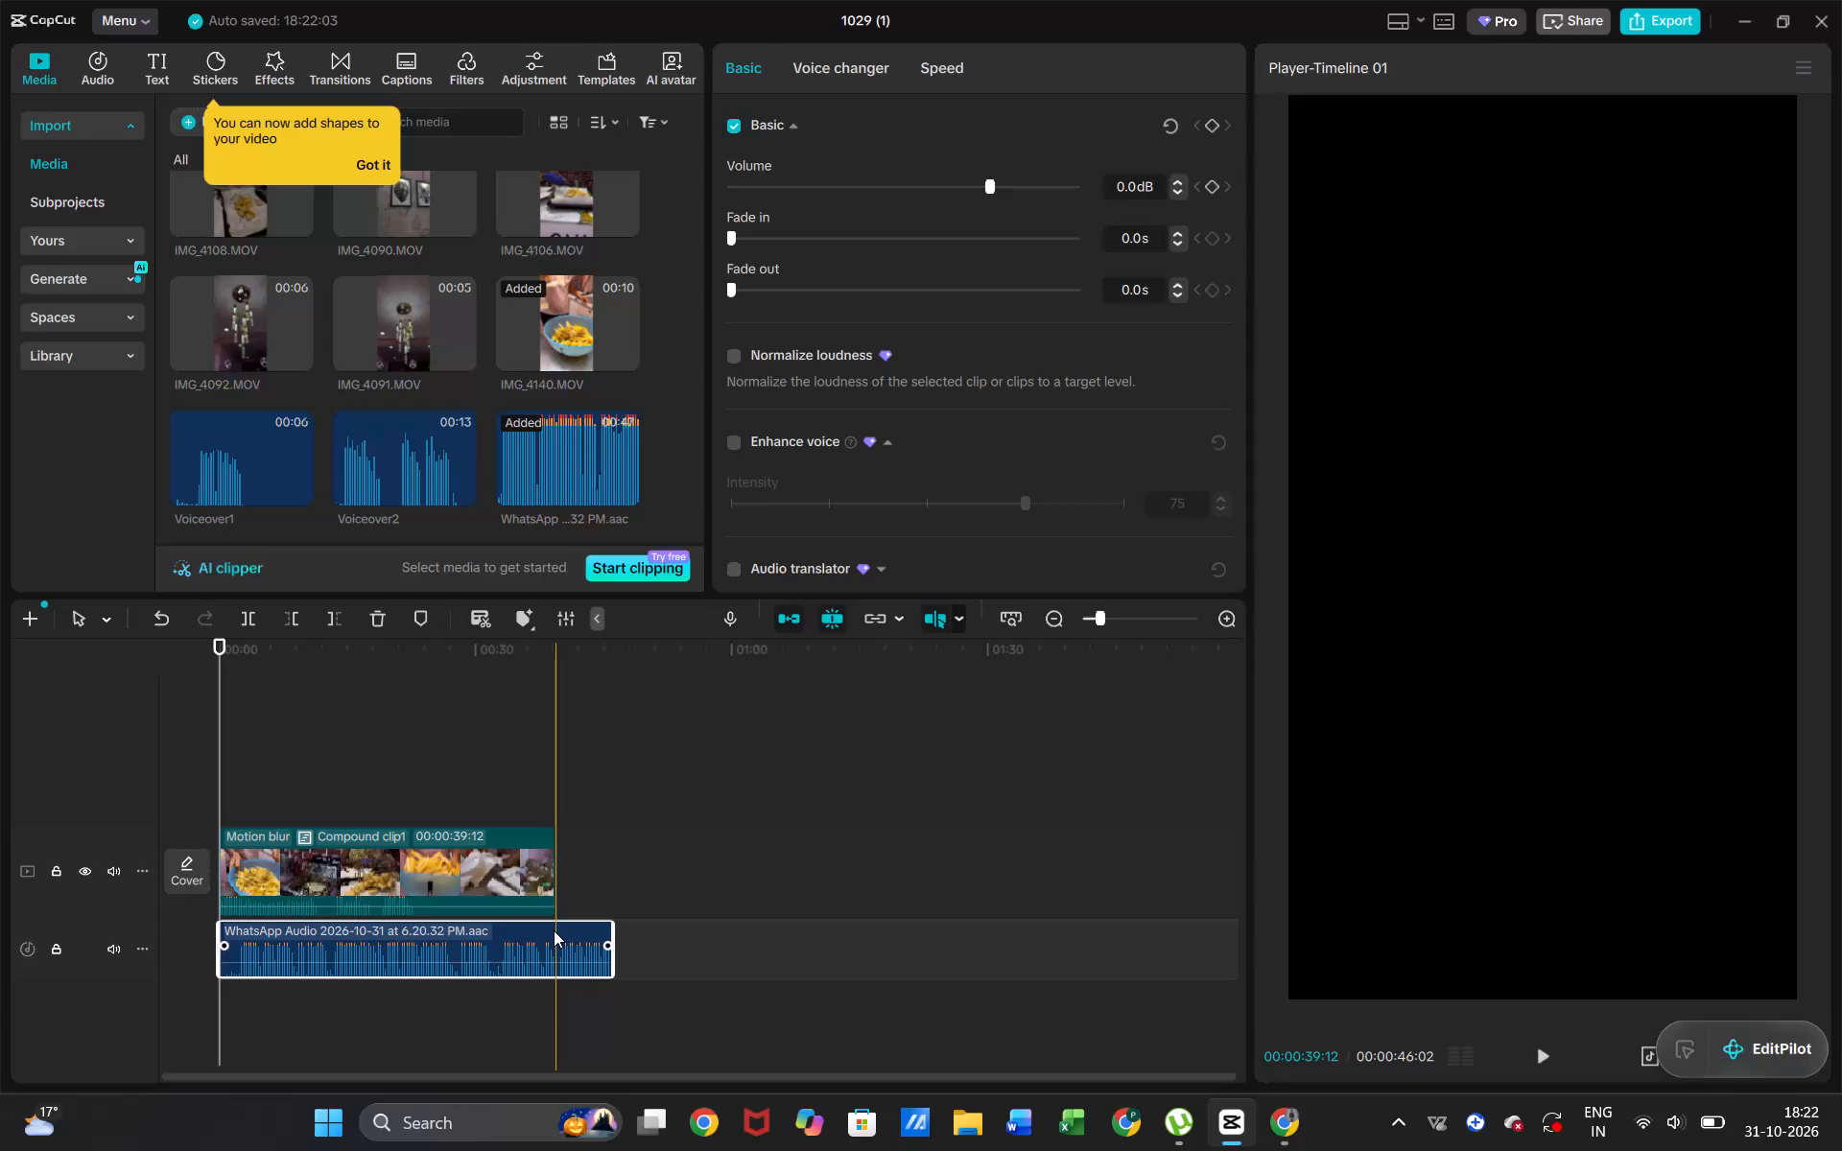
Look through the voice filters available for the WhatsApp audio clip.
{"action": "left_click", "coordinate": [850, 53]}
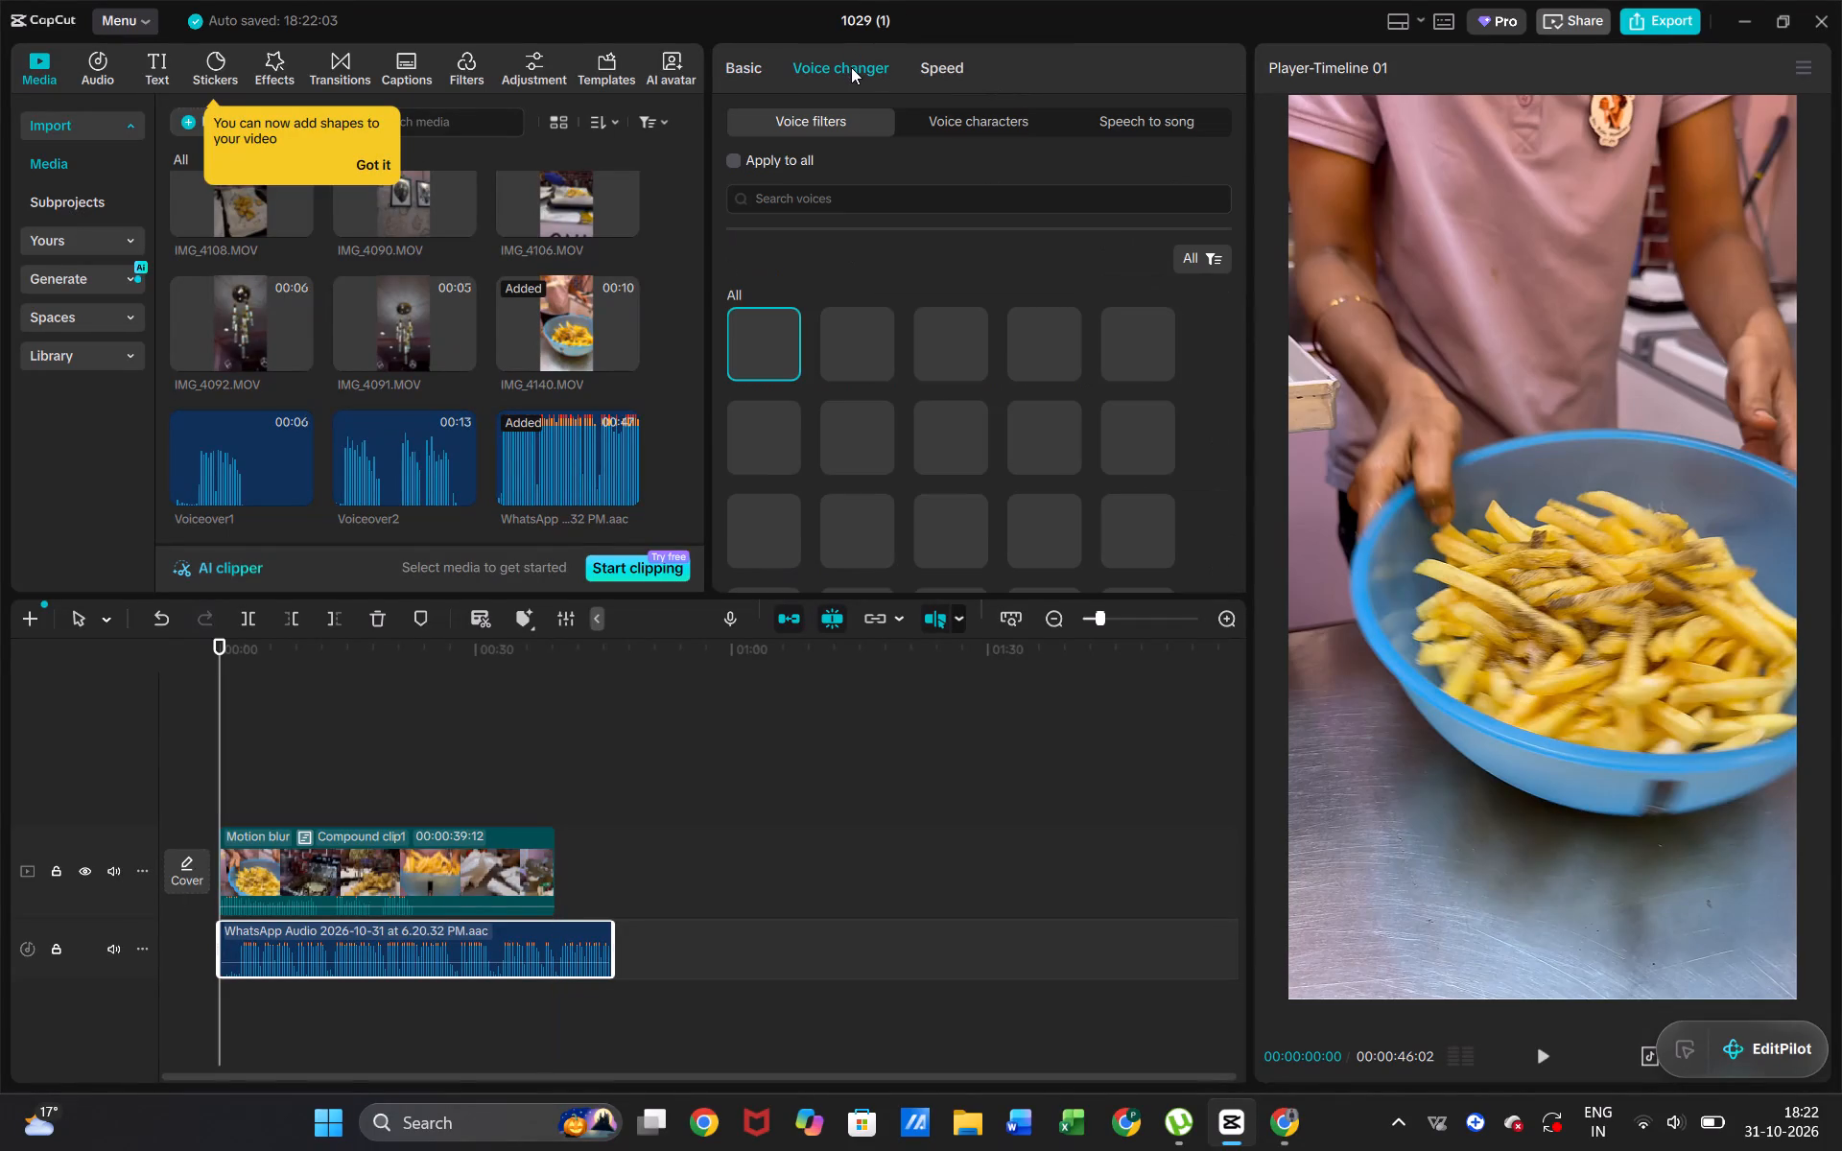
{"action": "scroll", "coordinate": [898, 412], "scroll_direction": "down", "scroll_amount": 1}
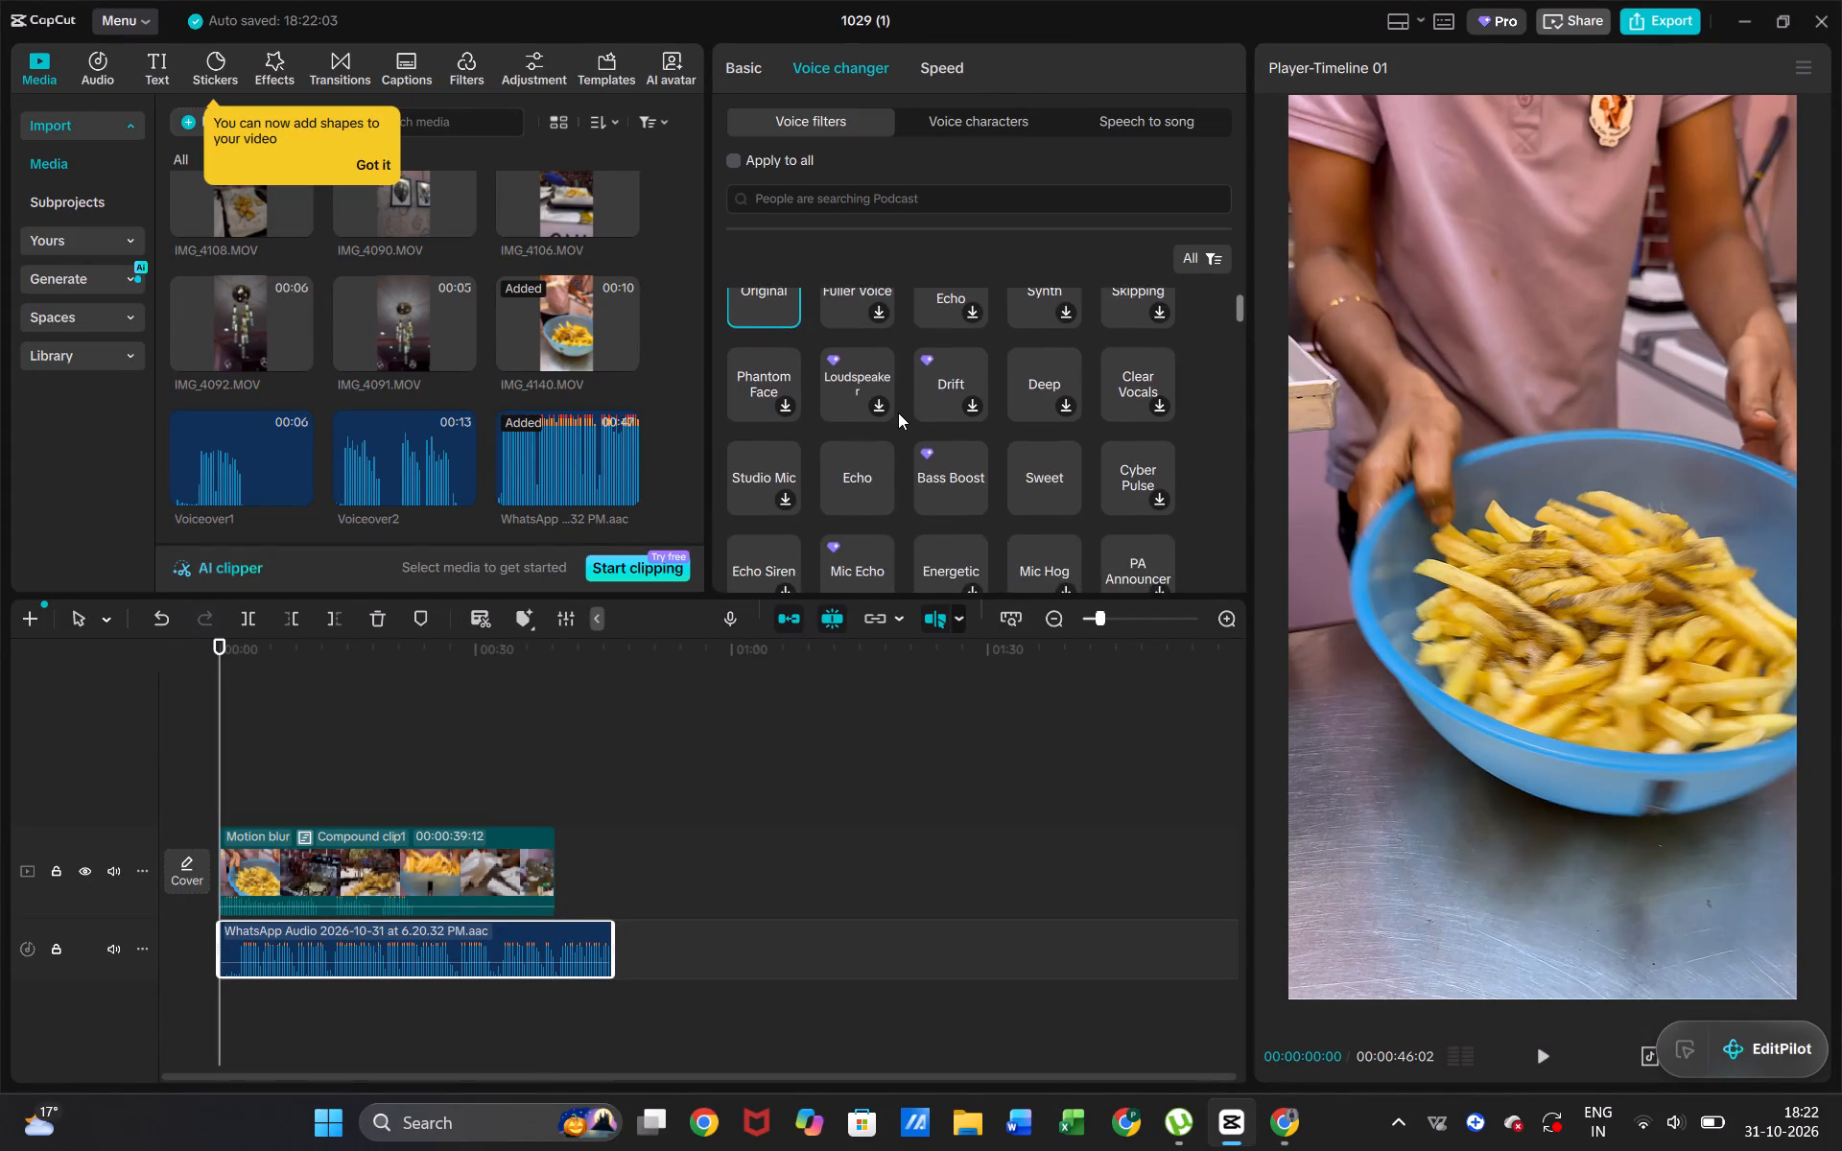
{"action": "scroll", "coordinate": [898, 412], "scroll_direction": "down", "scroll_amount": 2}
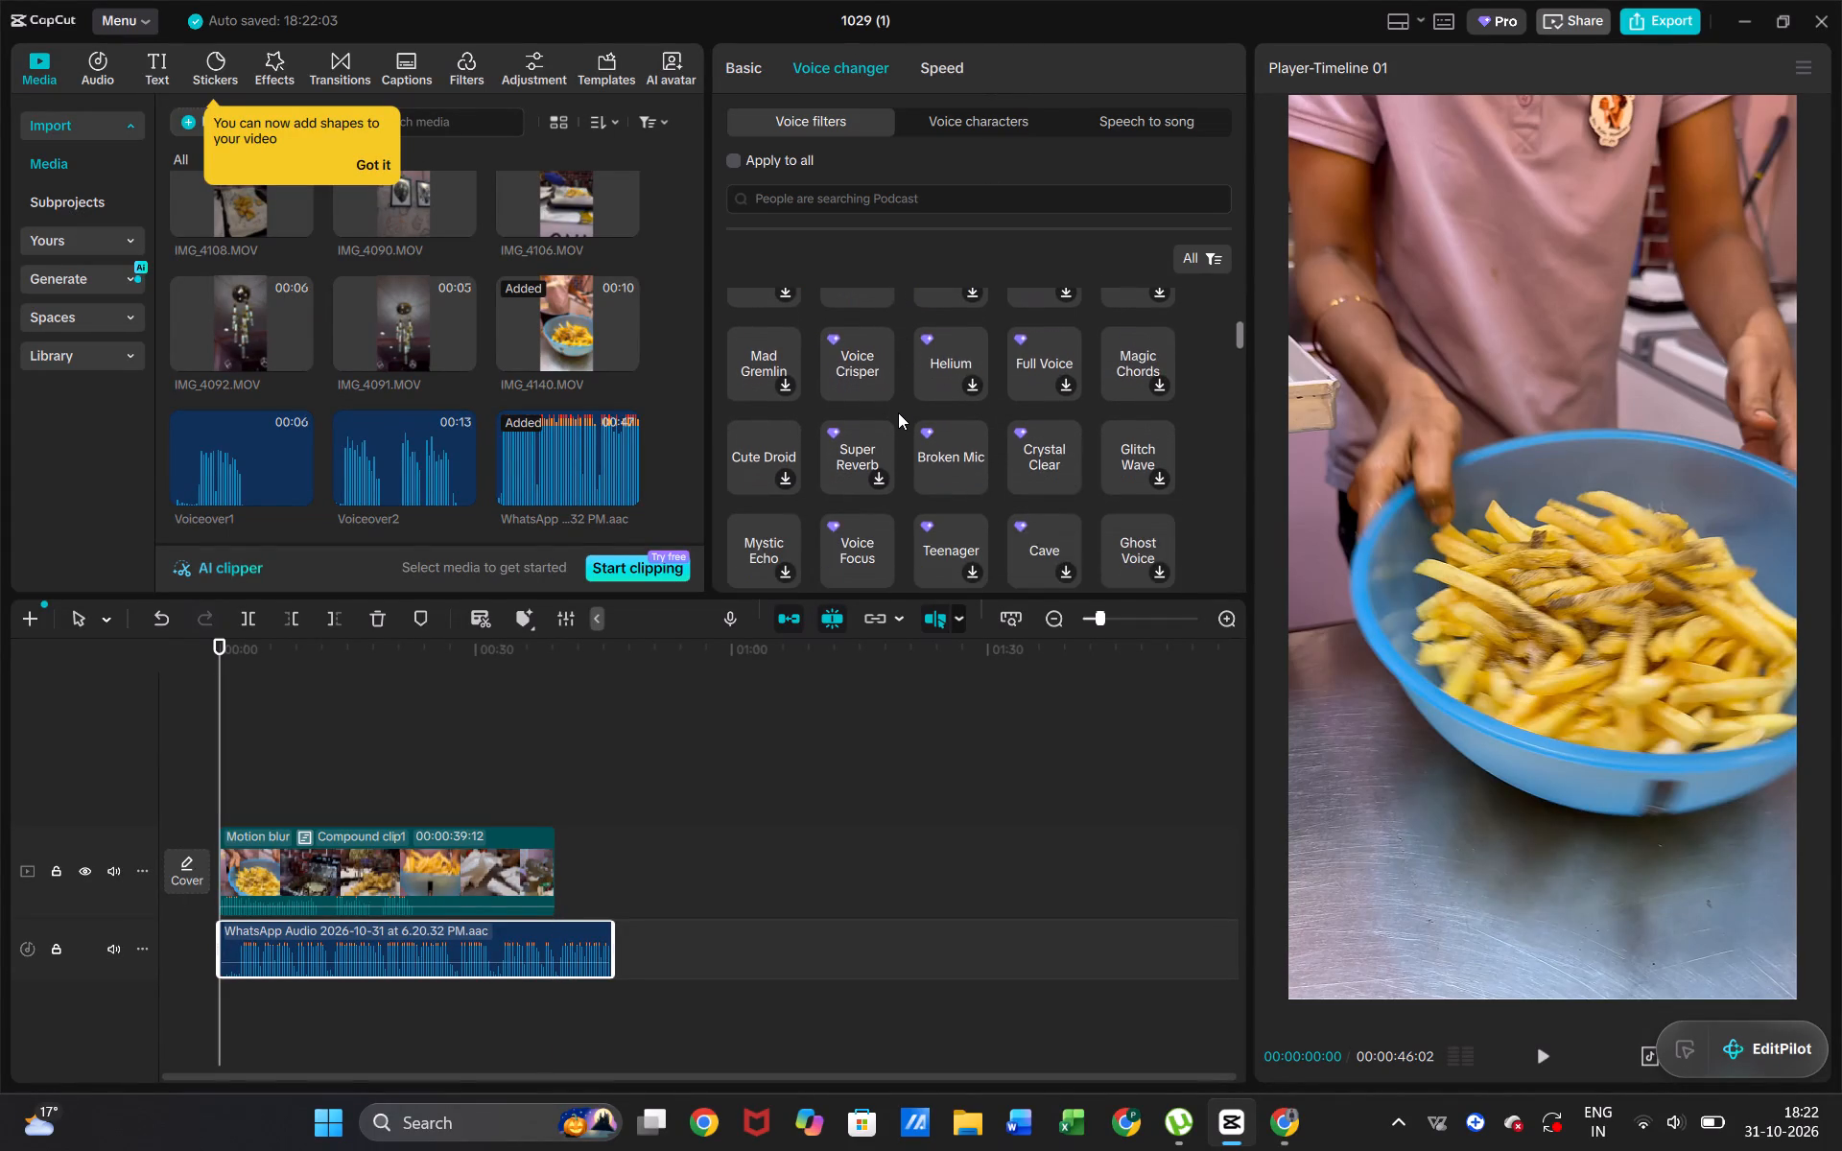
{"action": "scroll", "coordinate": [898, 412], "scroll_direction": "down", "scroll_amount": 1}
{"action": "scroll", "coordinate": [953, 508], "scroll_direction": "down", "scroll_amount": 1}
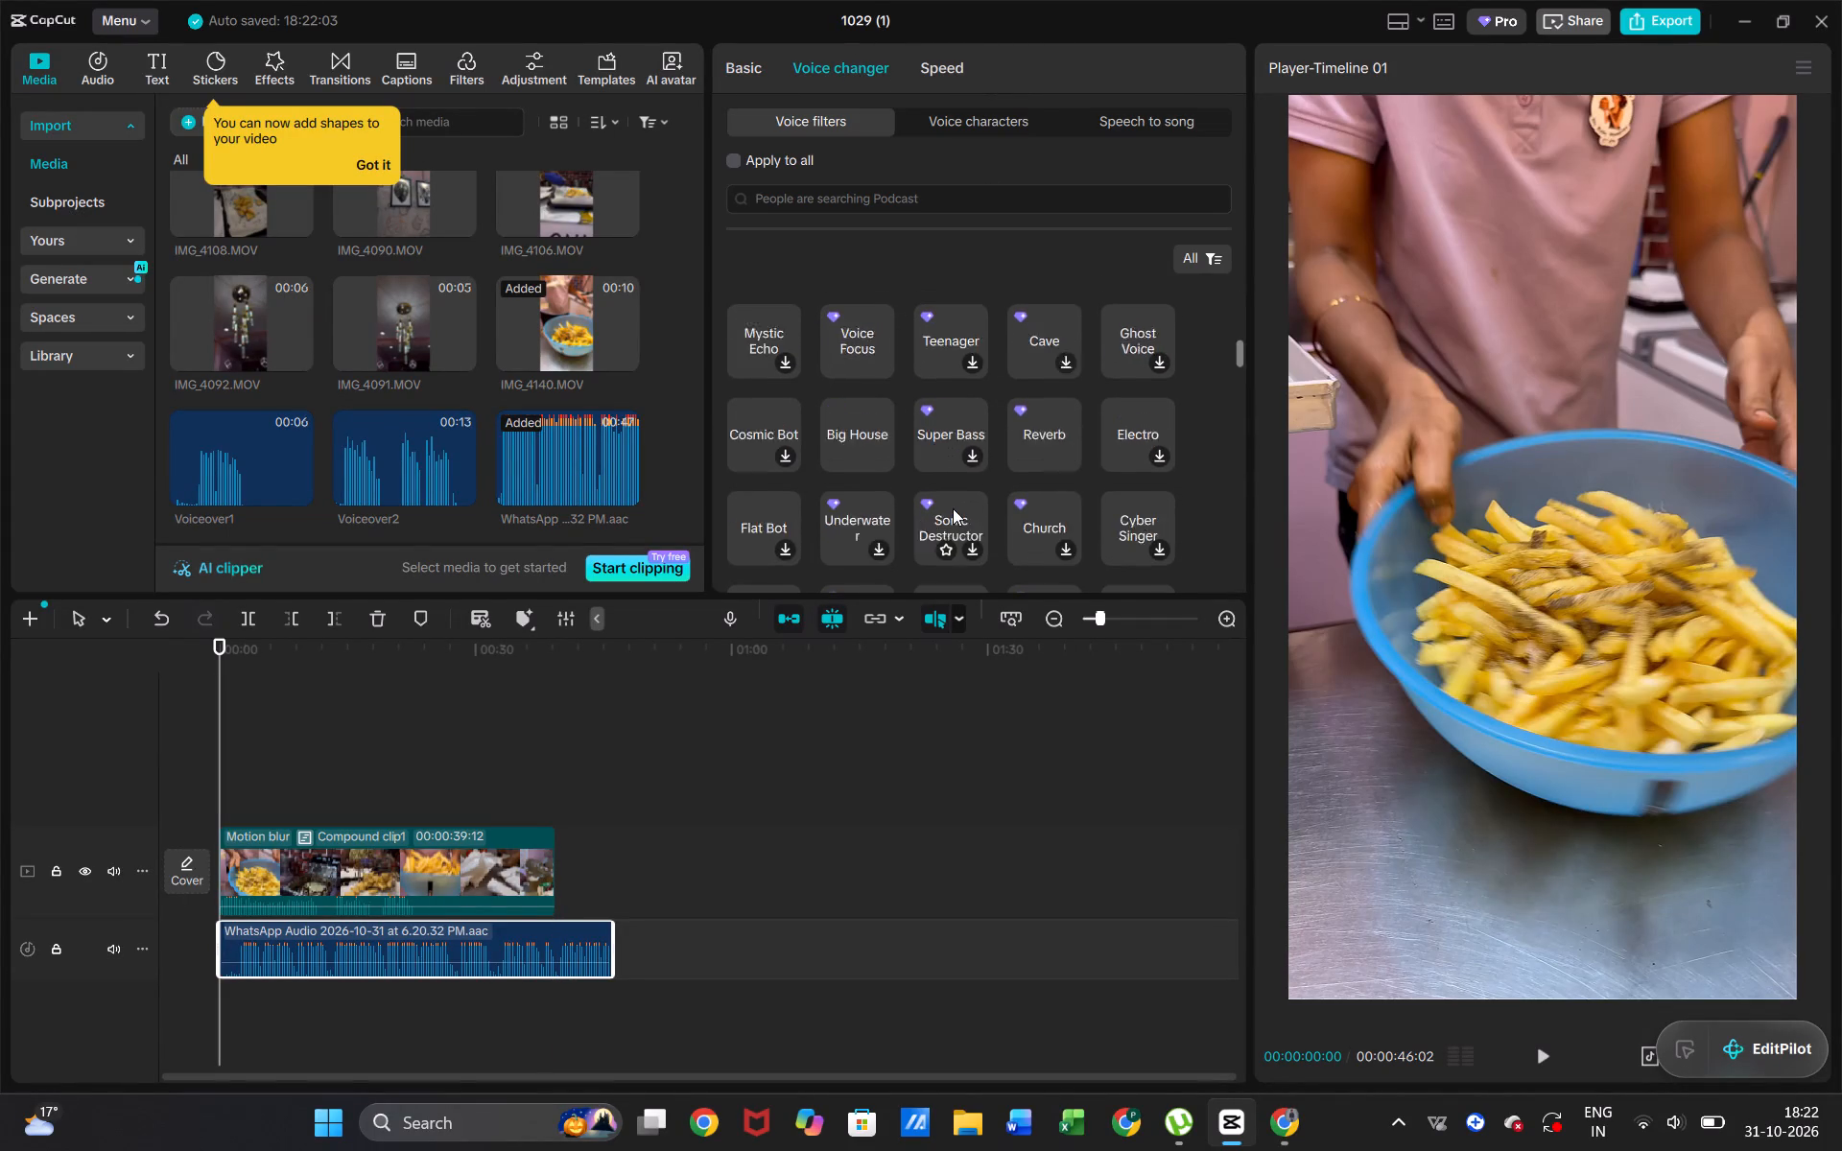
{"action": "scroll", "coordinate": [953, 508], "scroll_direction": "down", "scroll_amount": 3}
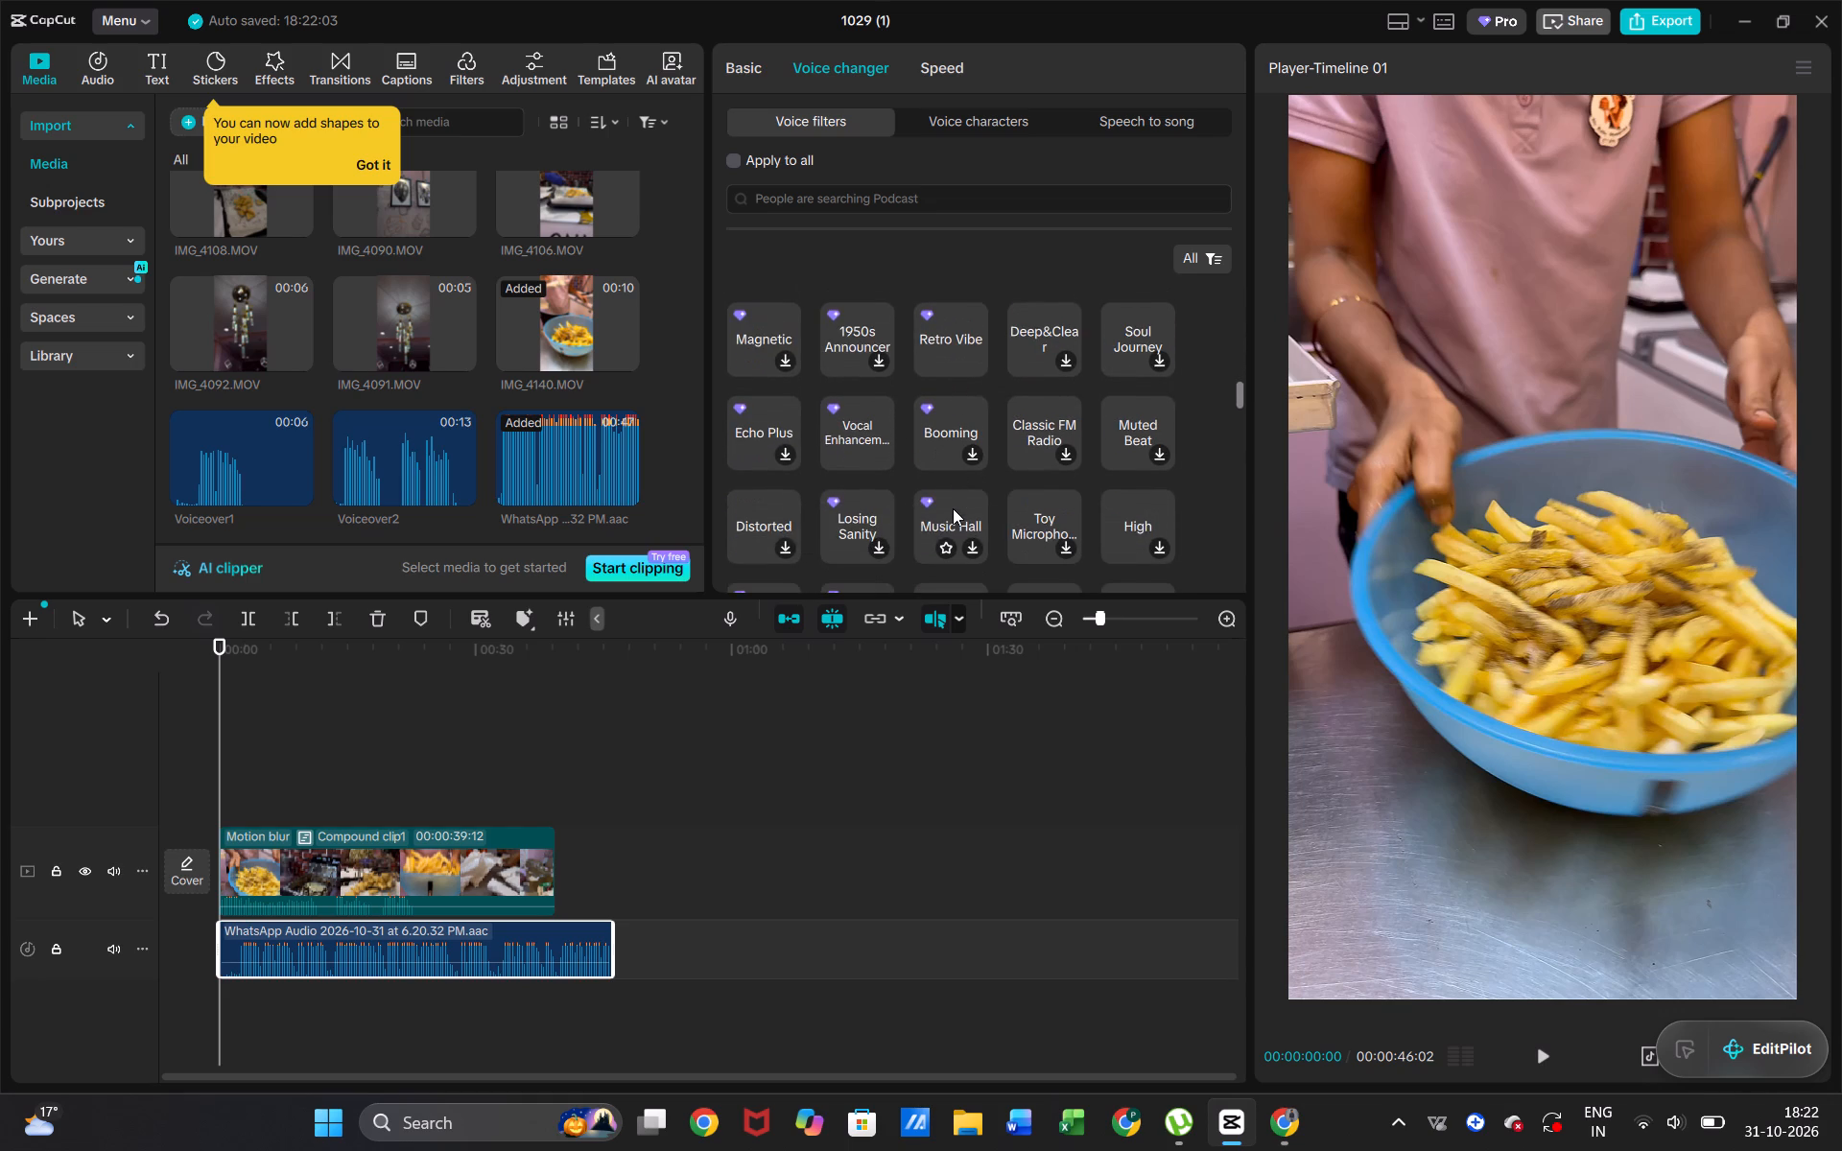
{"action": "scroll", "coordinate": [953, 508], "scroll_direction": "down", "scroll_amount": 2}
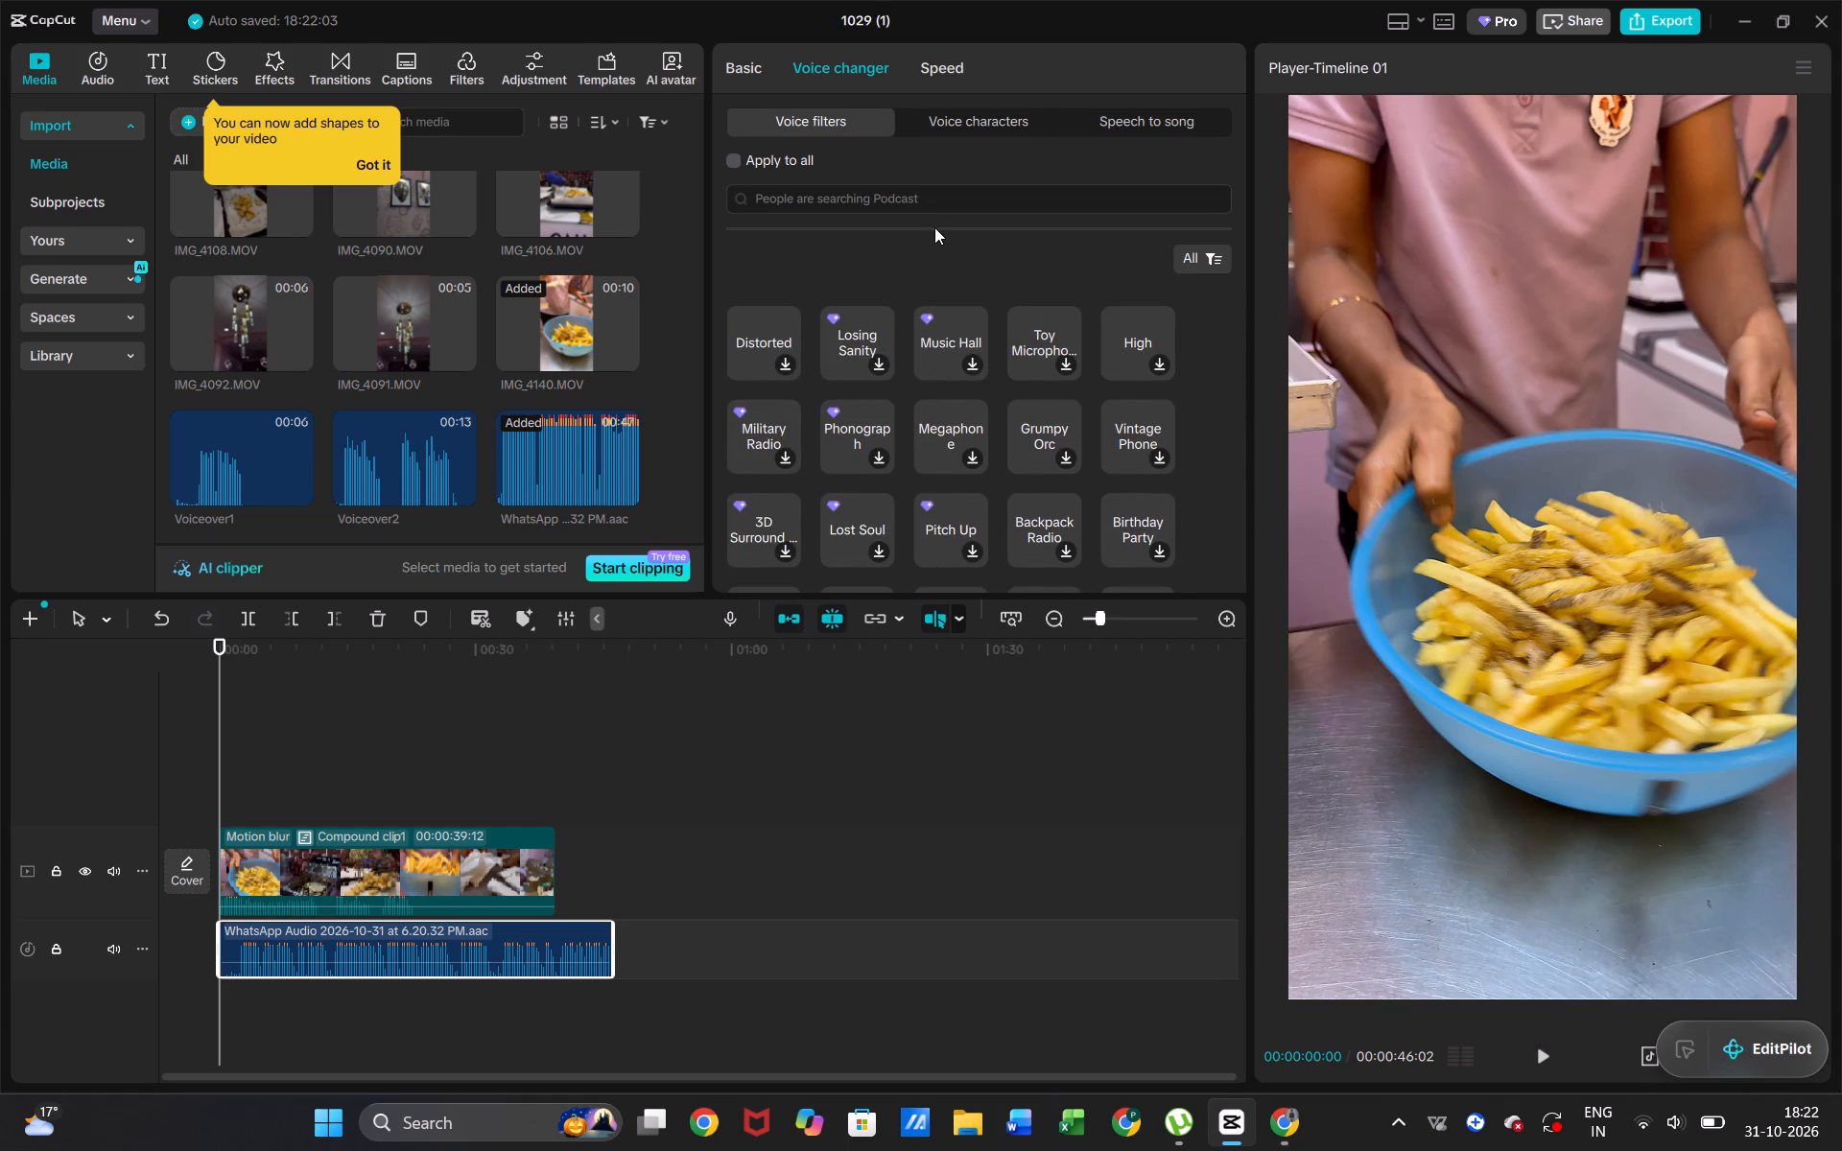
Search the voice filters for "tricks" and clear the search.
{"action": "left_click", "coordinate": [926, 203]}
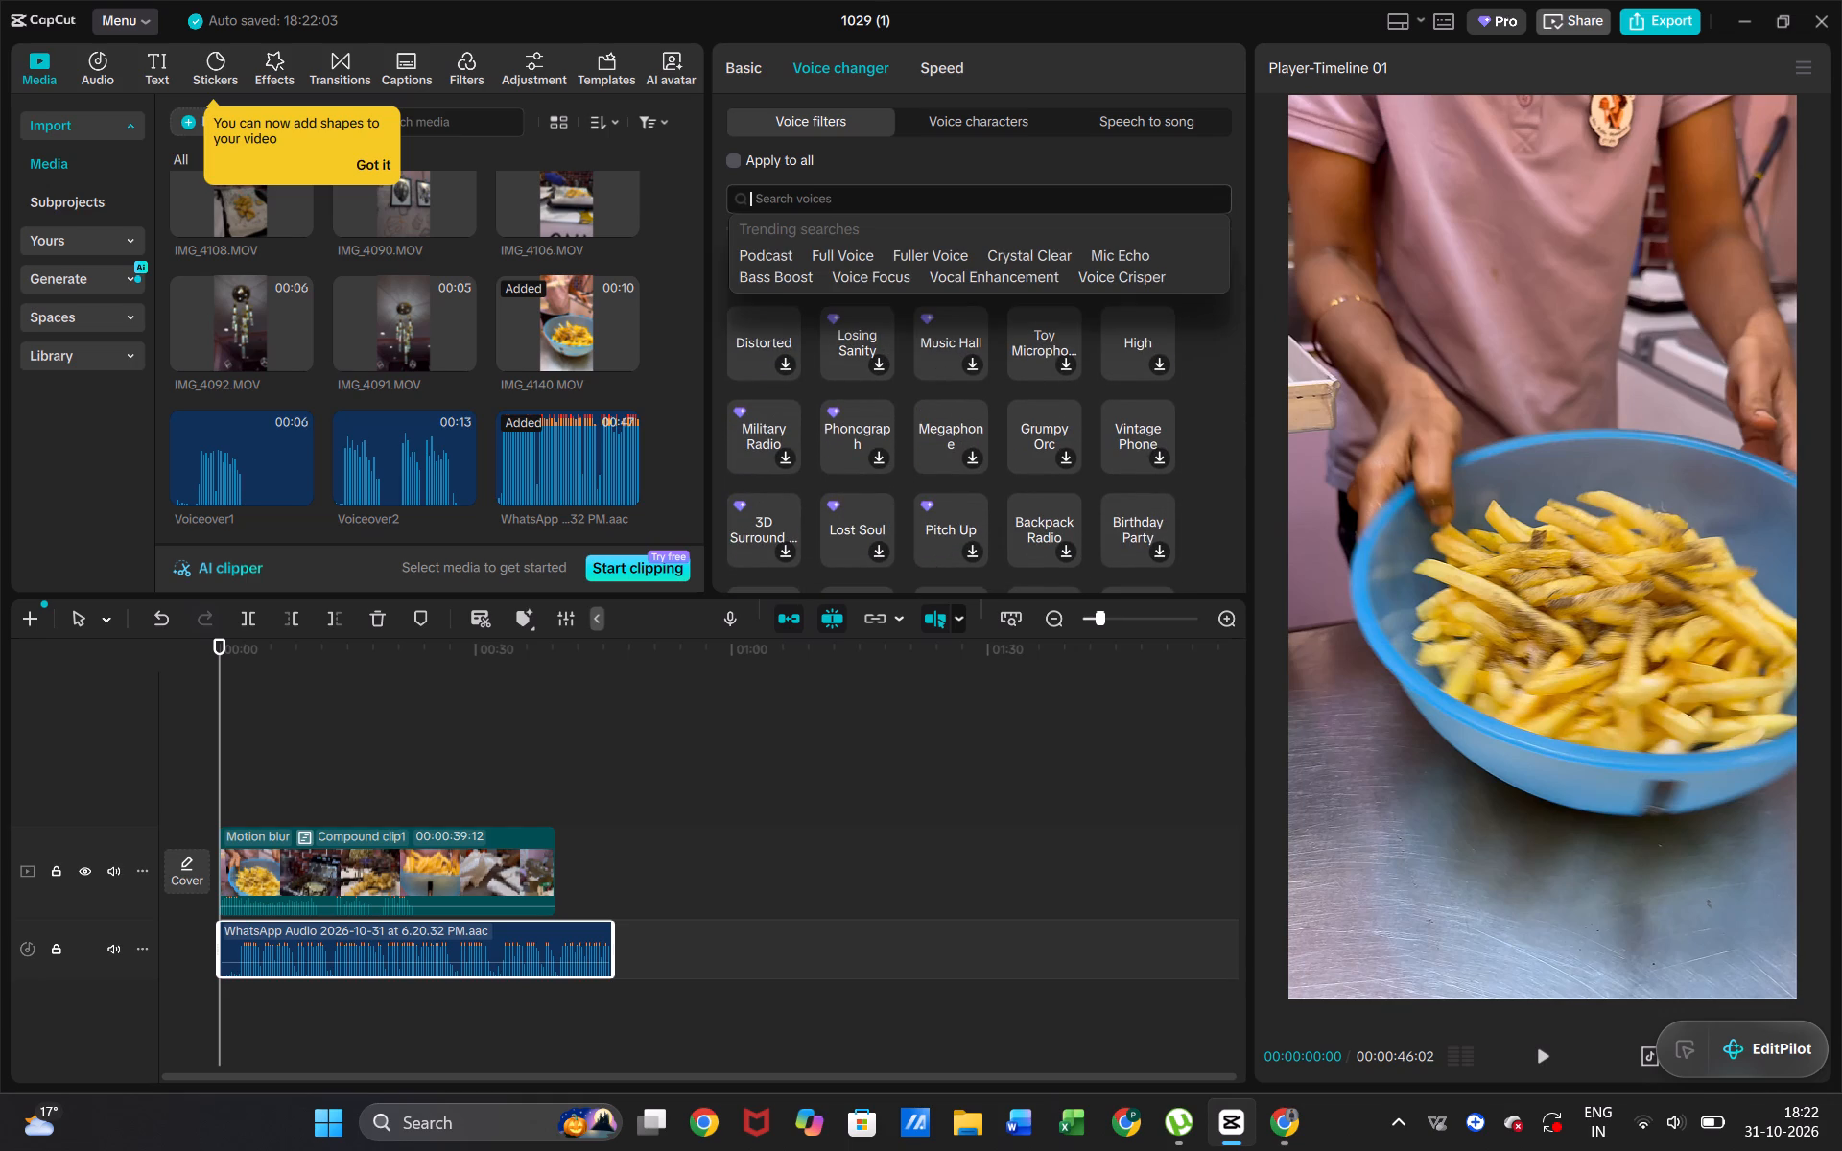
{"action": "type", "text": "tri"}
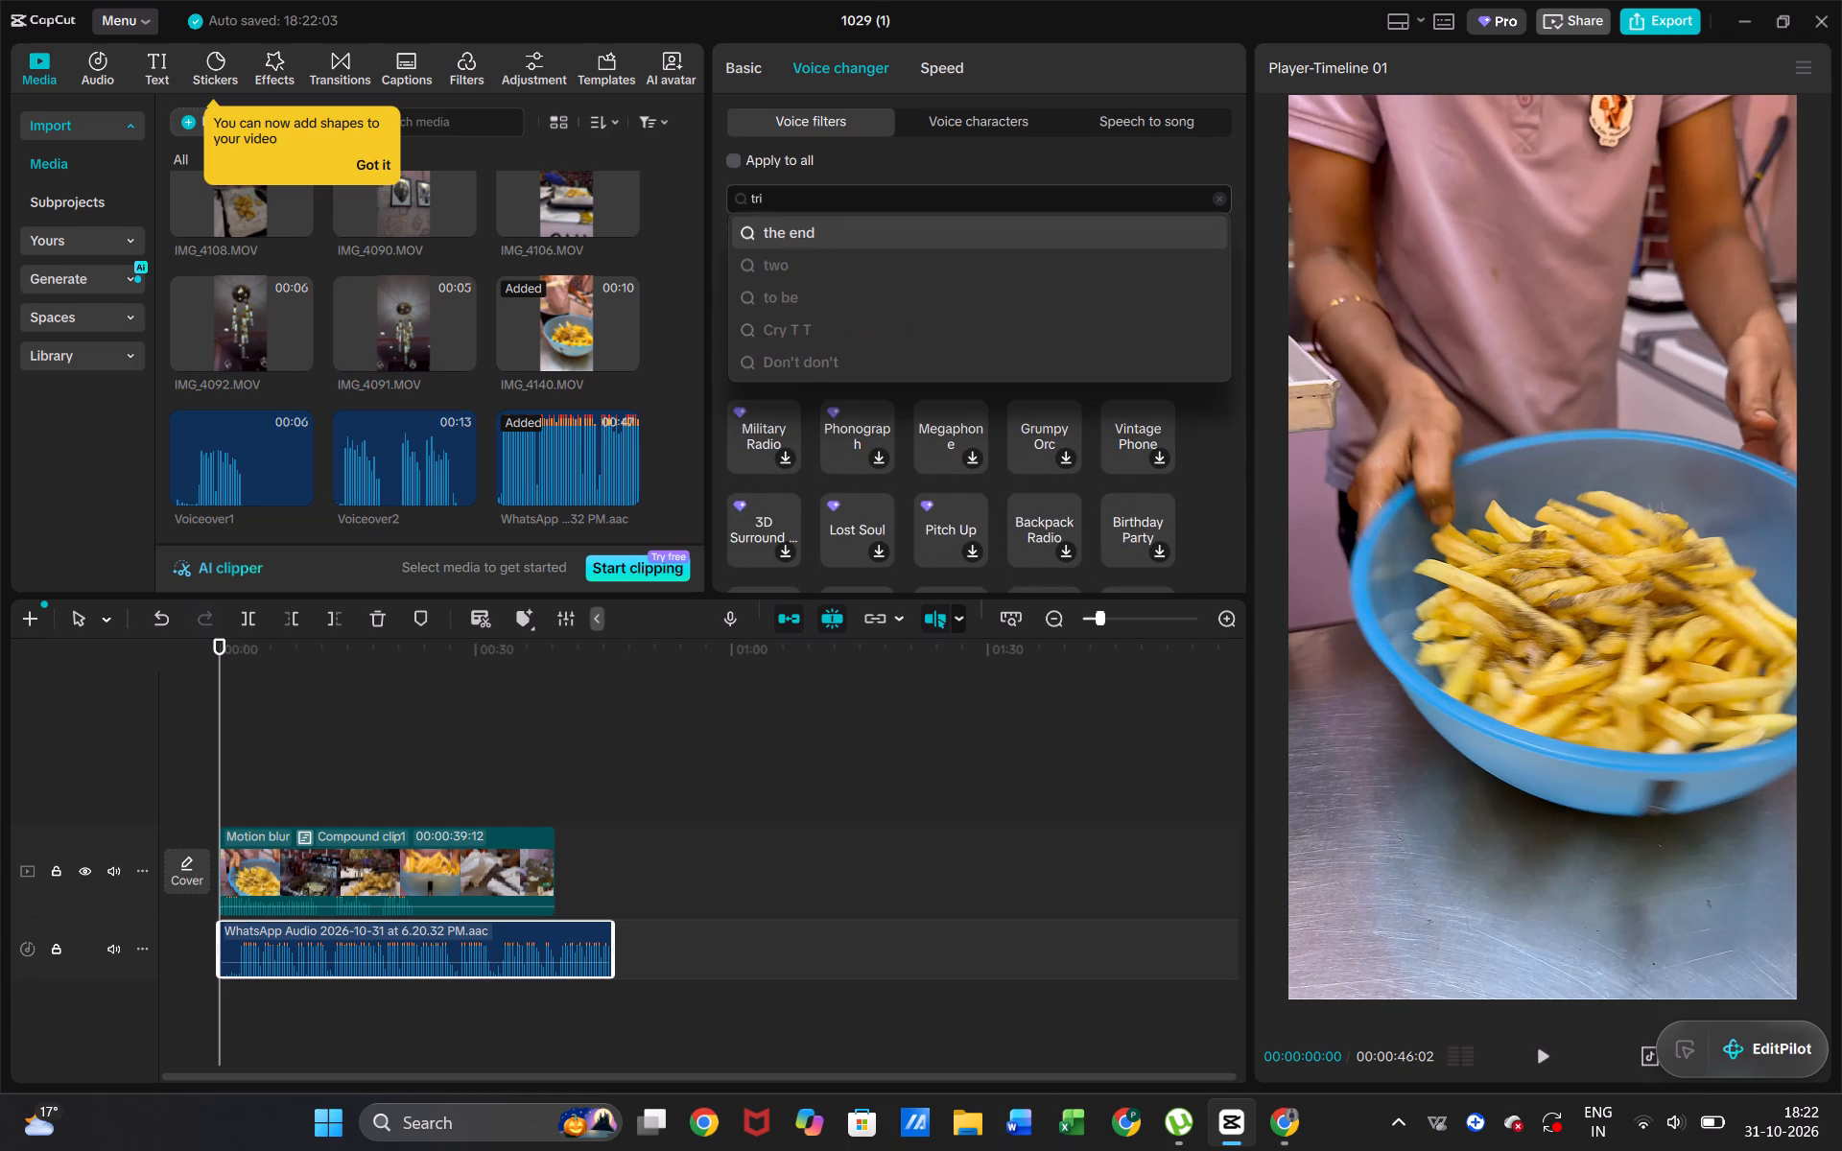
{"action": "key", "text": "c"}
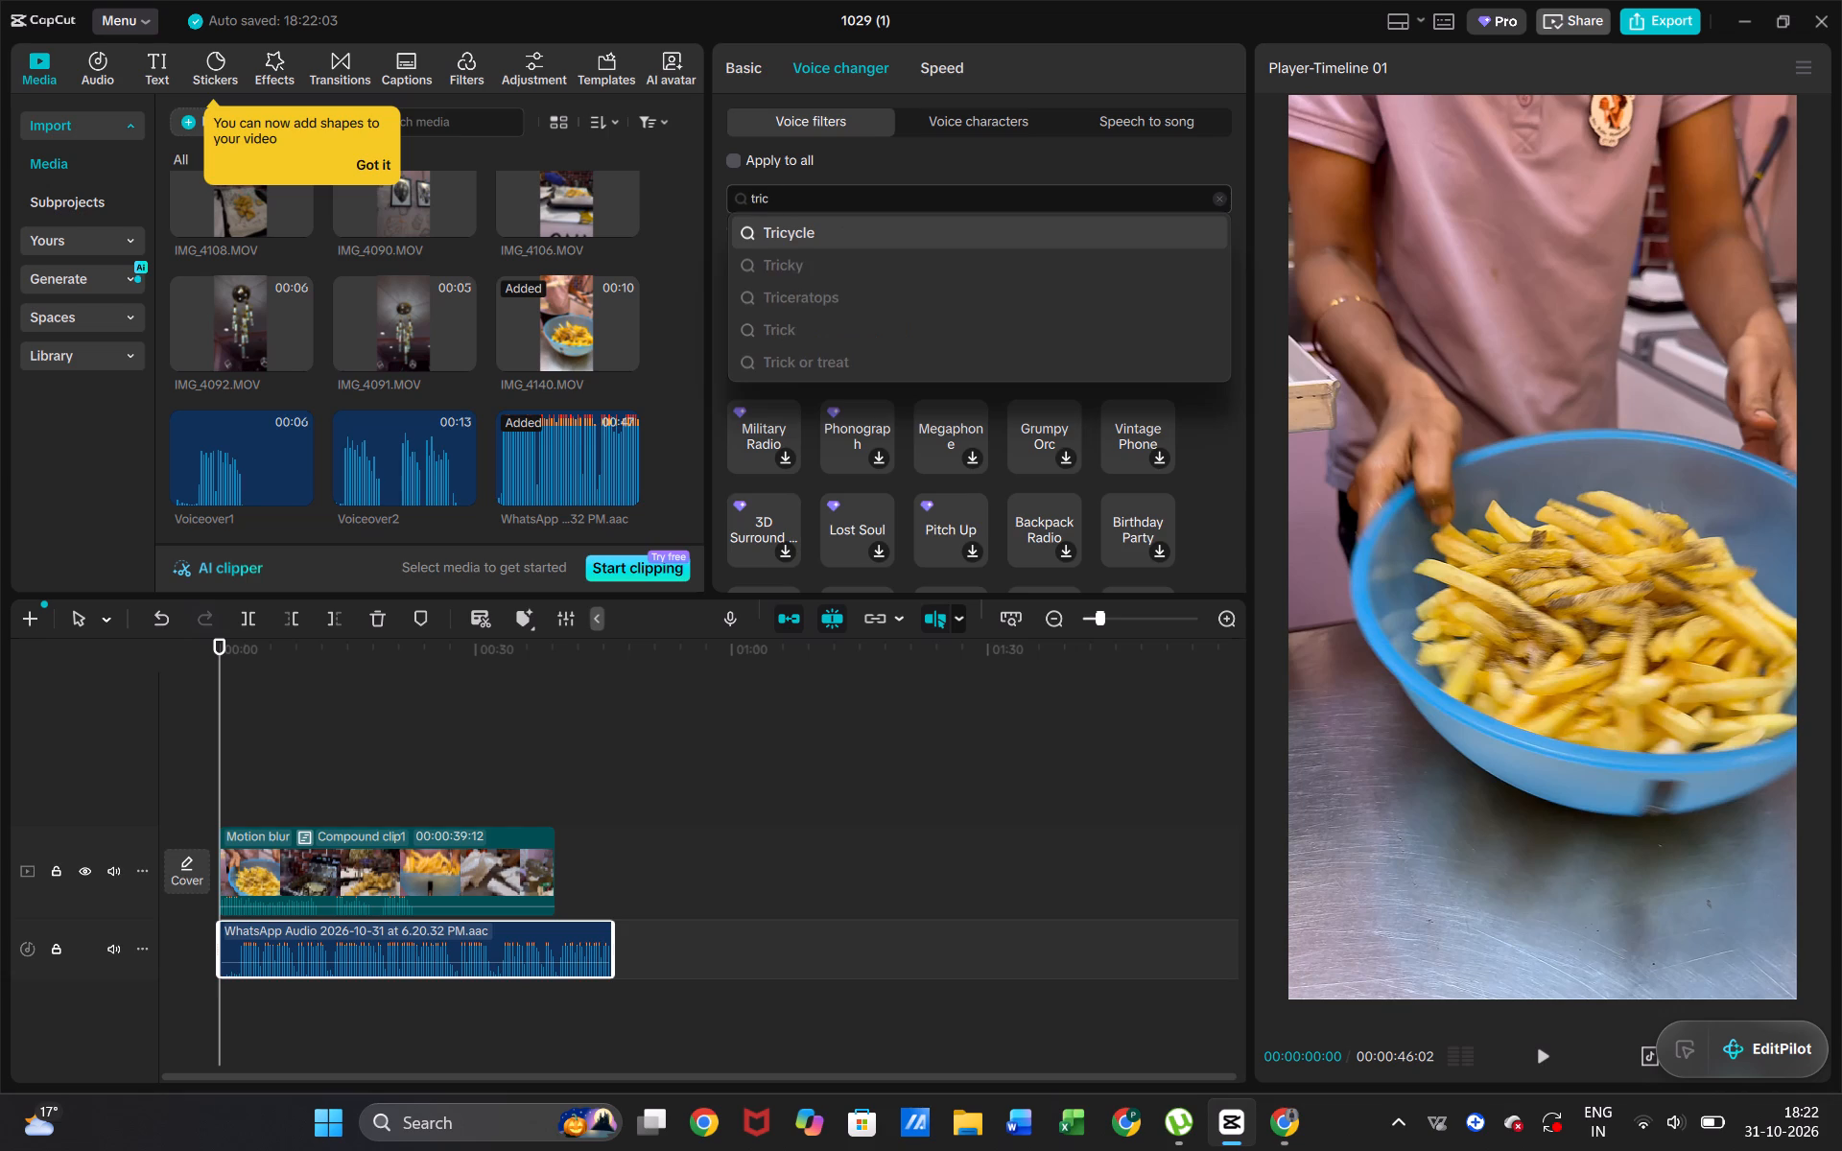
{"action": "type", "text": "ks"}
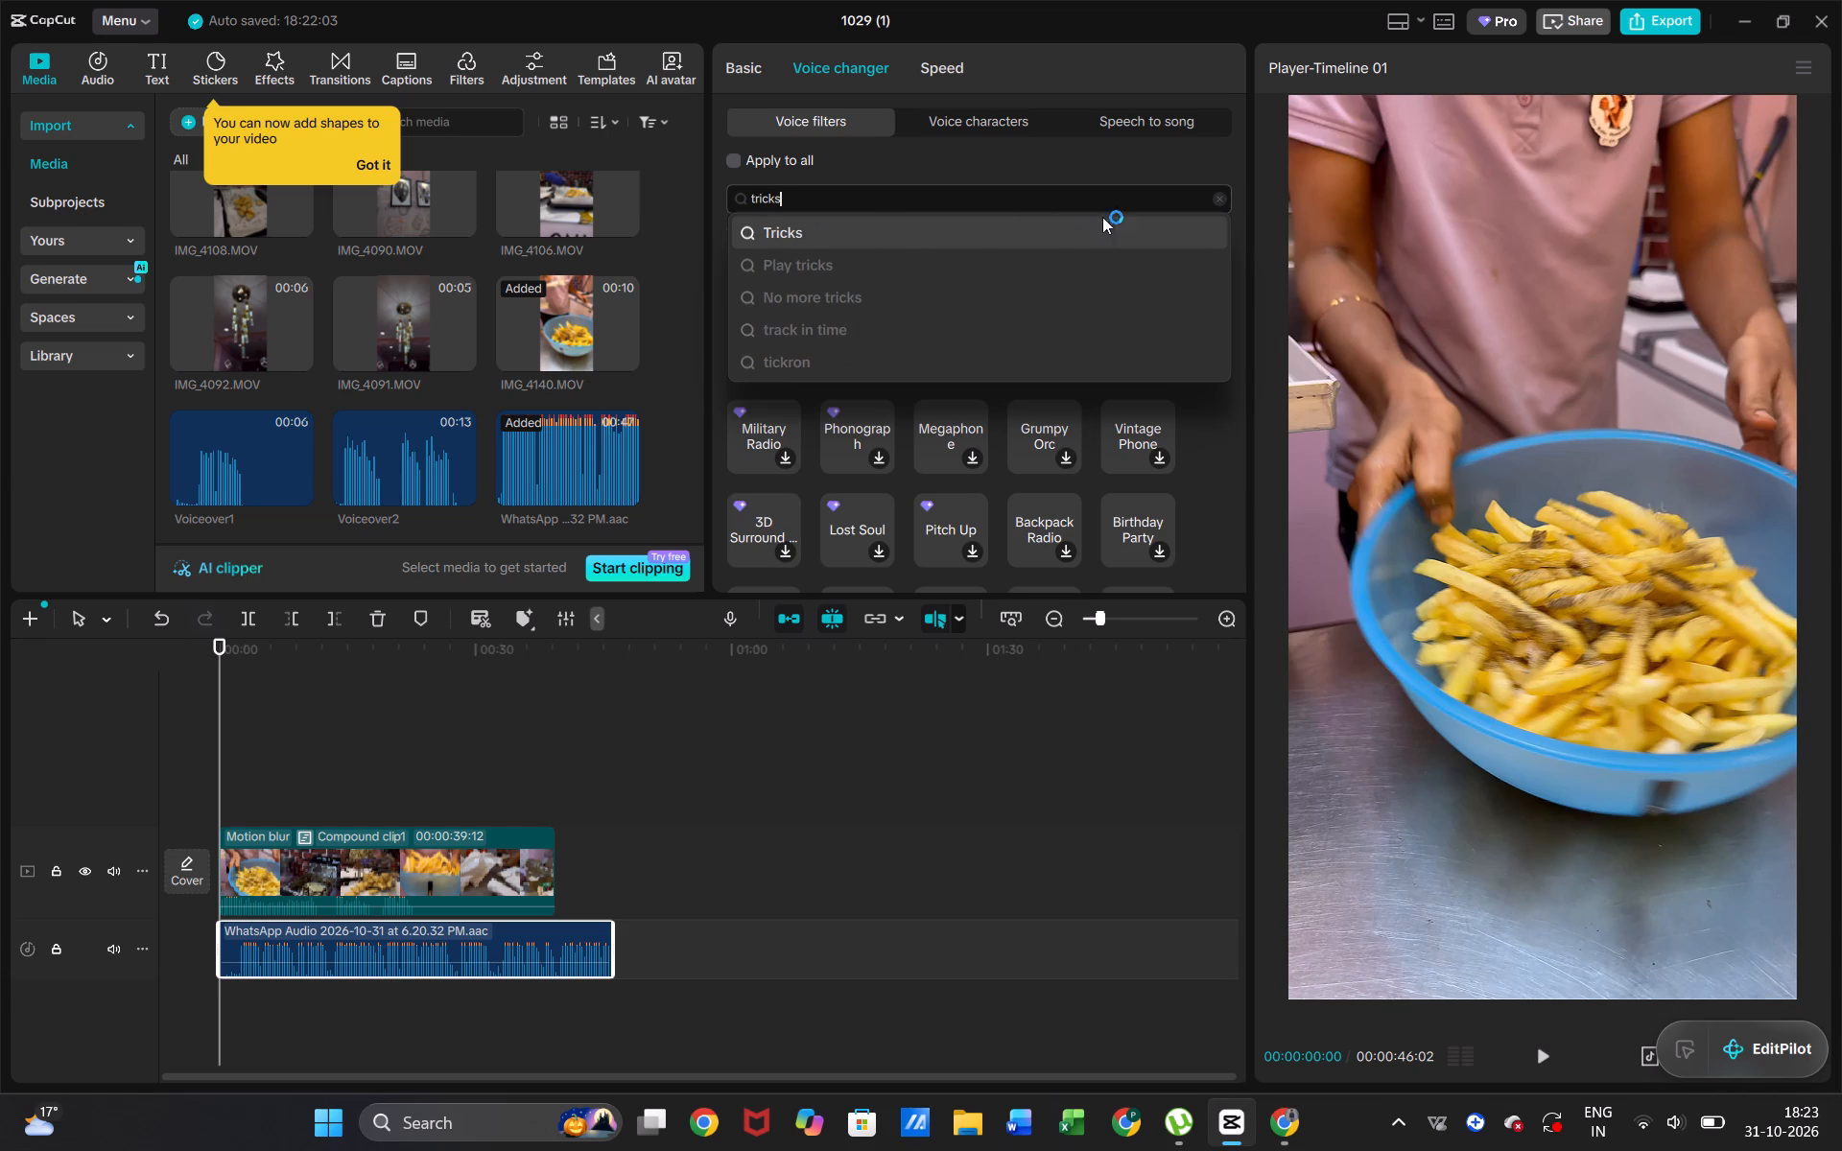
{"action": "left_click", "coordinate": [1221, 193]}
{"action": "scroll", "coordinate": [772, 424], "scroll_direction": "up", "scroll_amount": 11}
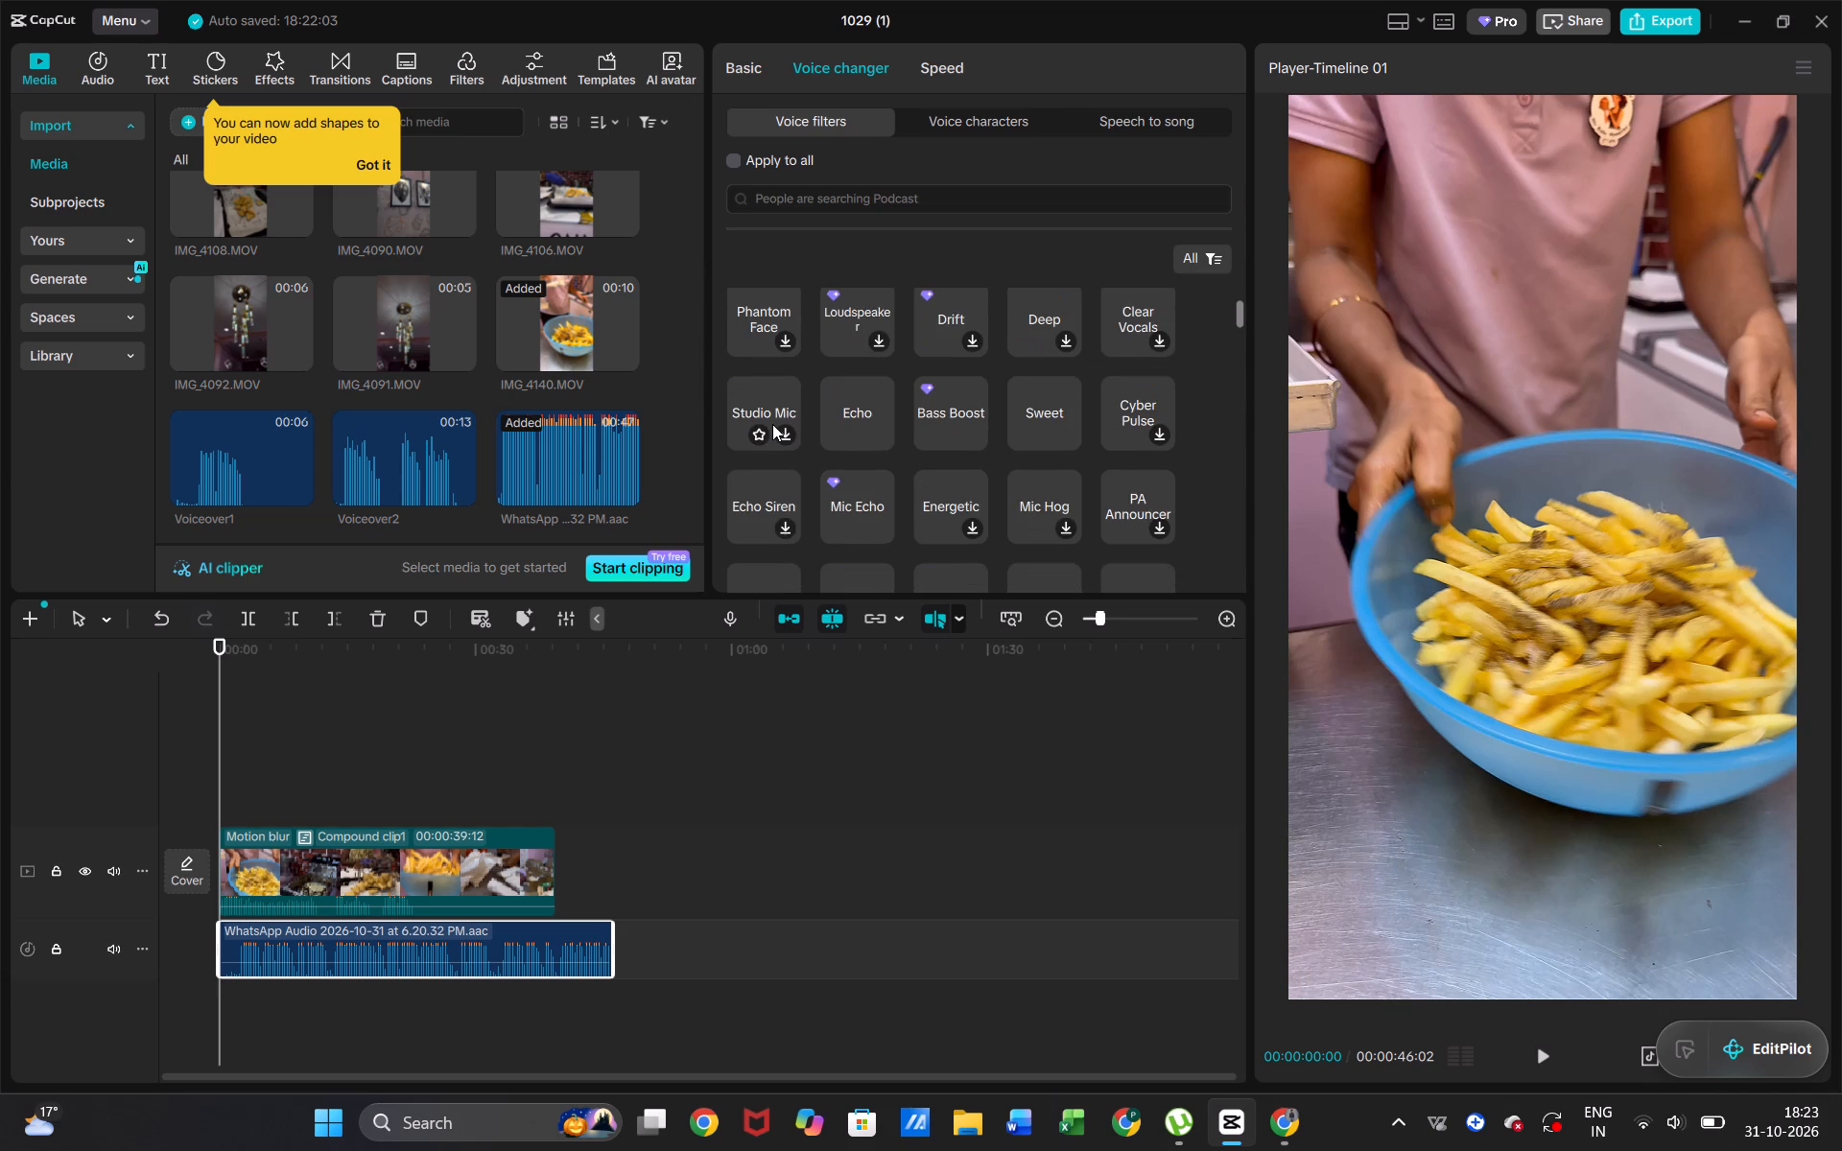
Look through the full range of voice characters for the WhatsApp audio clip.
{"action": "left_click", "coordinate": [971, 120]}
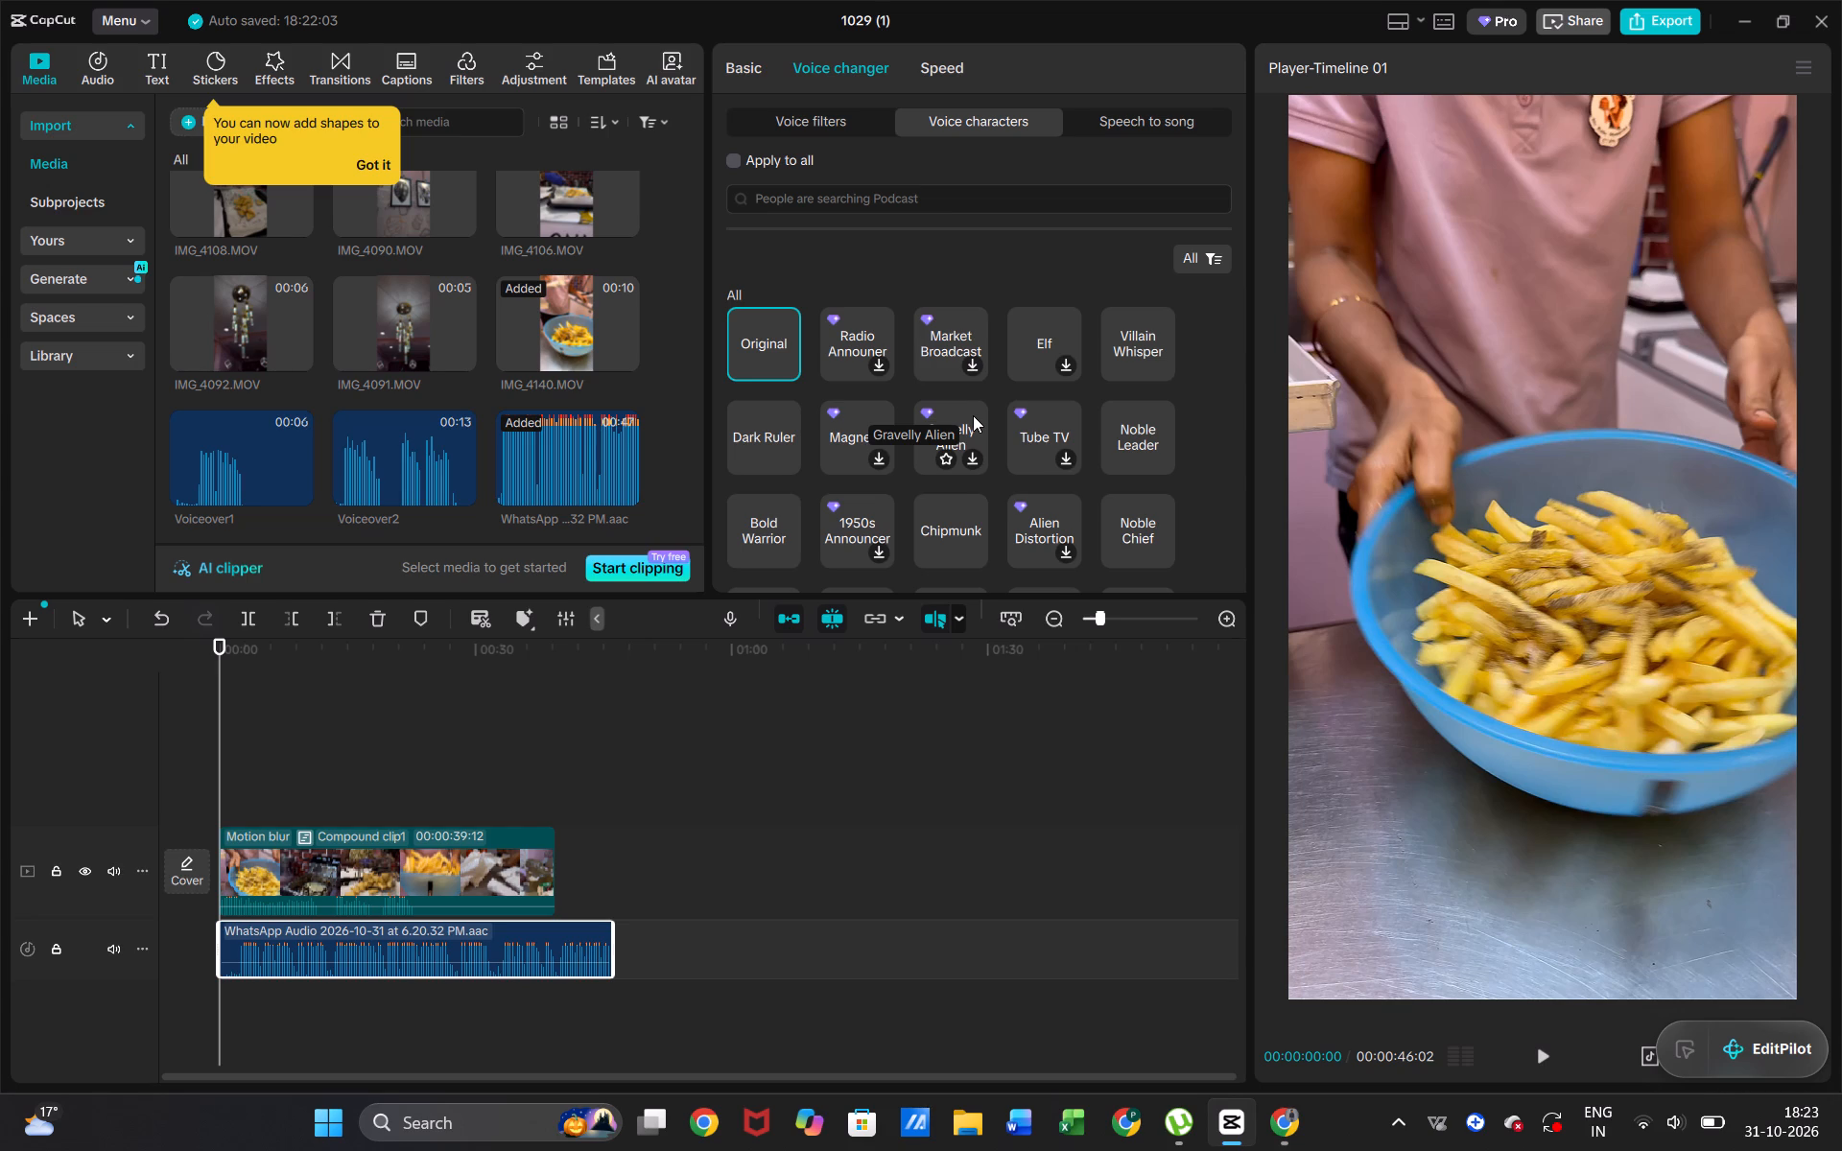
{"action": "scroll", "coordinate": [973, 415], "scroll_direction": "down", "scroll_amount": 1}
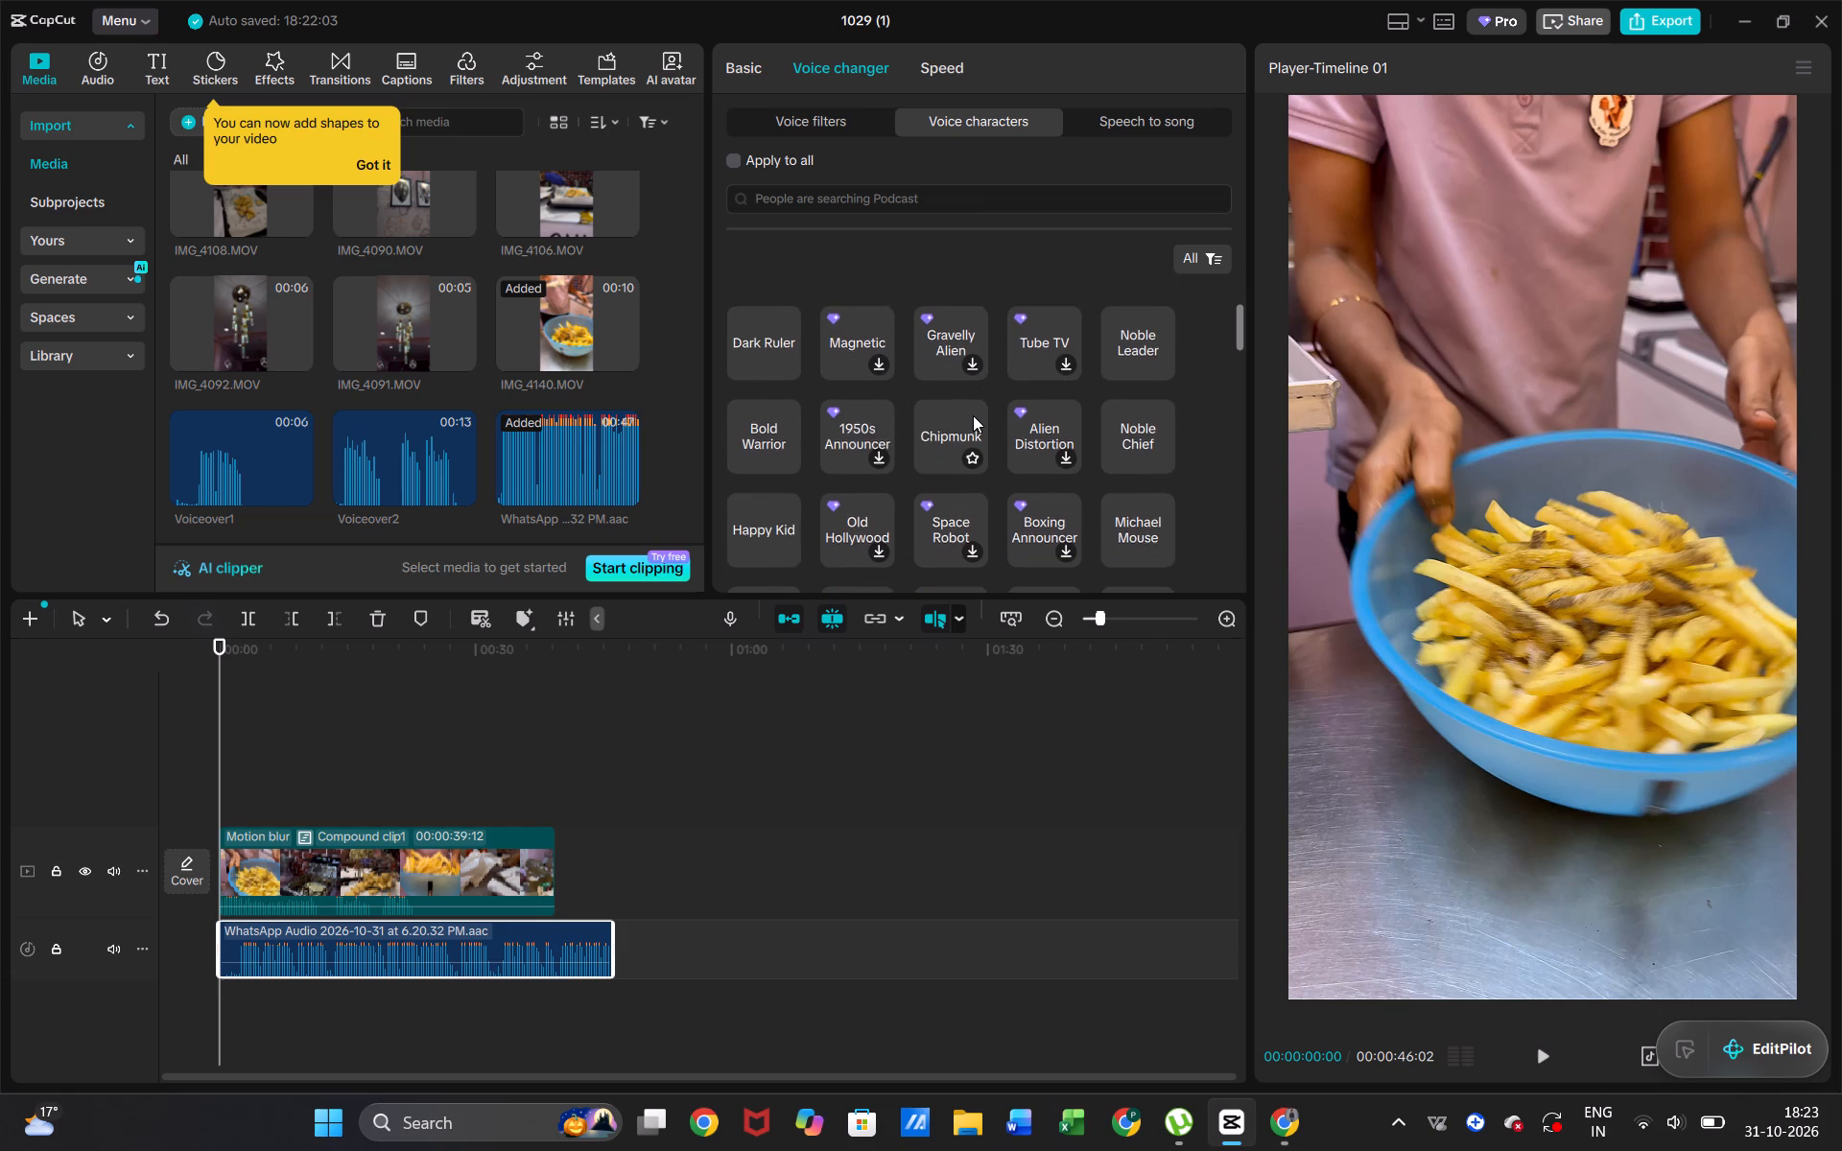
{"action": "scroll", "coordinate": [973, 415], "scroll_direction": "down", "scroll_amount": 1}
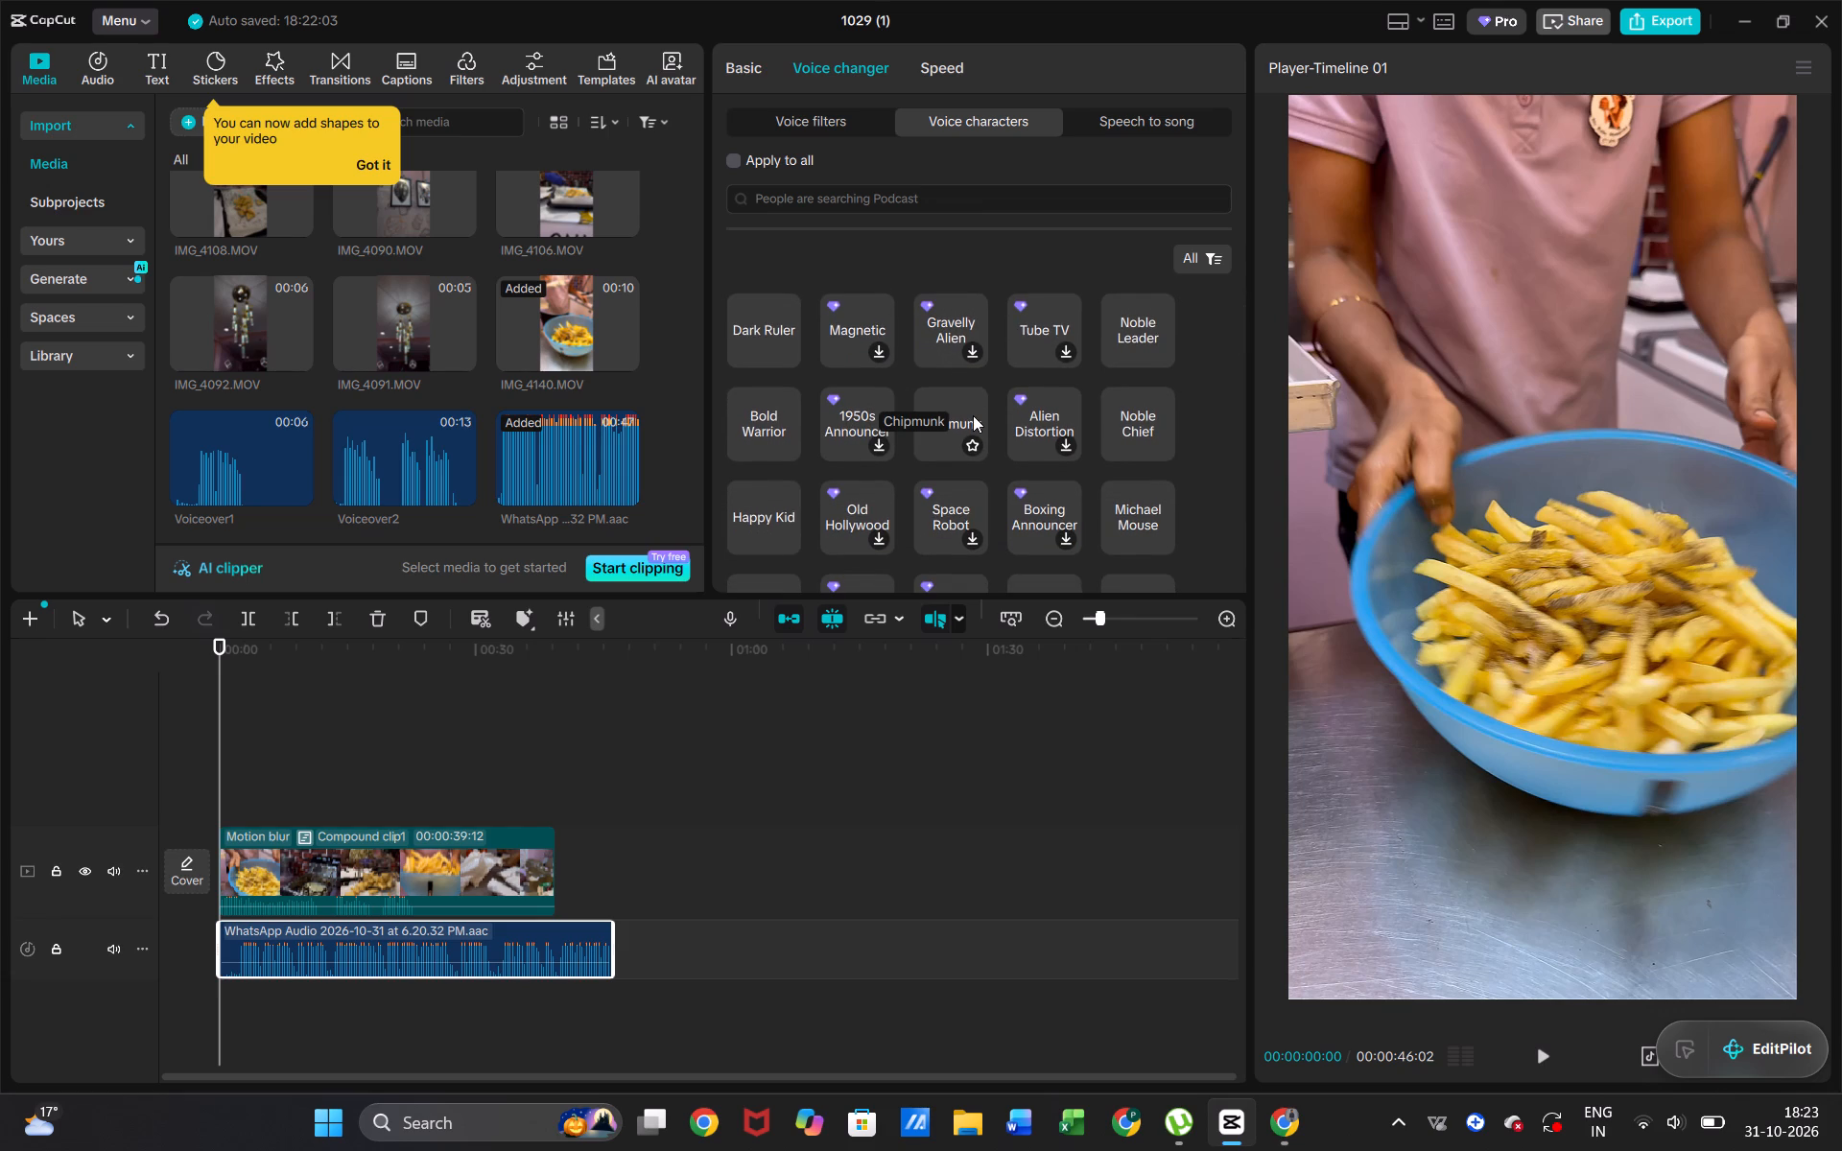
{"action": "scroll", "coordinate": [852, 467], "scroll_direction": "down", "scroll_amount": 1}
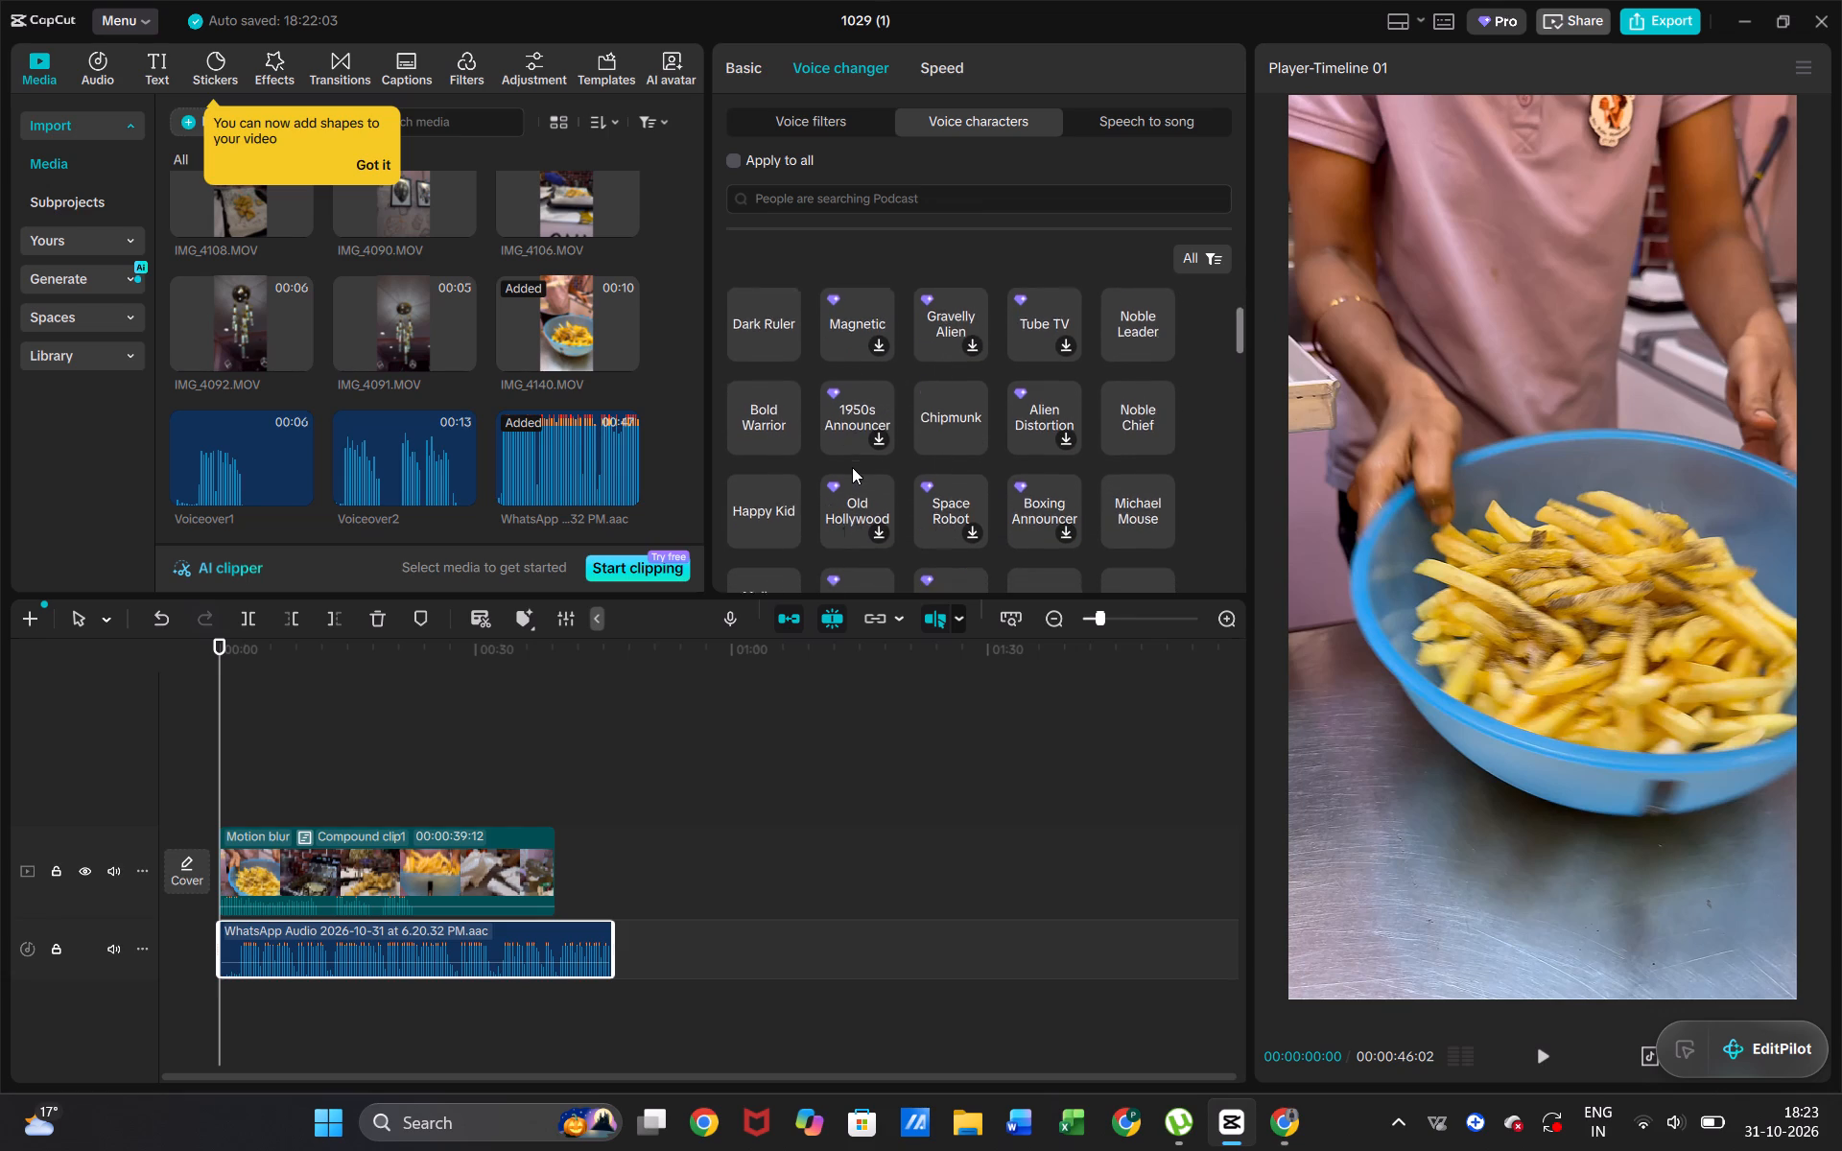
{"action": "scroll", "coordinate": [852, 467], "scroll_direction": "down", "scroll_amount": 2}
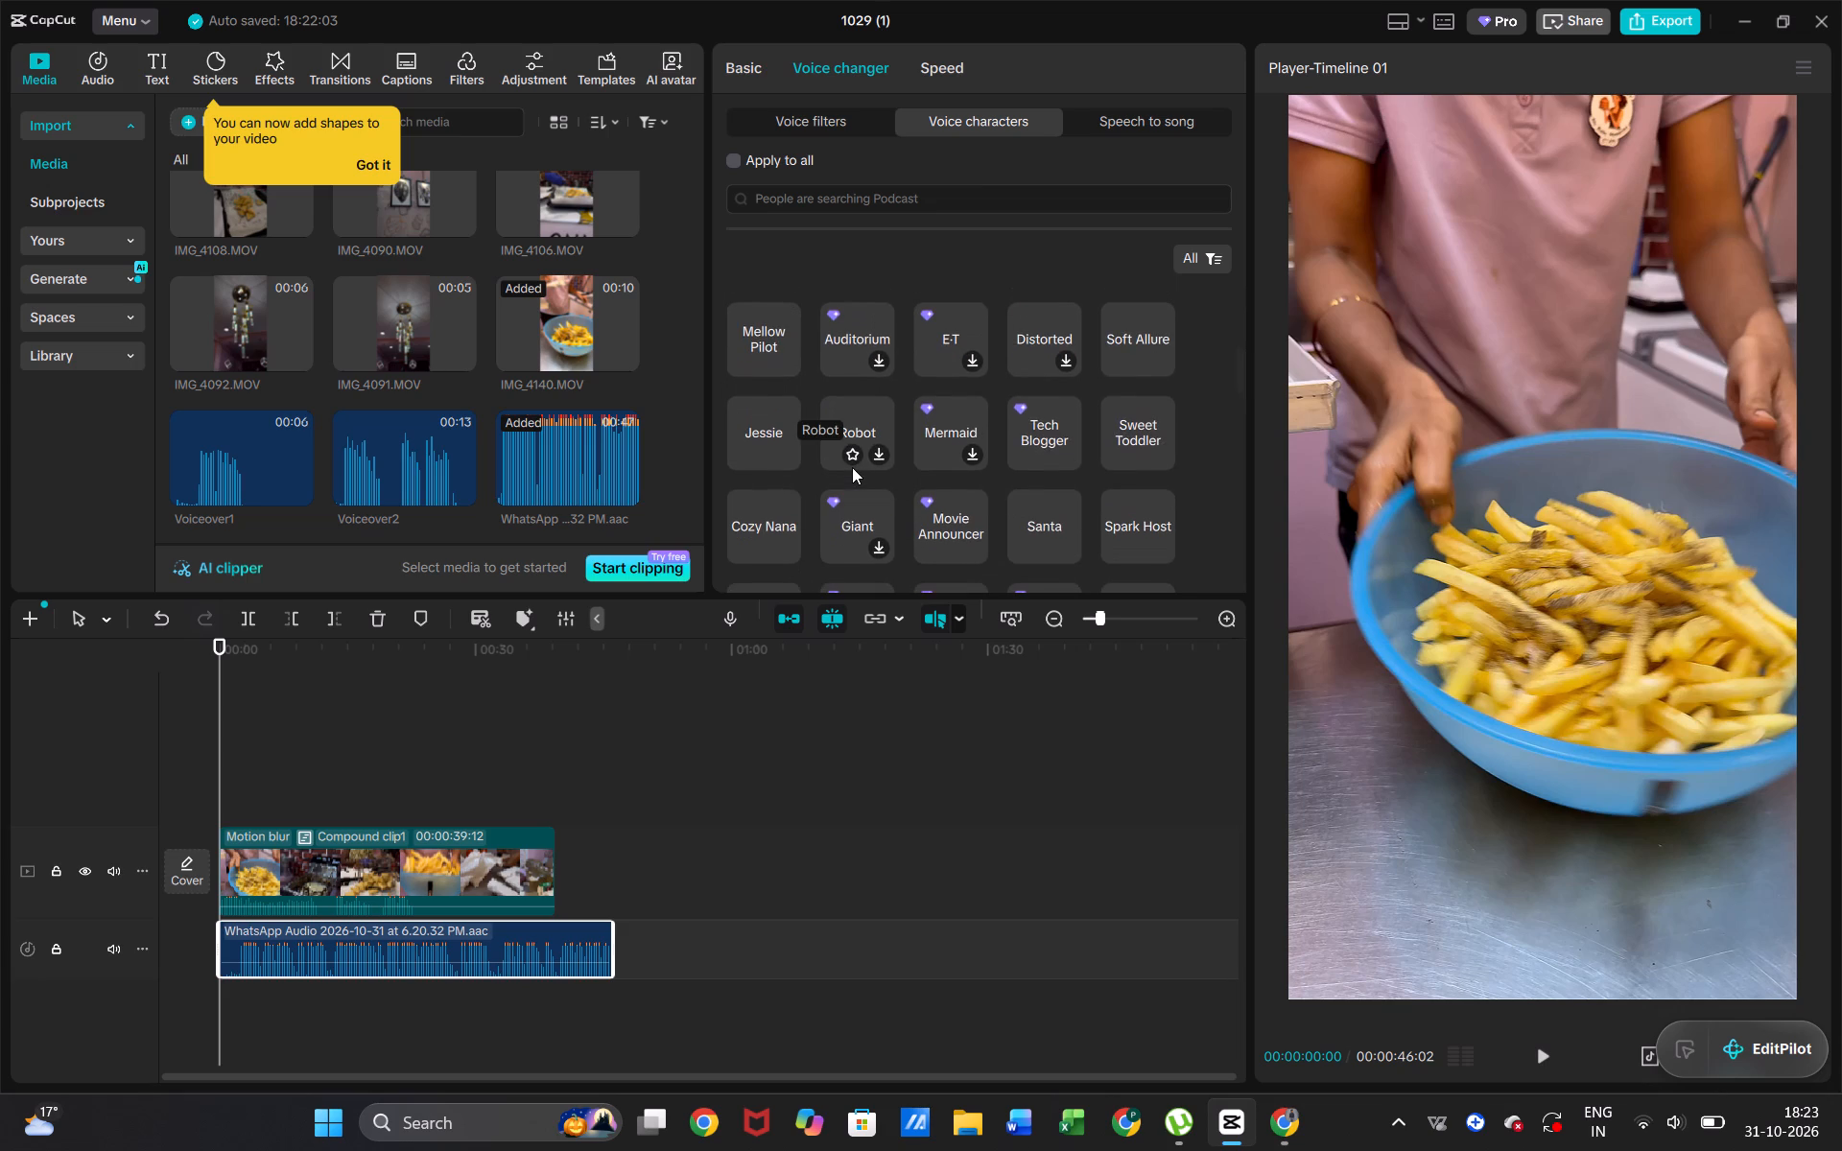
{"action": "scroll", "coordinate": [1066, 446], "scroll_direction": "down", "scroll_amount": 1}
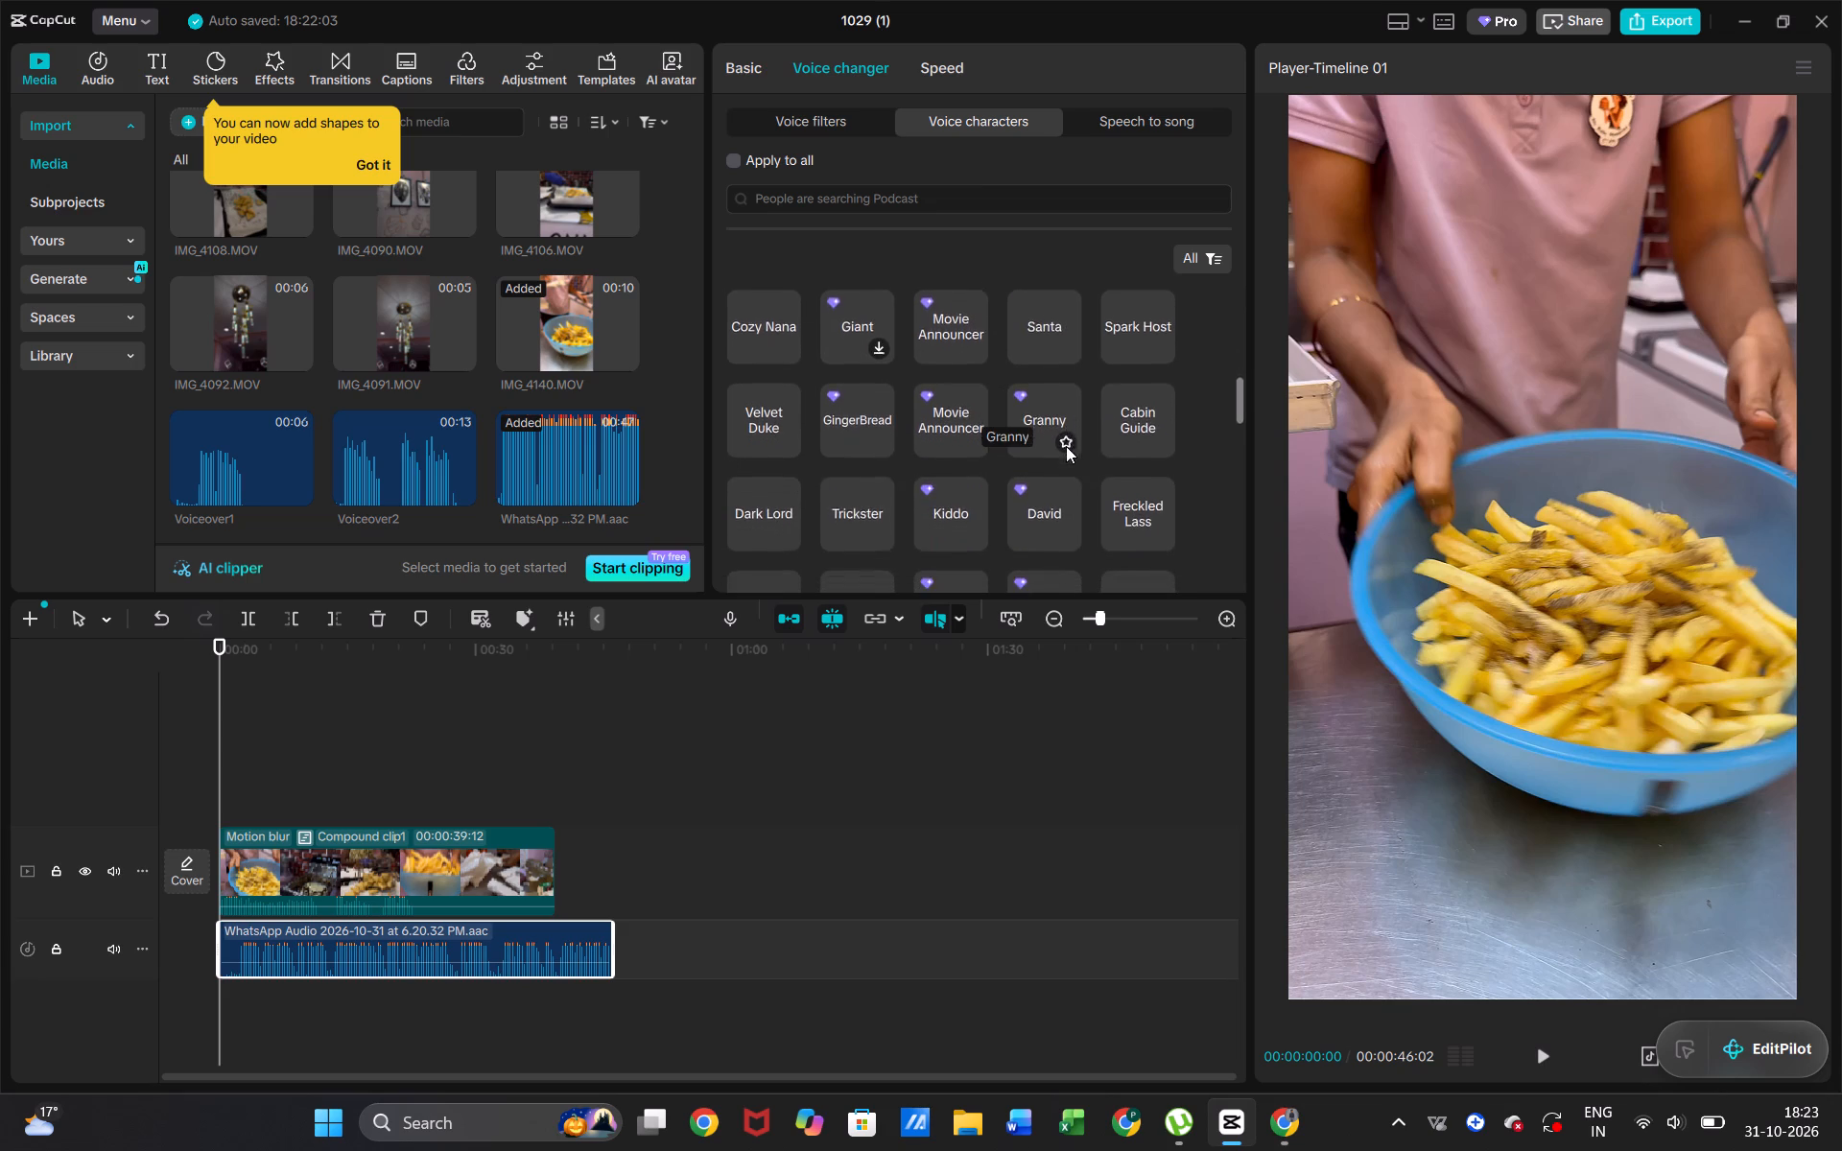
{"action": "scroll", "coordinate": [1066, 446], "scroll_direction": "down", "scroll_amount": 2}
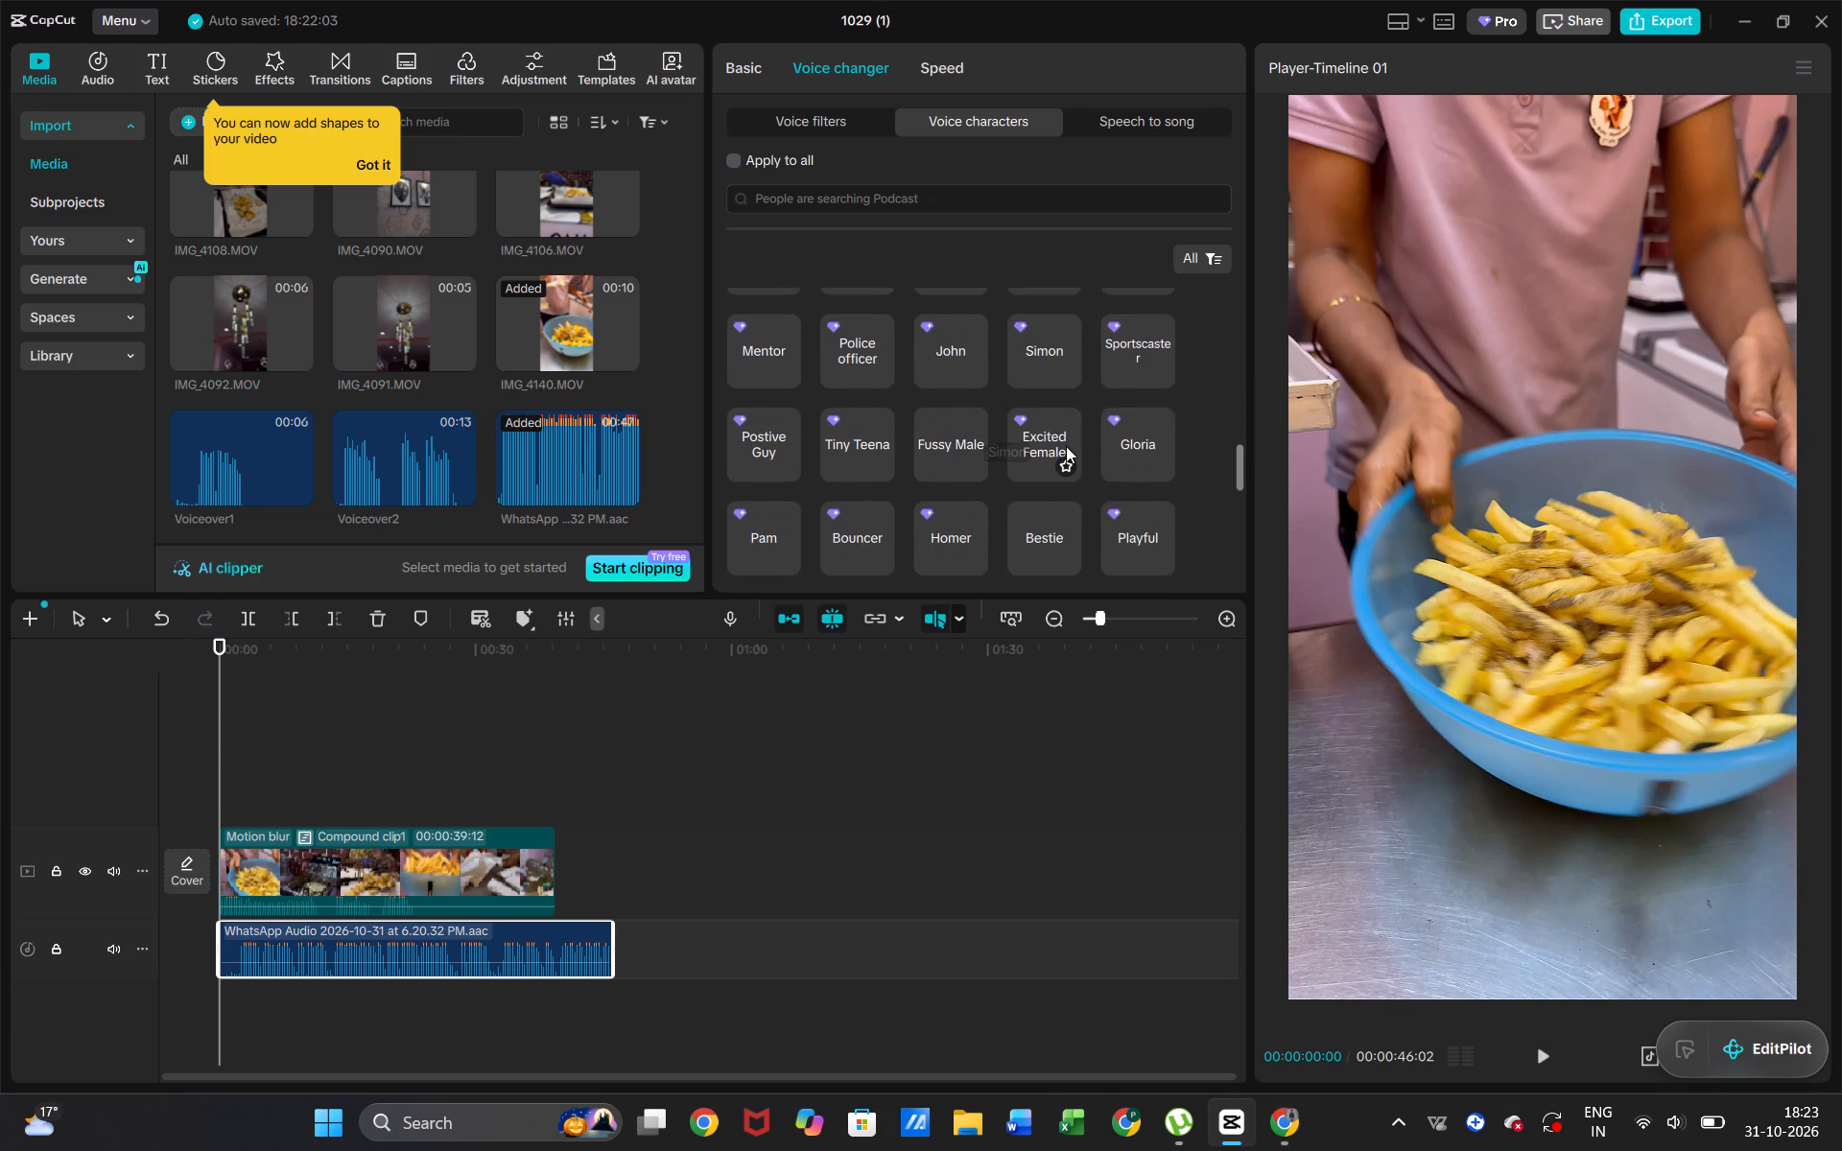
{"action": "scroll", "coordinate": [1066, 446], "scroll_direction": "down", "scroll_amount": 5}
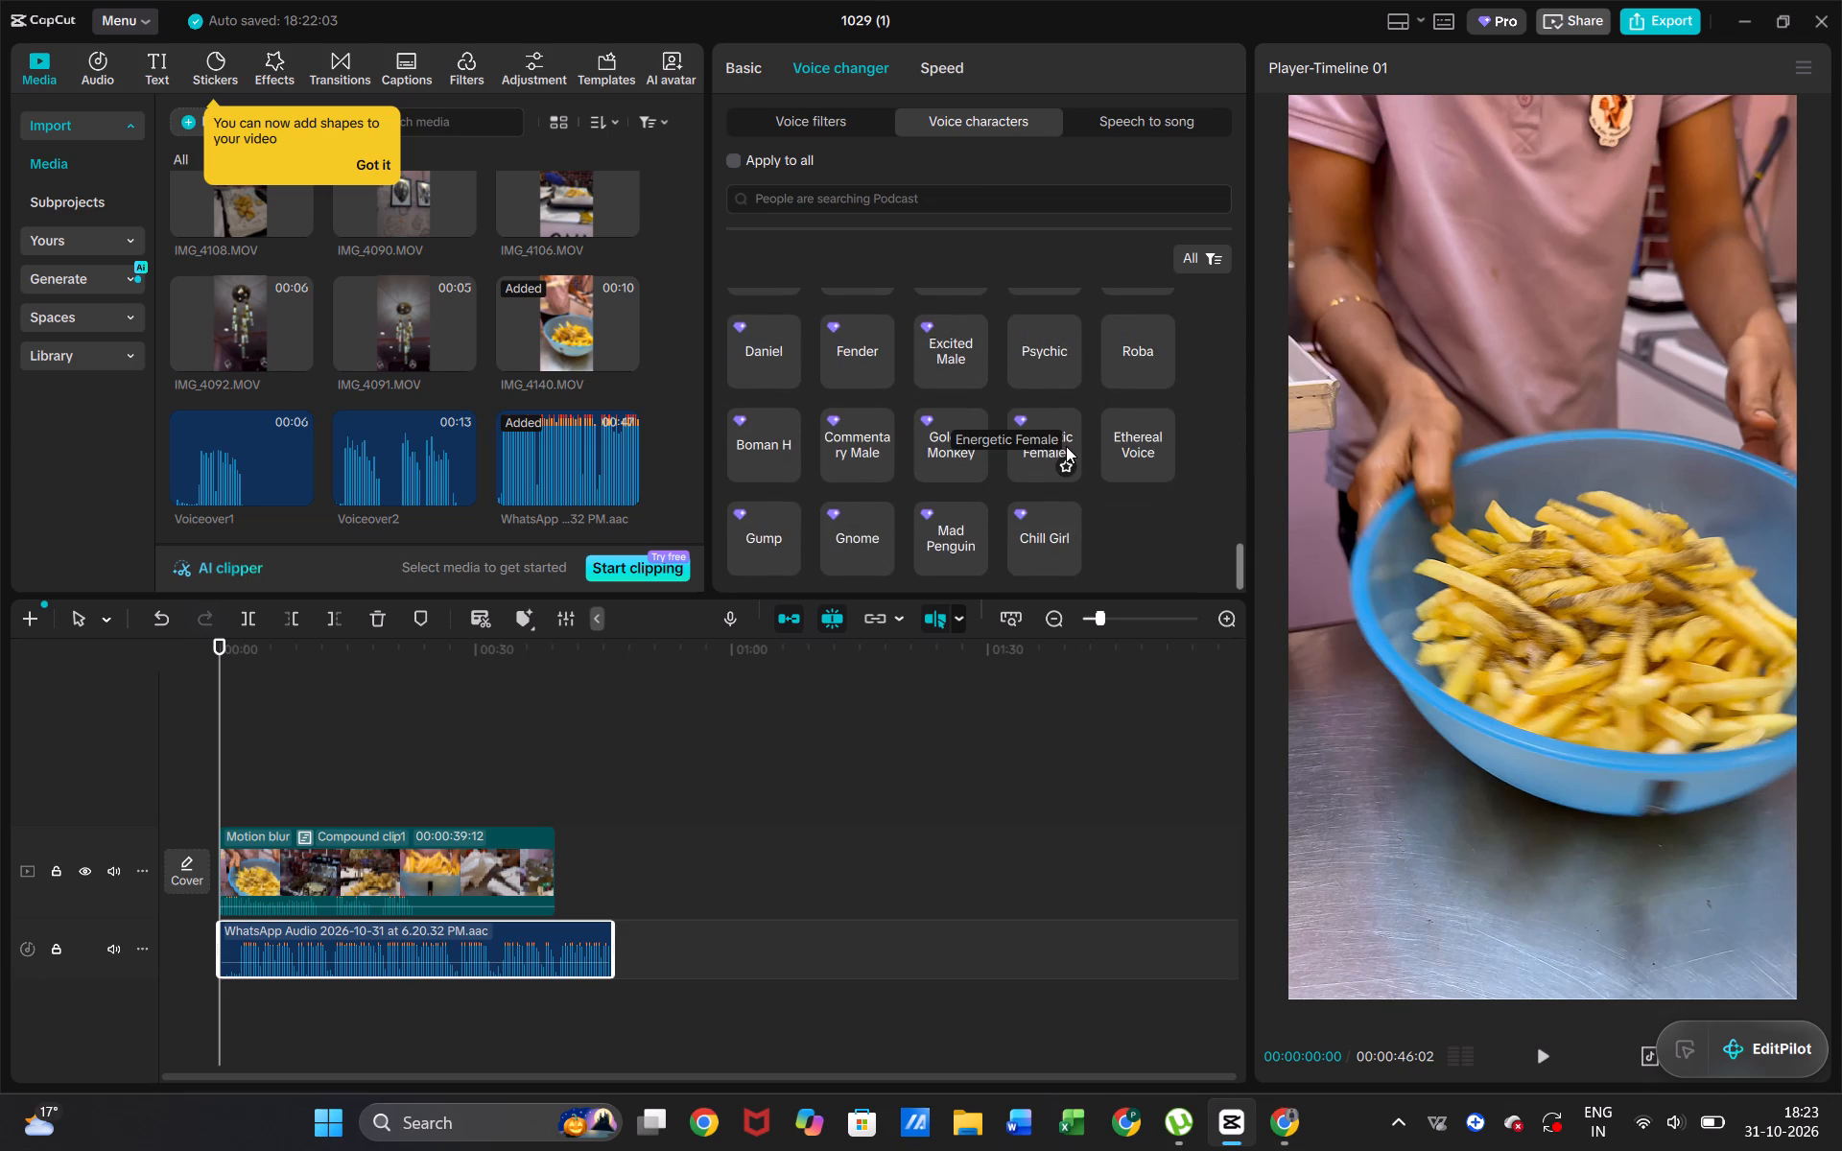
{"action": "scroll", "coordinate": [927, 461], "scroll_direction": "up", "scroll_amount": 1}
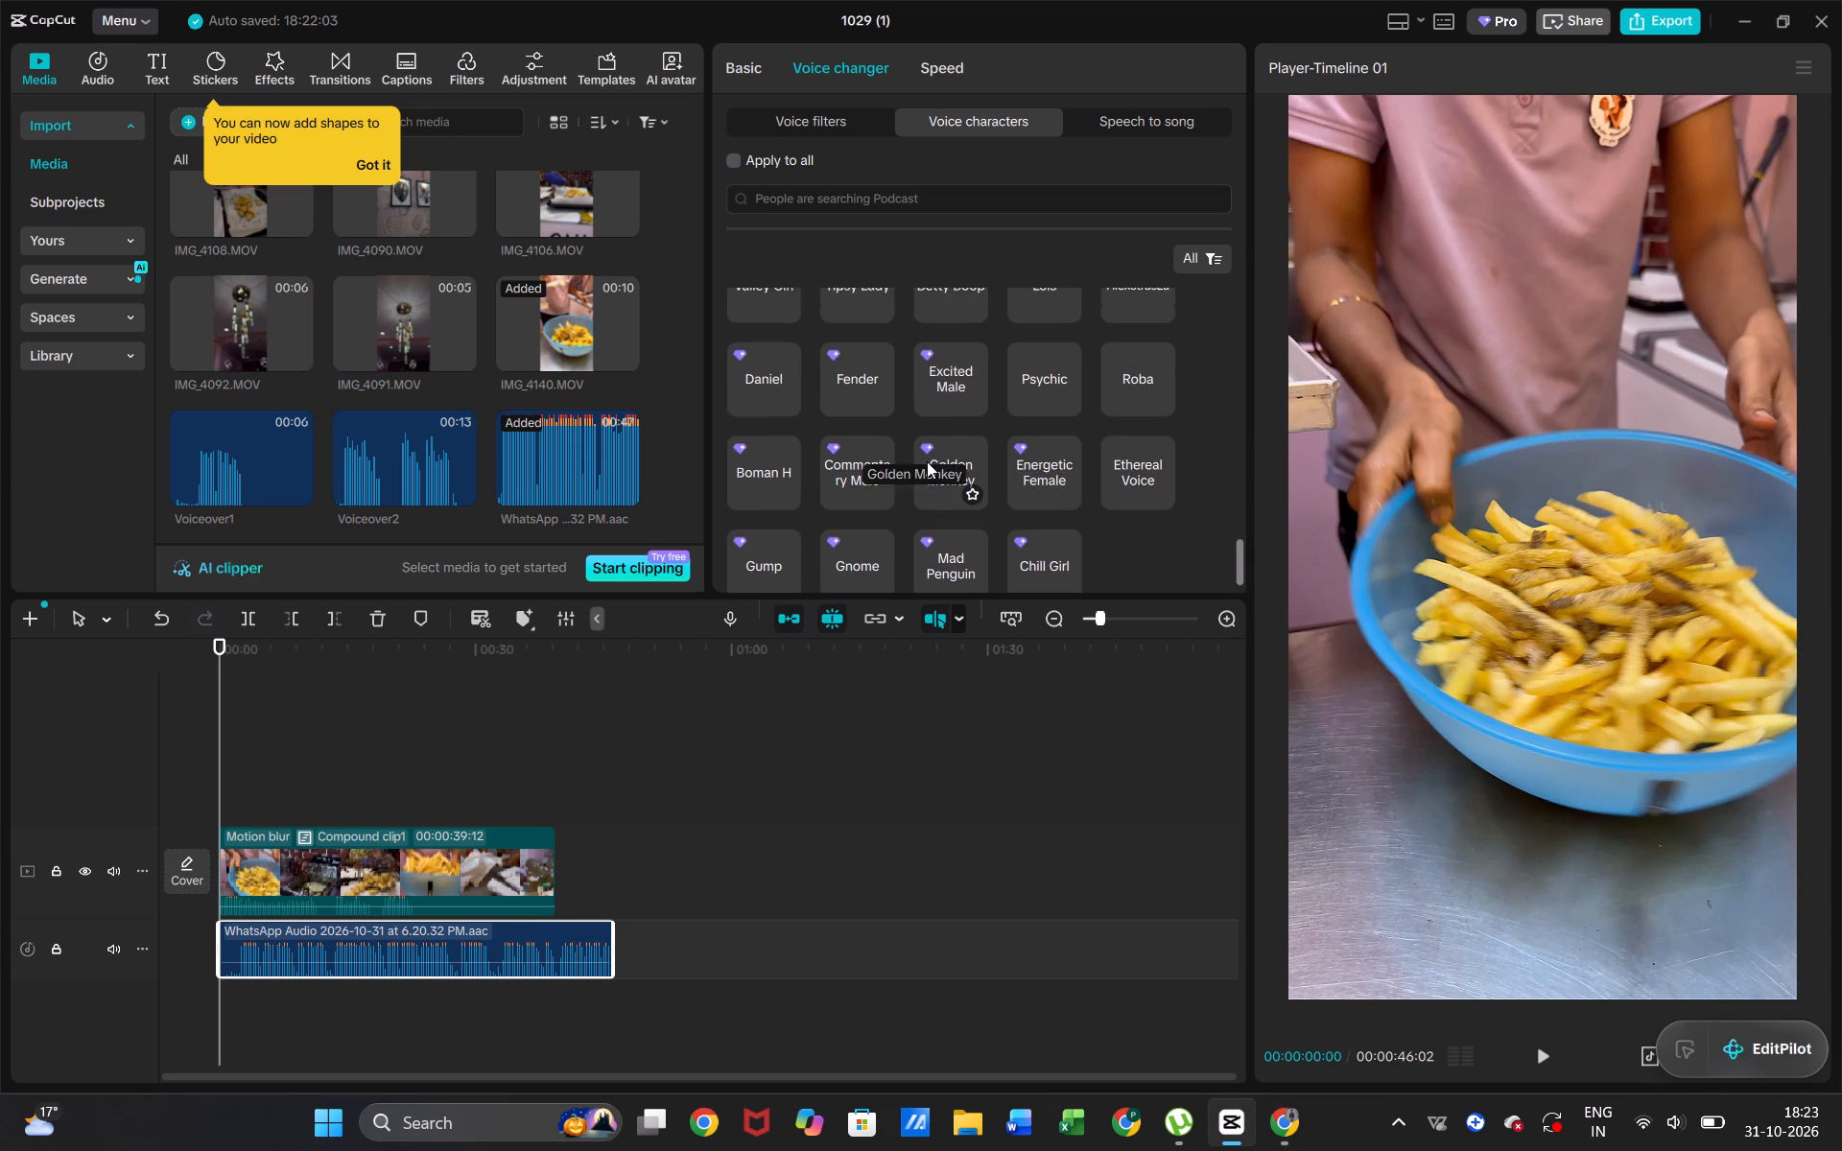
{"action": "scroll", "coordinate": [927, 461], "scroll_direction": "up", "scroll_amount": 5}
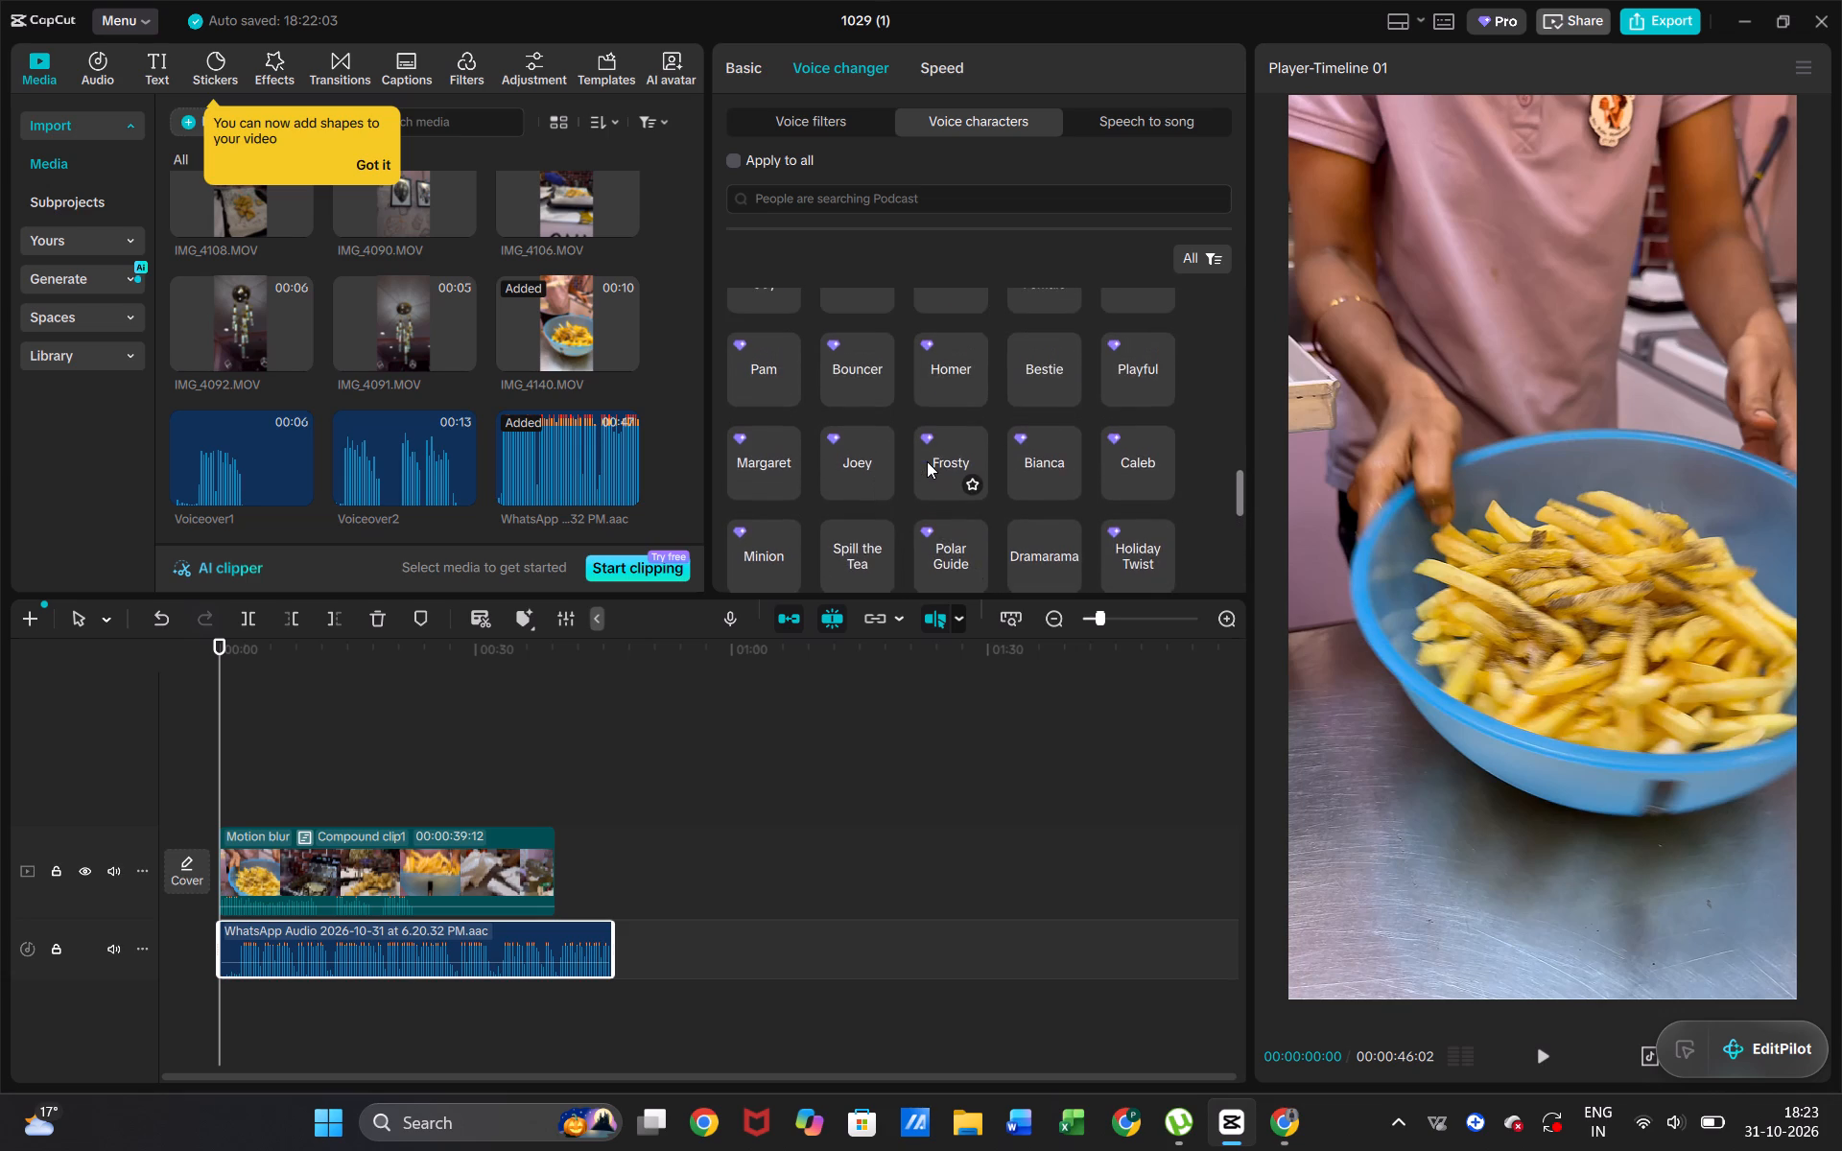
{"action": "scroll", "coordinate": [927, 461], "scroll_direction": "up", "scroll_amount": 3}
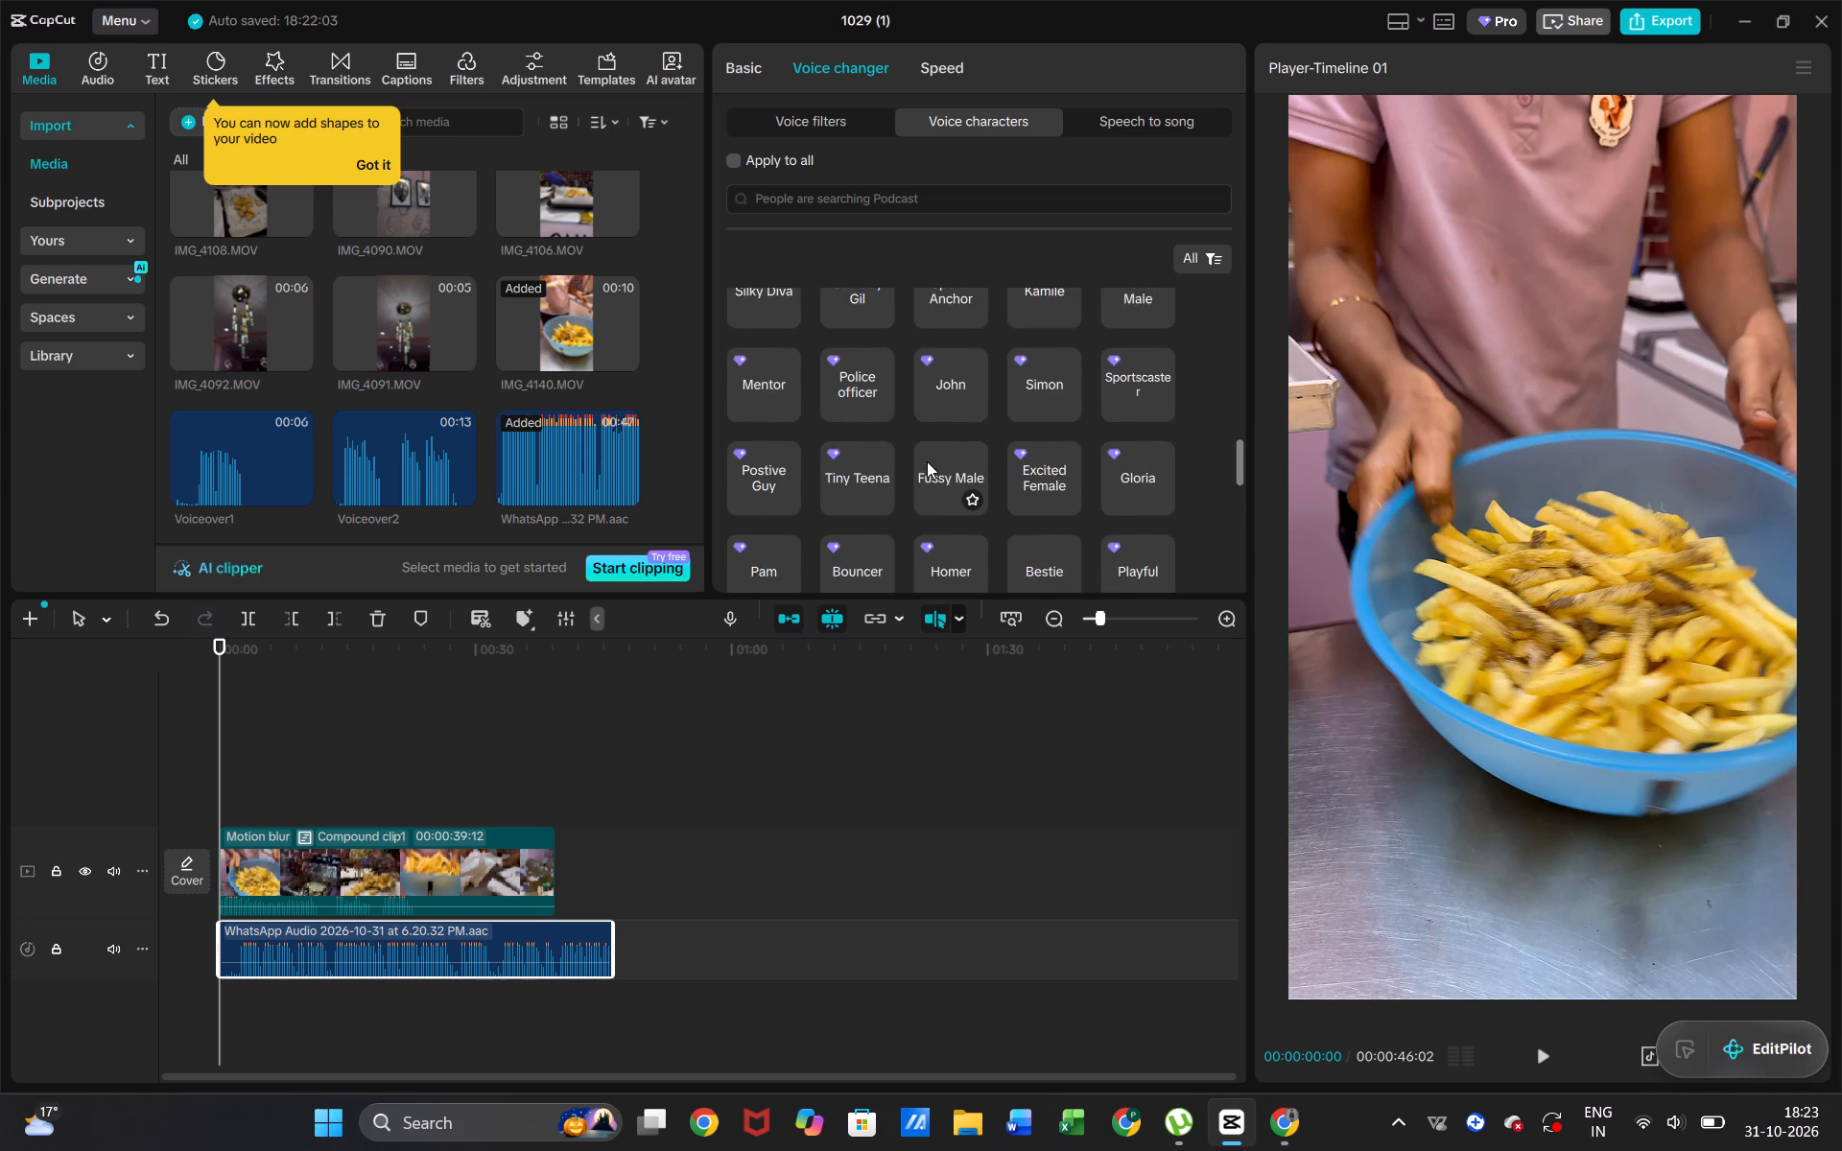
{"action": "scroll", "coordinate": [927, 461], "scroll_direction": "up", "scroll_amount": 13}
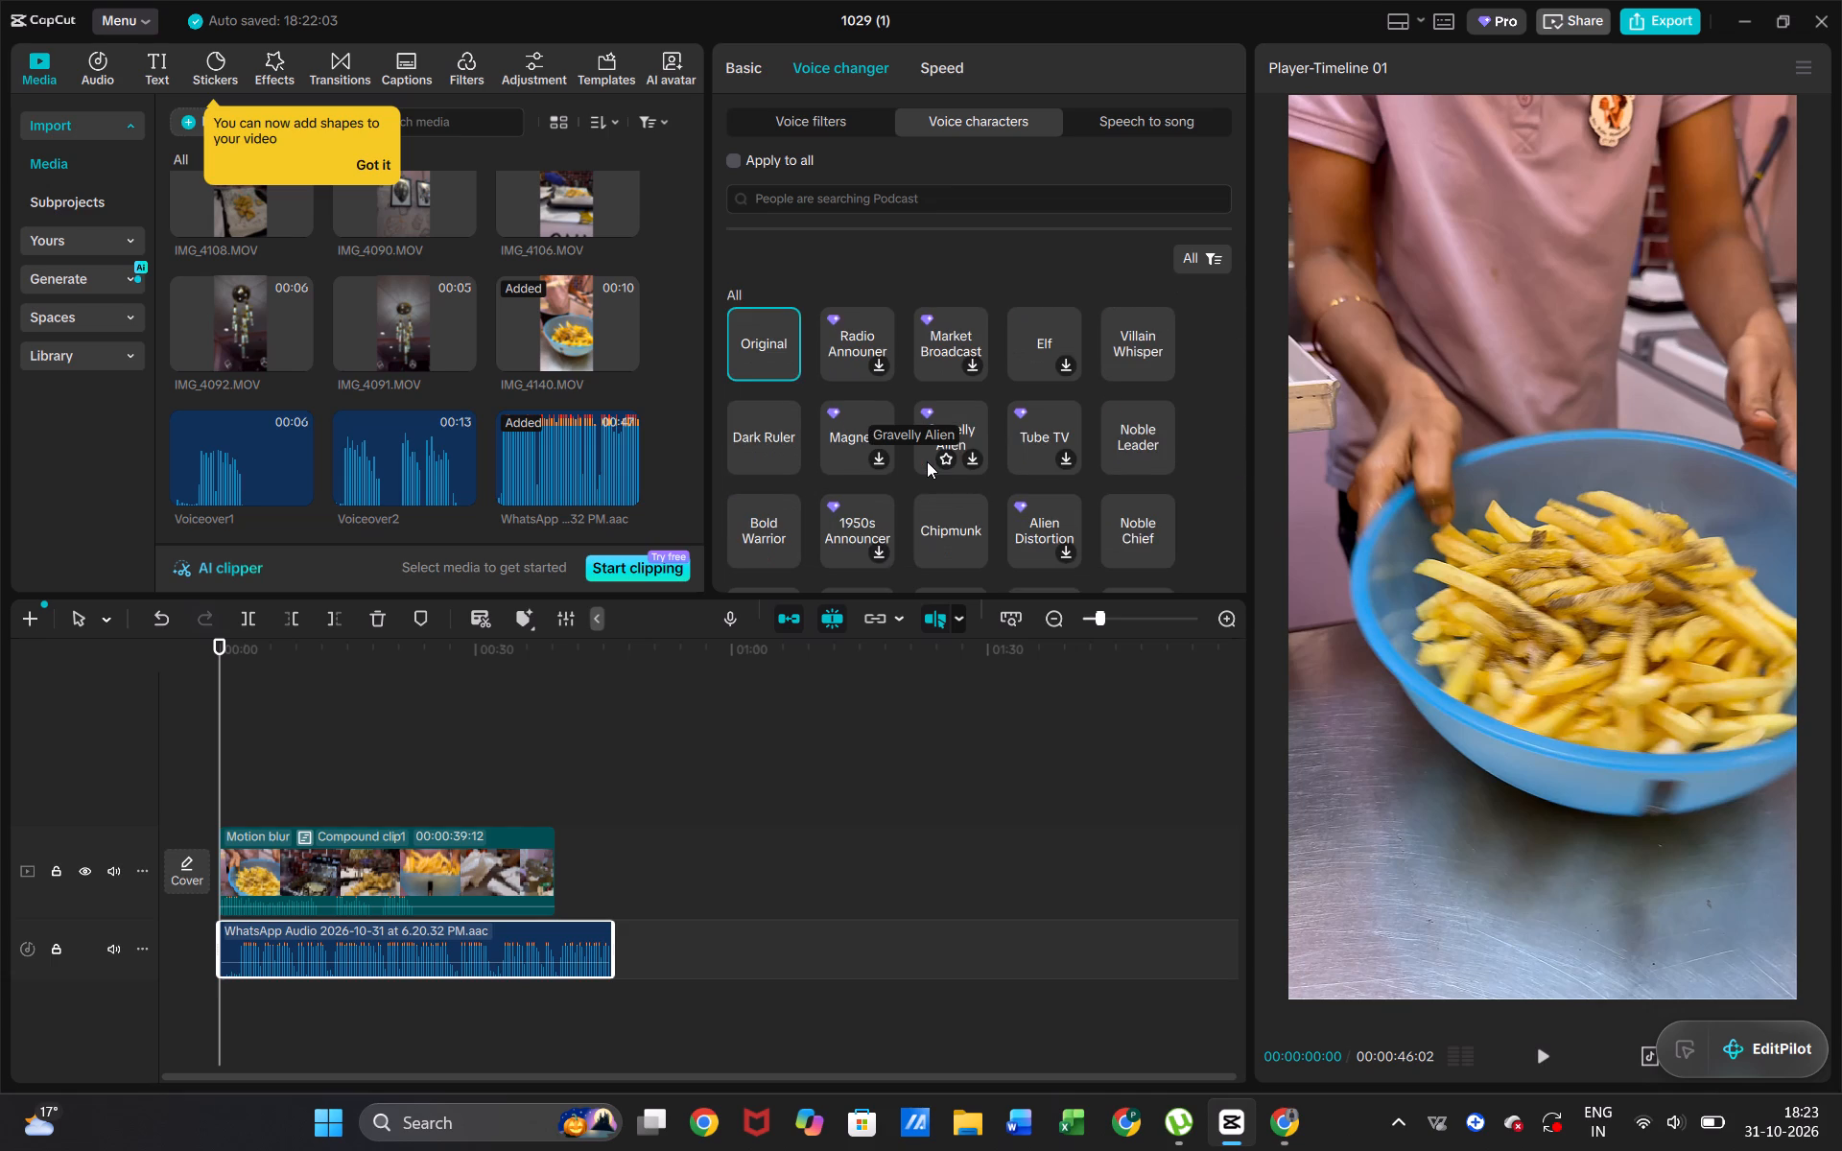
Apply the Trickster voice character to the WhatsApp audio clip.
{"action": "scroll", "coordinate": [928, 378], "scroll_direction": "down", "scroll_amount": 1}
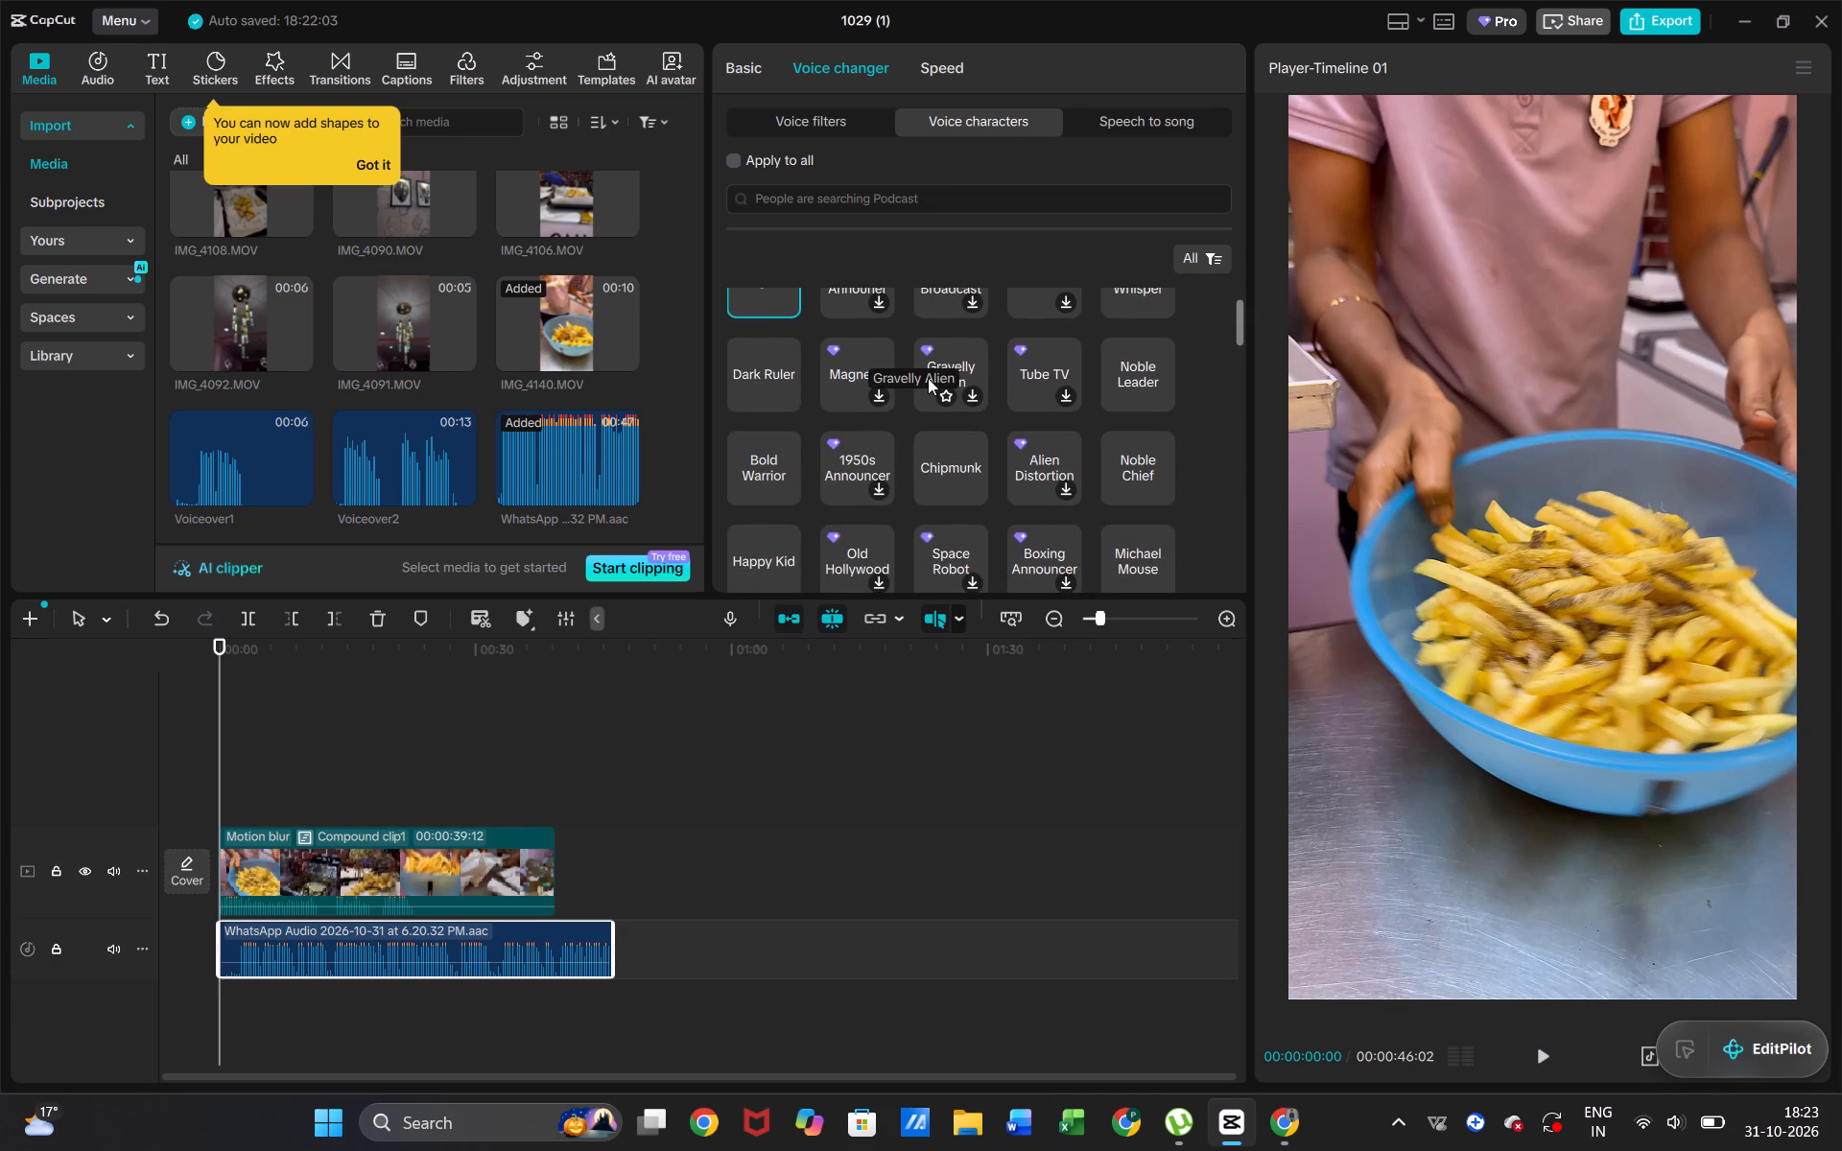
{"action": "scroll", "coordinate": [928, 378], "scroll_direction": "down", "scroll_amount": 1}
{"action": "scroll", "coordinate": [933, 456], "scroll_direction": "down", "scroll_amount": 1}
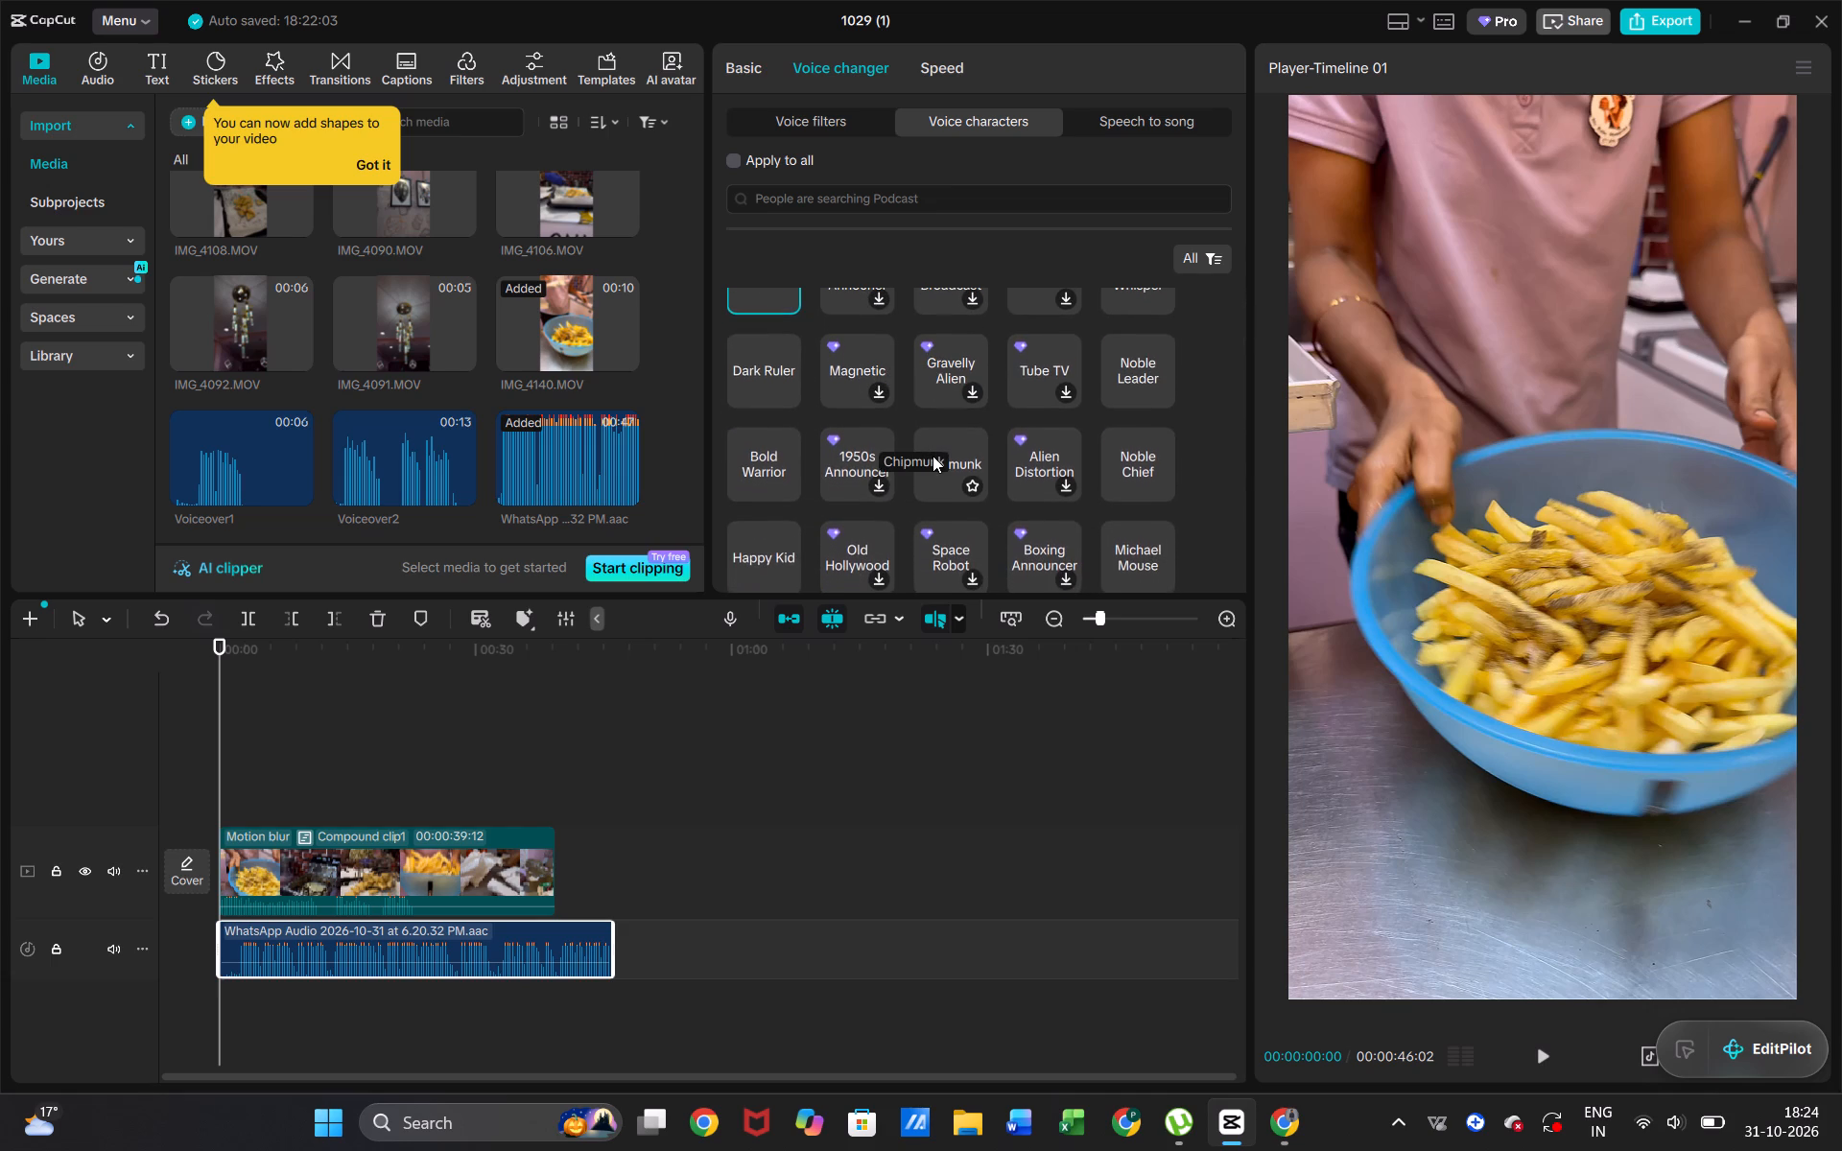
{"action": "scroll", "coordinate": [933, 456], "scroll_direction": "down", "scroll_amount": 2}
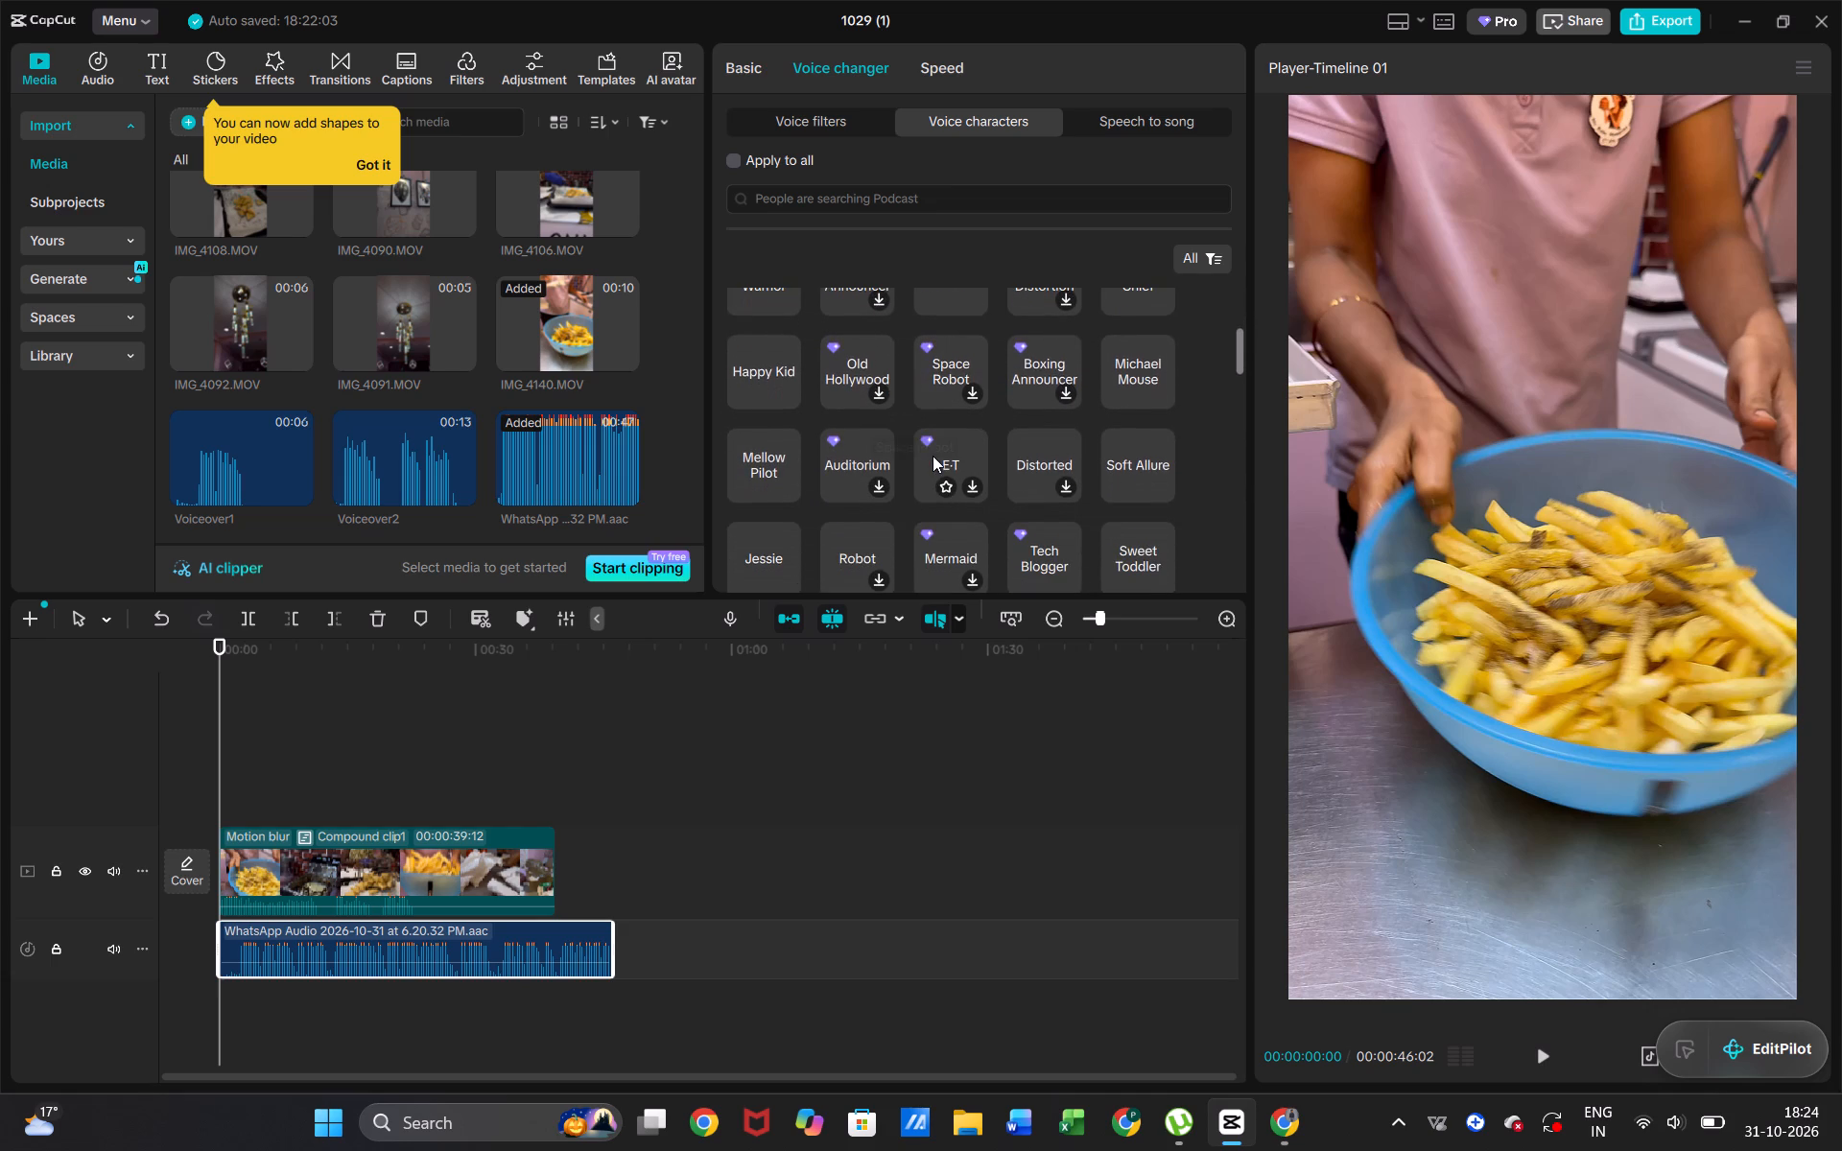
{"action": "scroll", "coordinate": [933, 456], "scroll_direction": "down", "scroll_amount": 3}
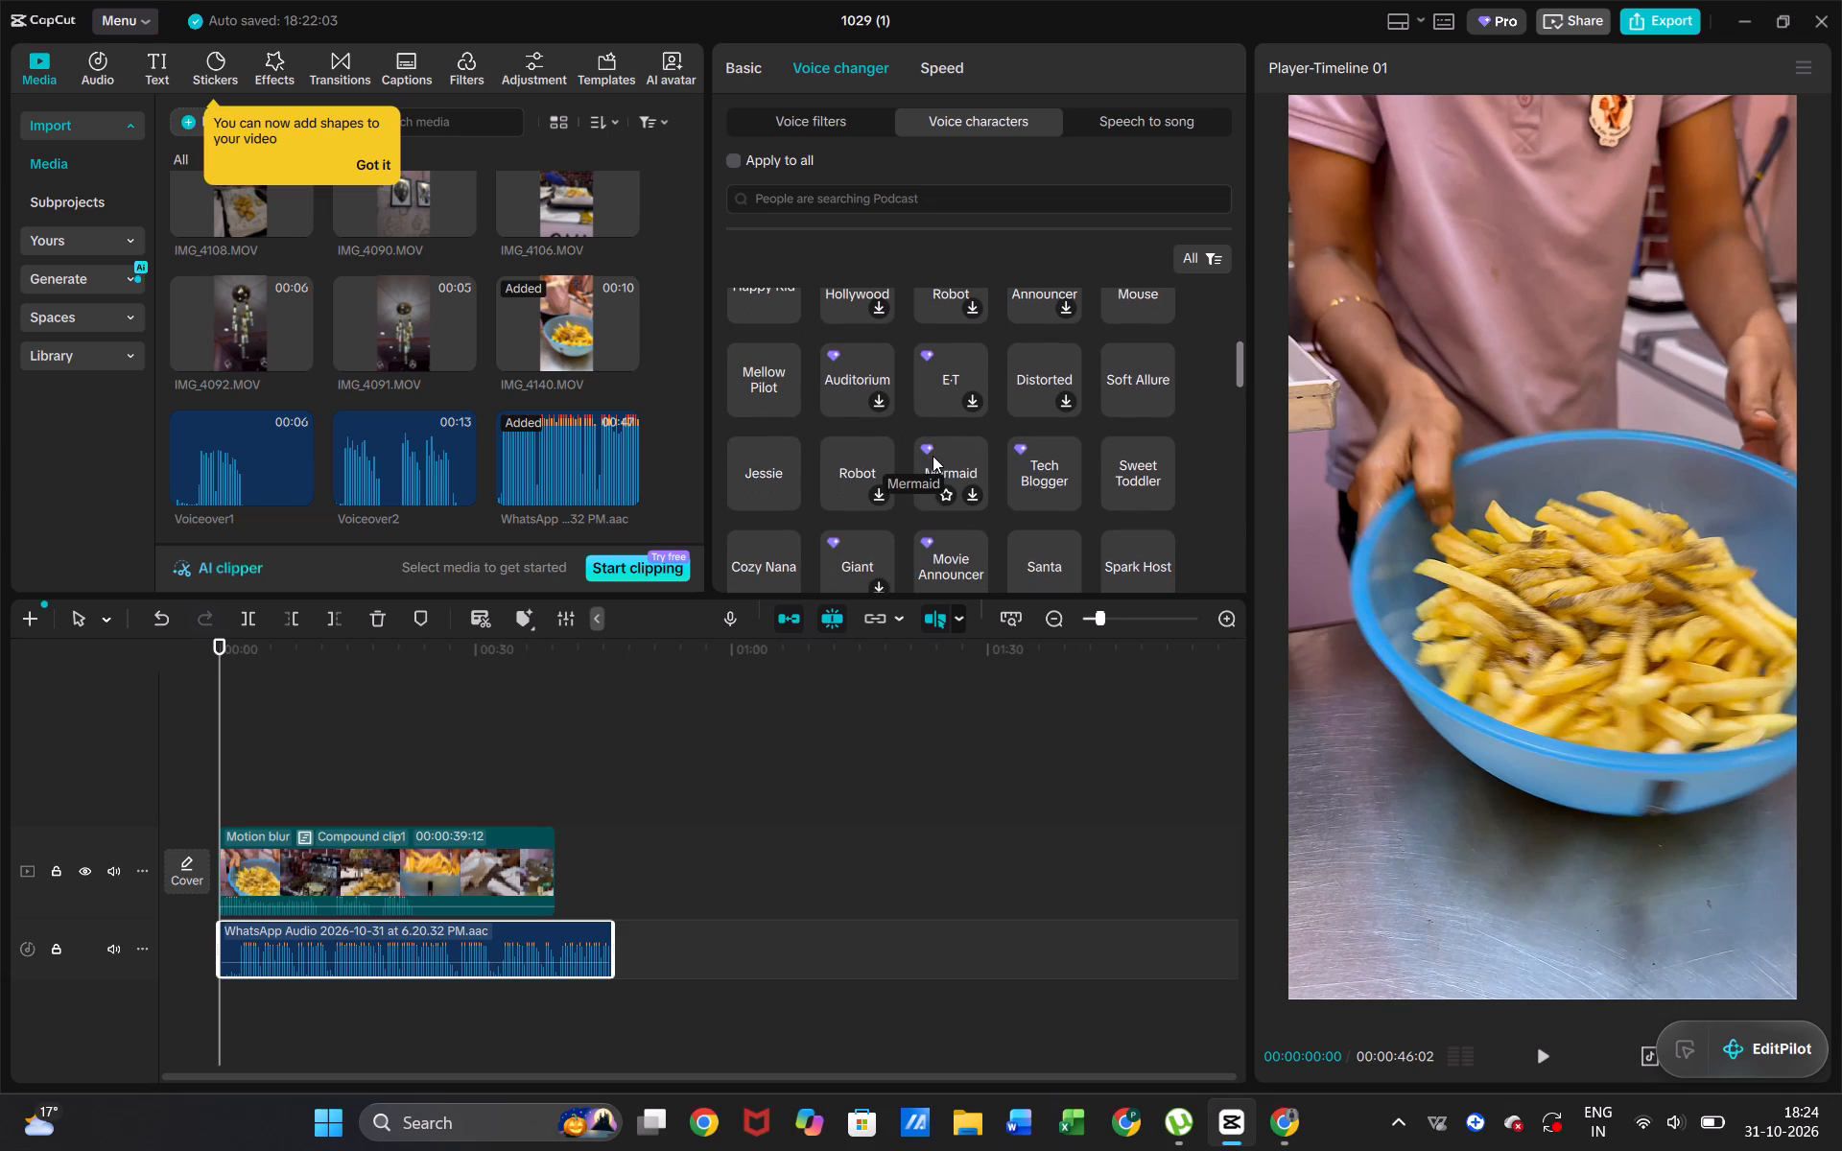
{"action": "scroll", "coordinate": [967, 464], "scroll_direction": "down", "scroll_amount": 1}
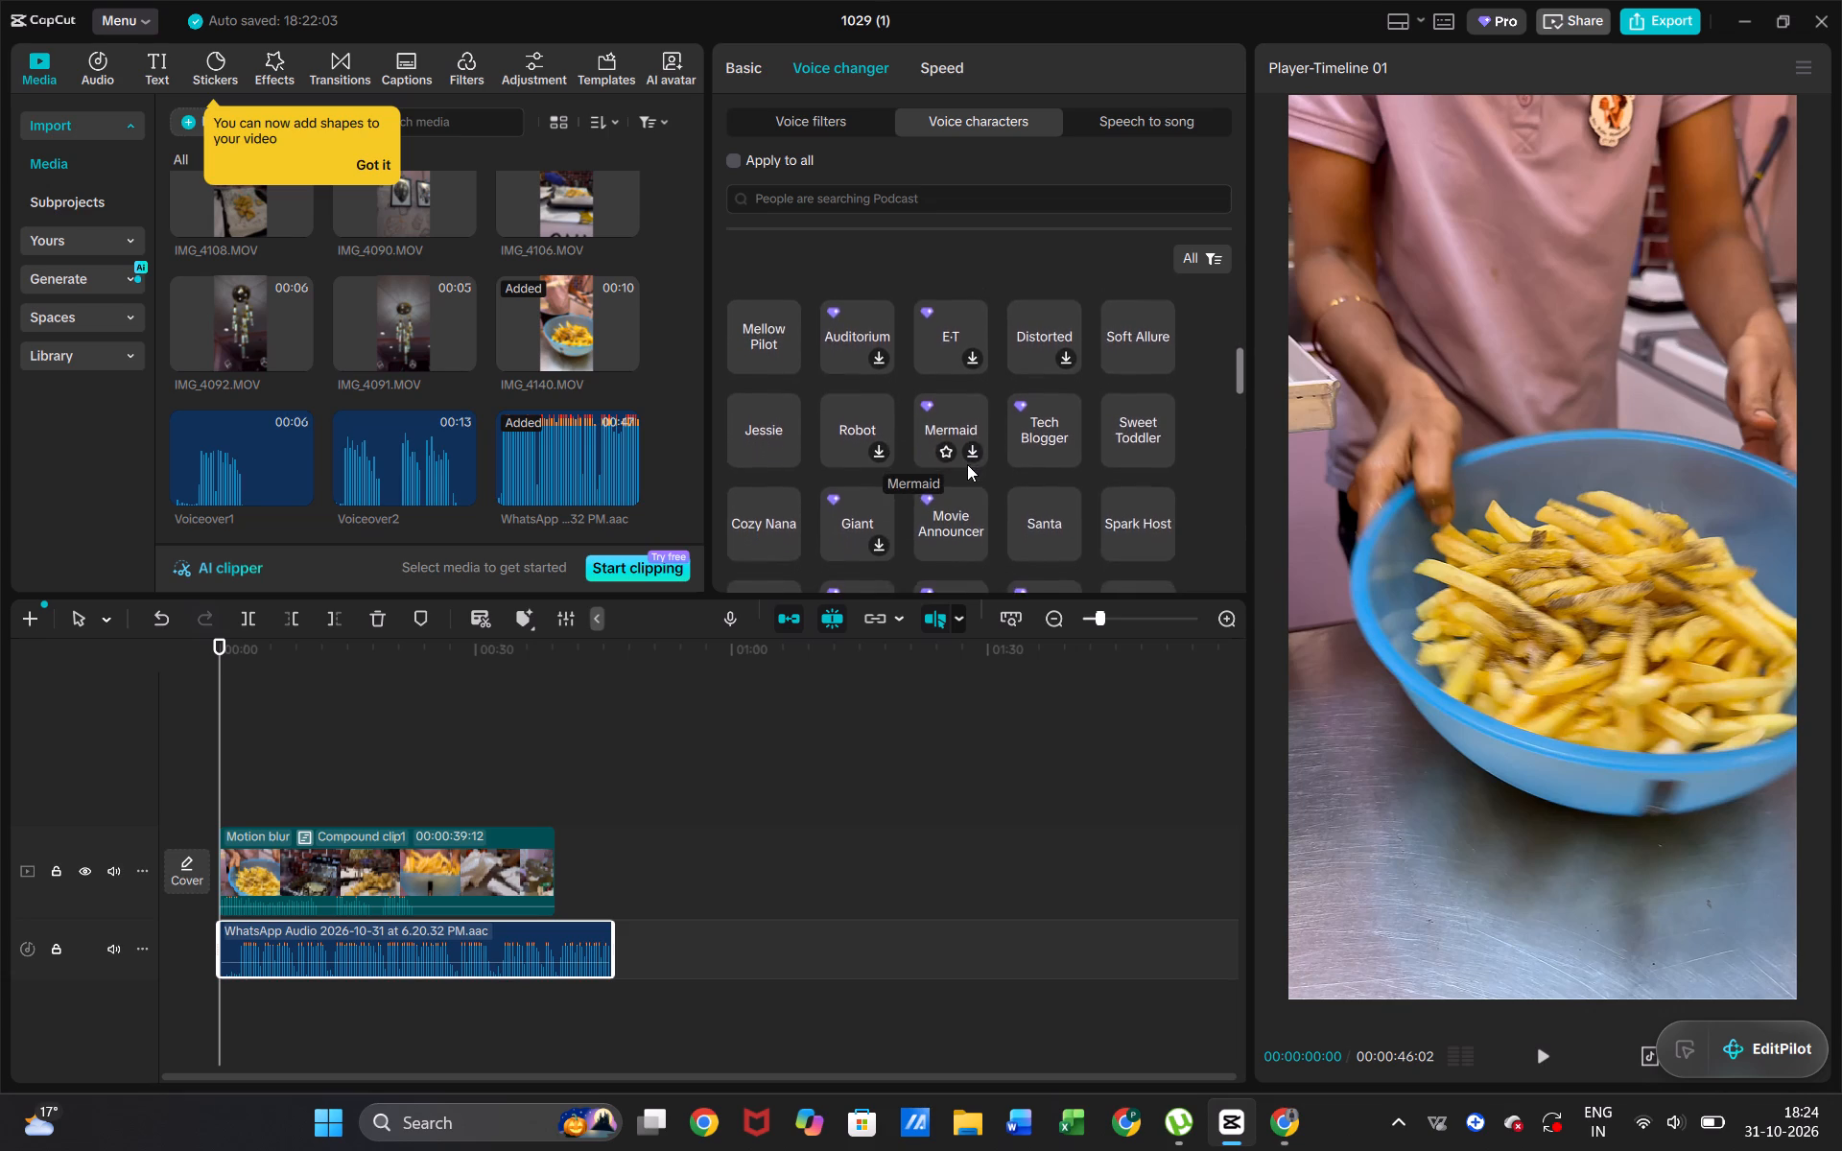
{"action": "scroll", "coordinate": [967, 464], "scroll_direction": "down", "scroll_amount": 2}
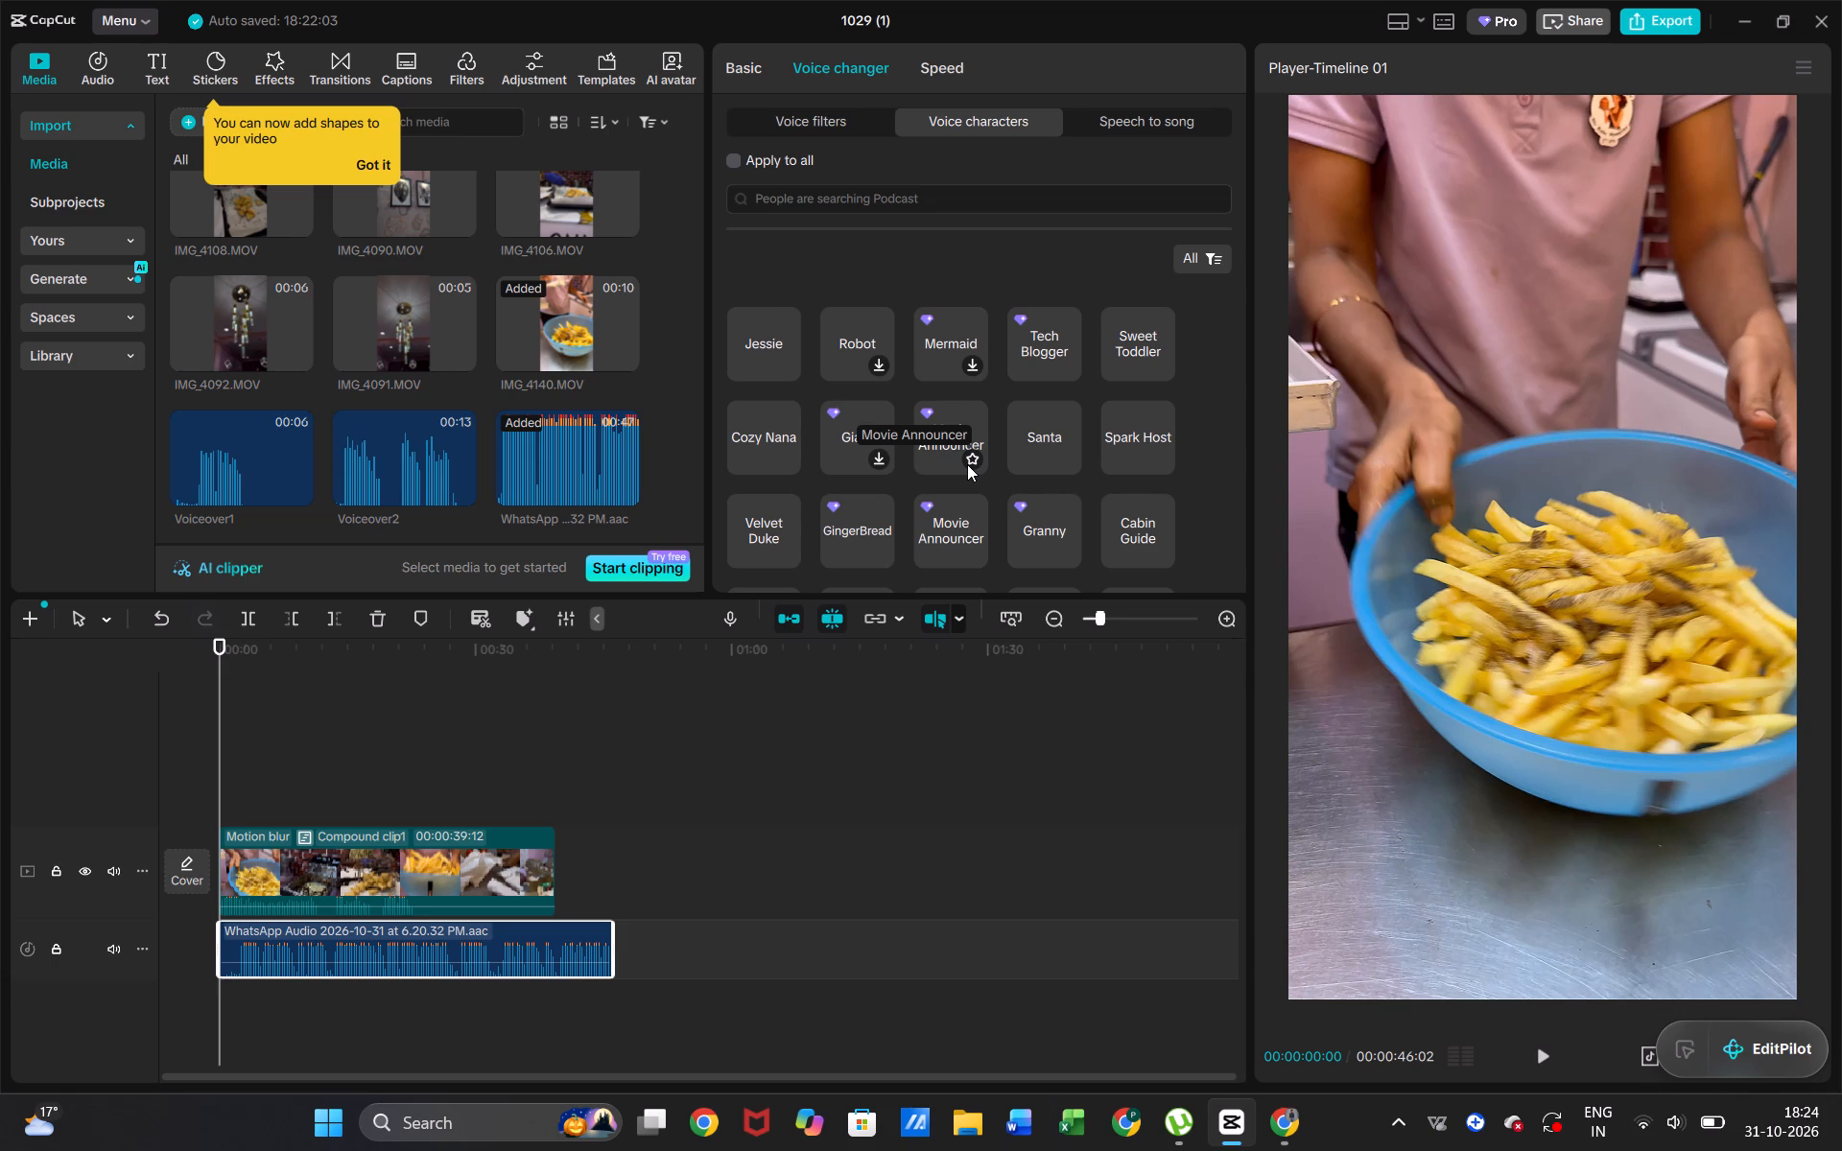
{"action": "scroll", "coordinate": [967, 464], "scroll_direction": "down", "scroll_amount": 1}
{"action": "left_click", "coordinate": [864, 520]}
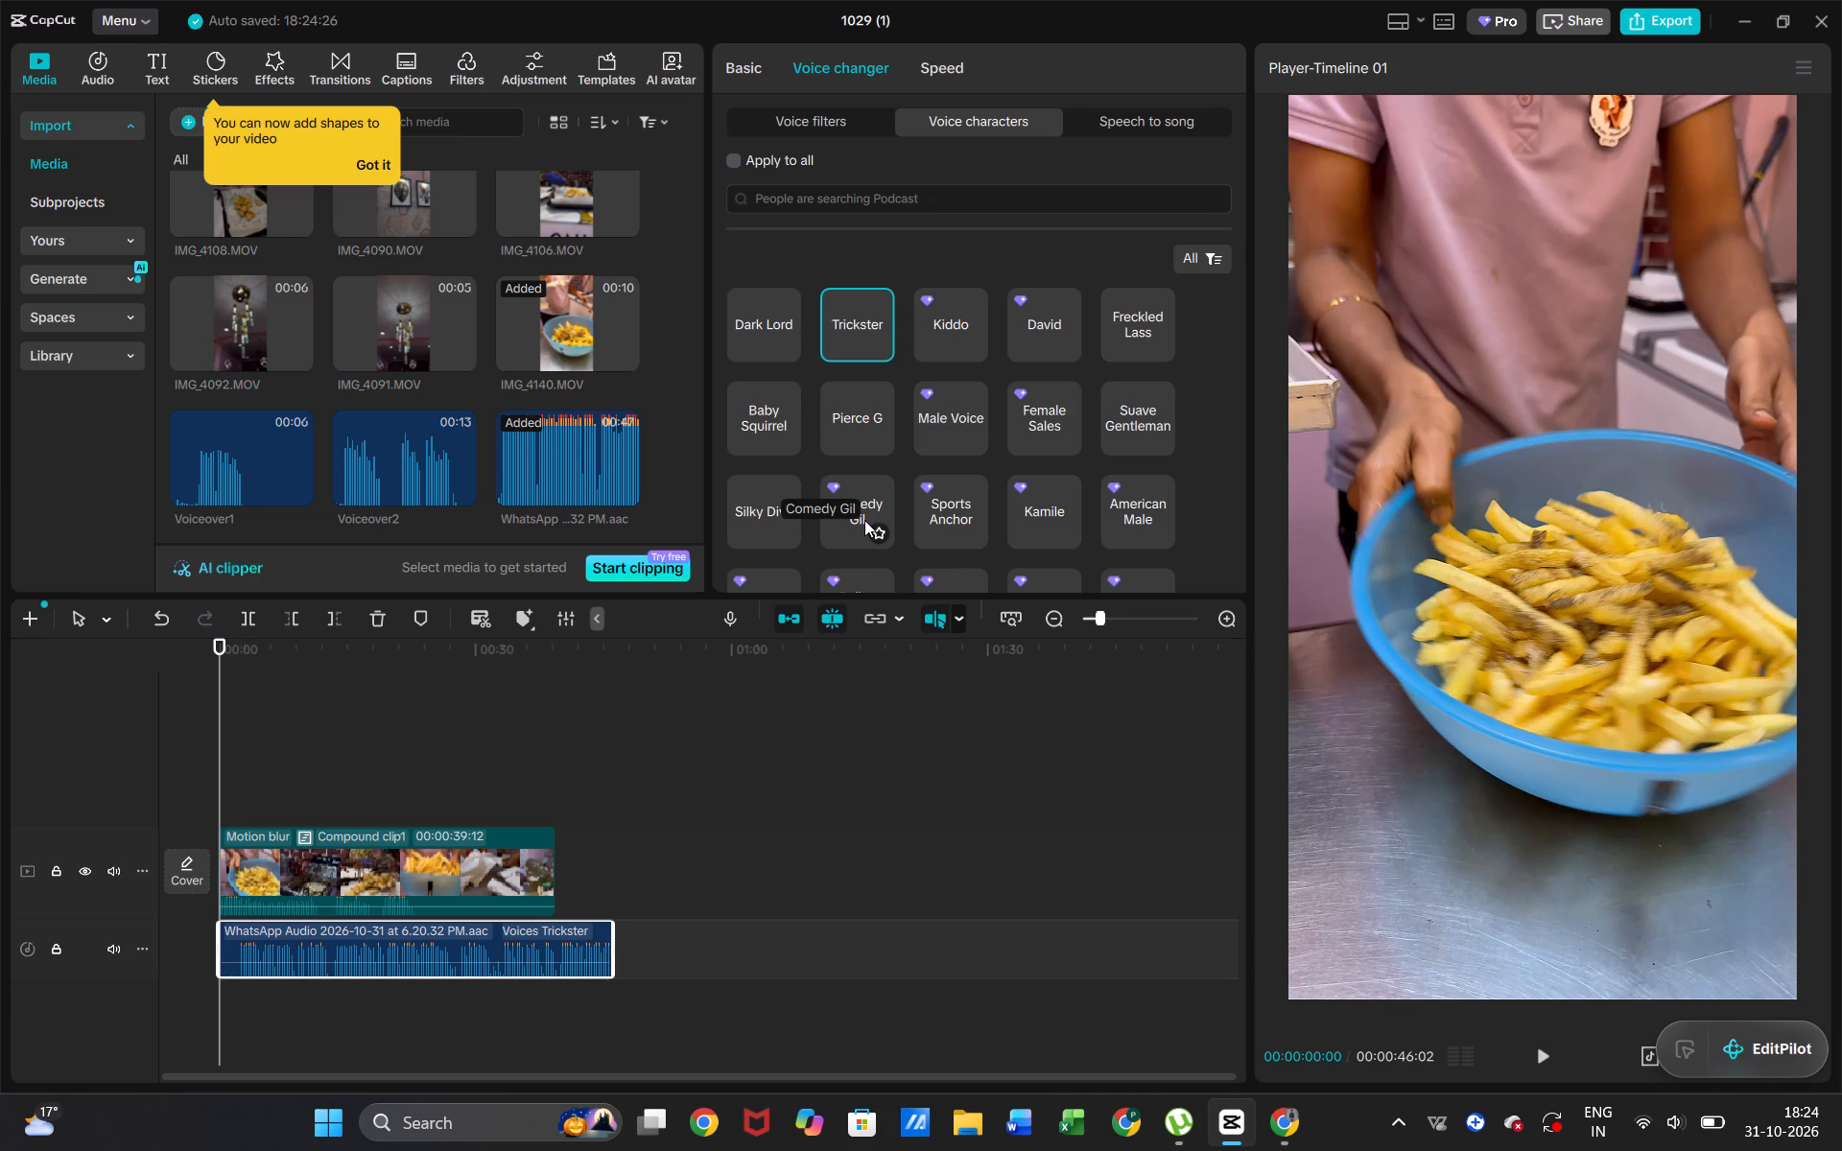
Play the timeline from the start to listen to the voiceover with the Trickster voice.
{"action": "key", "text": "space"}
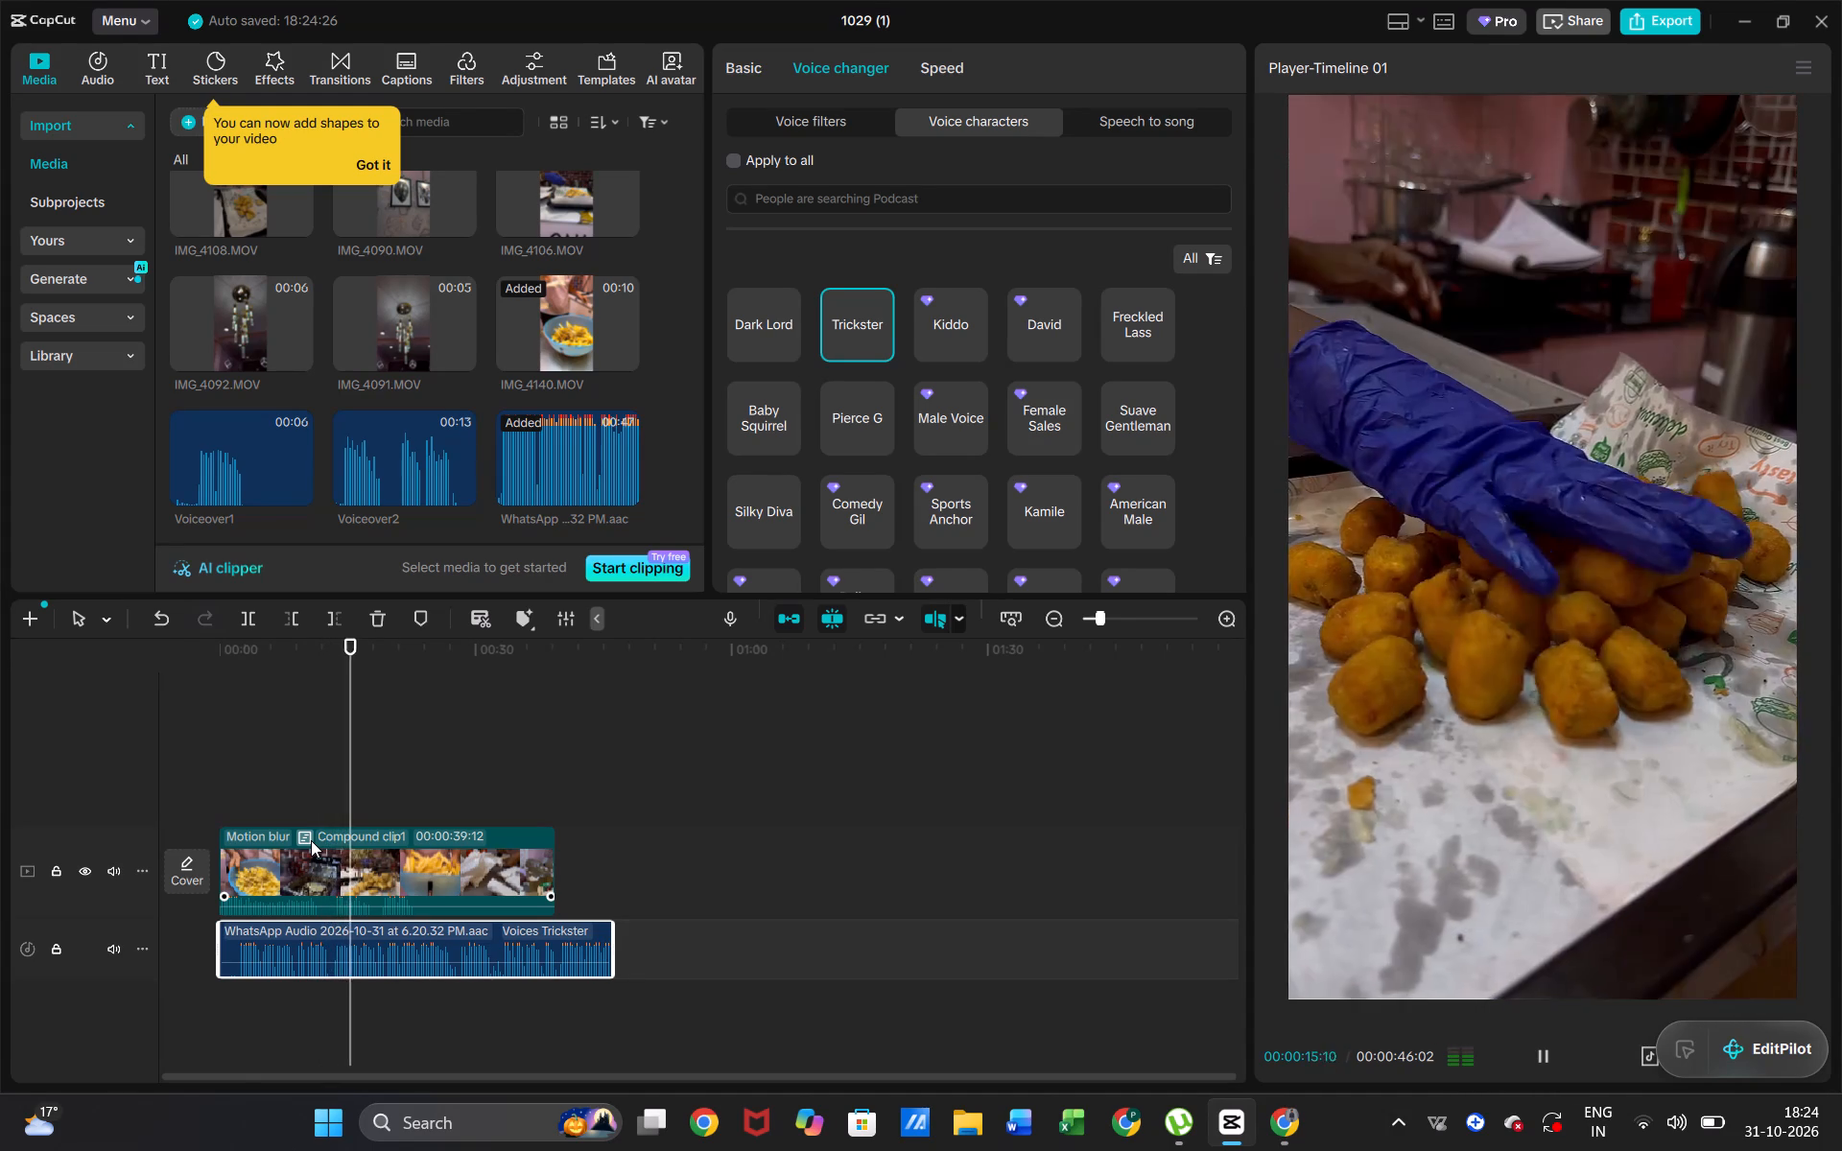
Lower the audio volume of Compound clip1 to -34.0 dB.
{"action": "left_click", "coordinate": [288, 868]}
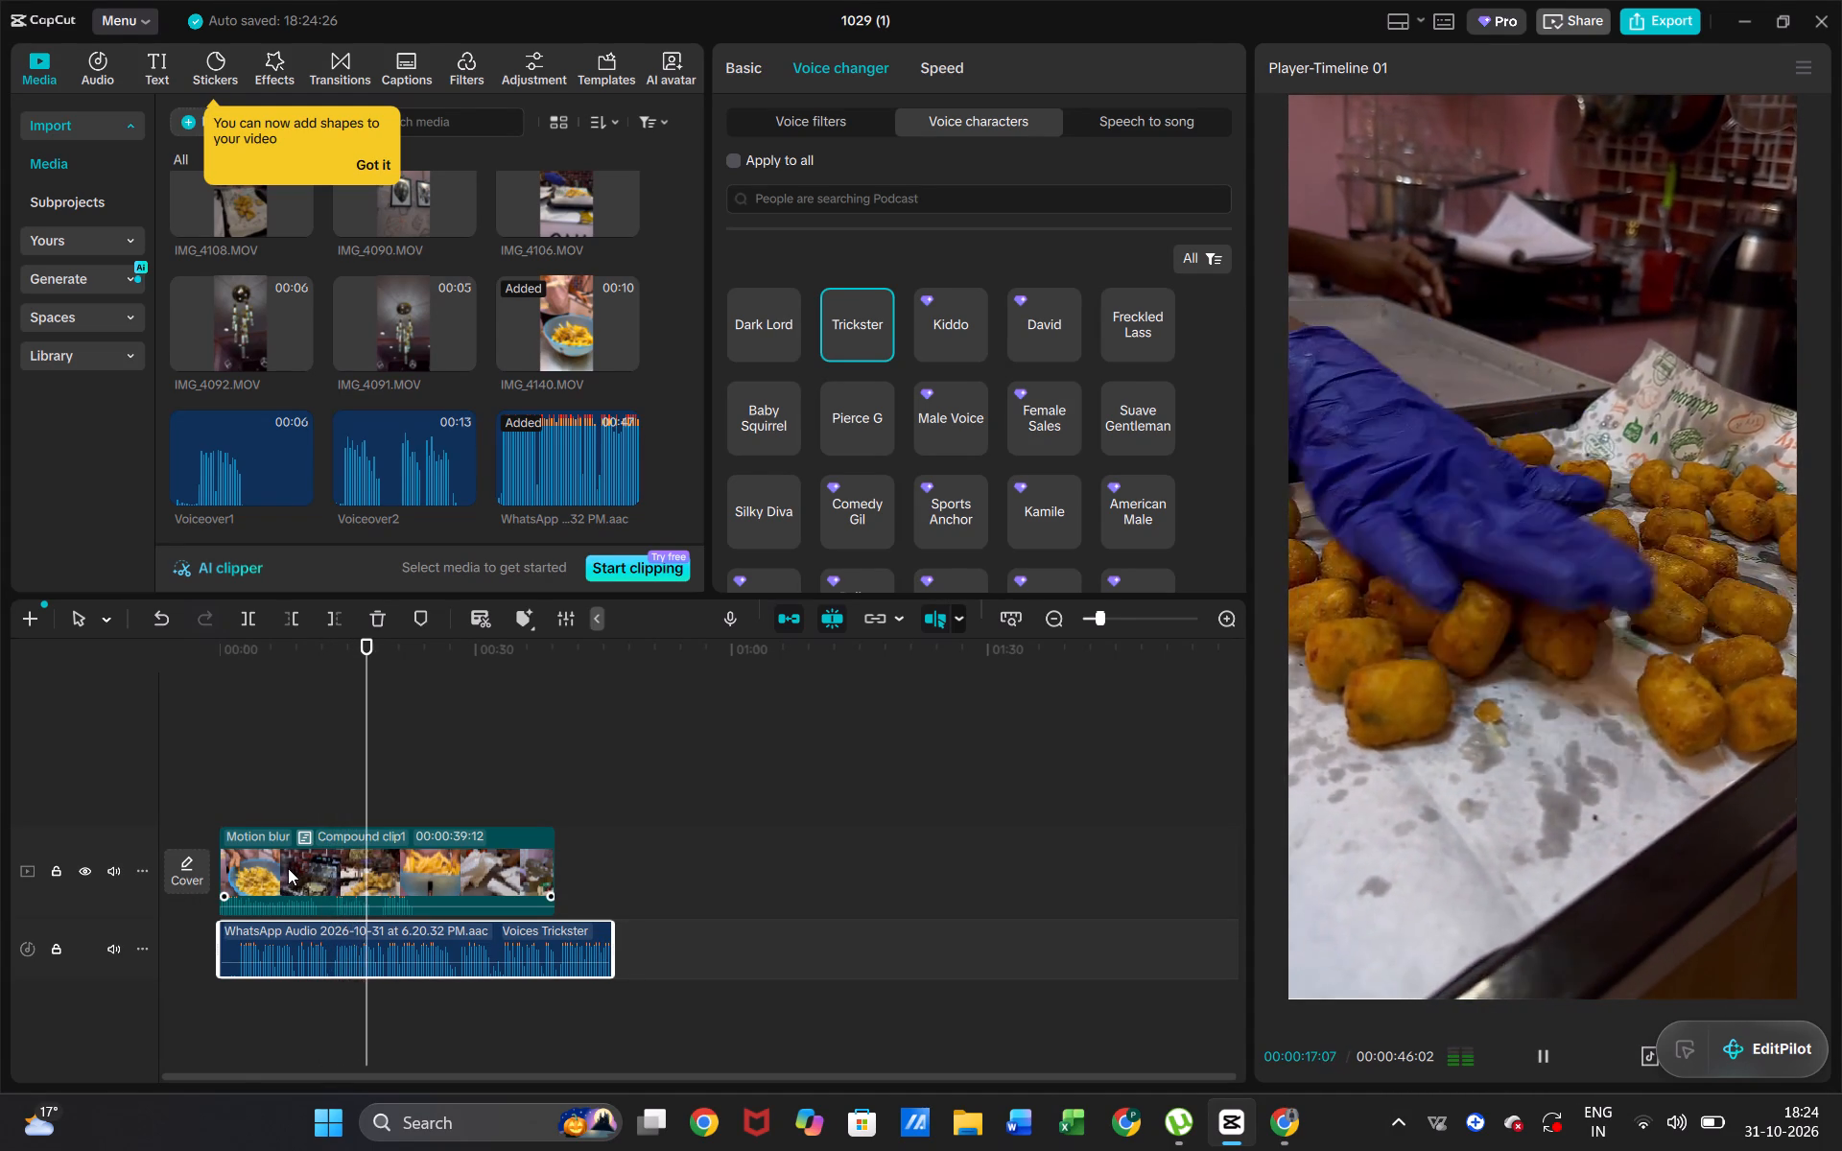
{"action": "left_click", "coordinate": [822, 70]}
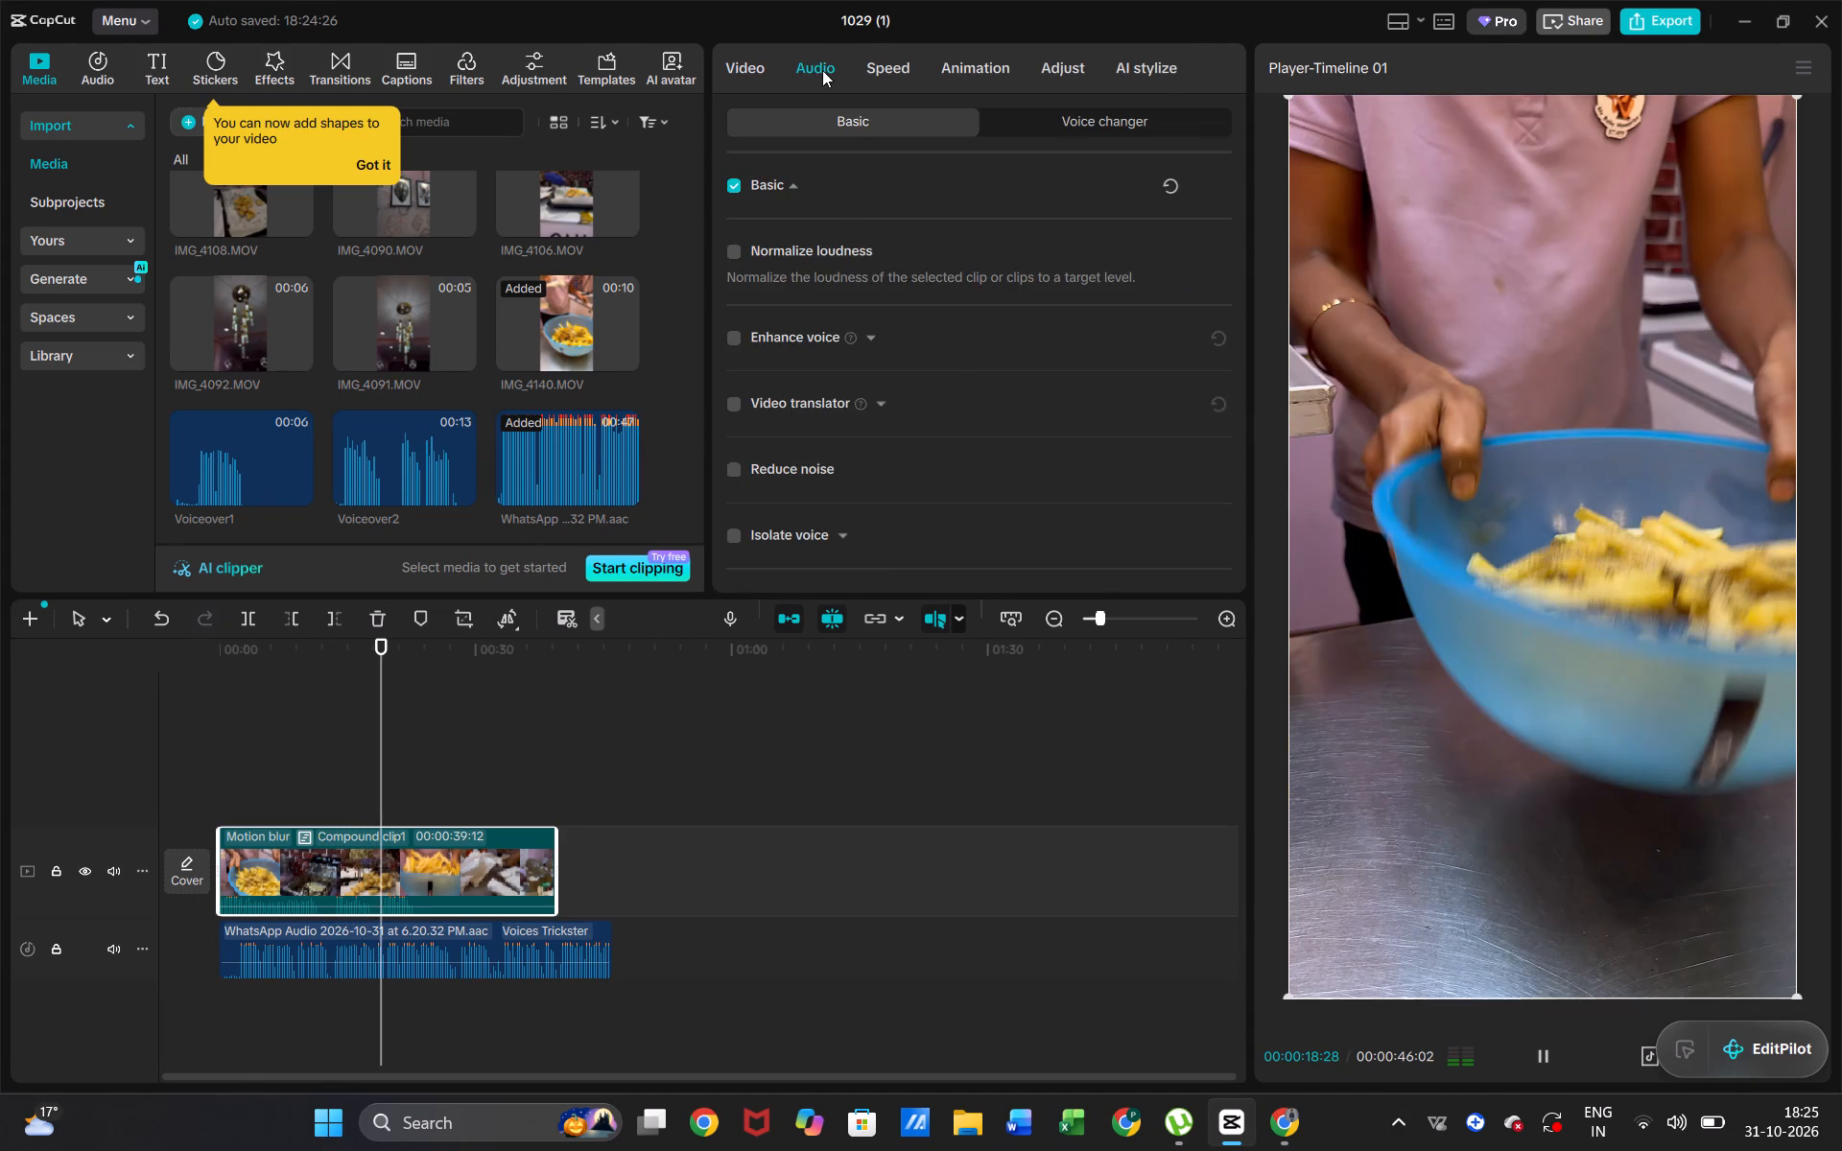
{"action": "left_click", "coordinate": [838, 239]}
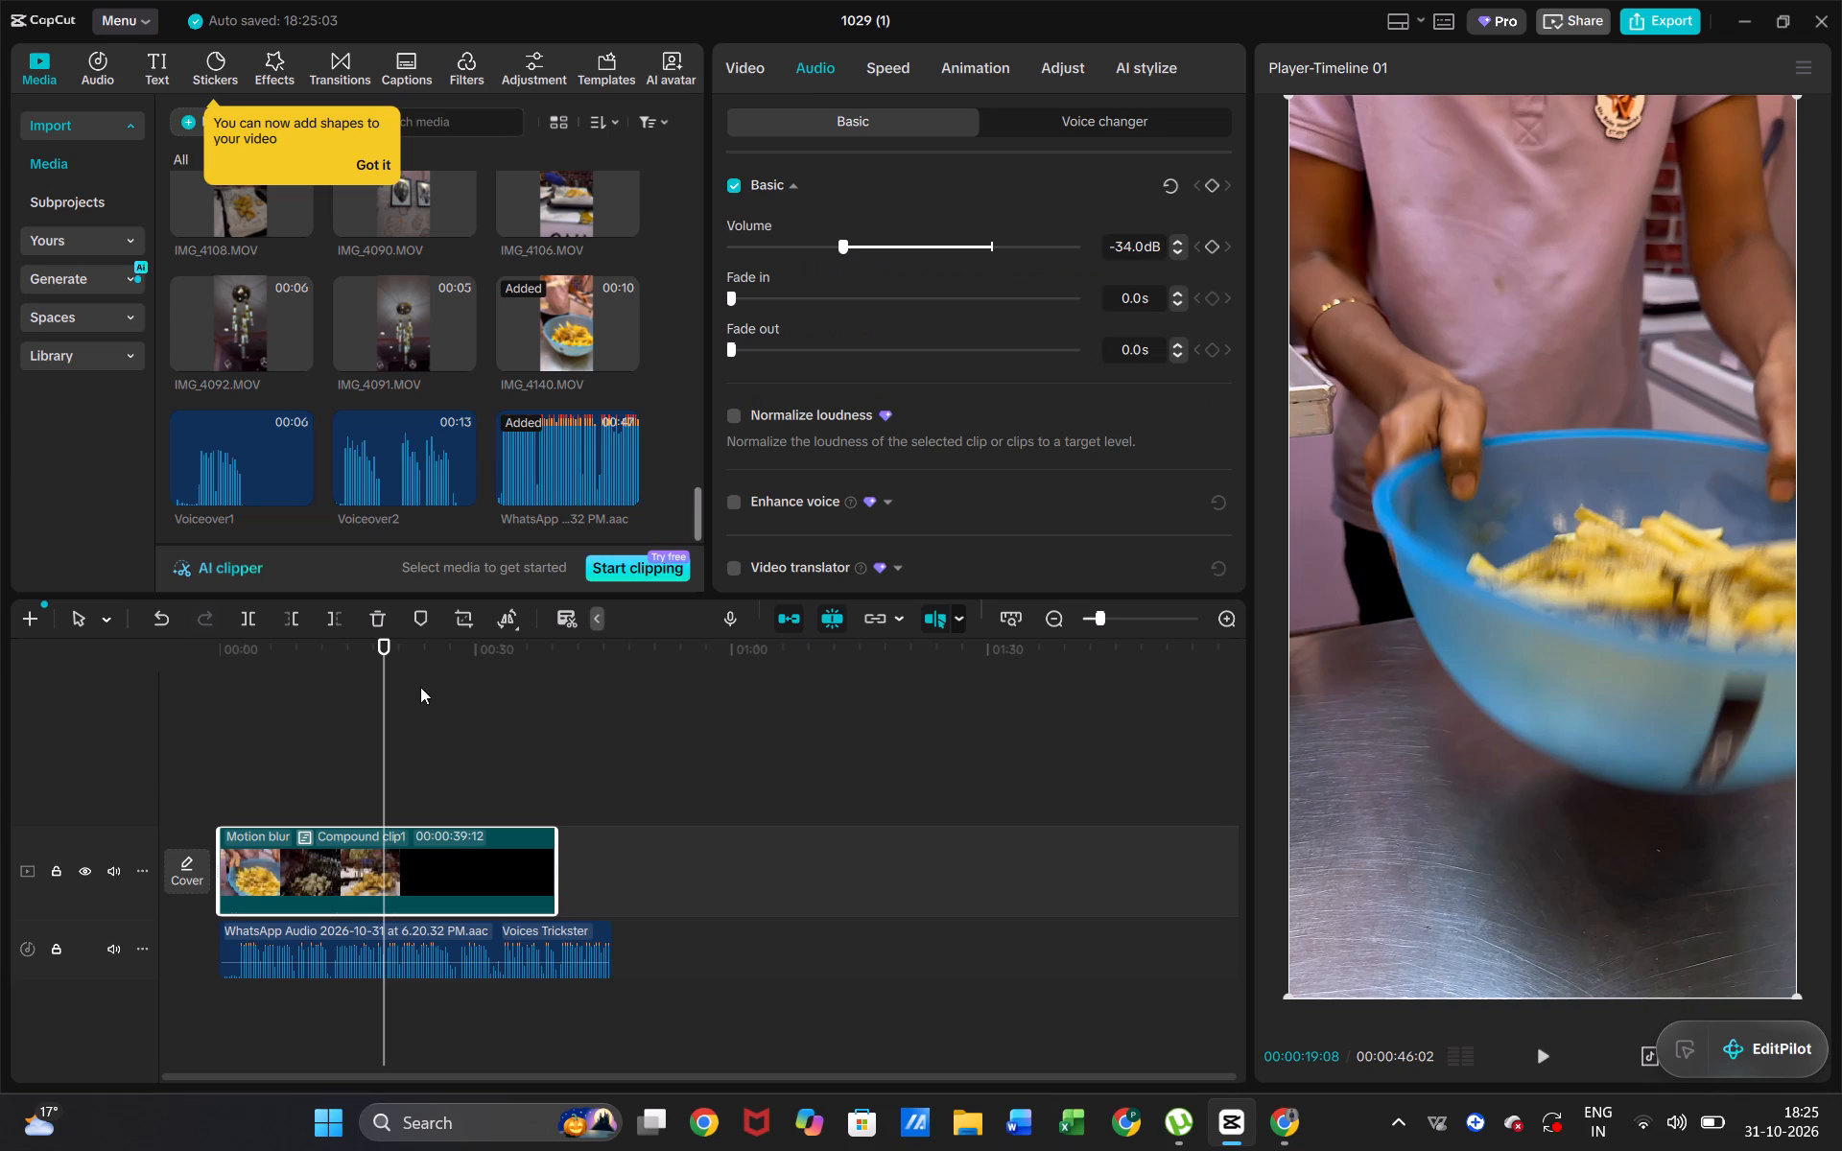
Play the timeline again from near its start to check the balance between voiceover and clip sound.
{"action": "left_click", "coordinate": [234, 764]}
{"action": "key", "text": "space"}
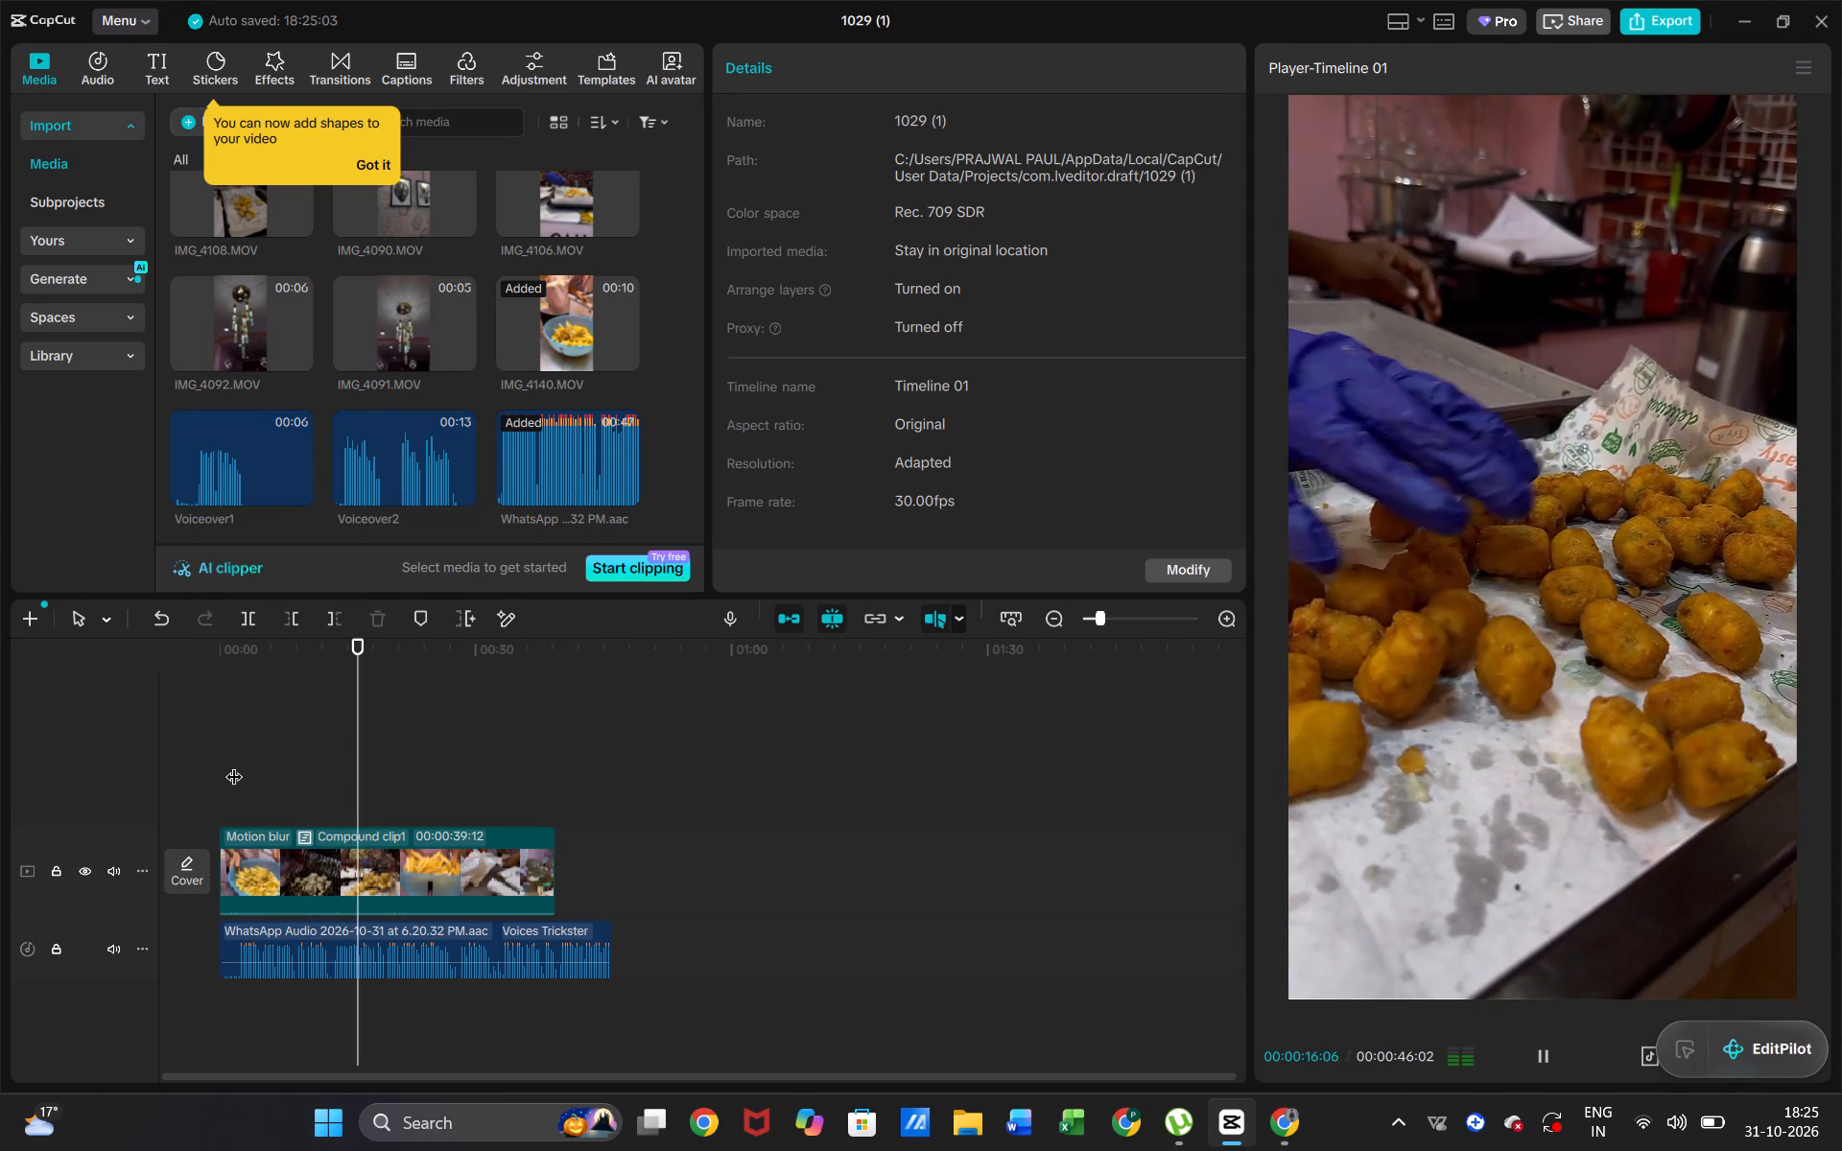
Replay sections of the timeline between about 10 and 16 seconds to listen to the Trickster voiceover against the clip sound.
{"action": "left_click", "coordinate": [339, 766]}
{"action": "key", "text": "space"}
{"action": "key", "text": "space"}
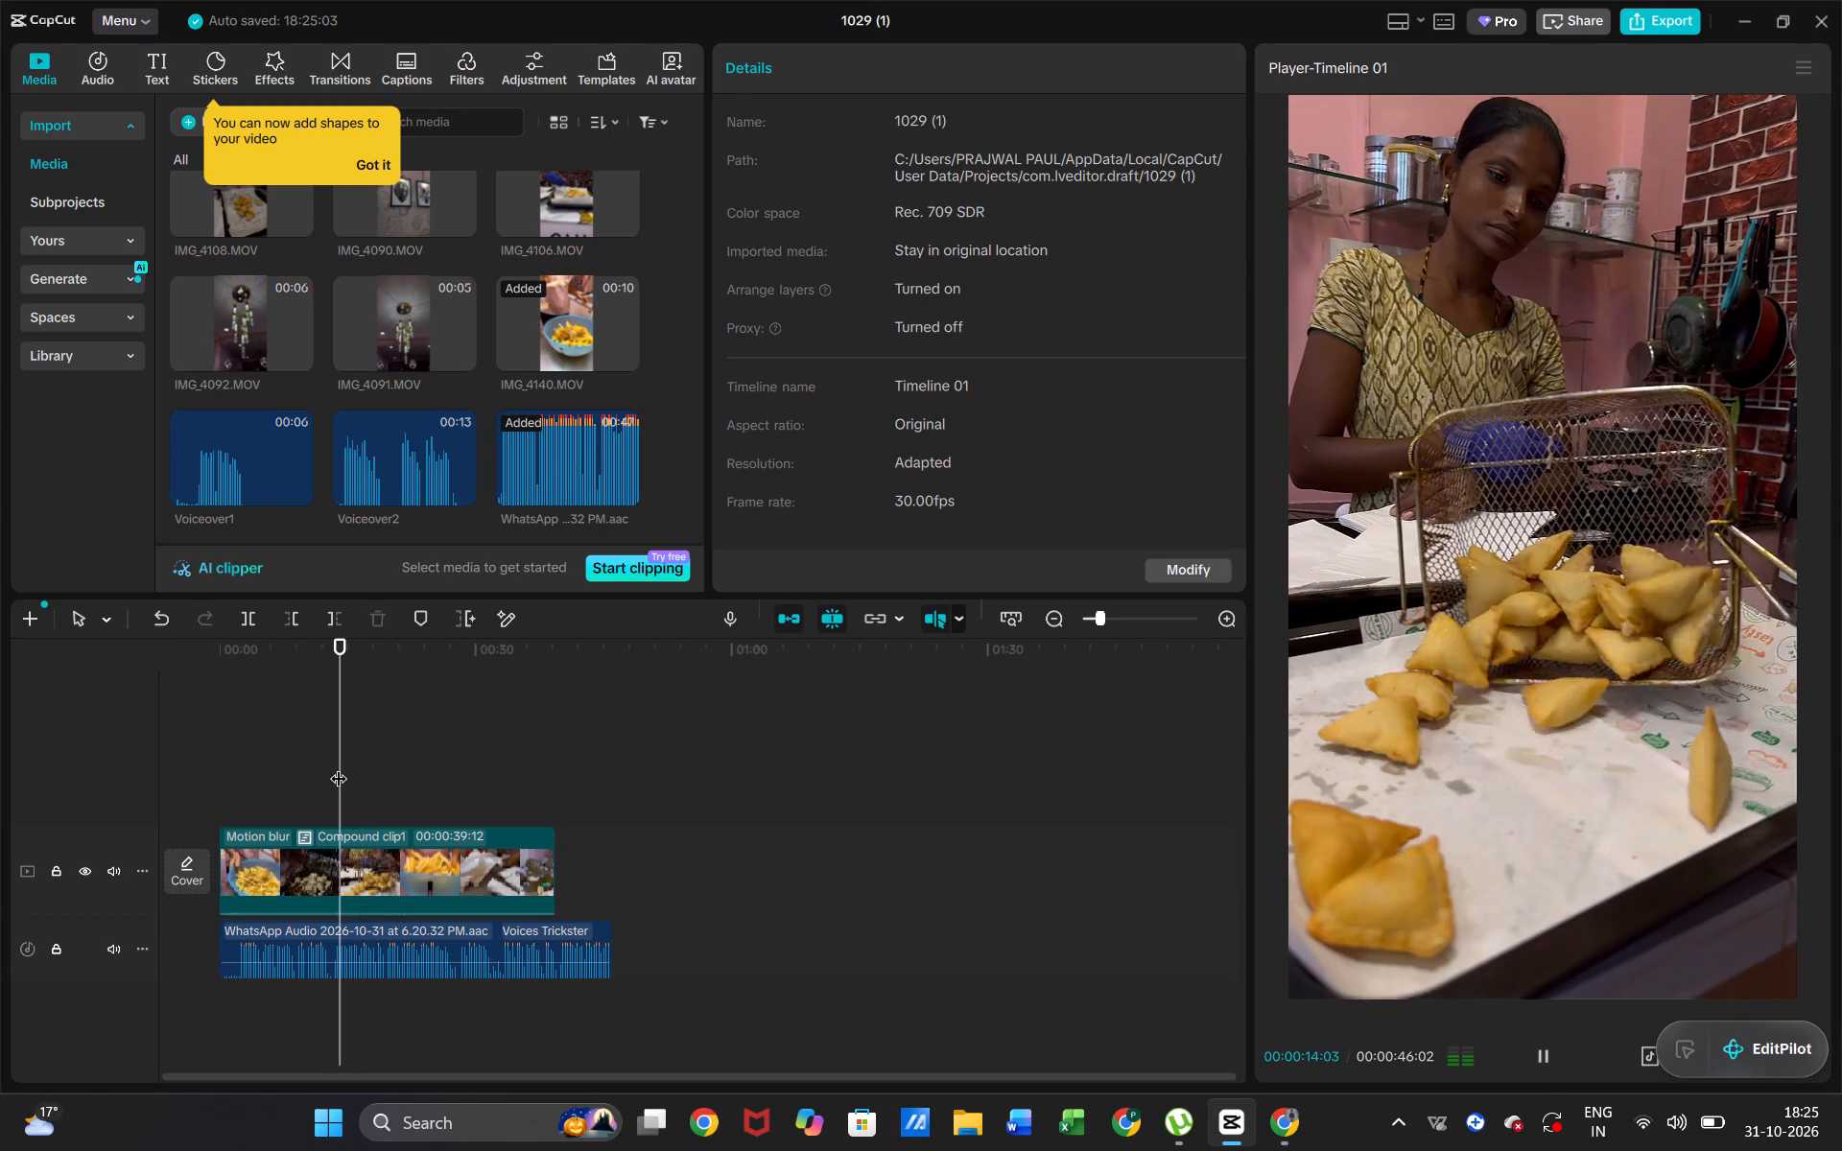
{"action": "left_click", "coordinate": [313, 756]}
{"action": "key", "text": "space"}
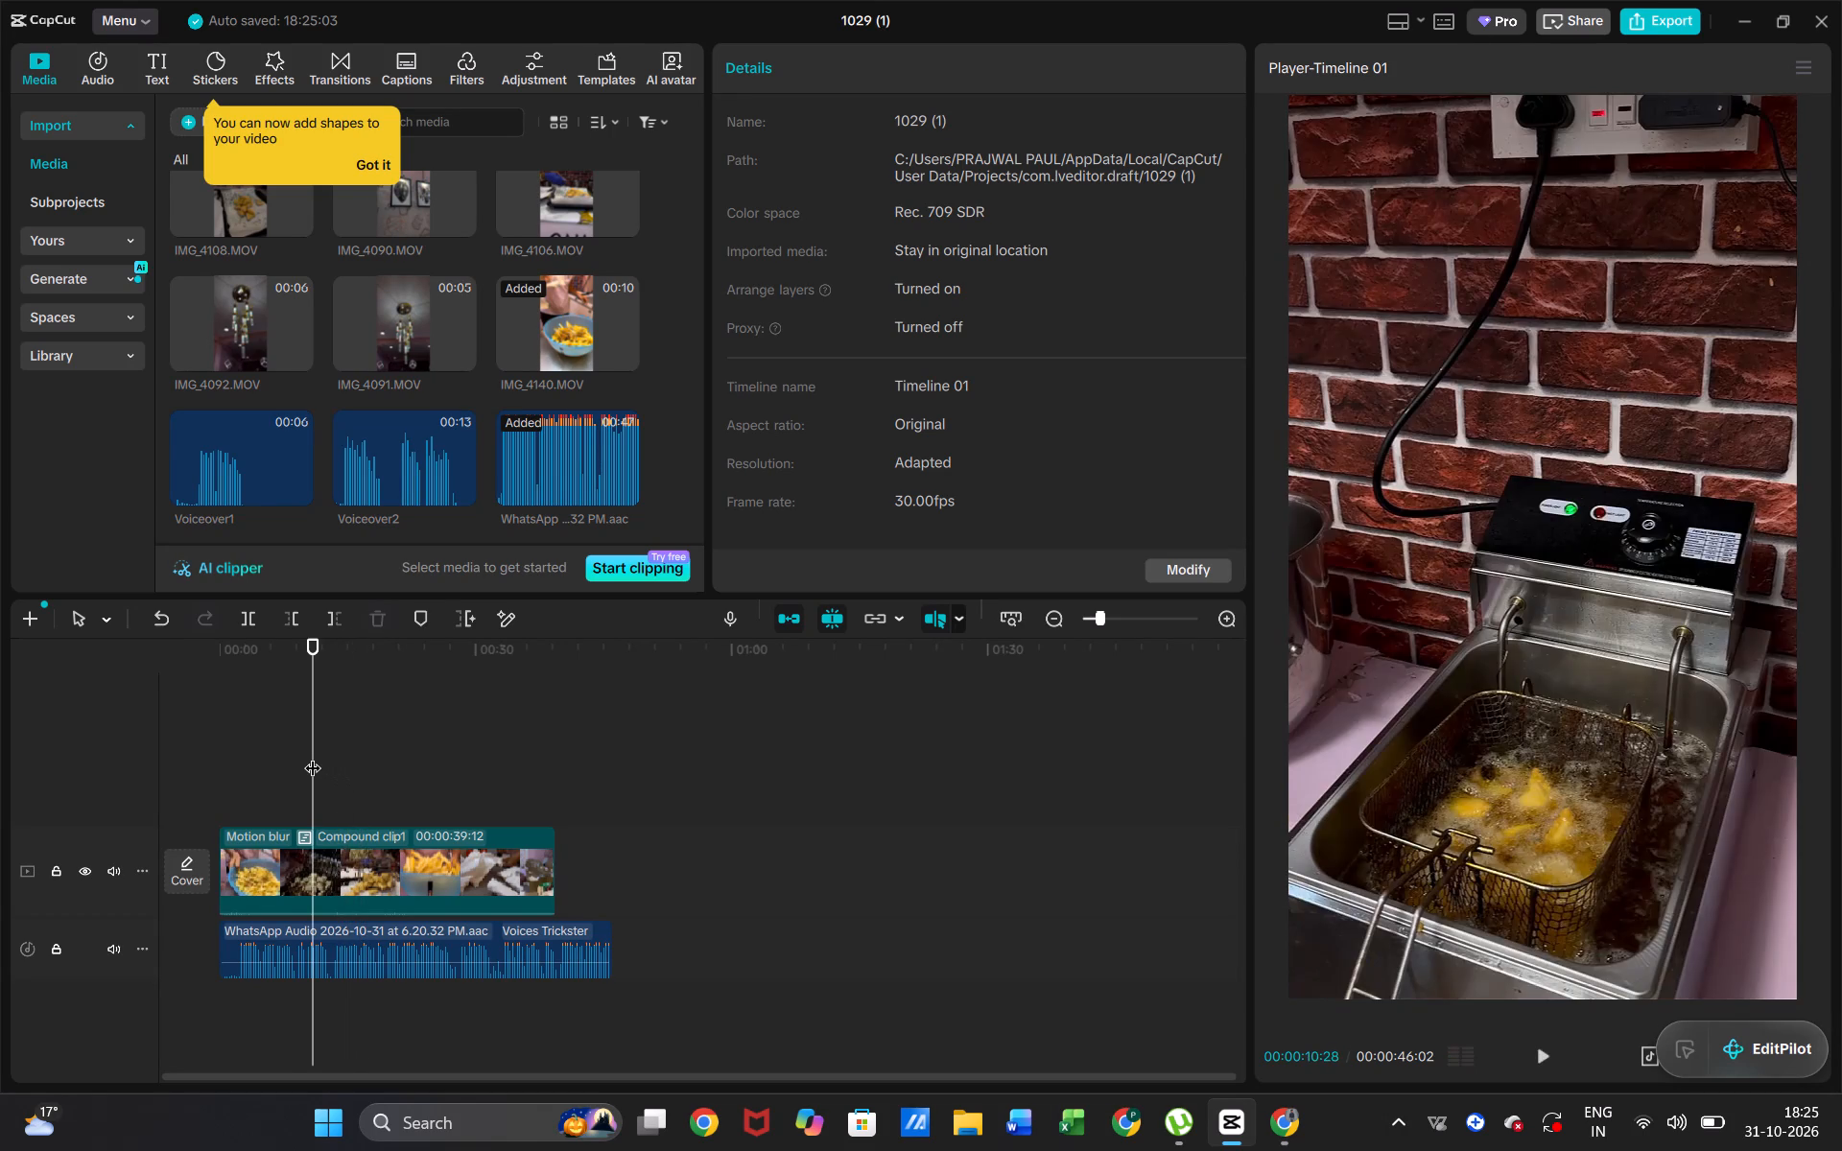
{"action": "key", "text": "space"}
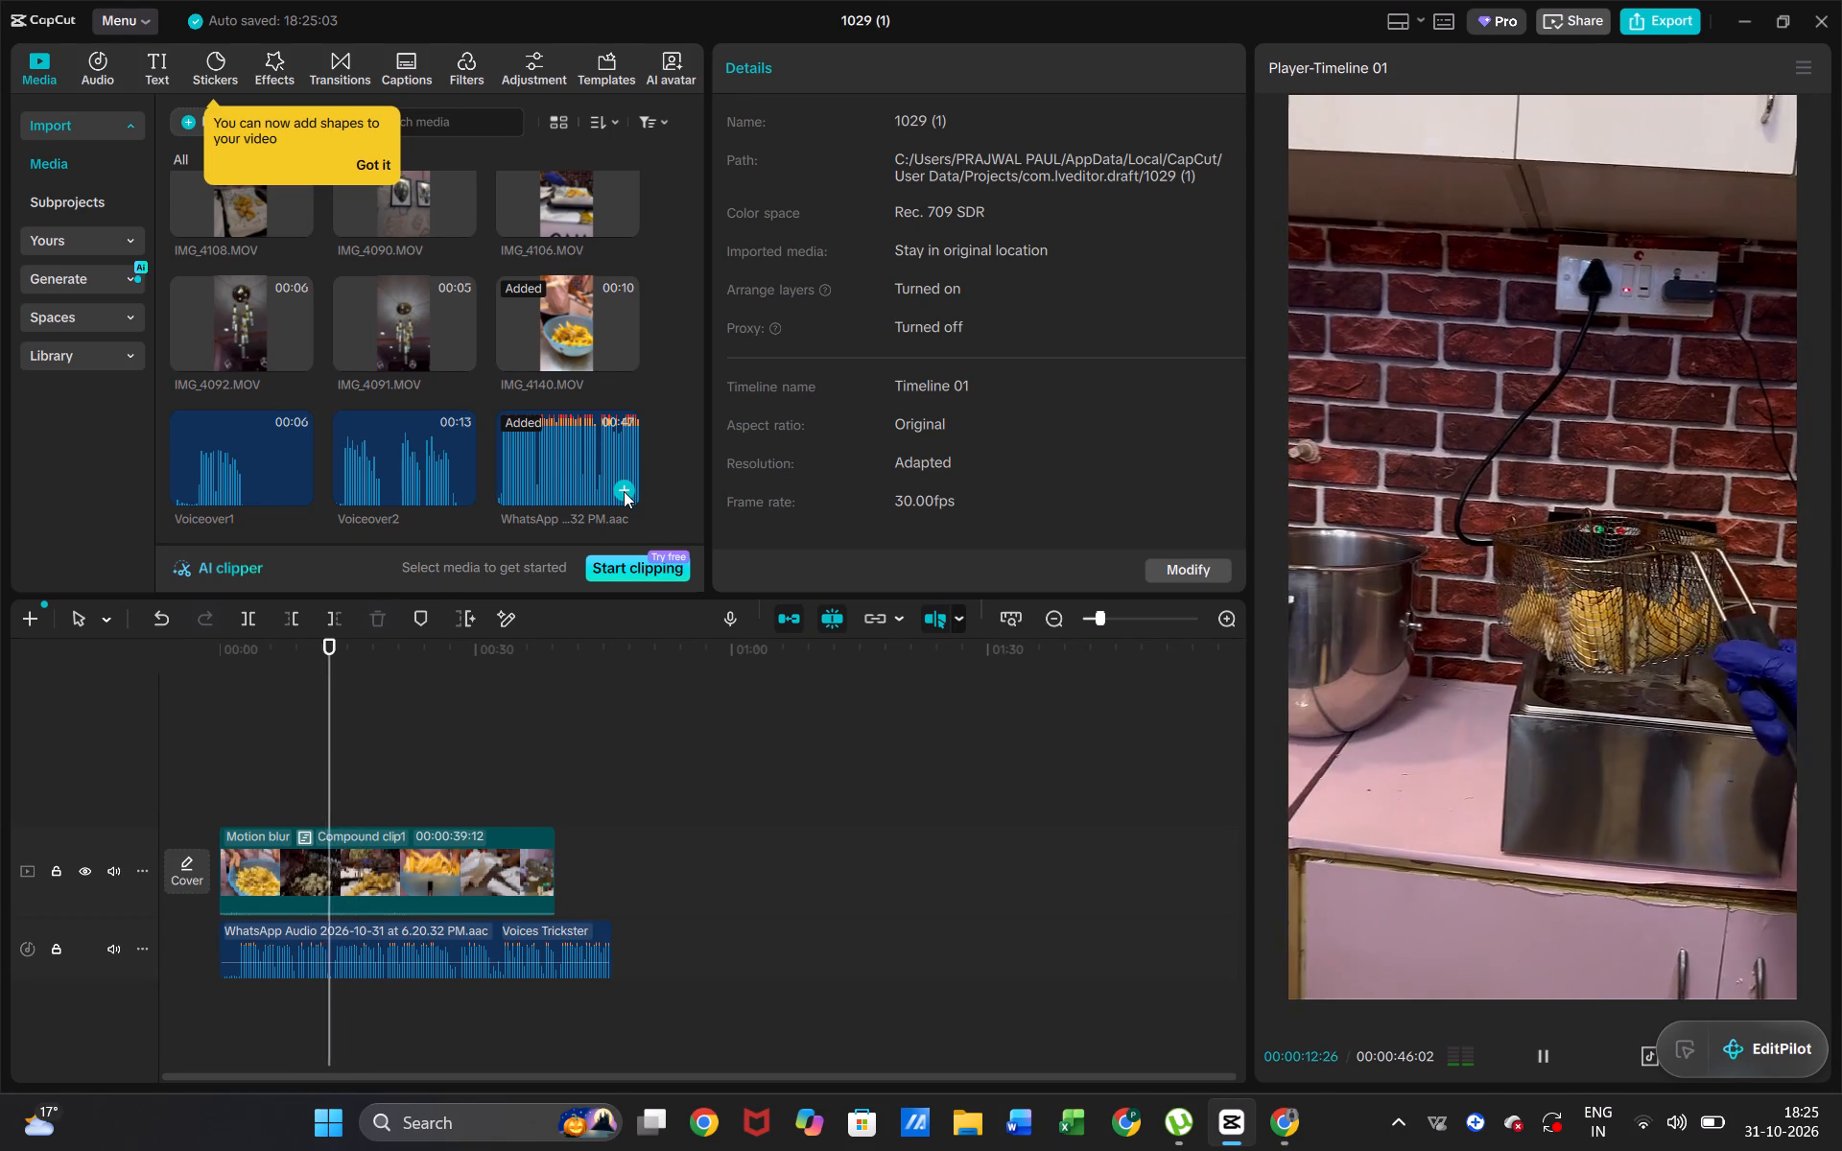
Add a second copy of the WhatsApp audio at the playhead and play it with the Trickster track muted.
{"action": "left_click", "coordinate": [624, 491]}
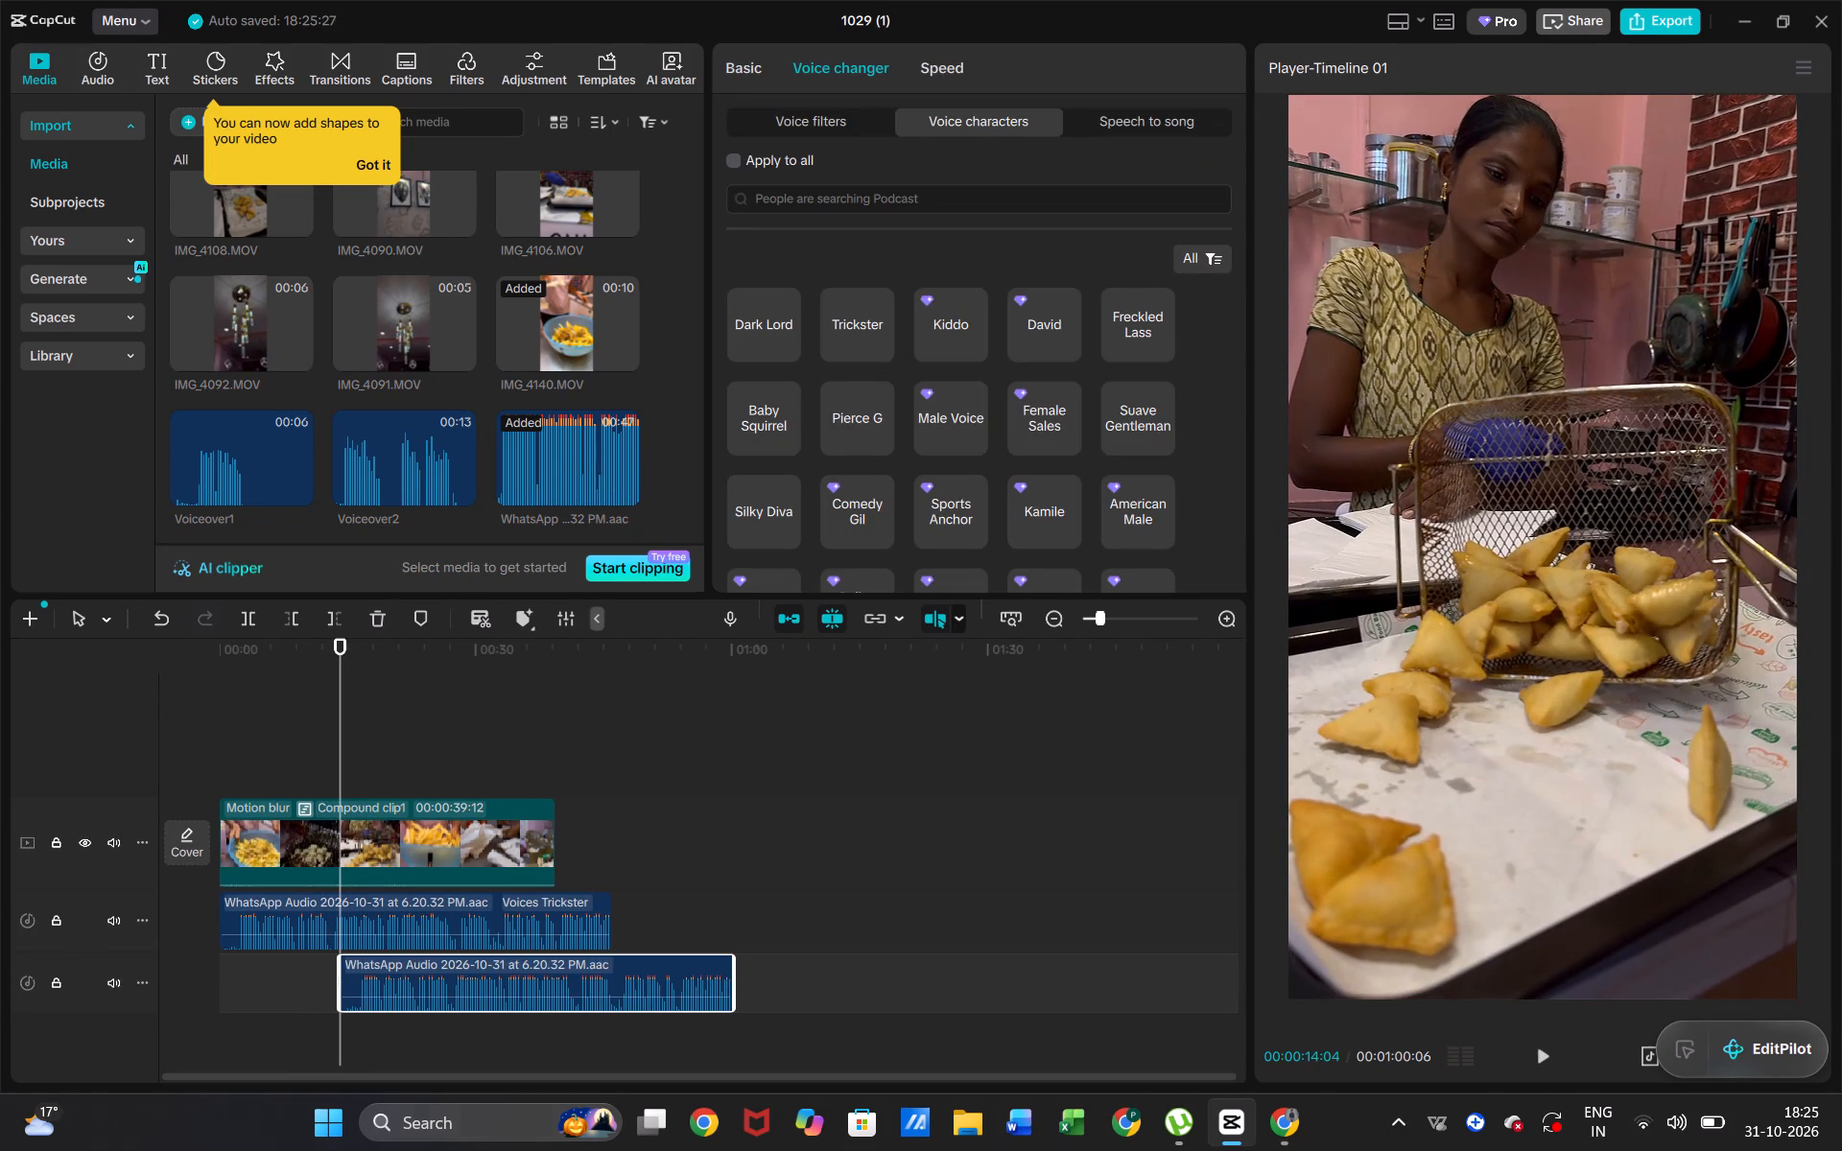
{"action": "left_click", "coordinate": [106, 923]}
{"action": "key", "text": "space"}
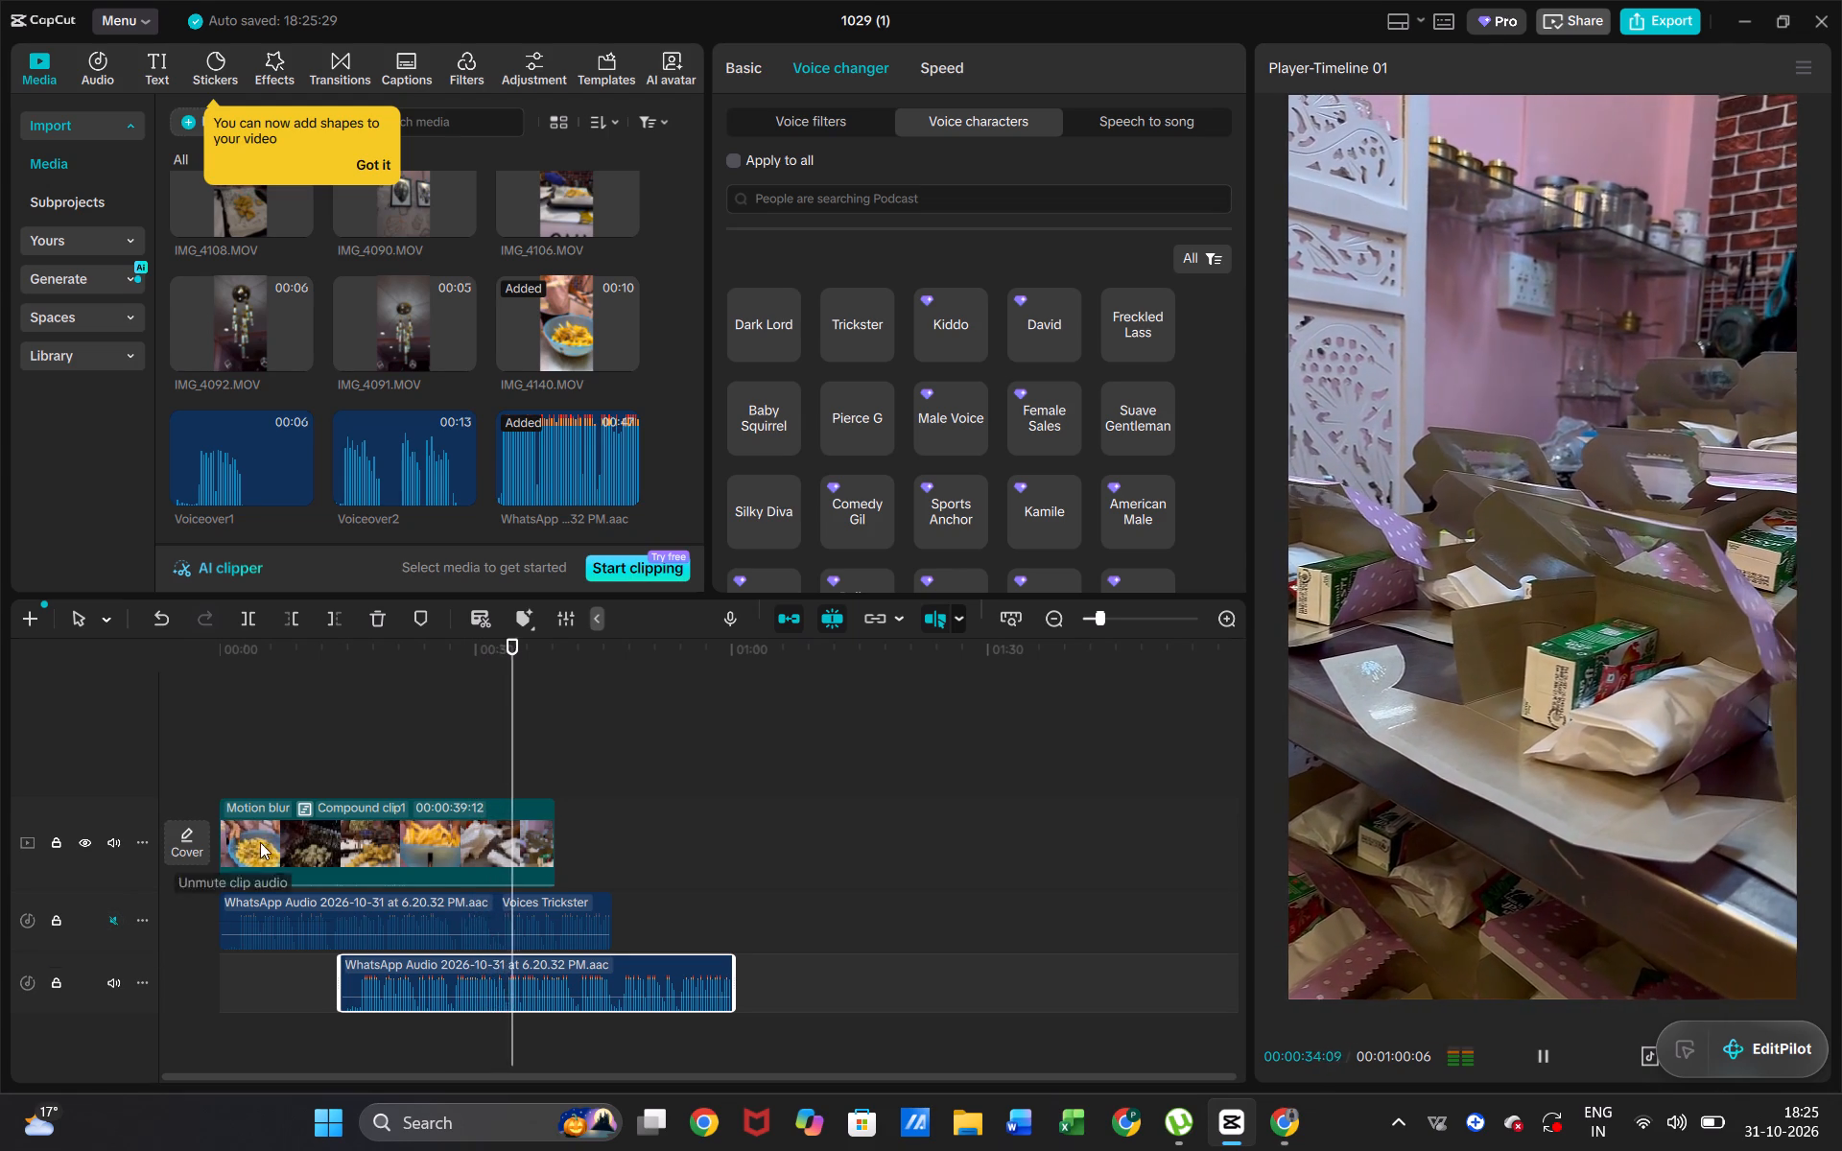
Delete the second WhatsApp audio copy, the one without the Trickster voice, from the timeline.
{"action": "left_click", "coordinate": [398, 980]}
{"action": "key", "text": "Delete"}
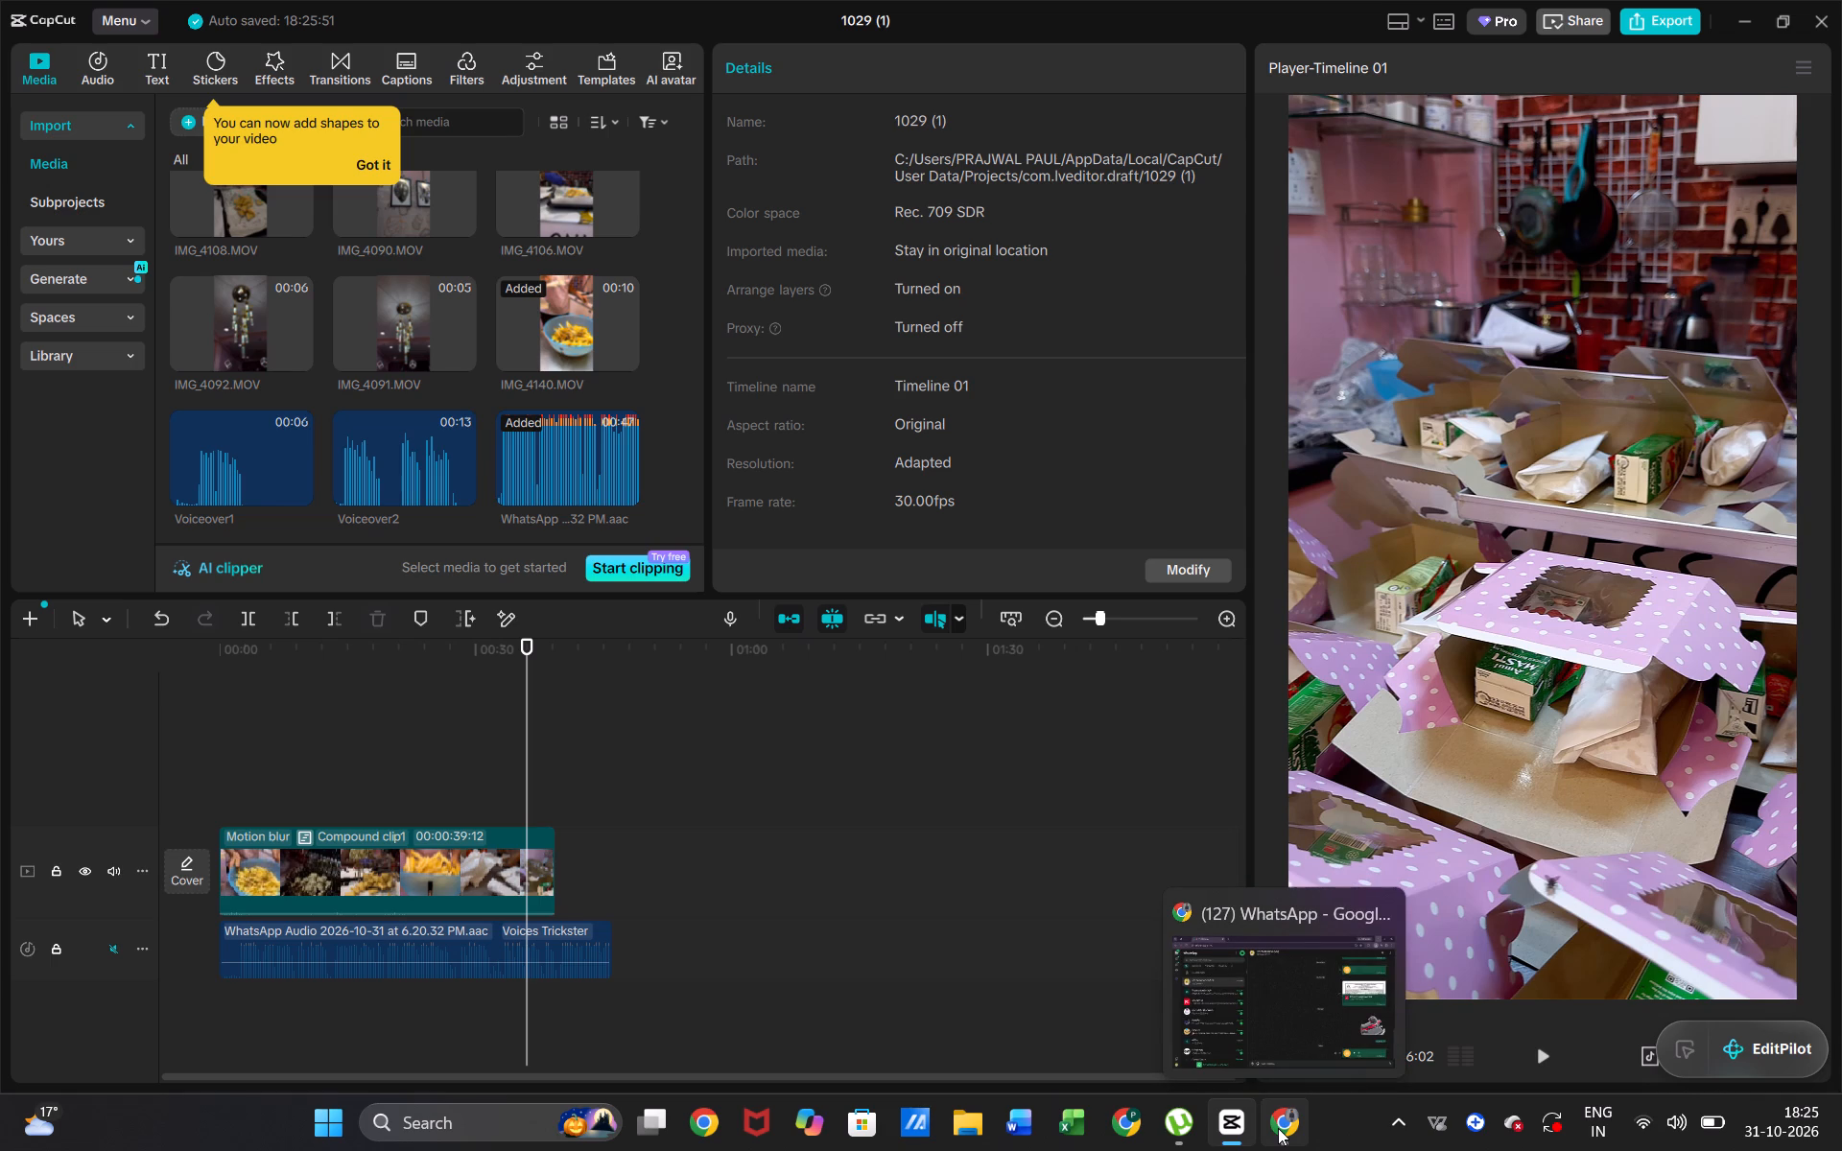
Examine the basic audio settings of the Trickster voiceover clip, including its noise reduction and voice isolation options.
{"action": "left_click", "coordinate": [478, 927]}
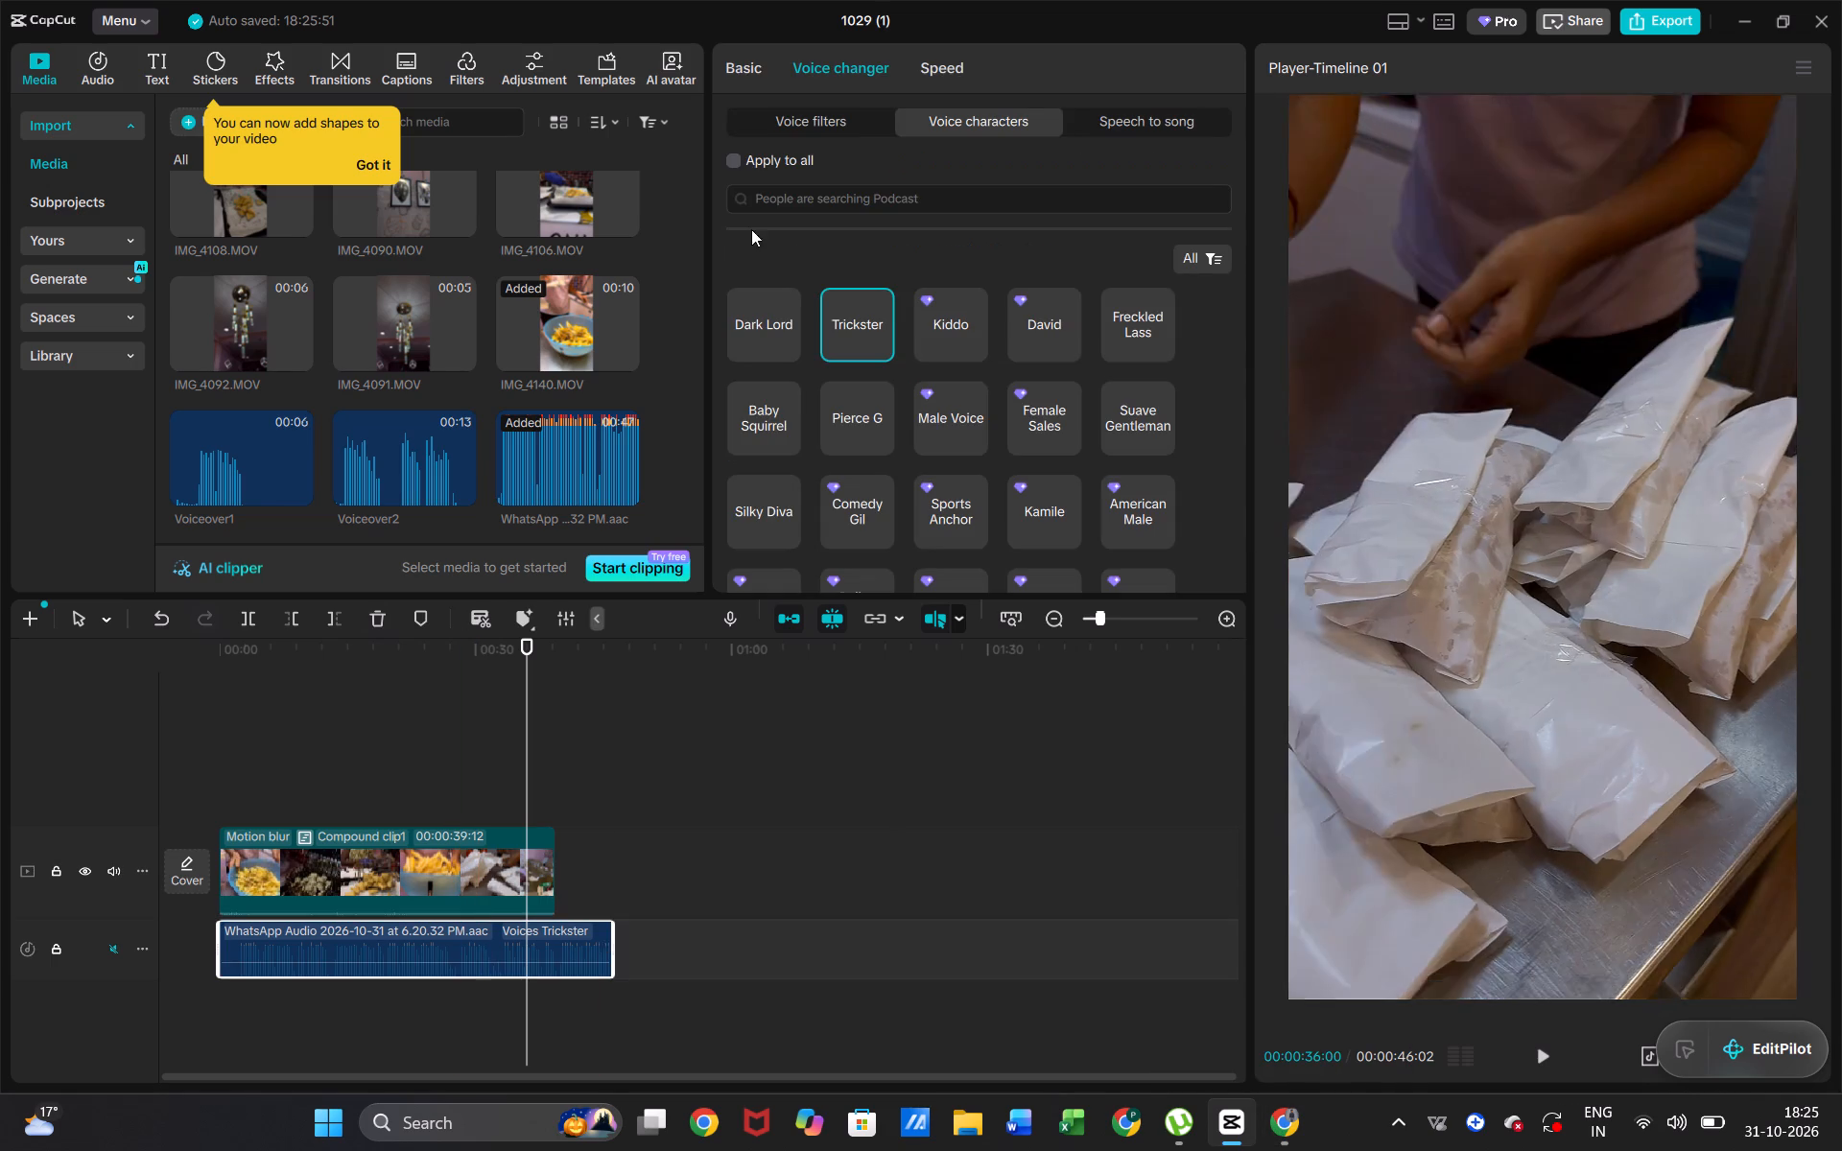
{"action": "left_click", "coordinate": [753, 72]}
{"action": "scroll", "coordinate": [882, 461], "scroll_direction": "down", "scroll_amount": 1}
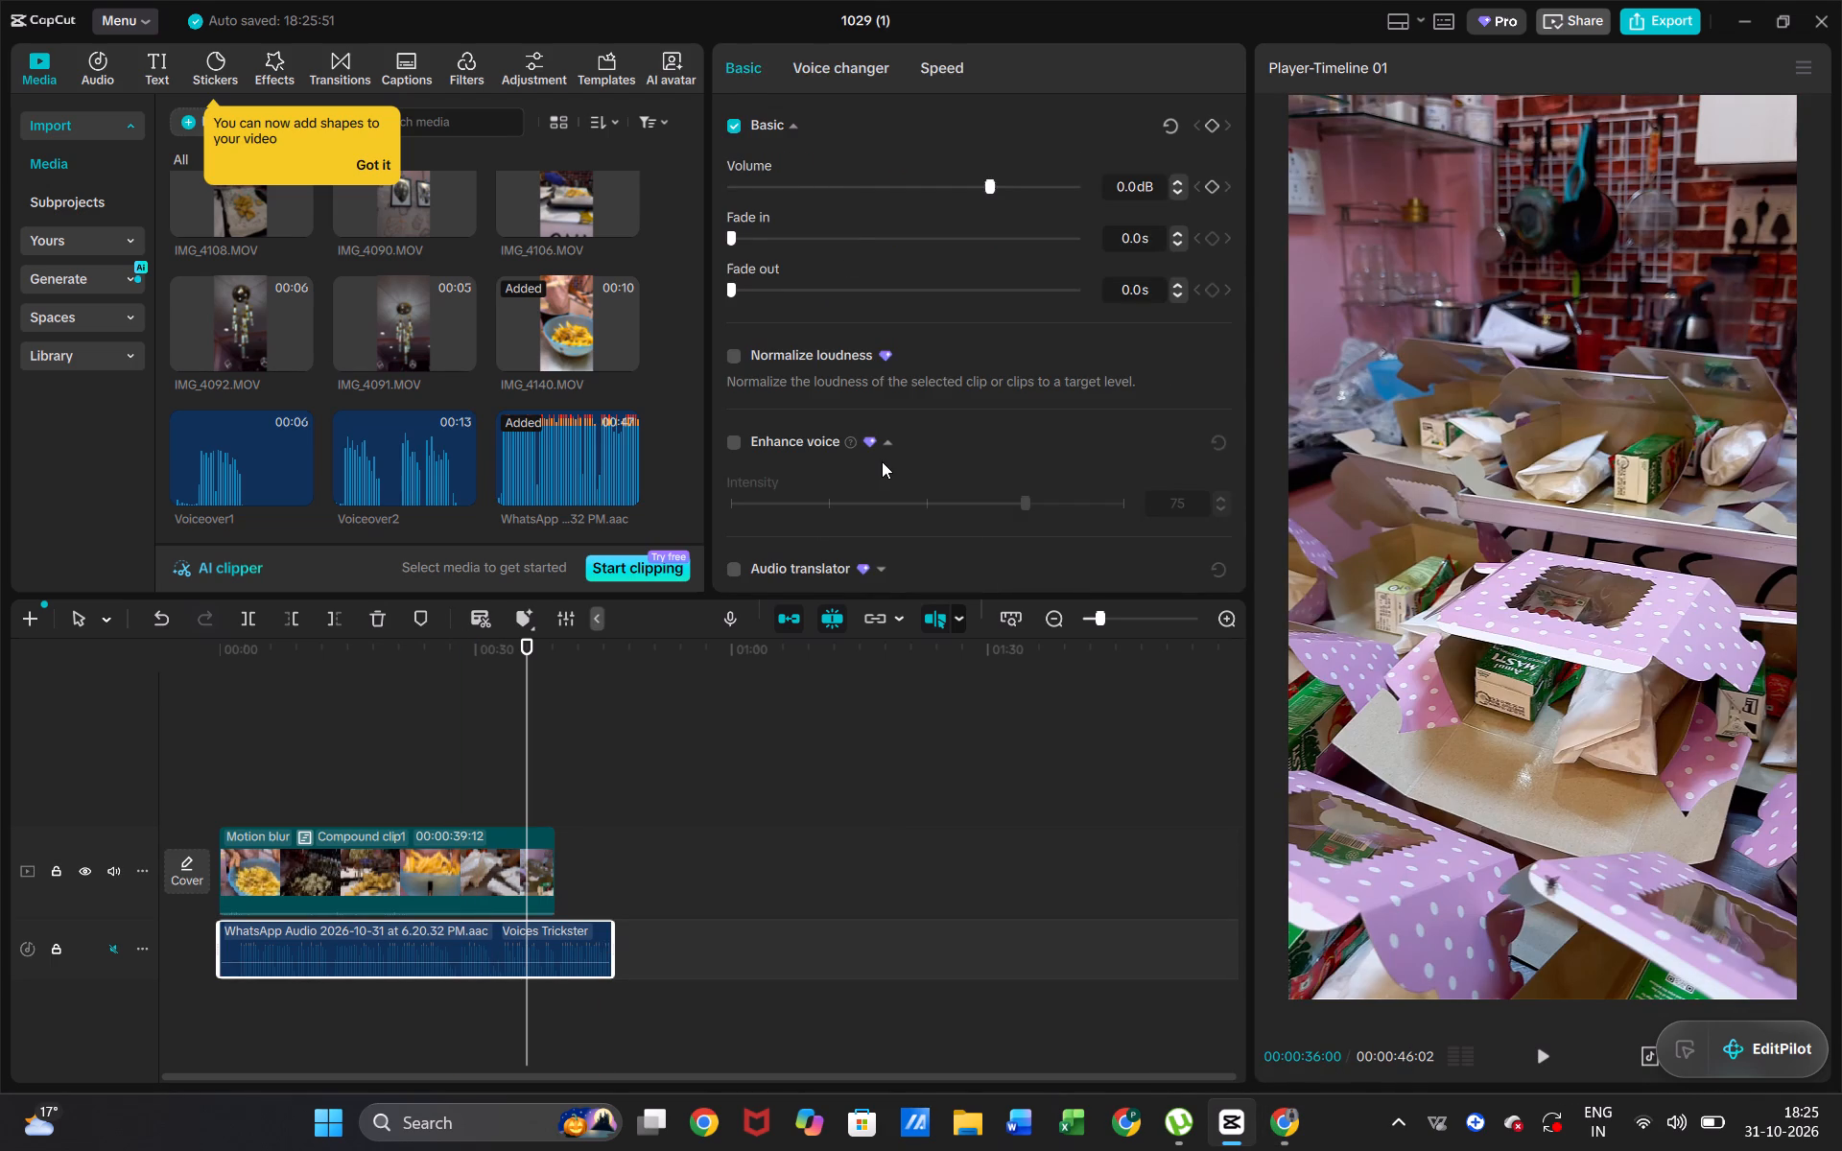
{"action": "scroll", "coordinate": [882, 461], "scroll_direction": "down", "scroll_amount": 4}
{"action": "scroll", "coordinate": [806, 430], "scroll_direction": "down", "scroll_amount": 4}
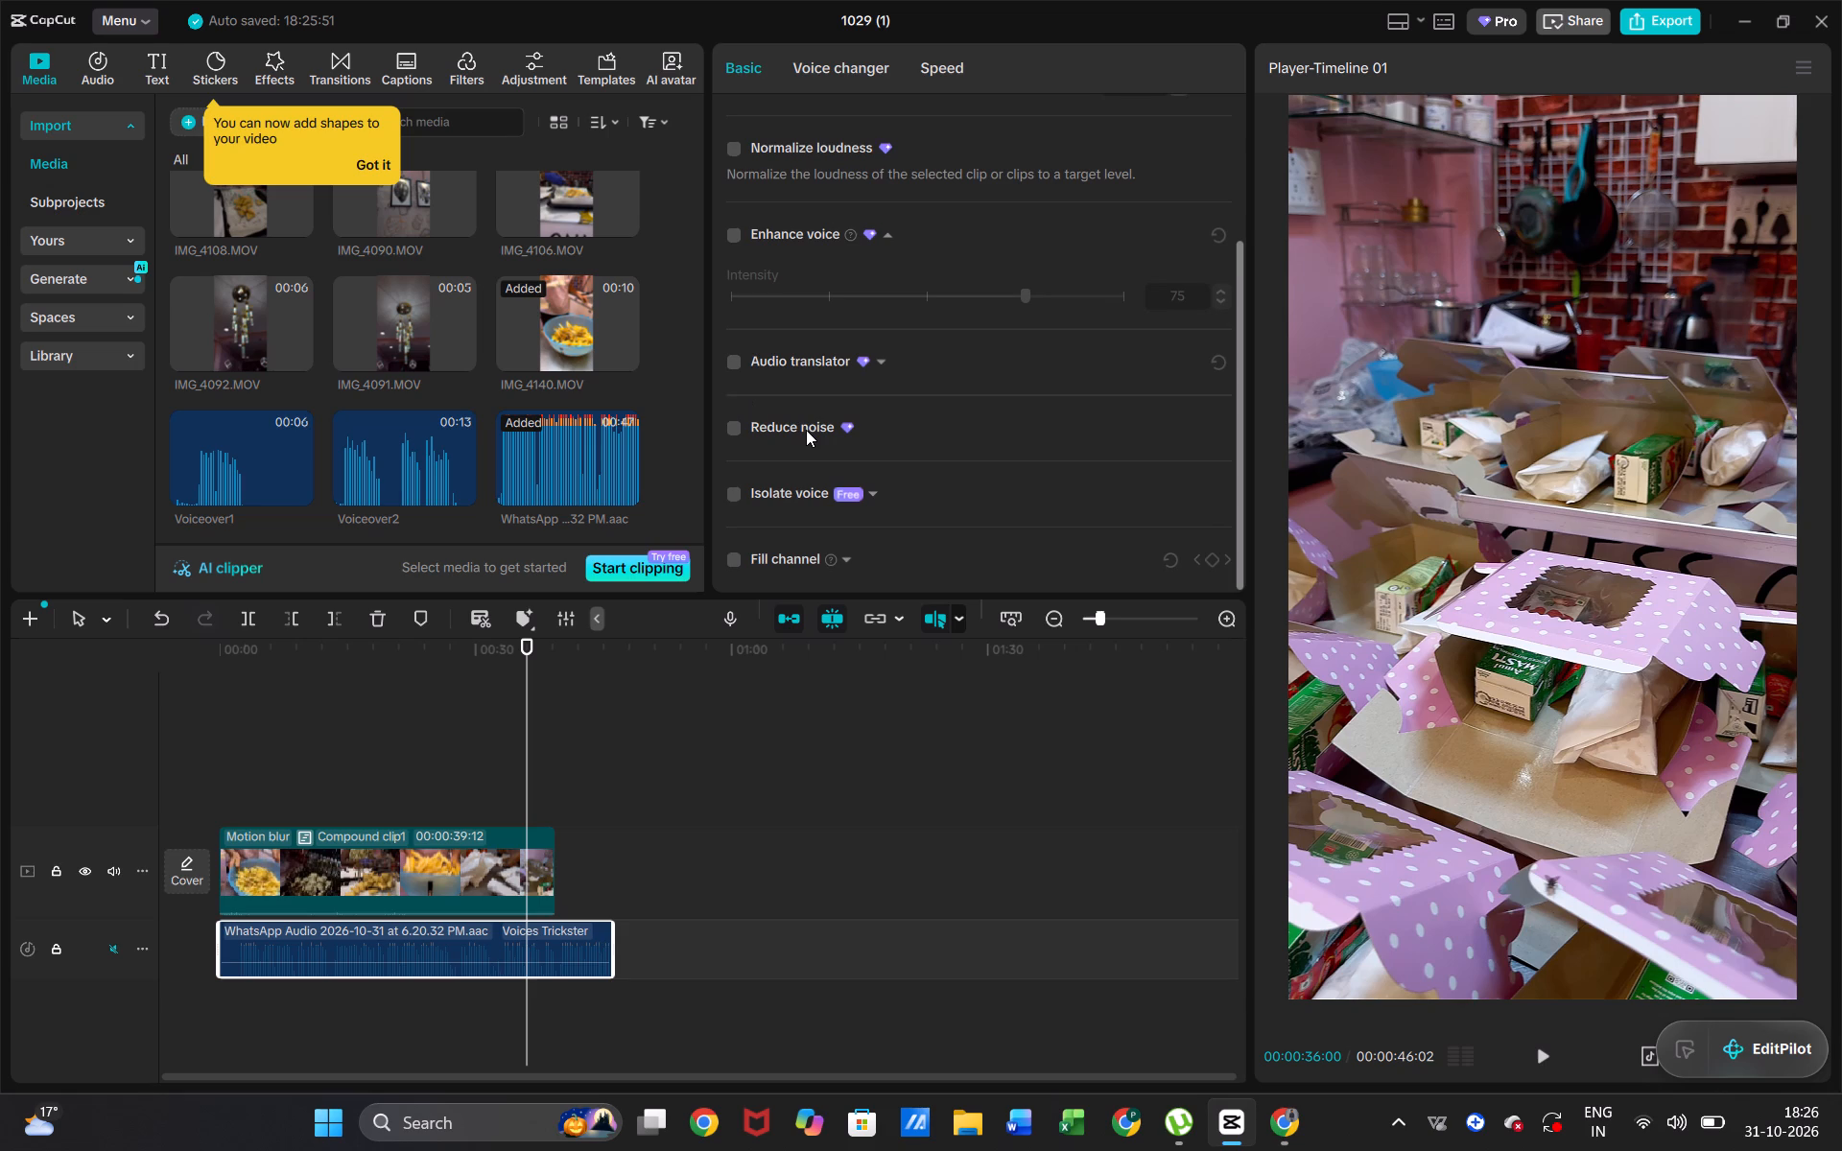
{"action": "scroll", "coordinate": [806, 430], "scroll_direction": "down", "scroll_amount": 5}
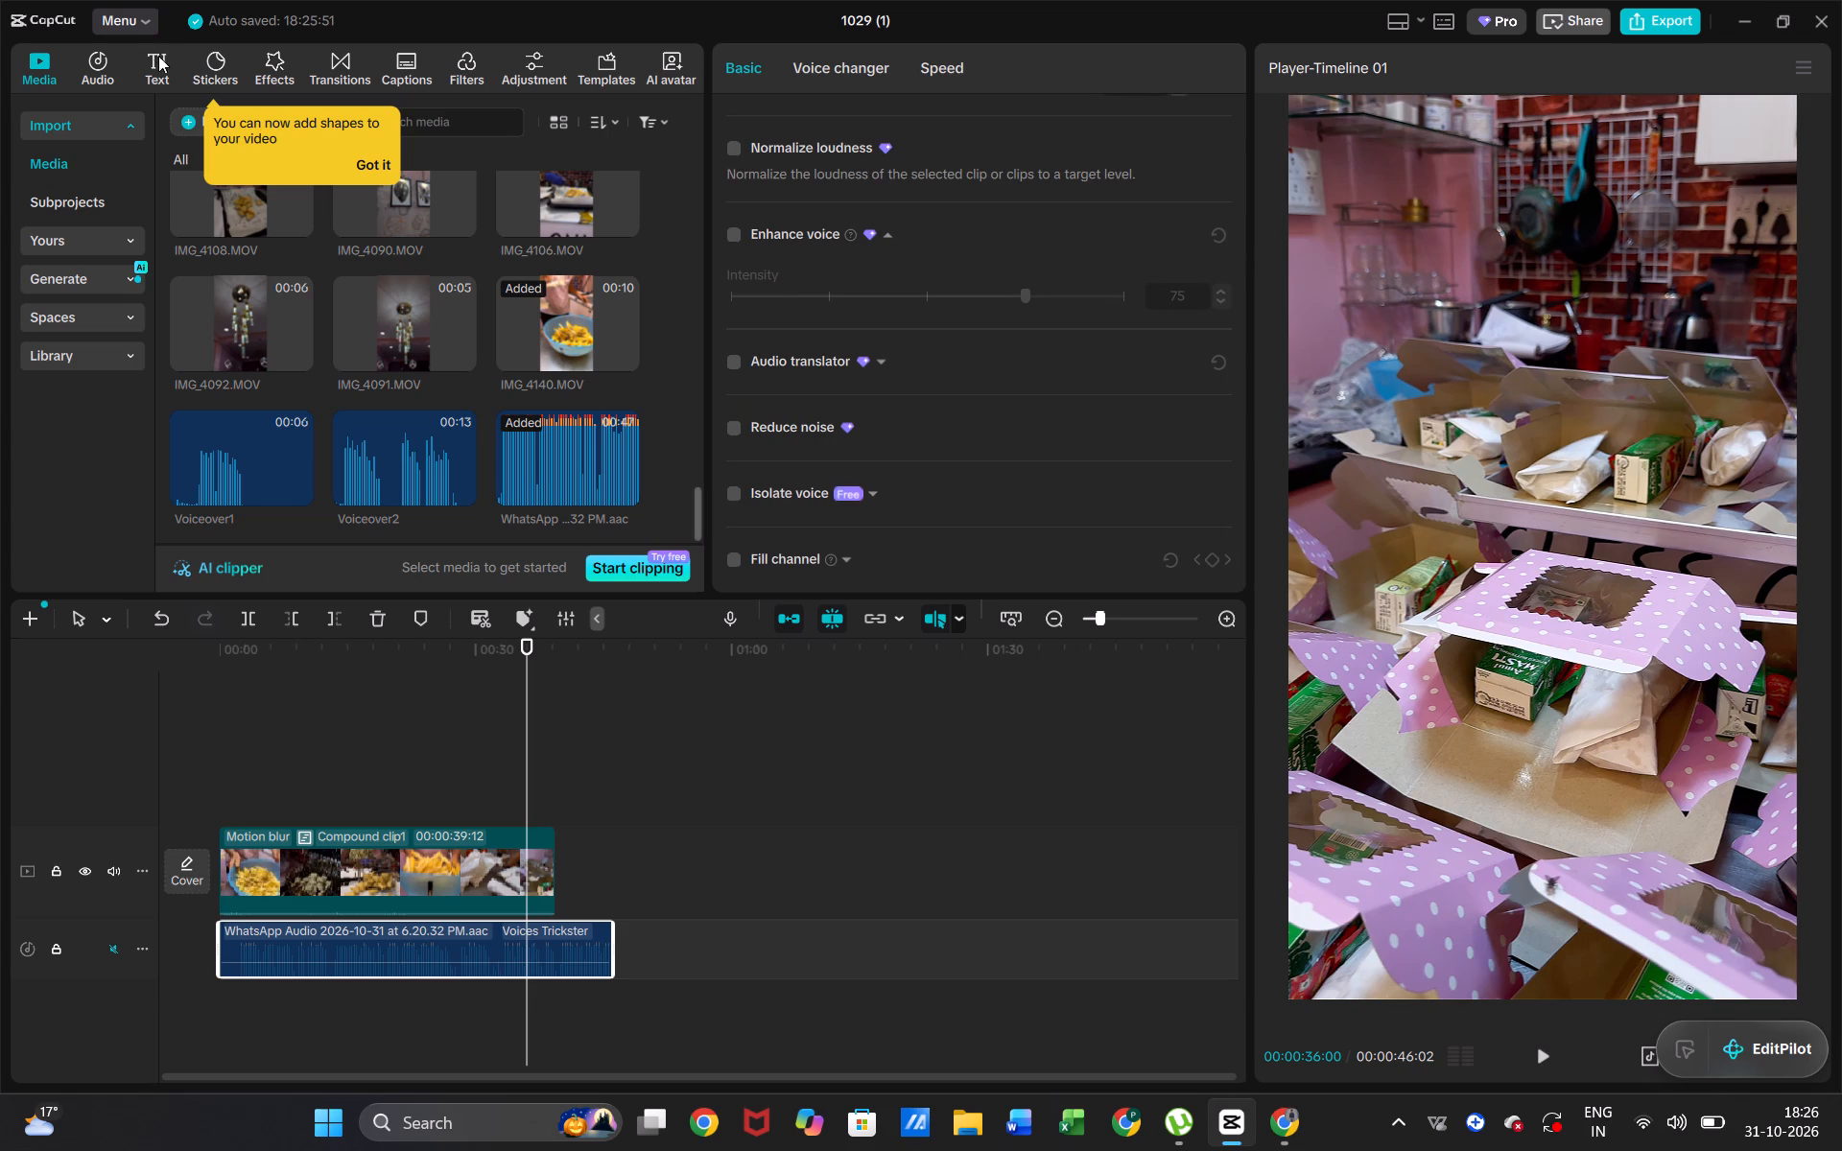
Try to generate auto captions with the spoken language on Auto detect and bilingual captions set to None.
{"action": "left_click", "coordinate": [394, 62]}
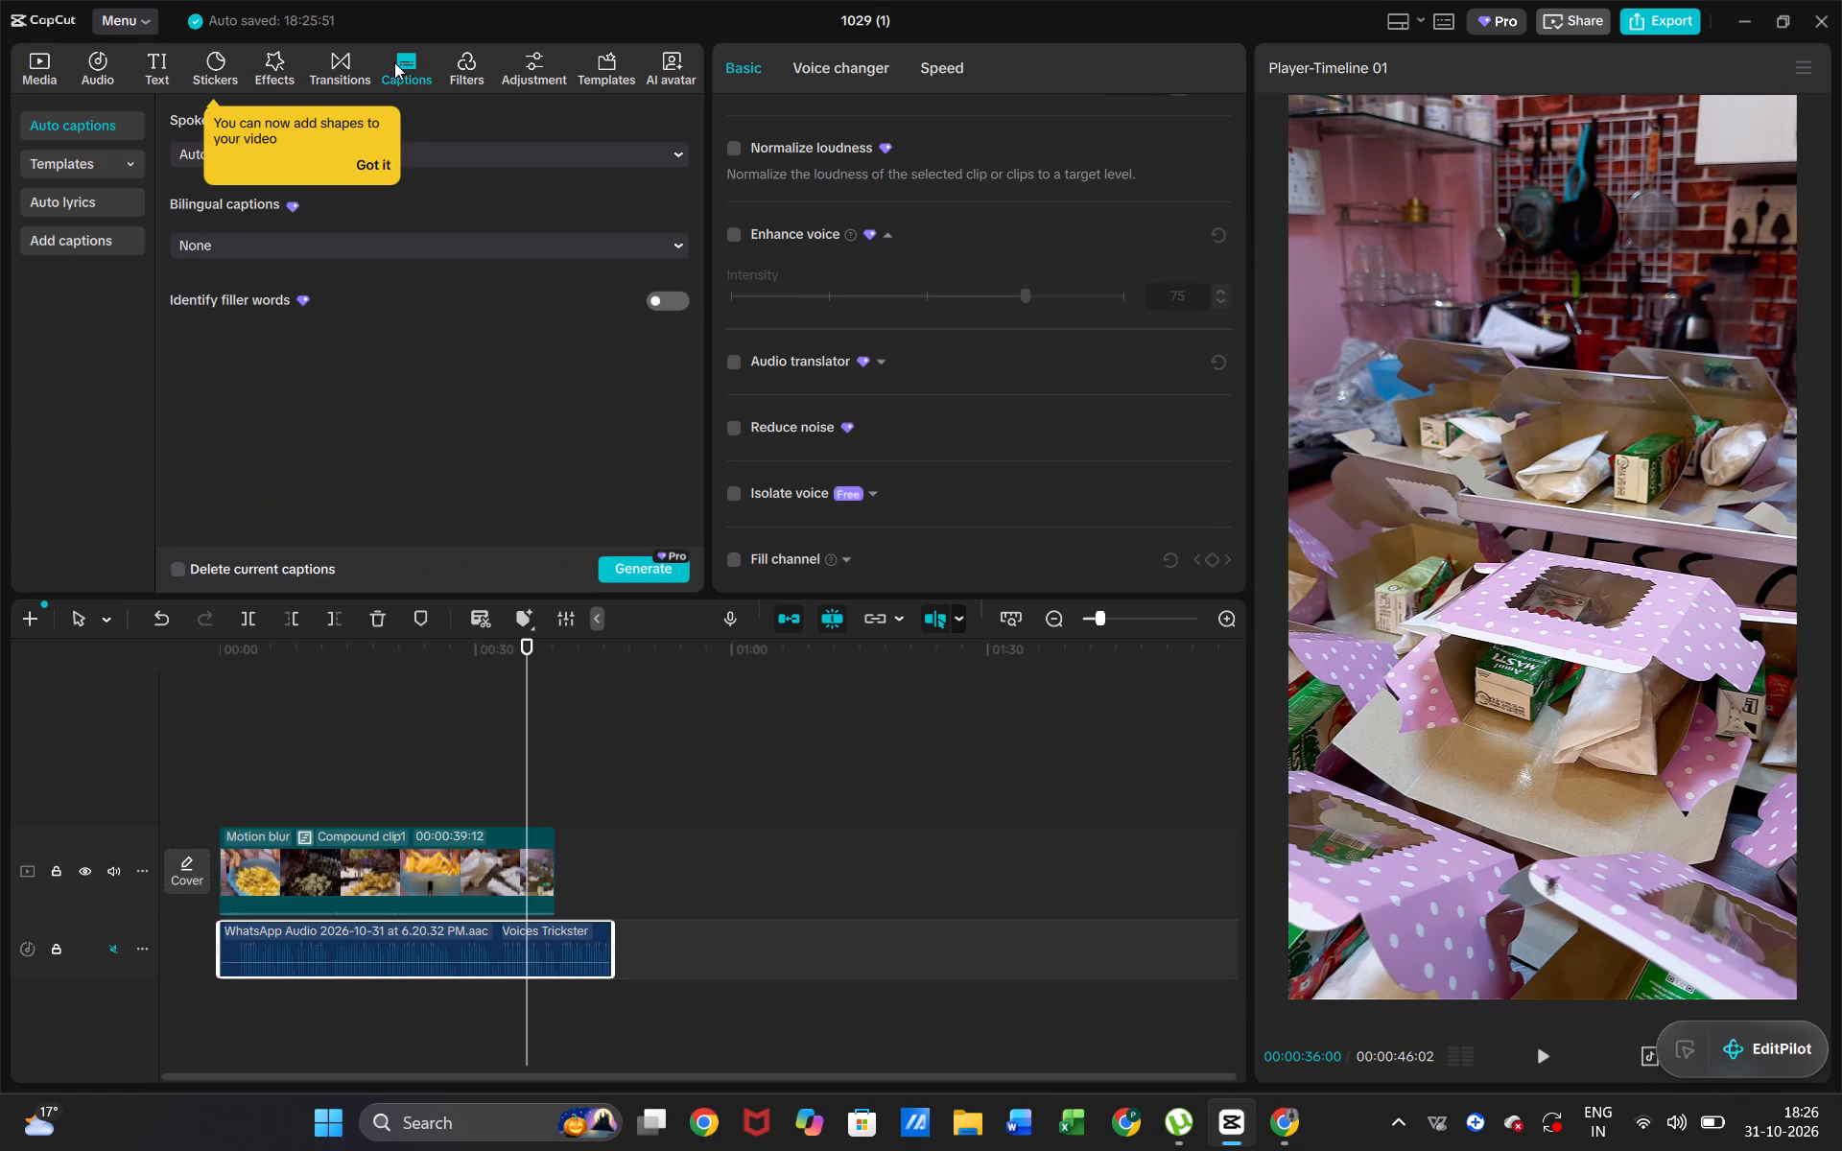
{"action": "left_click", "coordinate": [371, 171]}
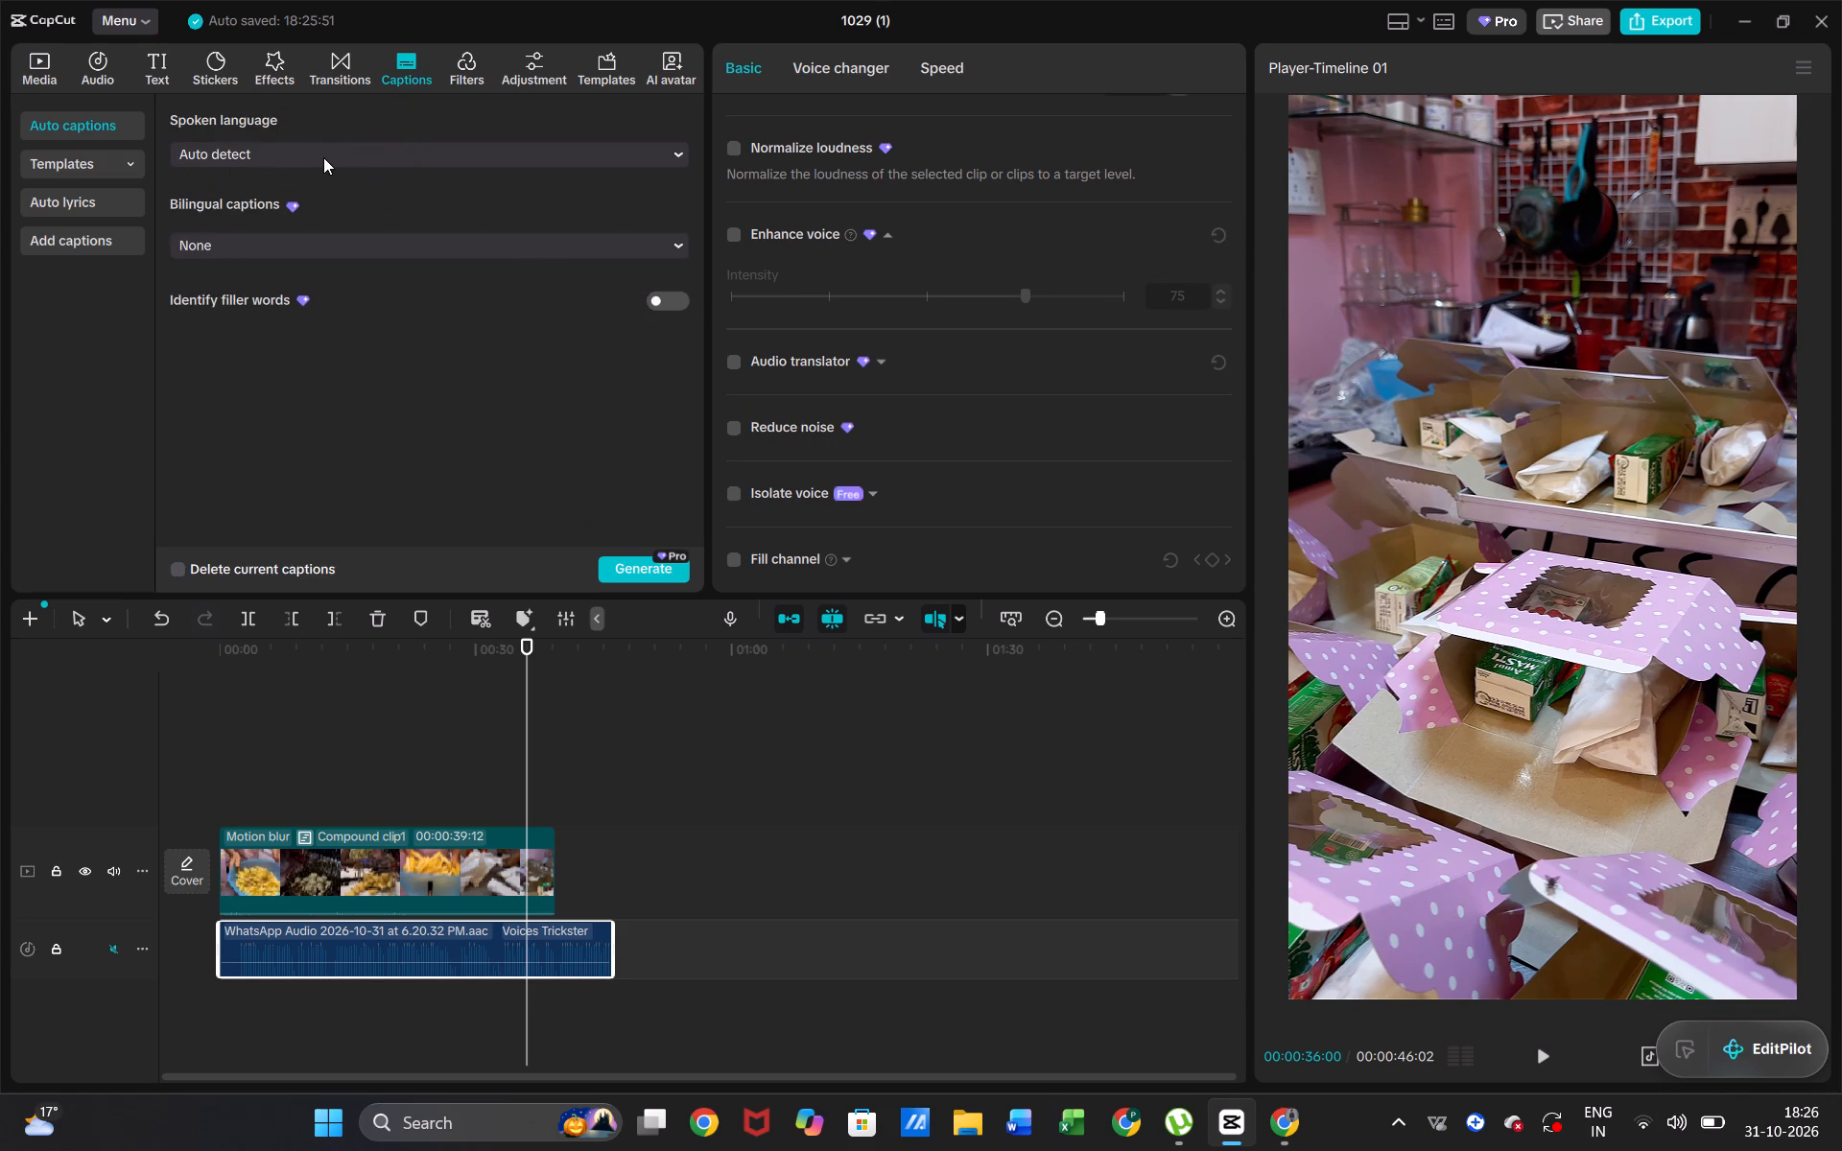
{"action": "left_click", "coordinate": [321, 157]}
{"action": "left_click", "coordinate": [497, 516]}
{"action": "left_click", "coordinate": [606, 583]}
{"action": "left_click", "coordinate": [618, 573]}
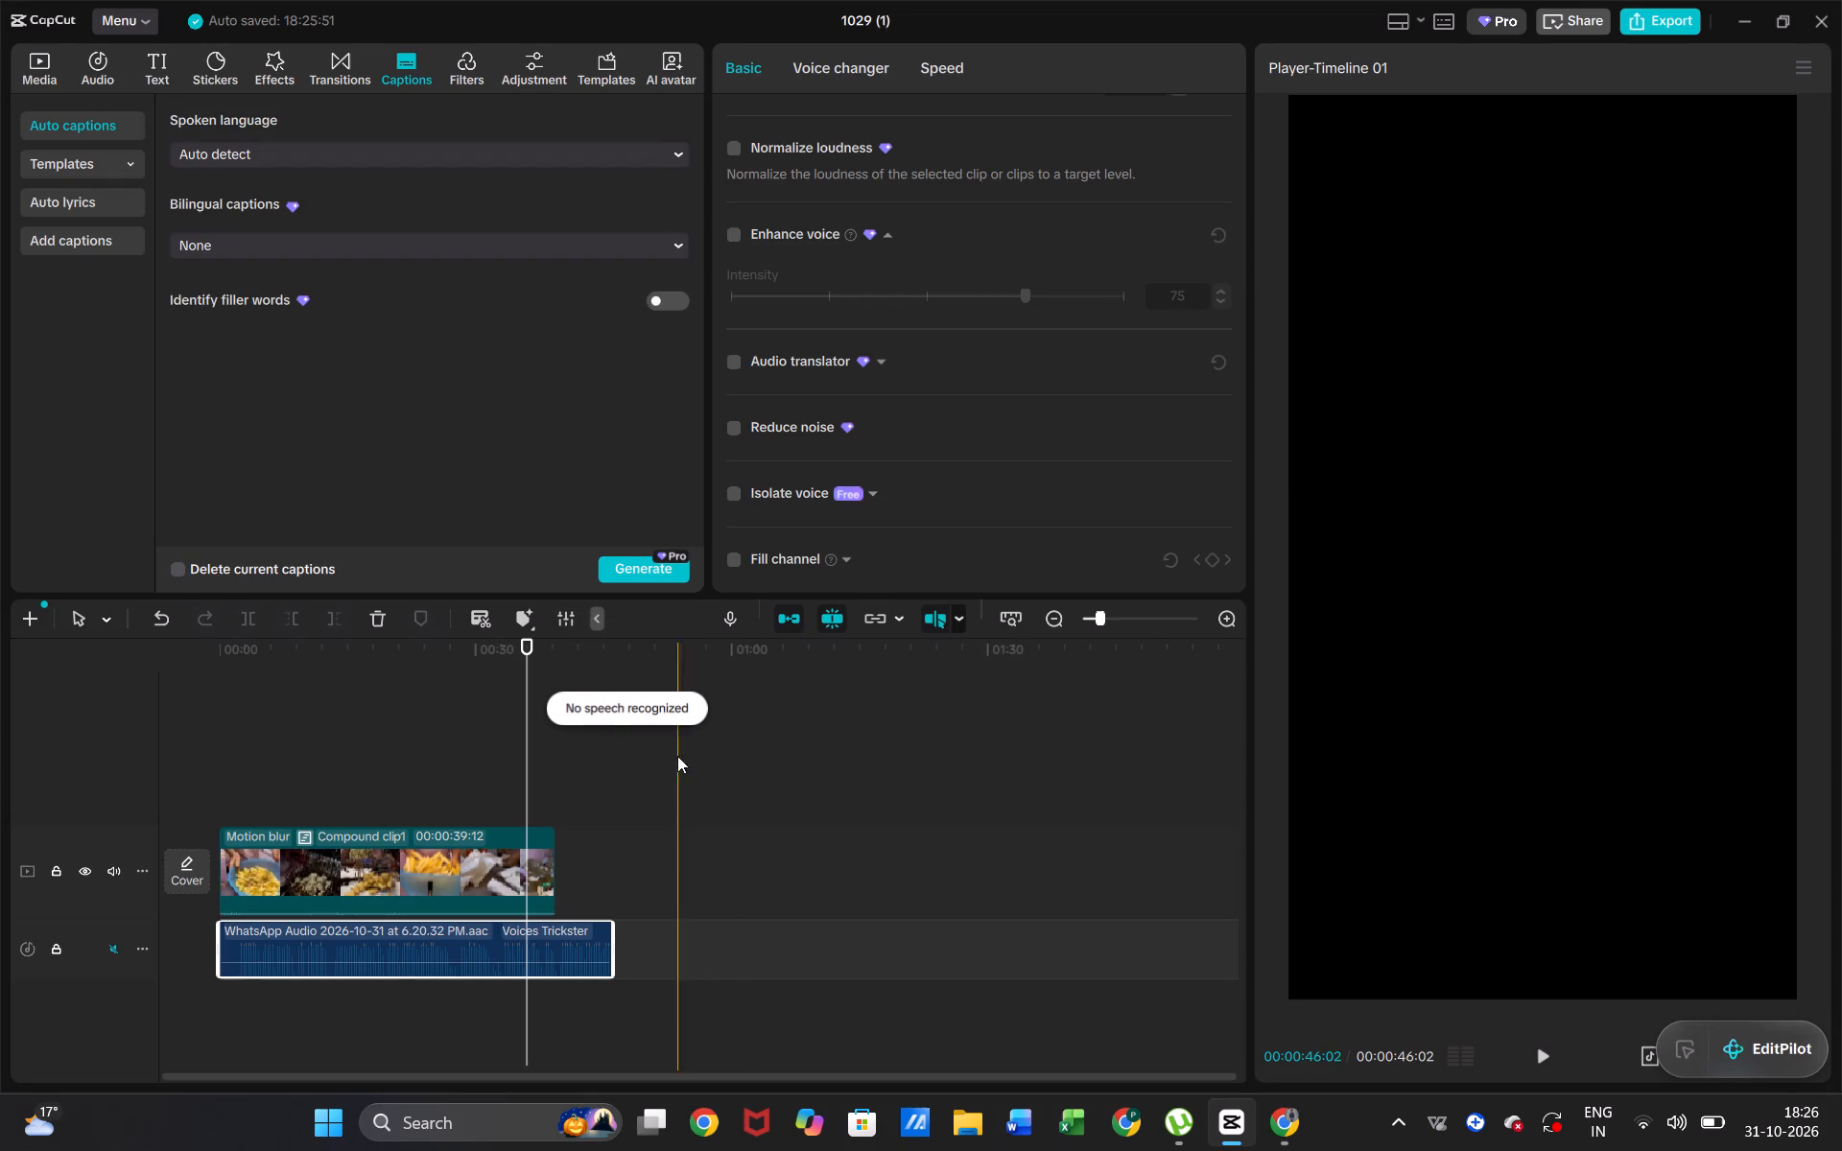
Unmute the WhatsApp voiceover track and generate auto captions with the spoken language on Auto detect.
{"action": "left_click", "coordinate": [117, 949]}
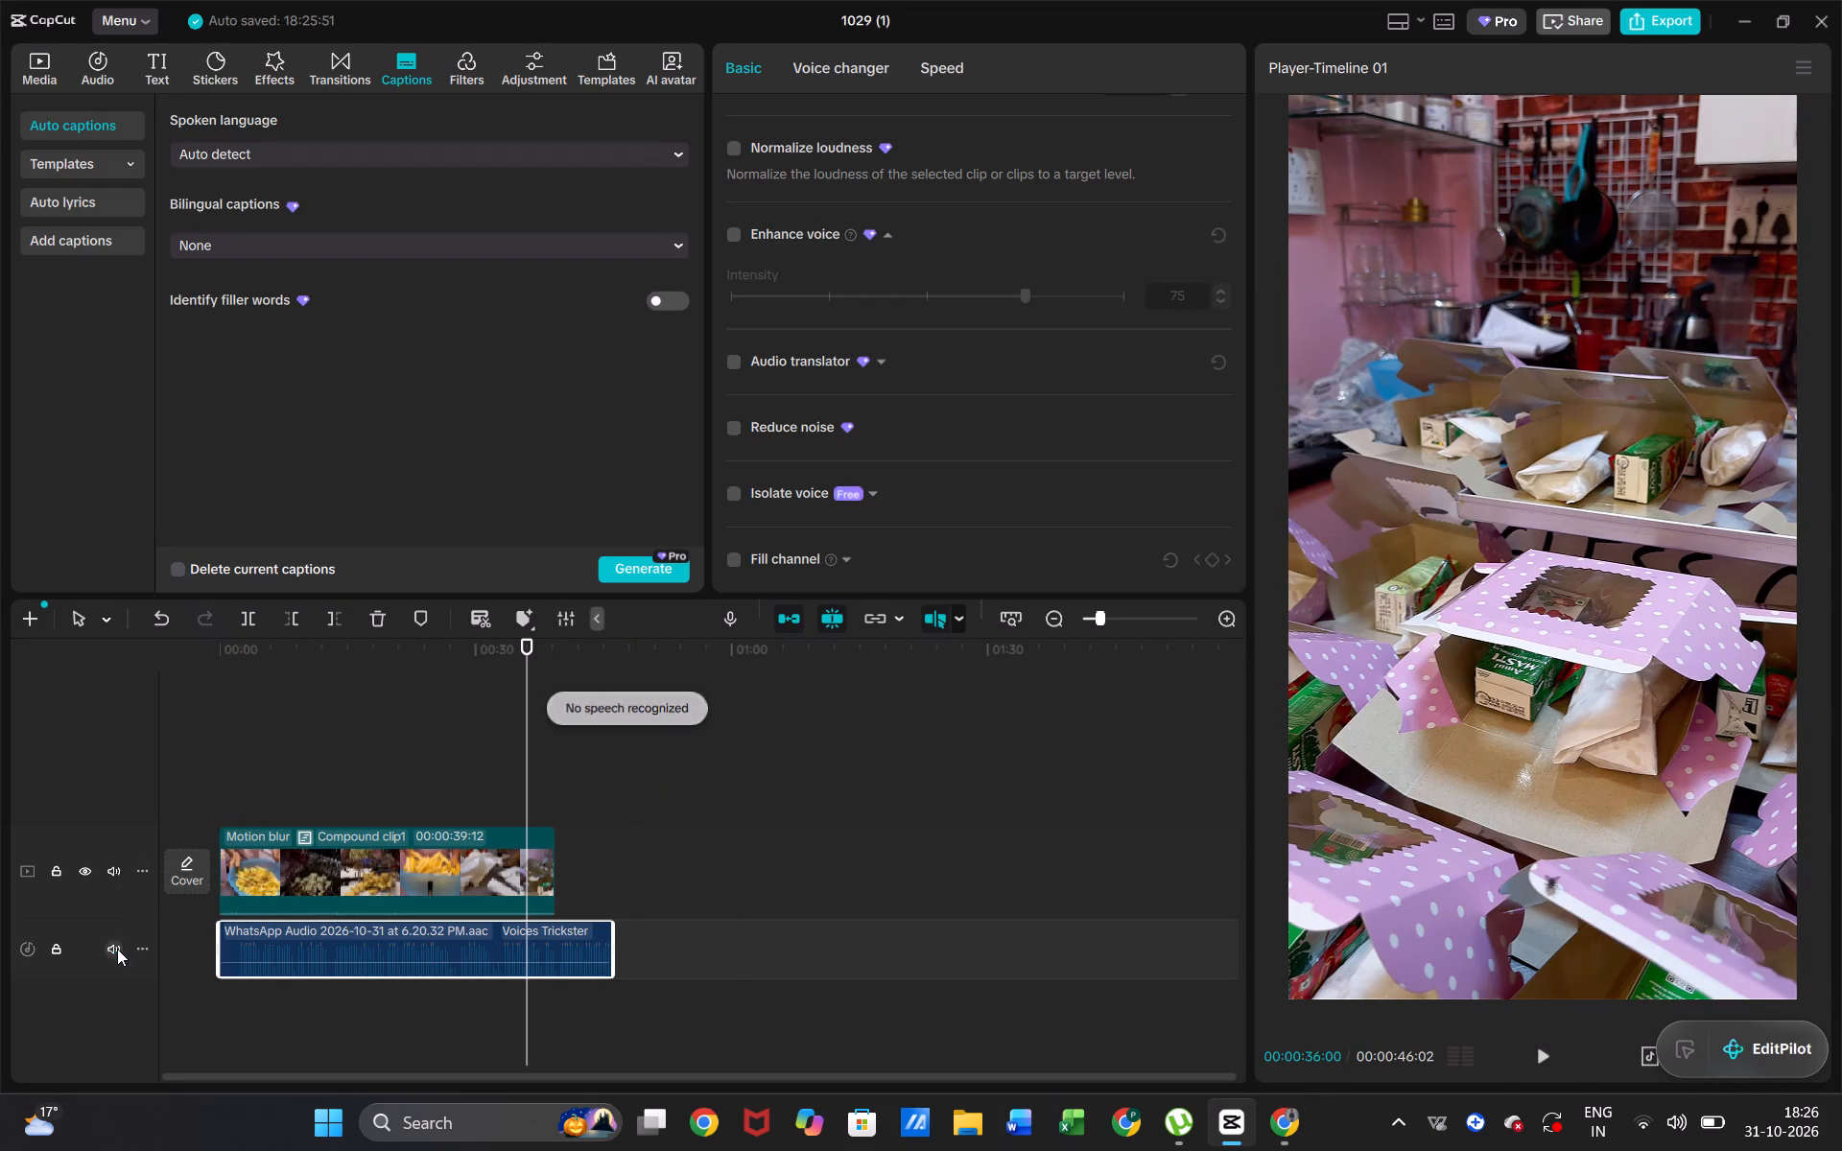
{"action": "left_click", "coordinate": [630, 575]}
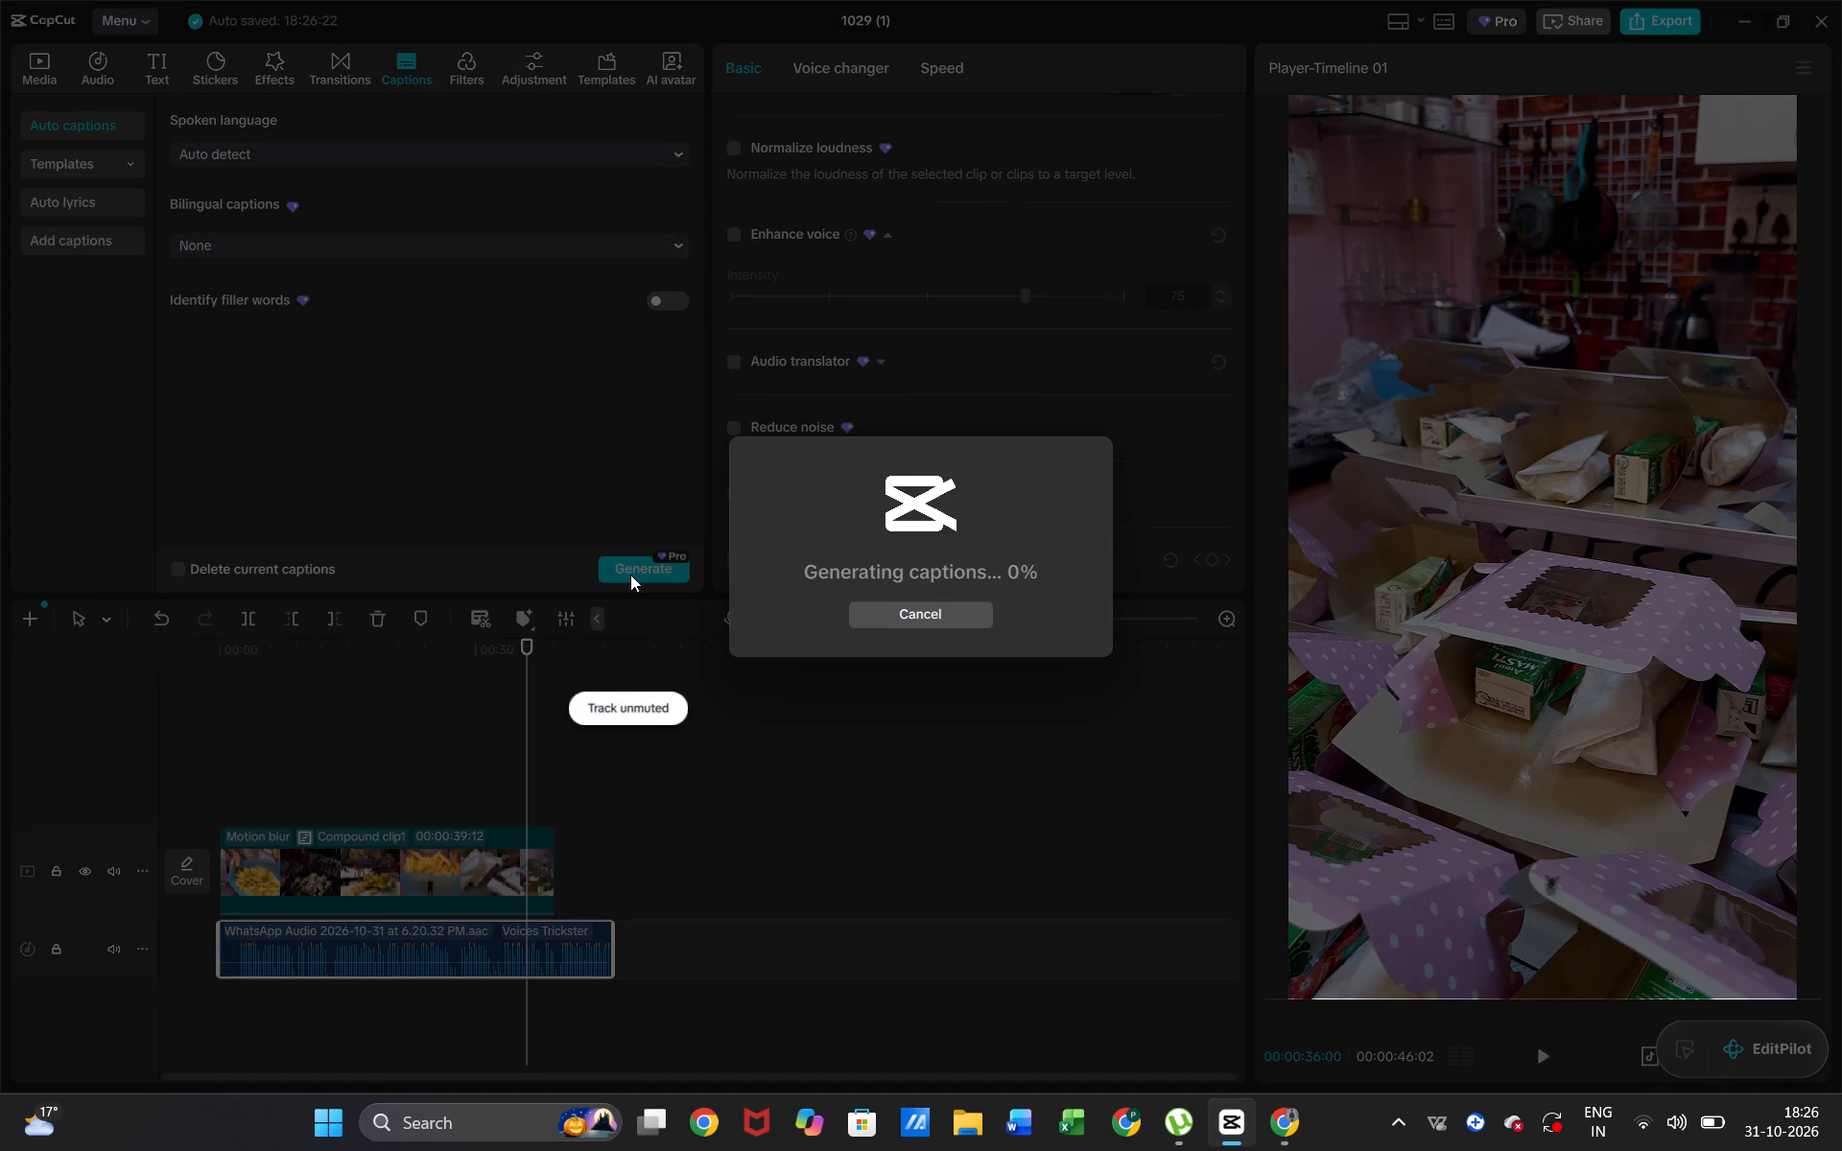
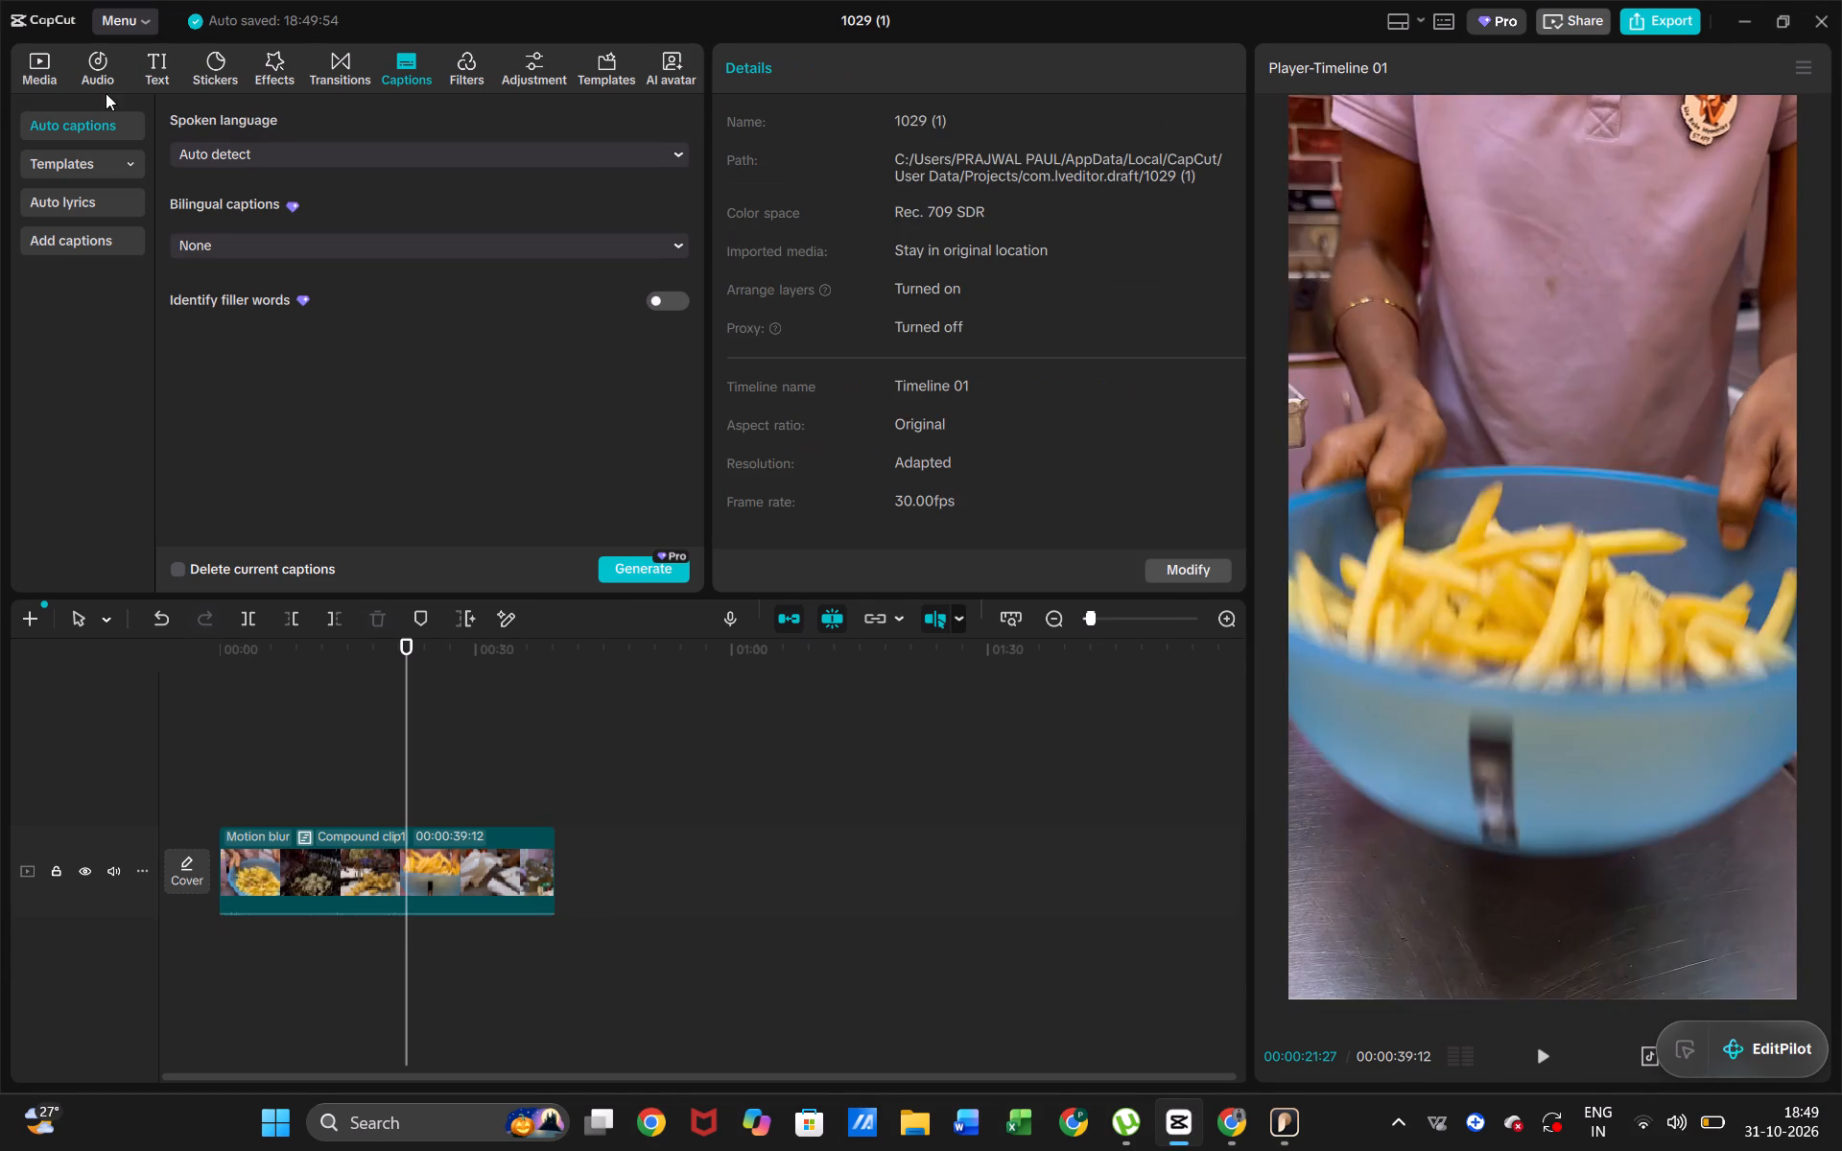
Import both ElevenLabs Kristen MP3 files from the Downloads folder into the project media.
{"action": "left_click", "coordinate": [44, 66]}
{"action": "left_click", "coordinate": [194, 129]}
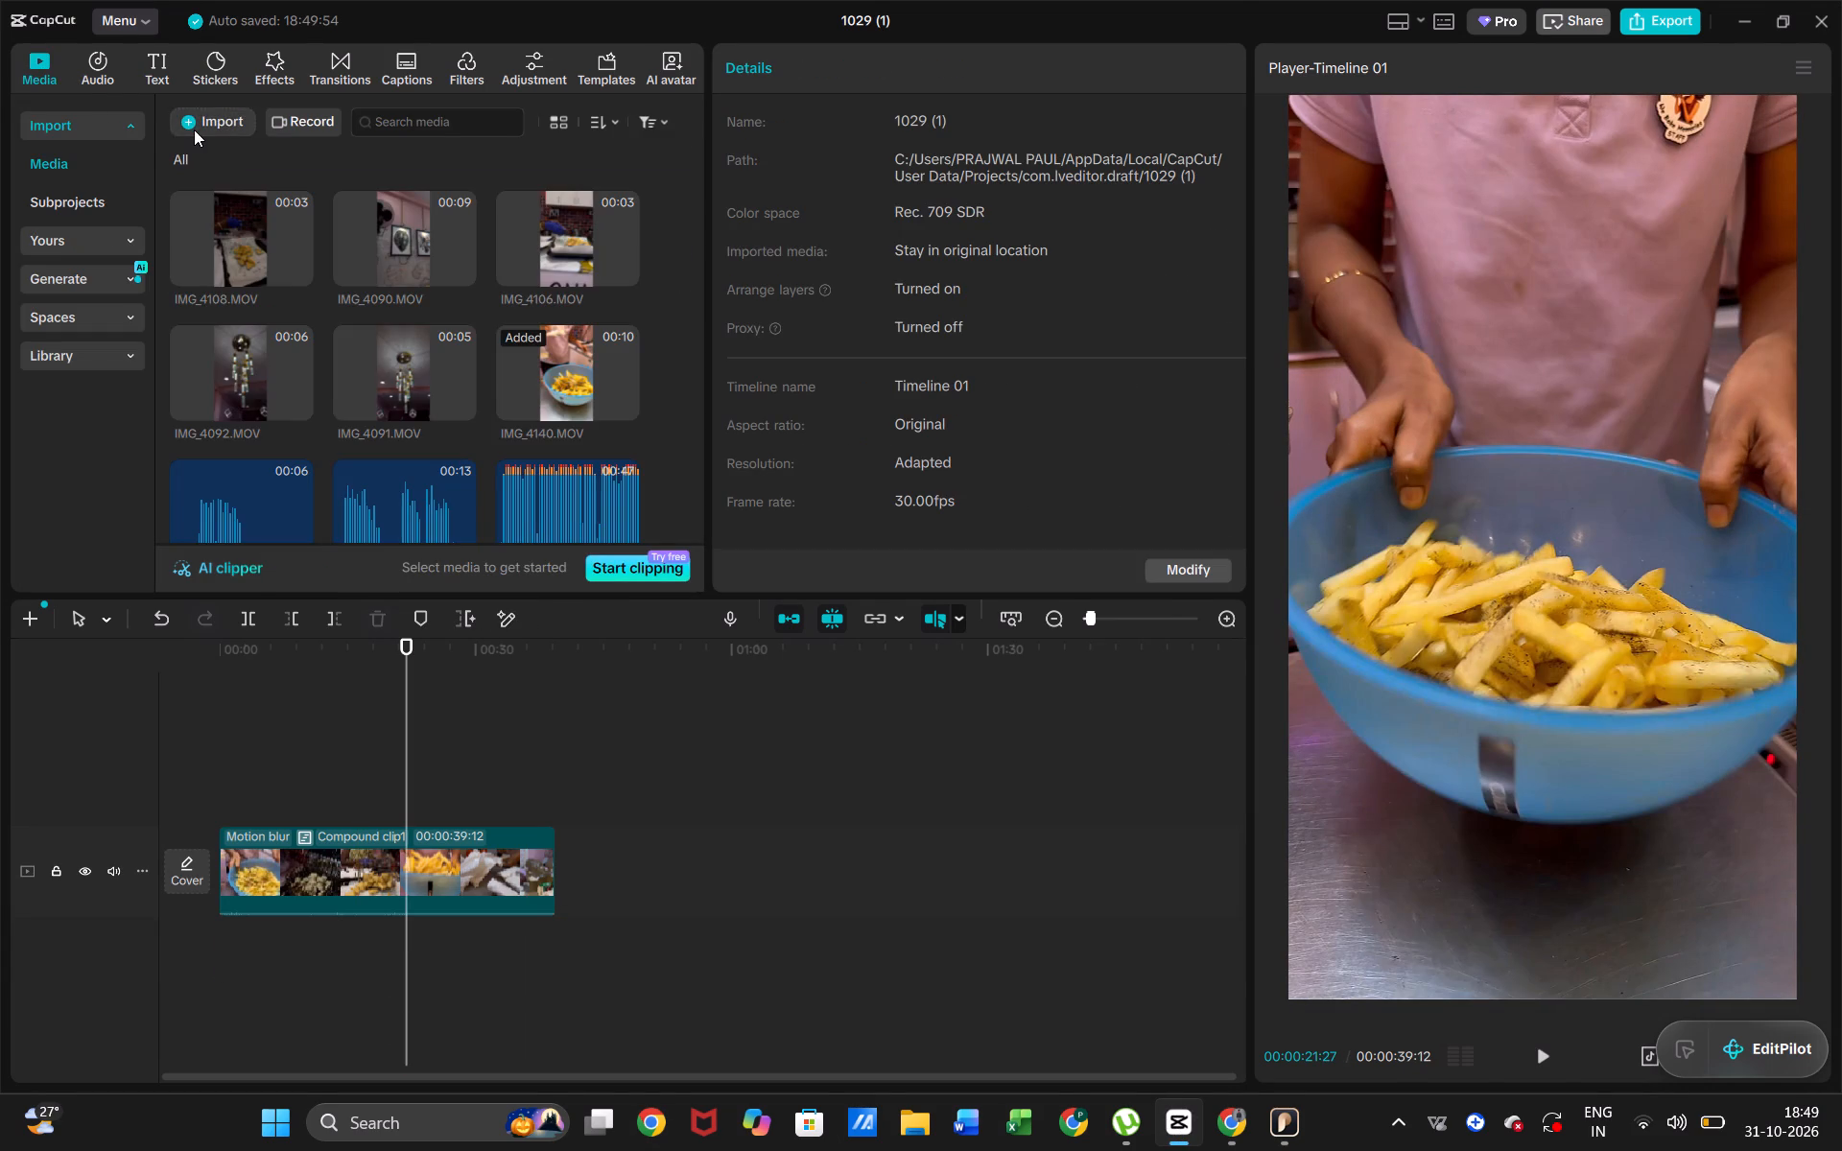
{"action": "left_click", "coordinate": [478, 306], "text": "ctrl"}
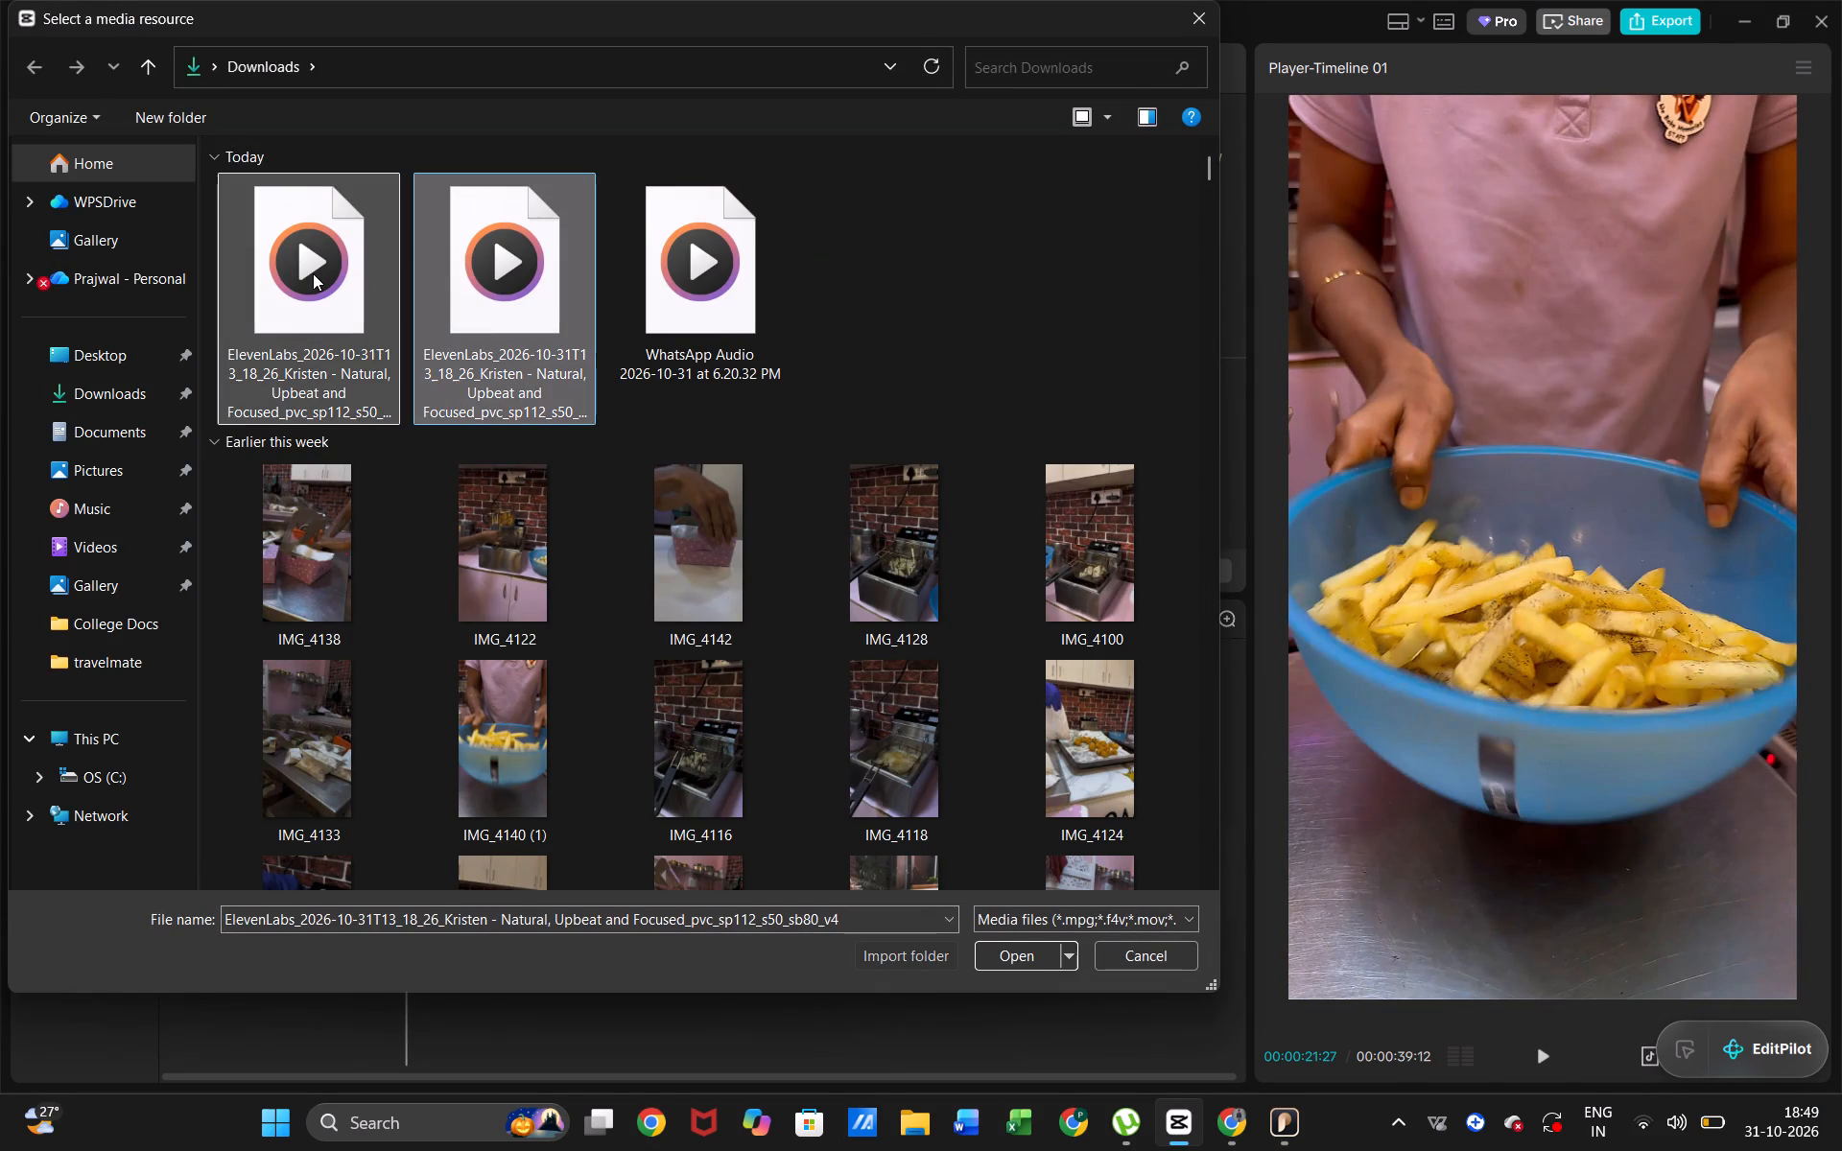
{"action": "left_click", "coordinate": [313, 273], "text": "ctrl"}
{"action": "left_click", "coordinate": [1009, 959]}
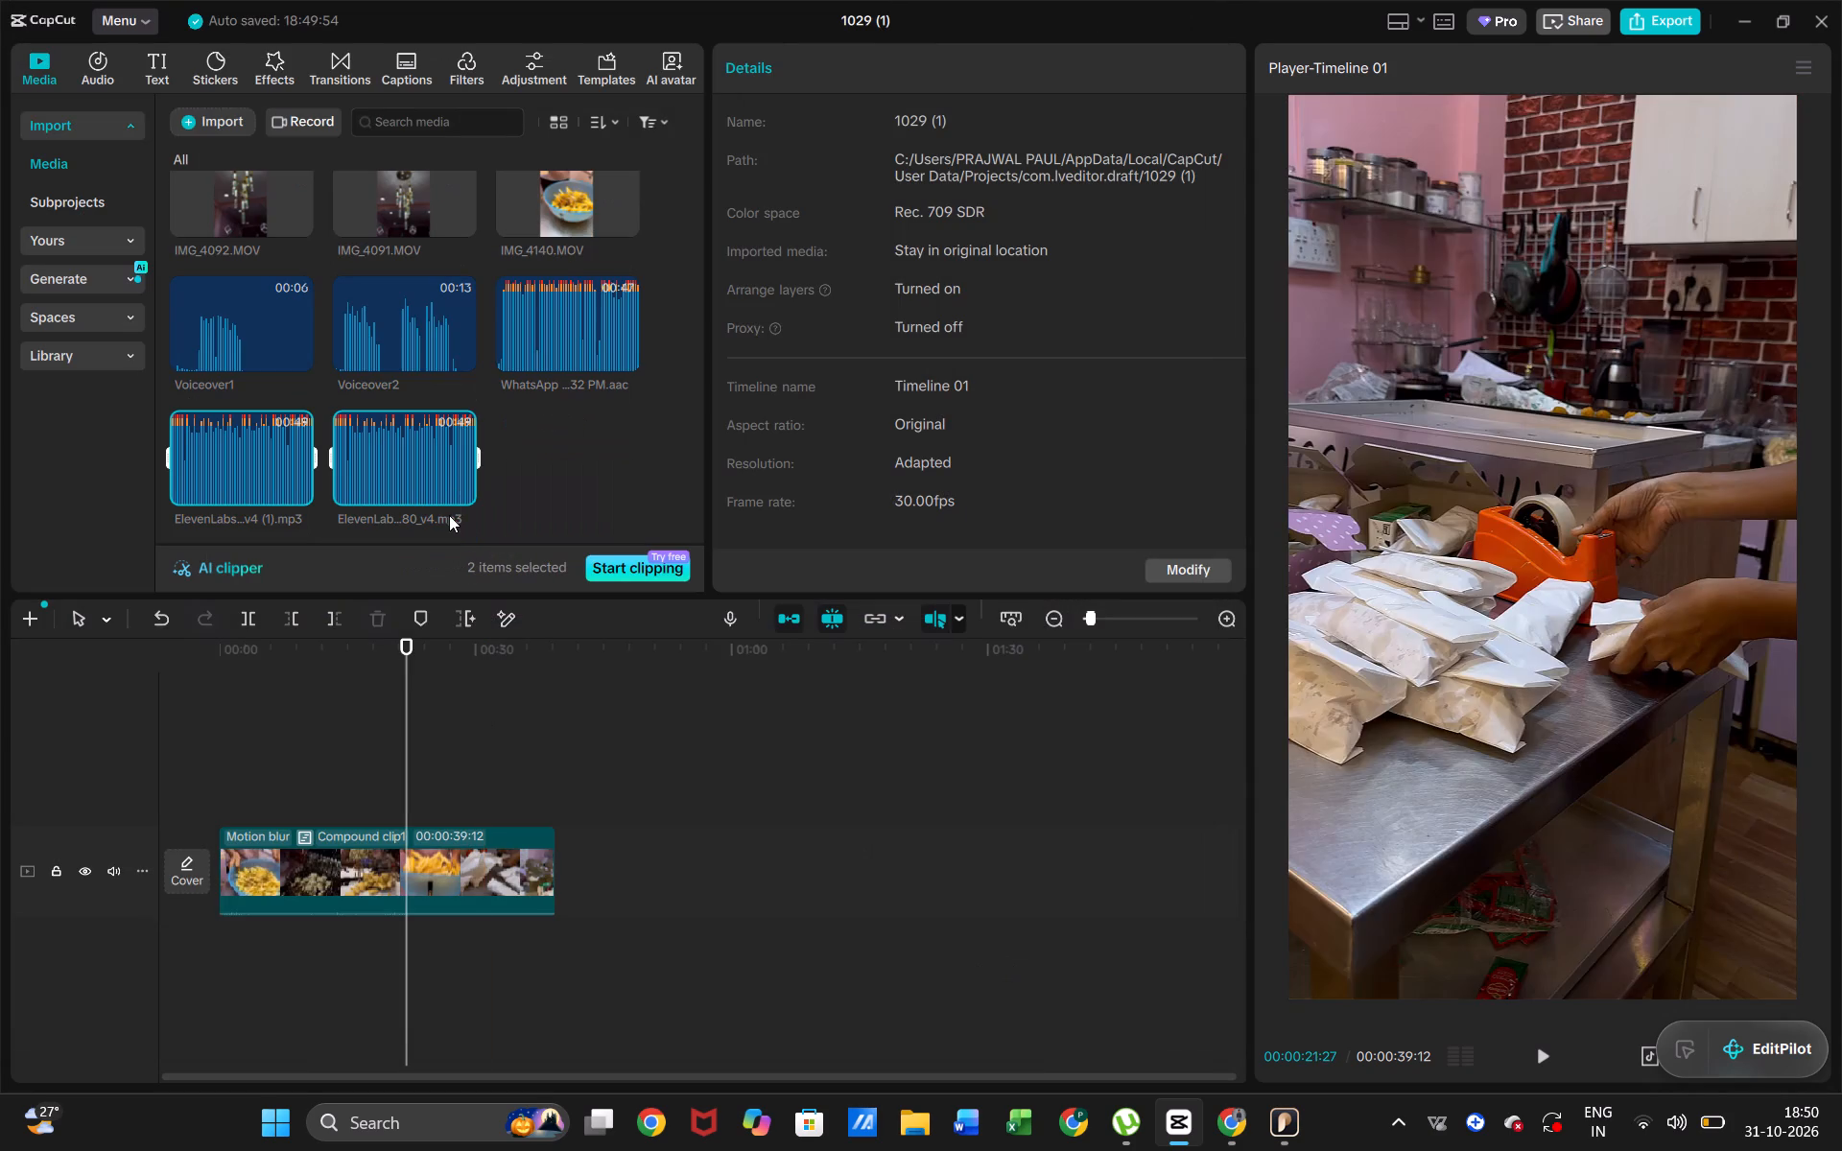
Place both ElevenLabs audio files back to back on the audio track below the compound clip, starting at 00:00.
{"action": "left_click", "coordinate": [457, 490]}
{"action": "left_click_drag", "start_coordinate": [531, 932], "coordinate": [311, 919]}
Apply the Trickster voice character to both selected ElevenLabs audio clips.
{"action": "left_click", "coordinate": [816, 71]}
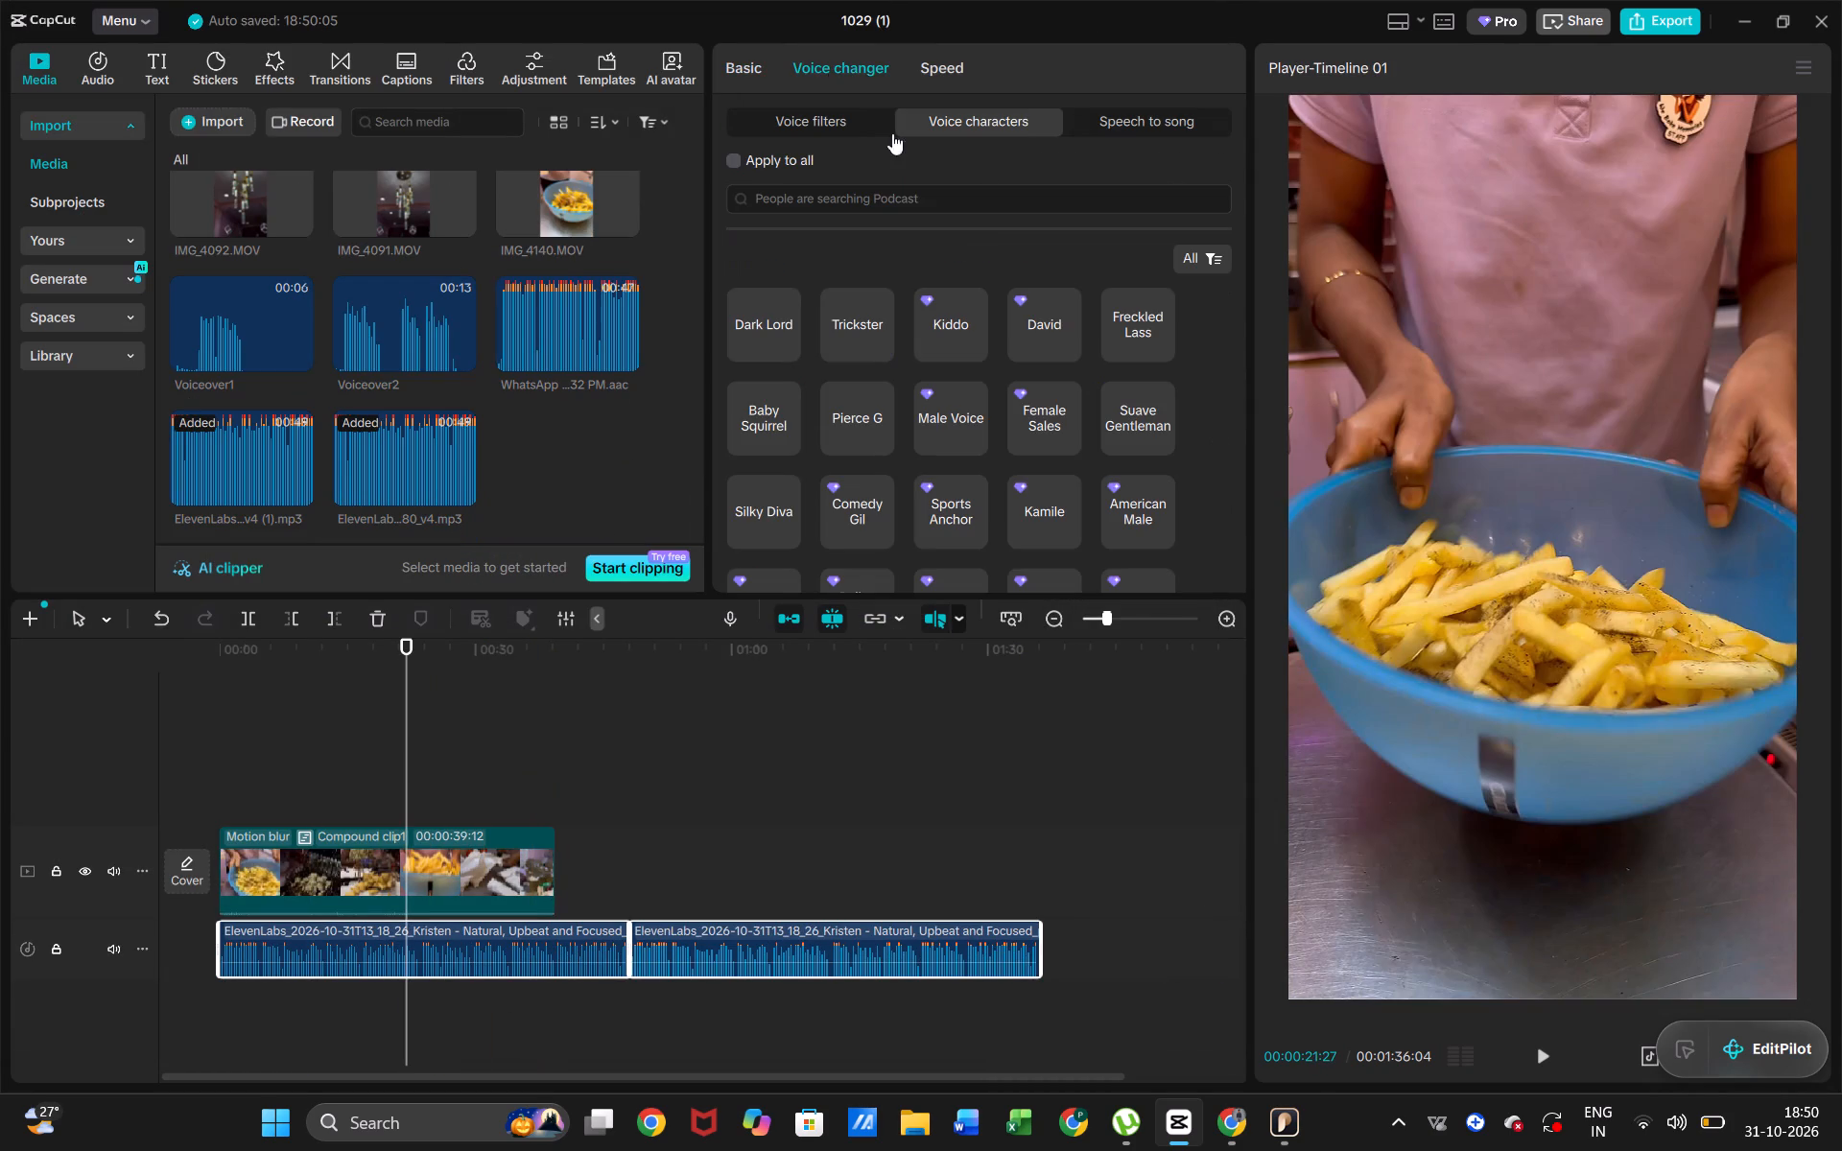
{"action": "scroll", "coordinate": [1057, 468], "scroll_direction": "down", "scroll_amount": 8}
{"action": "scroll", "coordinate": [1057, 468], "scroll_direction": "up", "scroll_amount": 1}
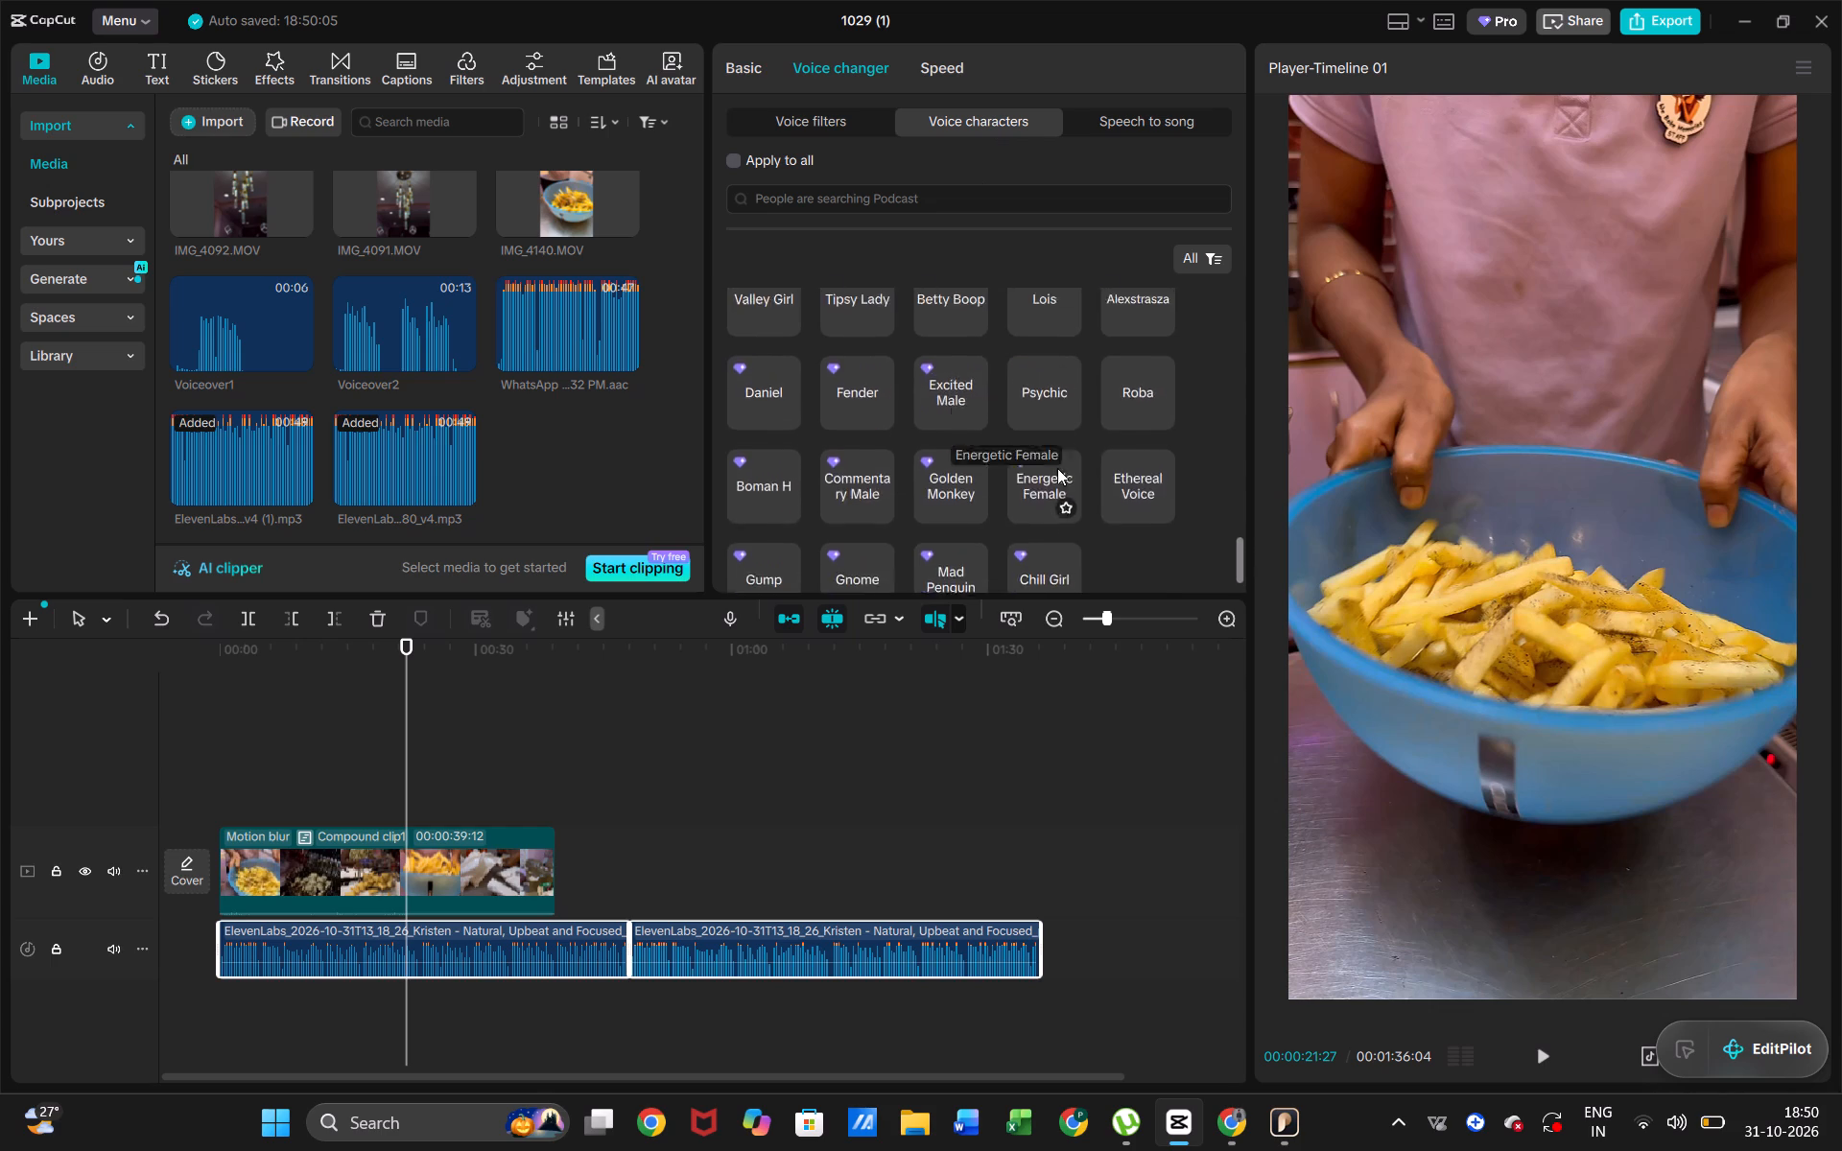
{"action": "scroll", "coordinate": [1057, 468], "scroll_direction": "up", "scroll_amount": 1}
{"action": "scroll", "coordinate": [864, 471], "scroll_direction": "up", "scroll_amount": 1}
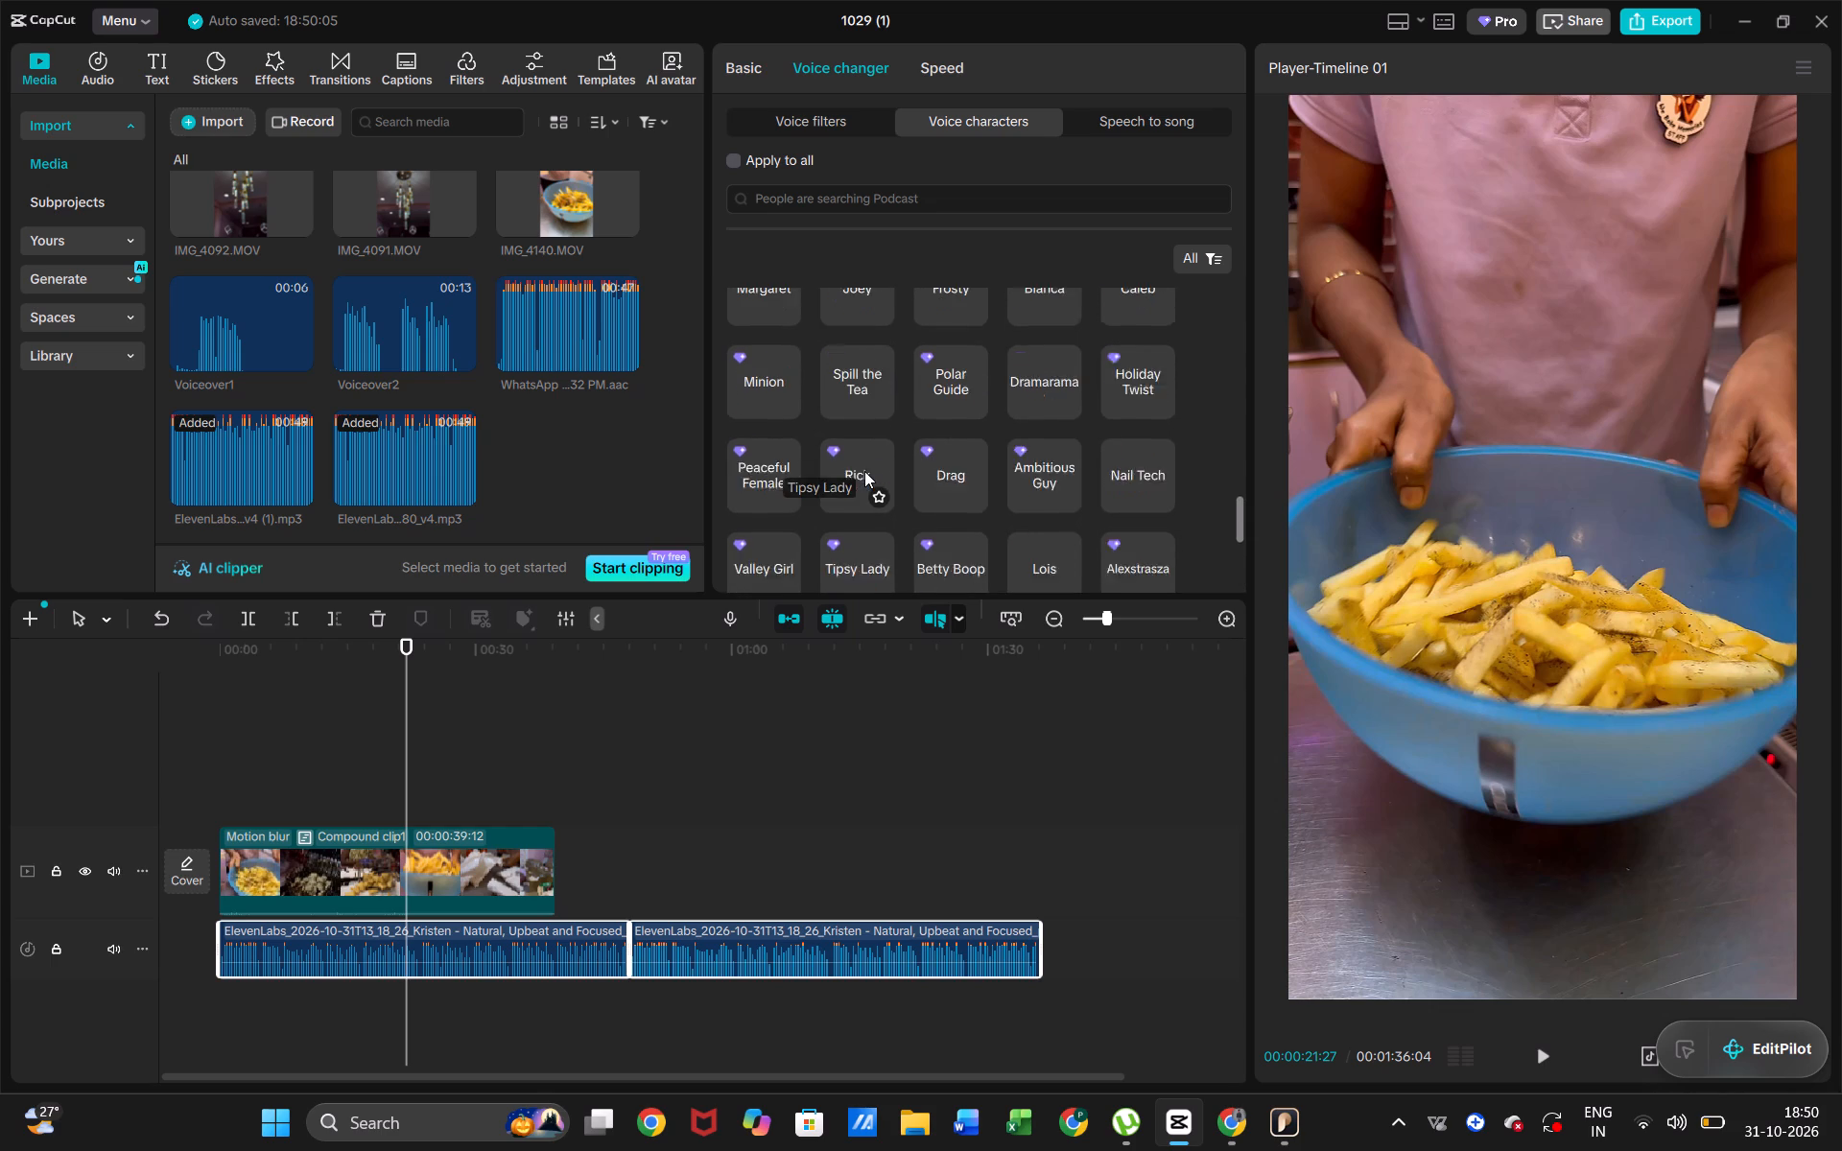
{"action": "scroll", "coordinate": [864, 471], "scroll_direction": "up", "scroll_amount": 2}
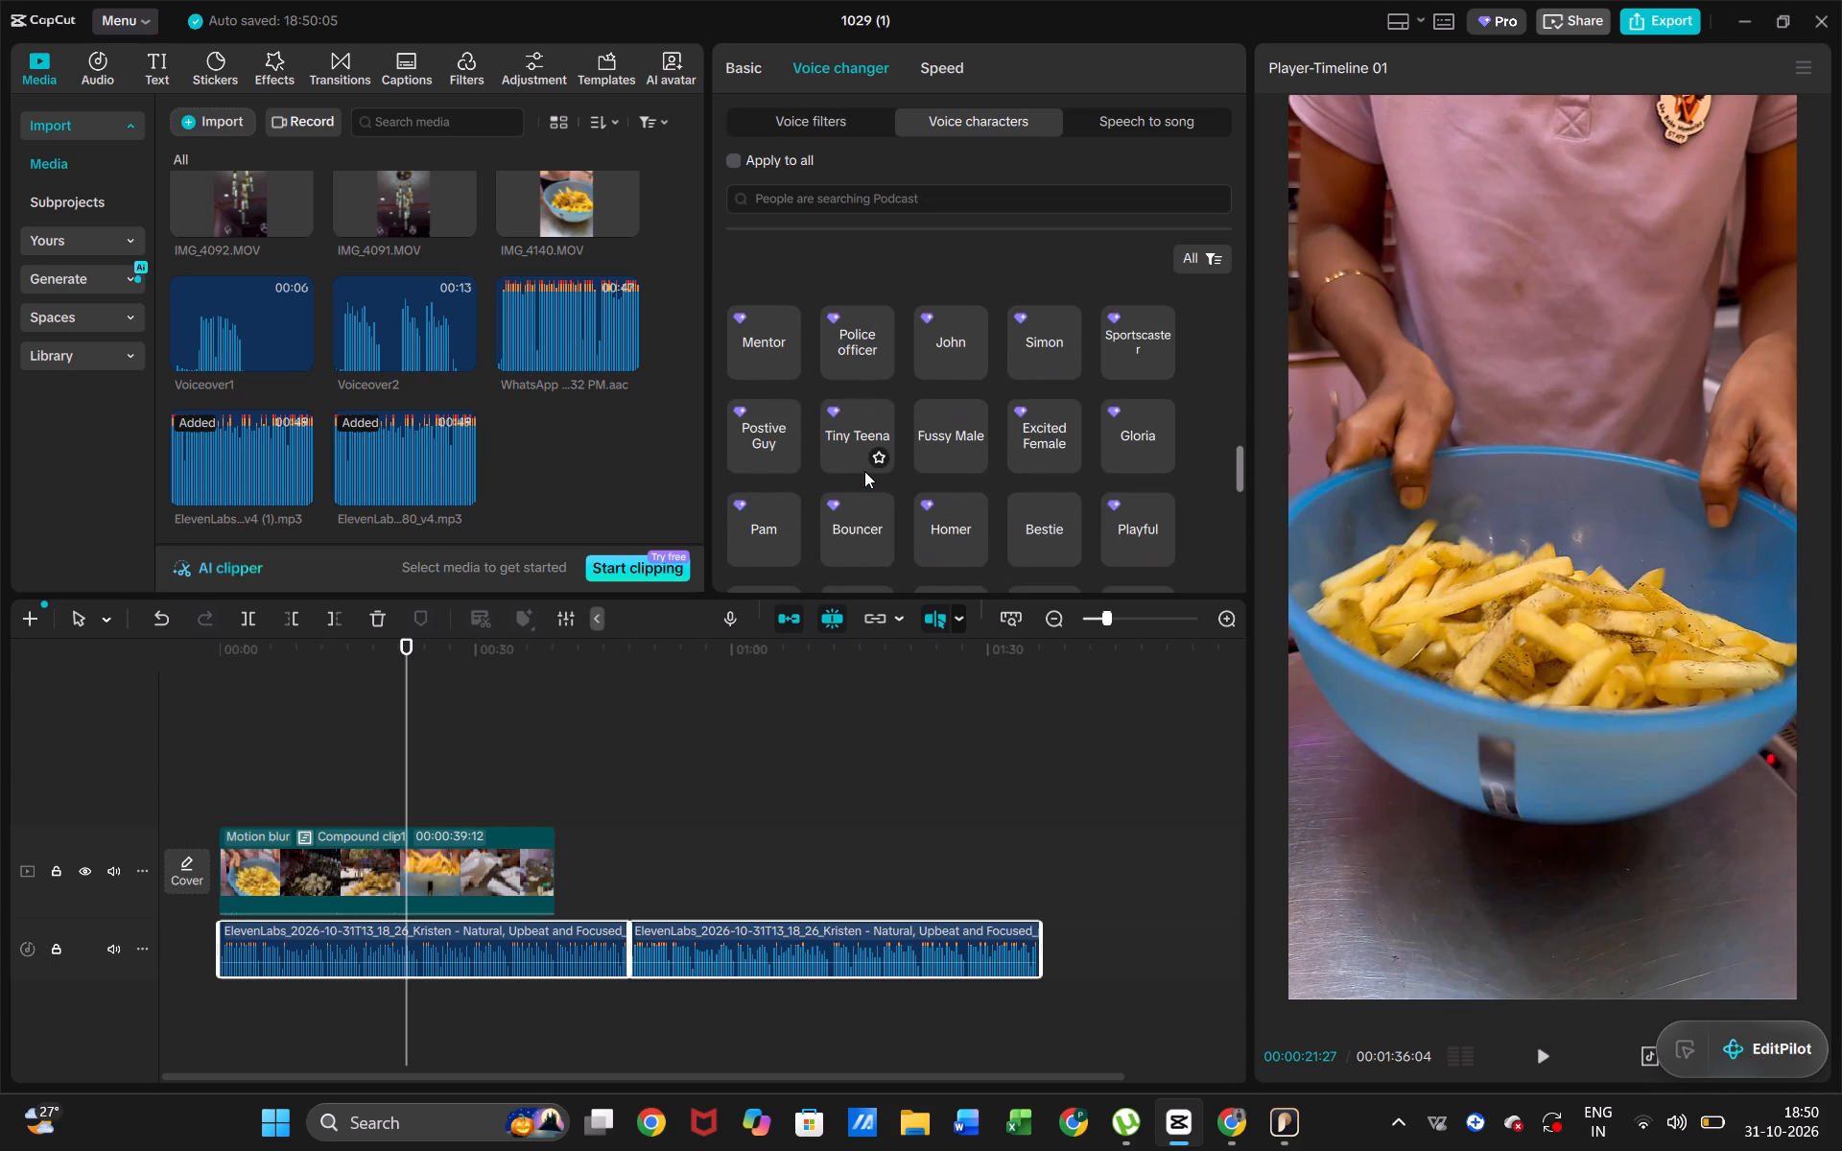
{"action": "scroll", "coordinate": [864, 471], "scroll_direction": "up", "scroll_amount": 2}
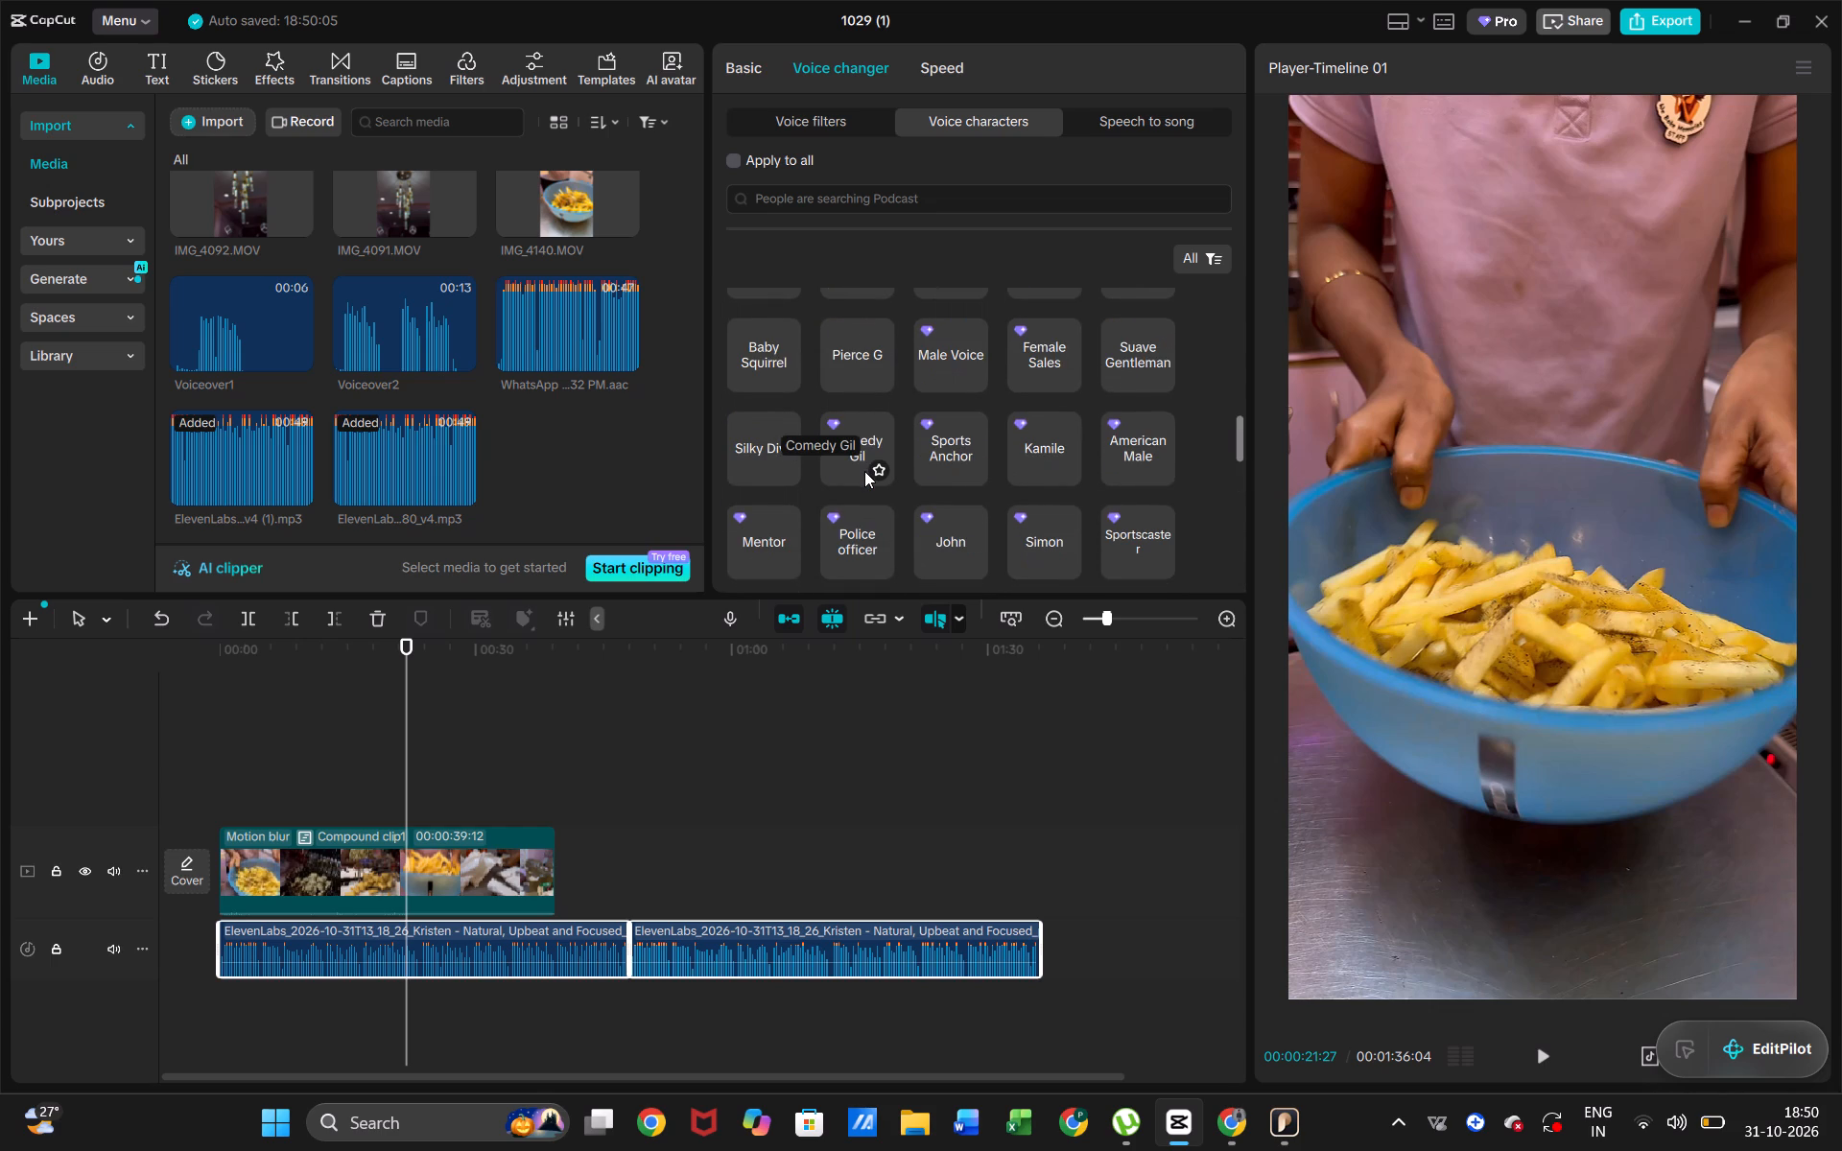
{"action": "scroll", "coordinate": [864, 471], "scroll_direction": "up", "scroll_amount": 1}
{"action": "left_click", "coordinate": [861, 445]}
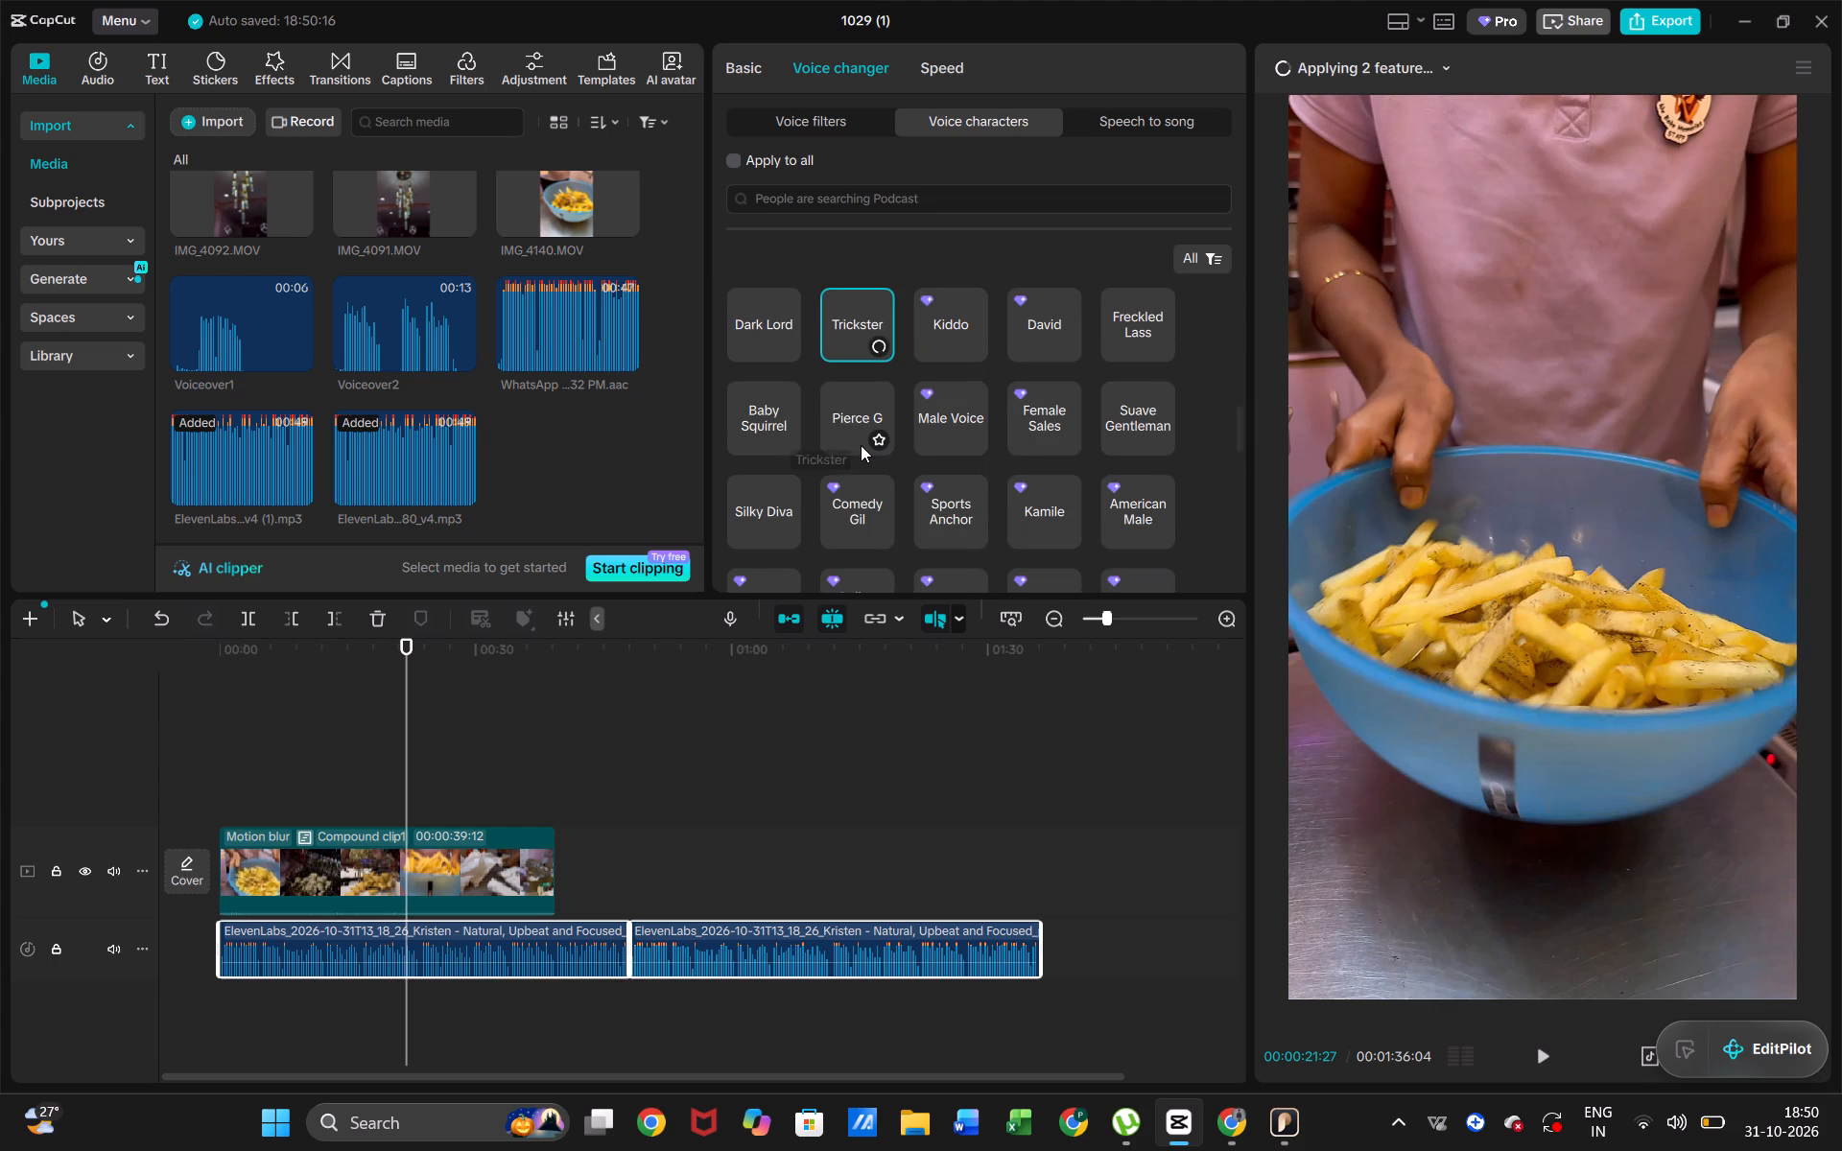
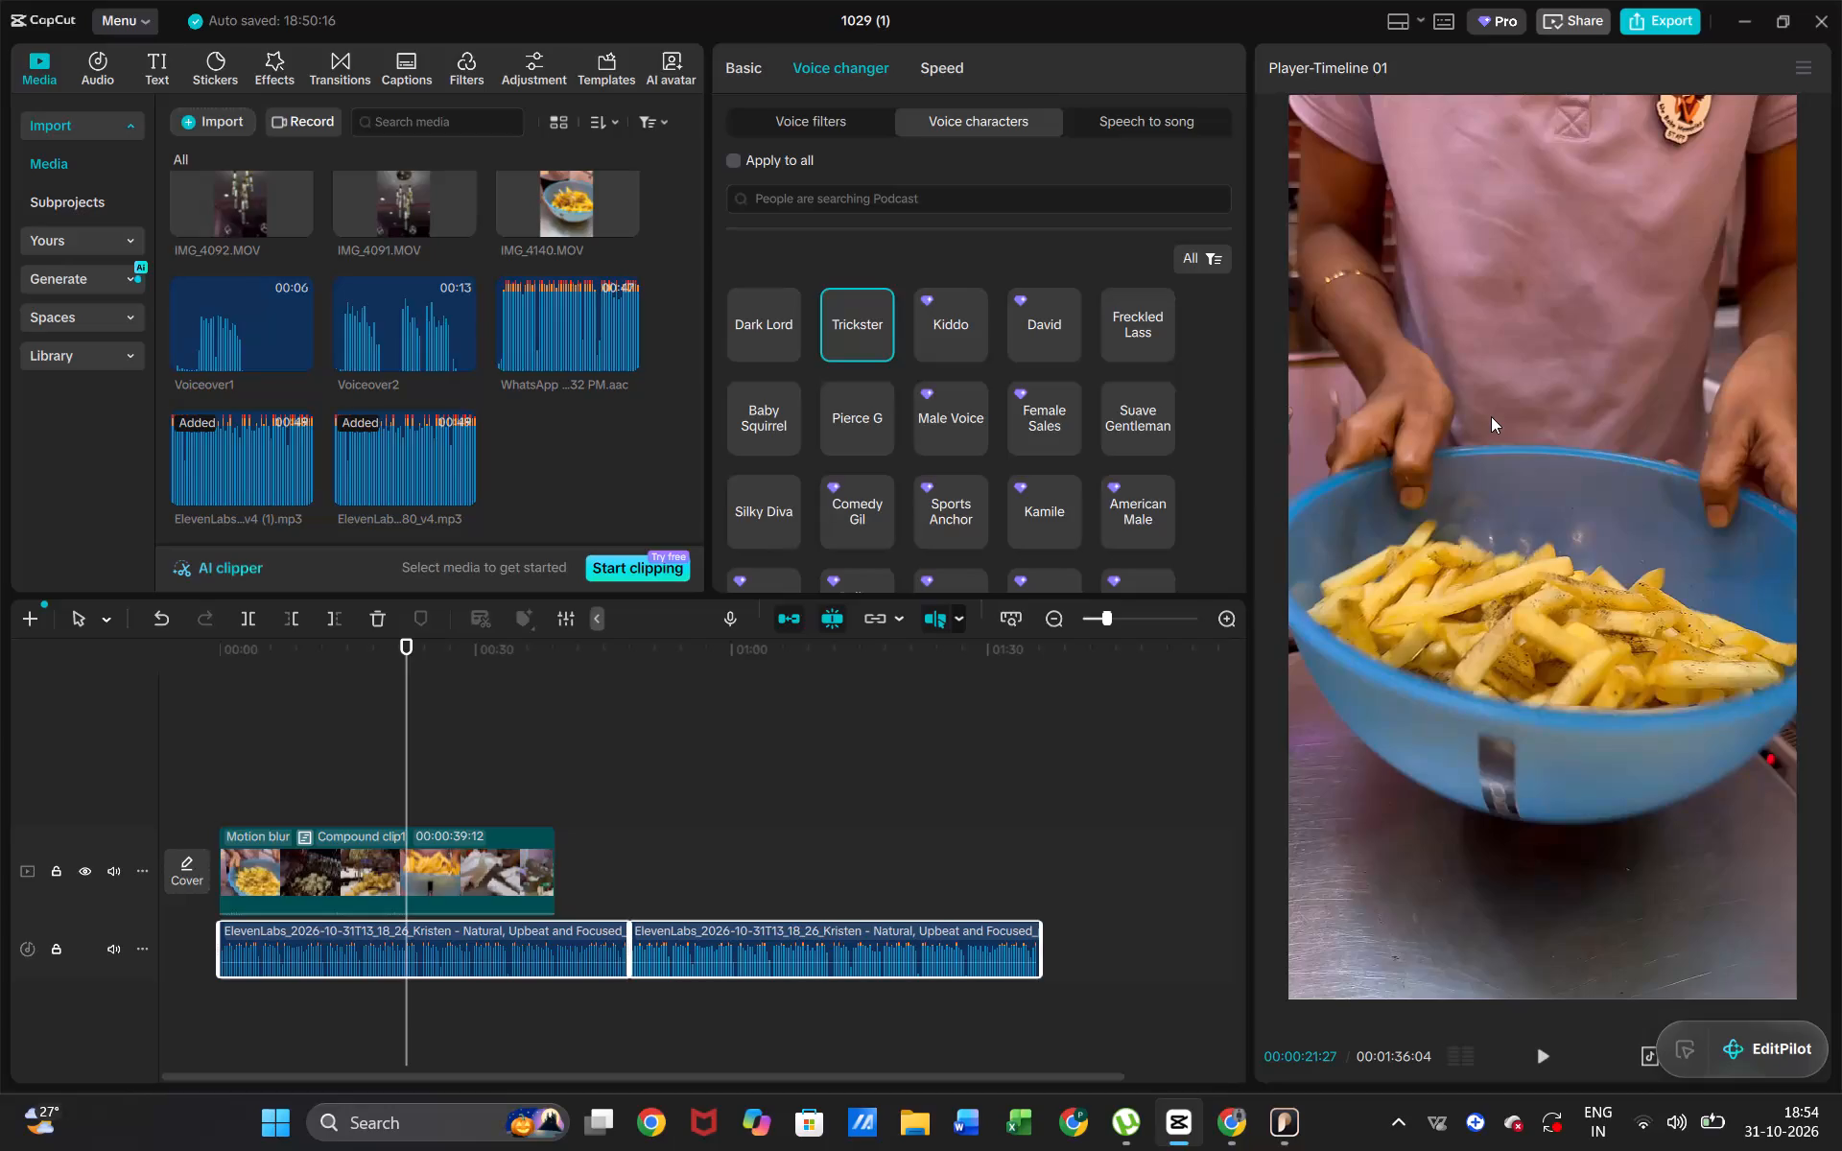
Play the timeline from the start and raise the compound clip's volume to -3.0 dB.
{"action": "key", "text": "space"}
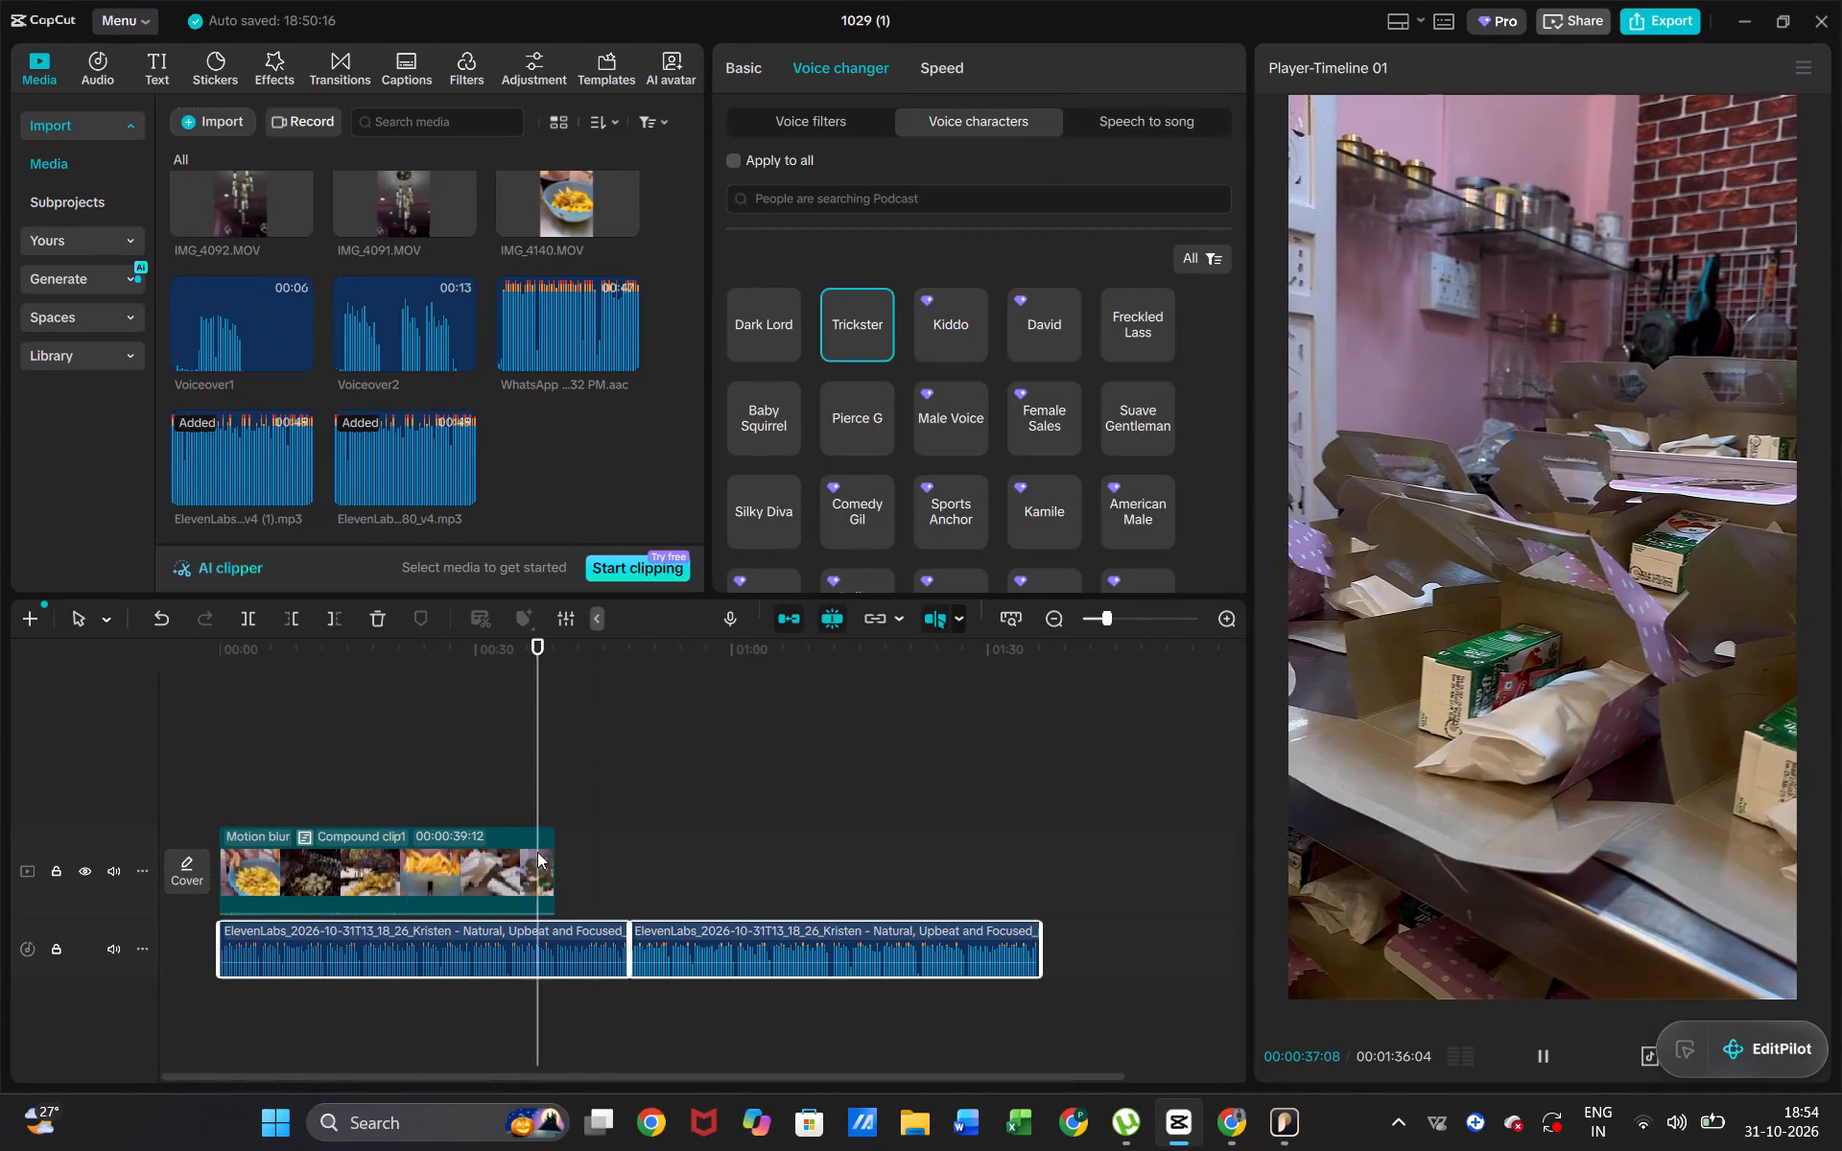
{"action": "left_click", "coordinate": [237, 731]}
{"action": "key", "text": "space"}
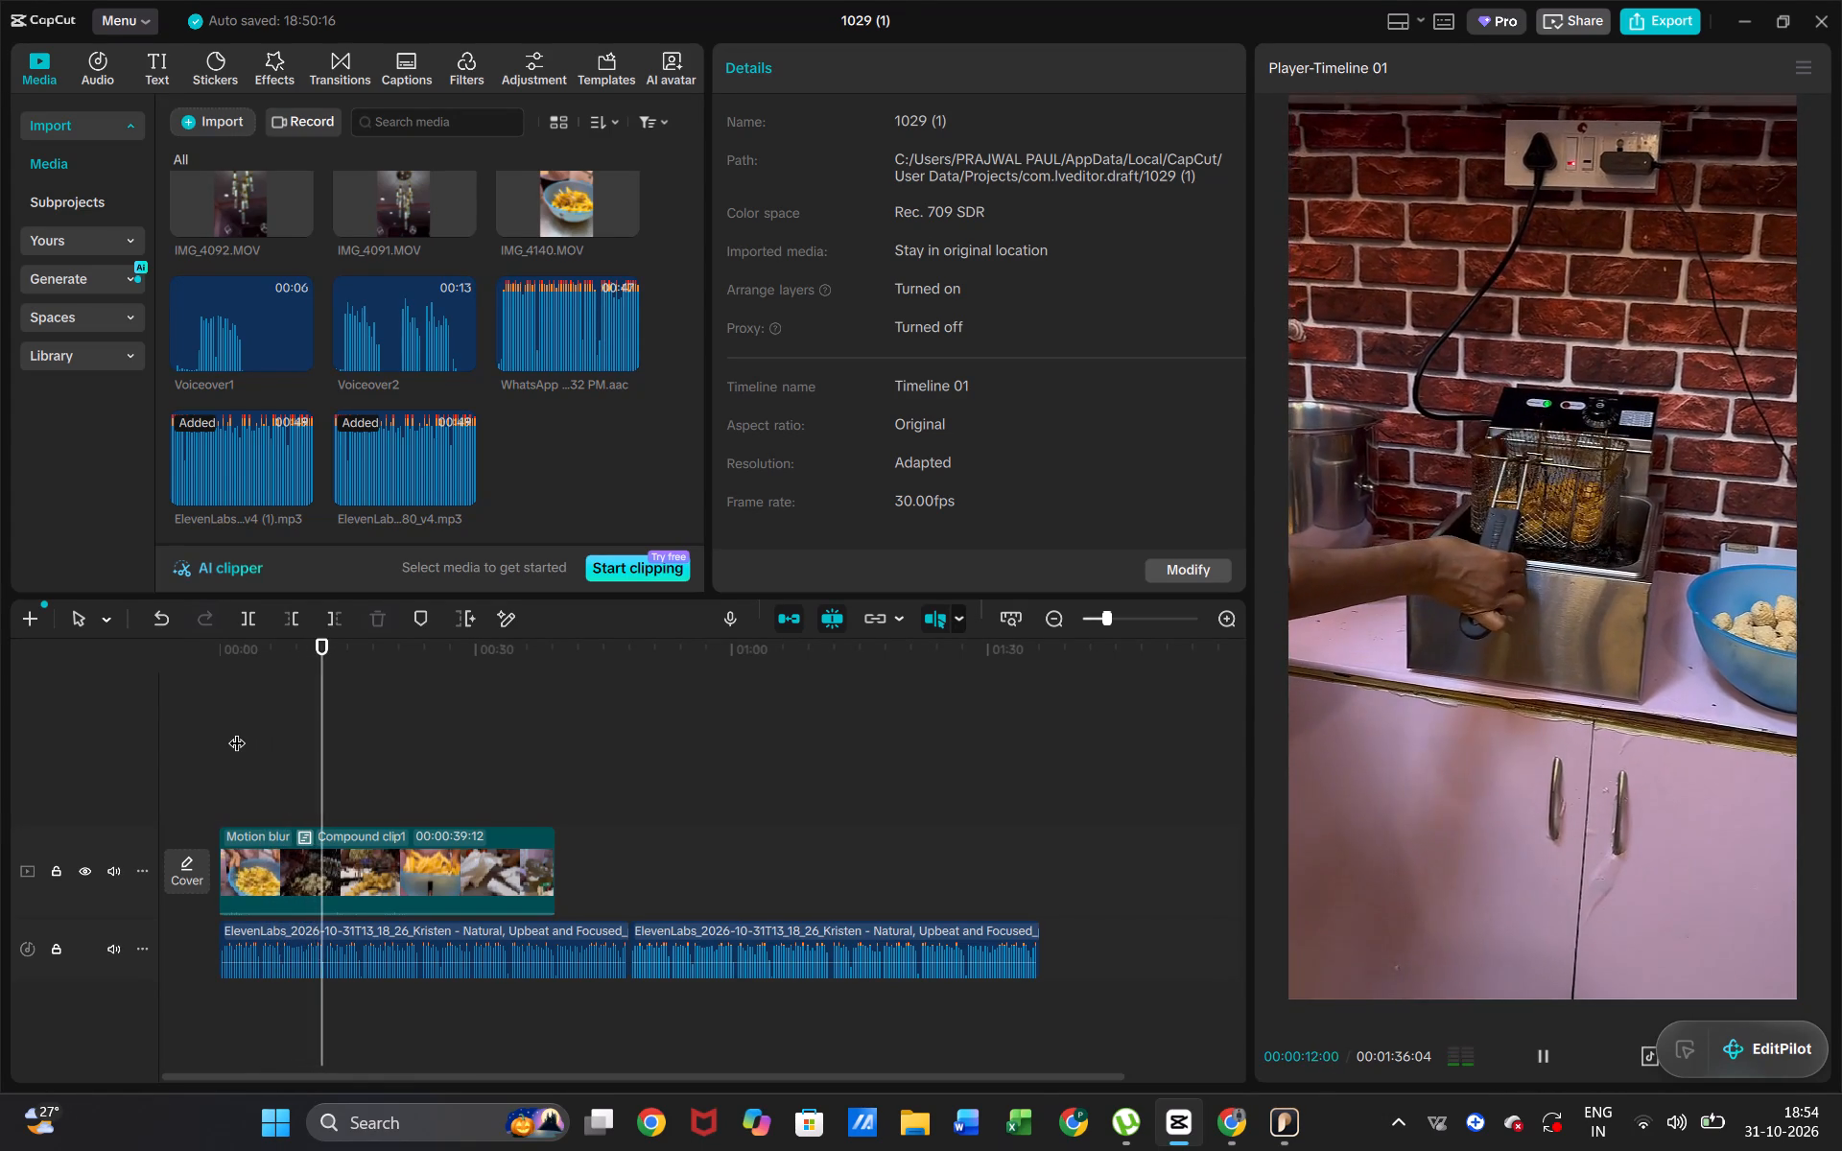
{"action": "left_click", "coordinate": [295, 889]}
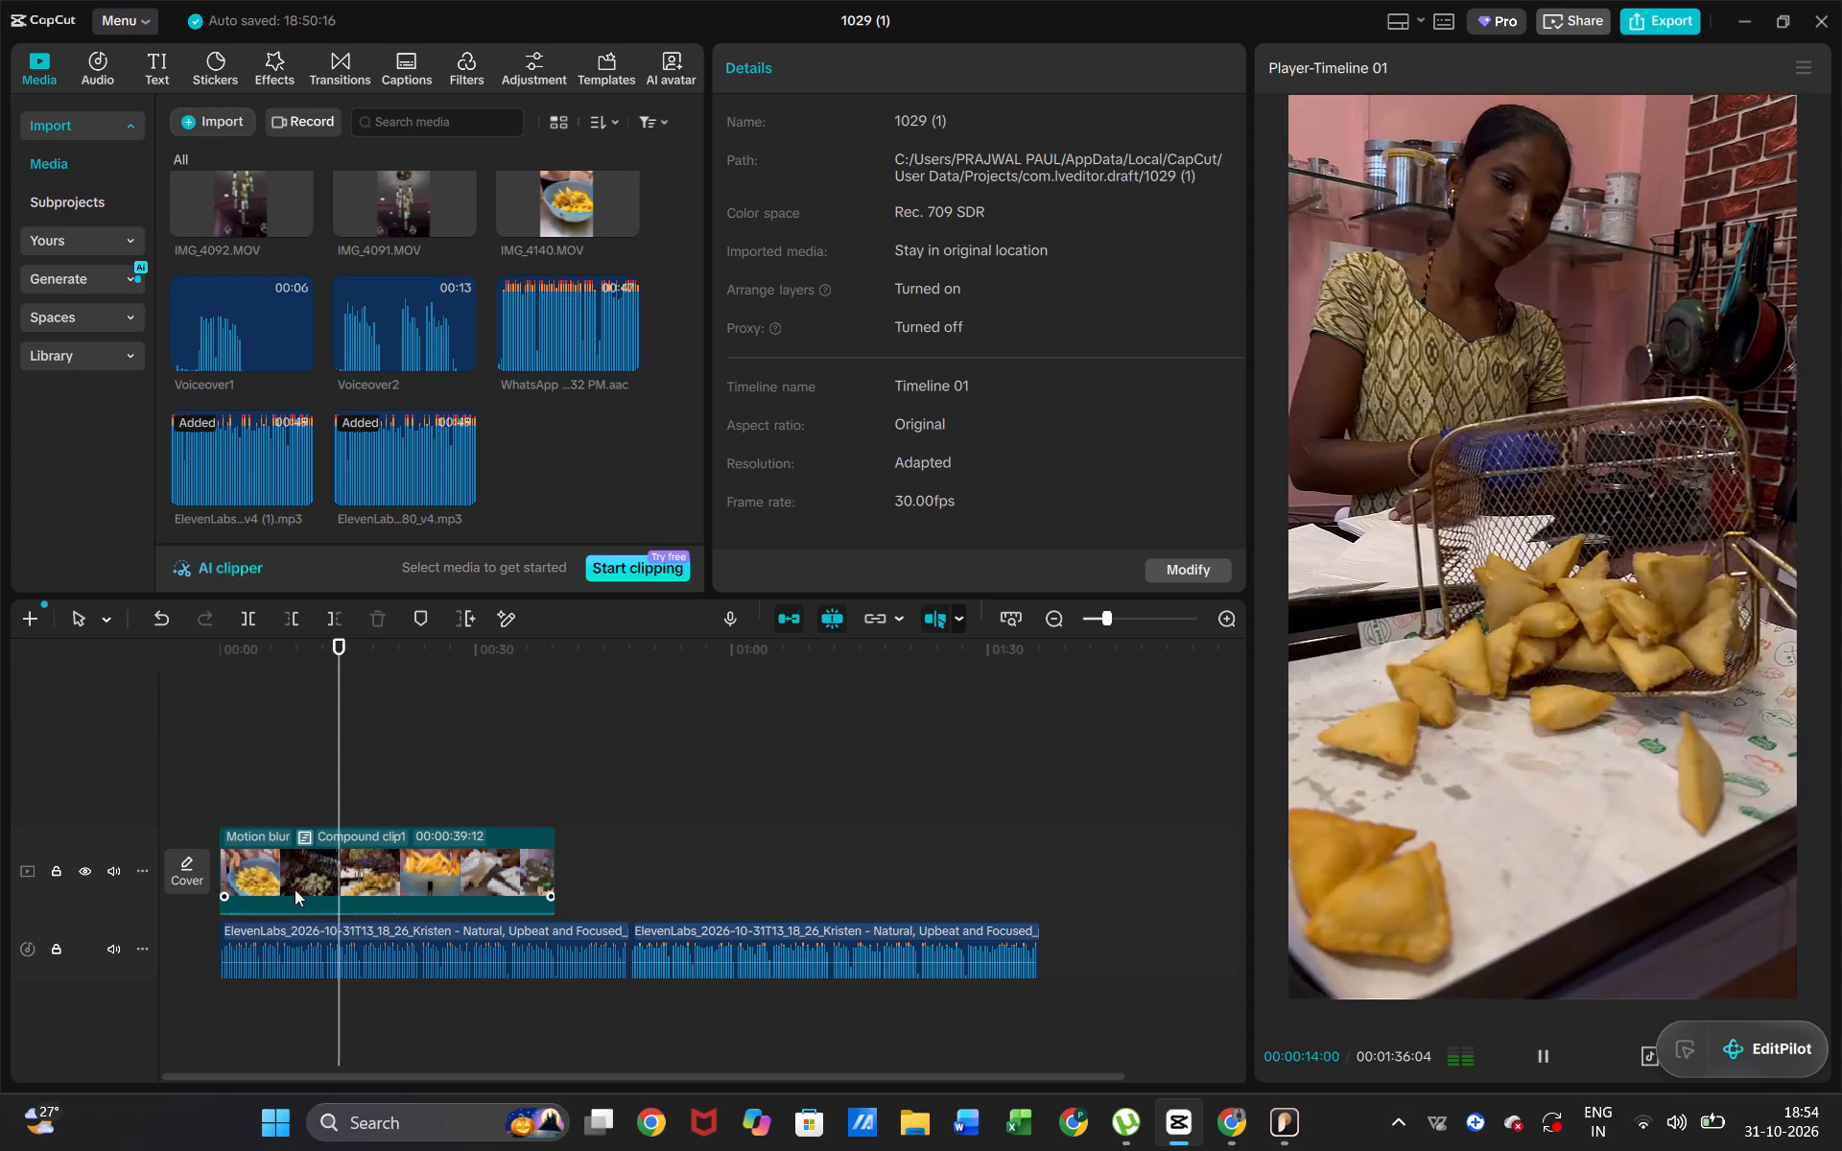
{"action": "left_click", "coordinate": [802, 70]}
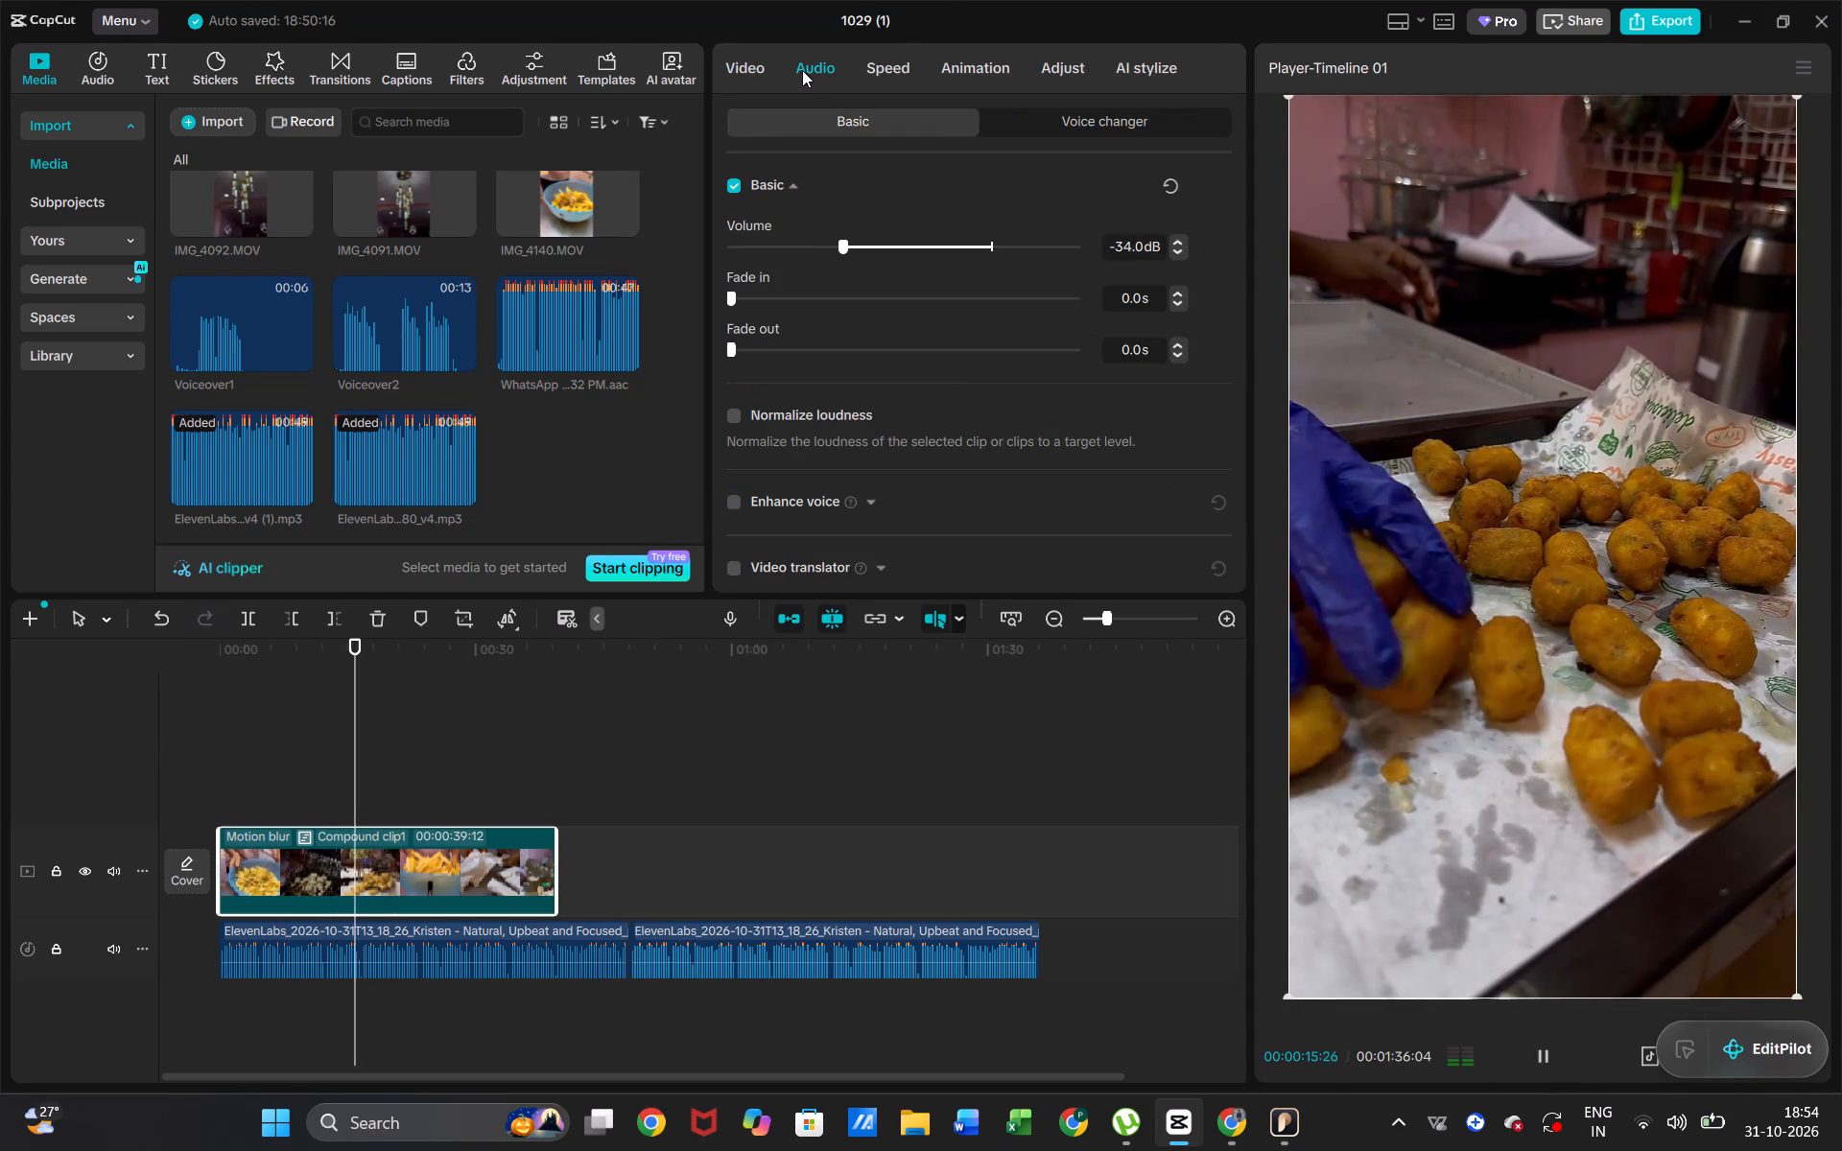
{"action": "left_click", "coordinate": [931, 240]}
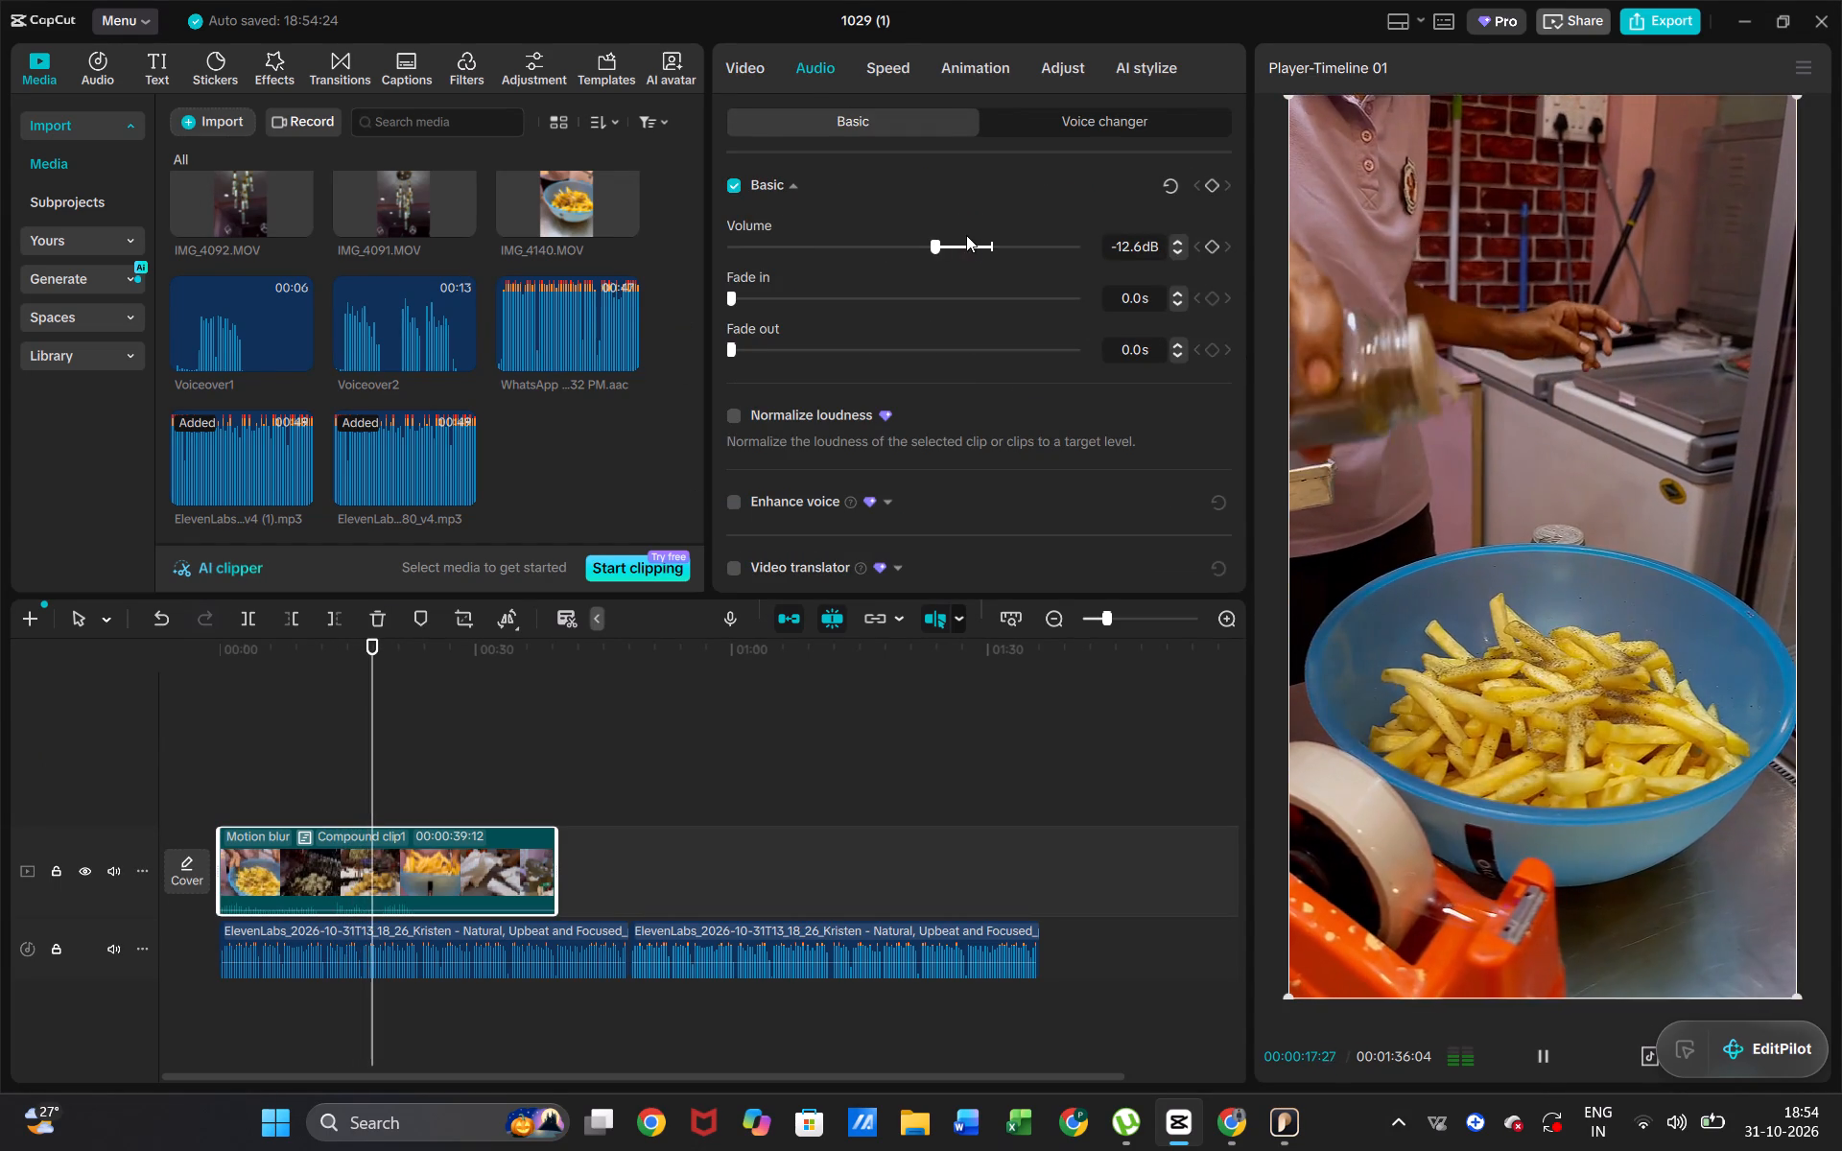
{"action": "left_click", "coordinate": [972, 244]}
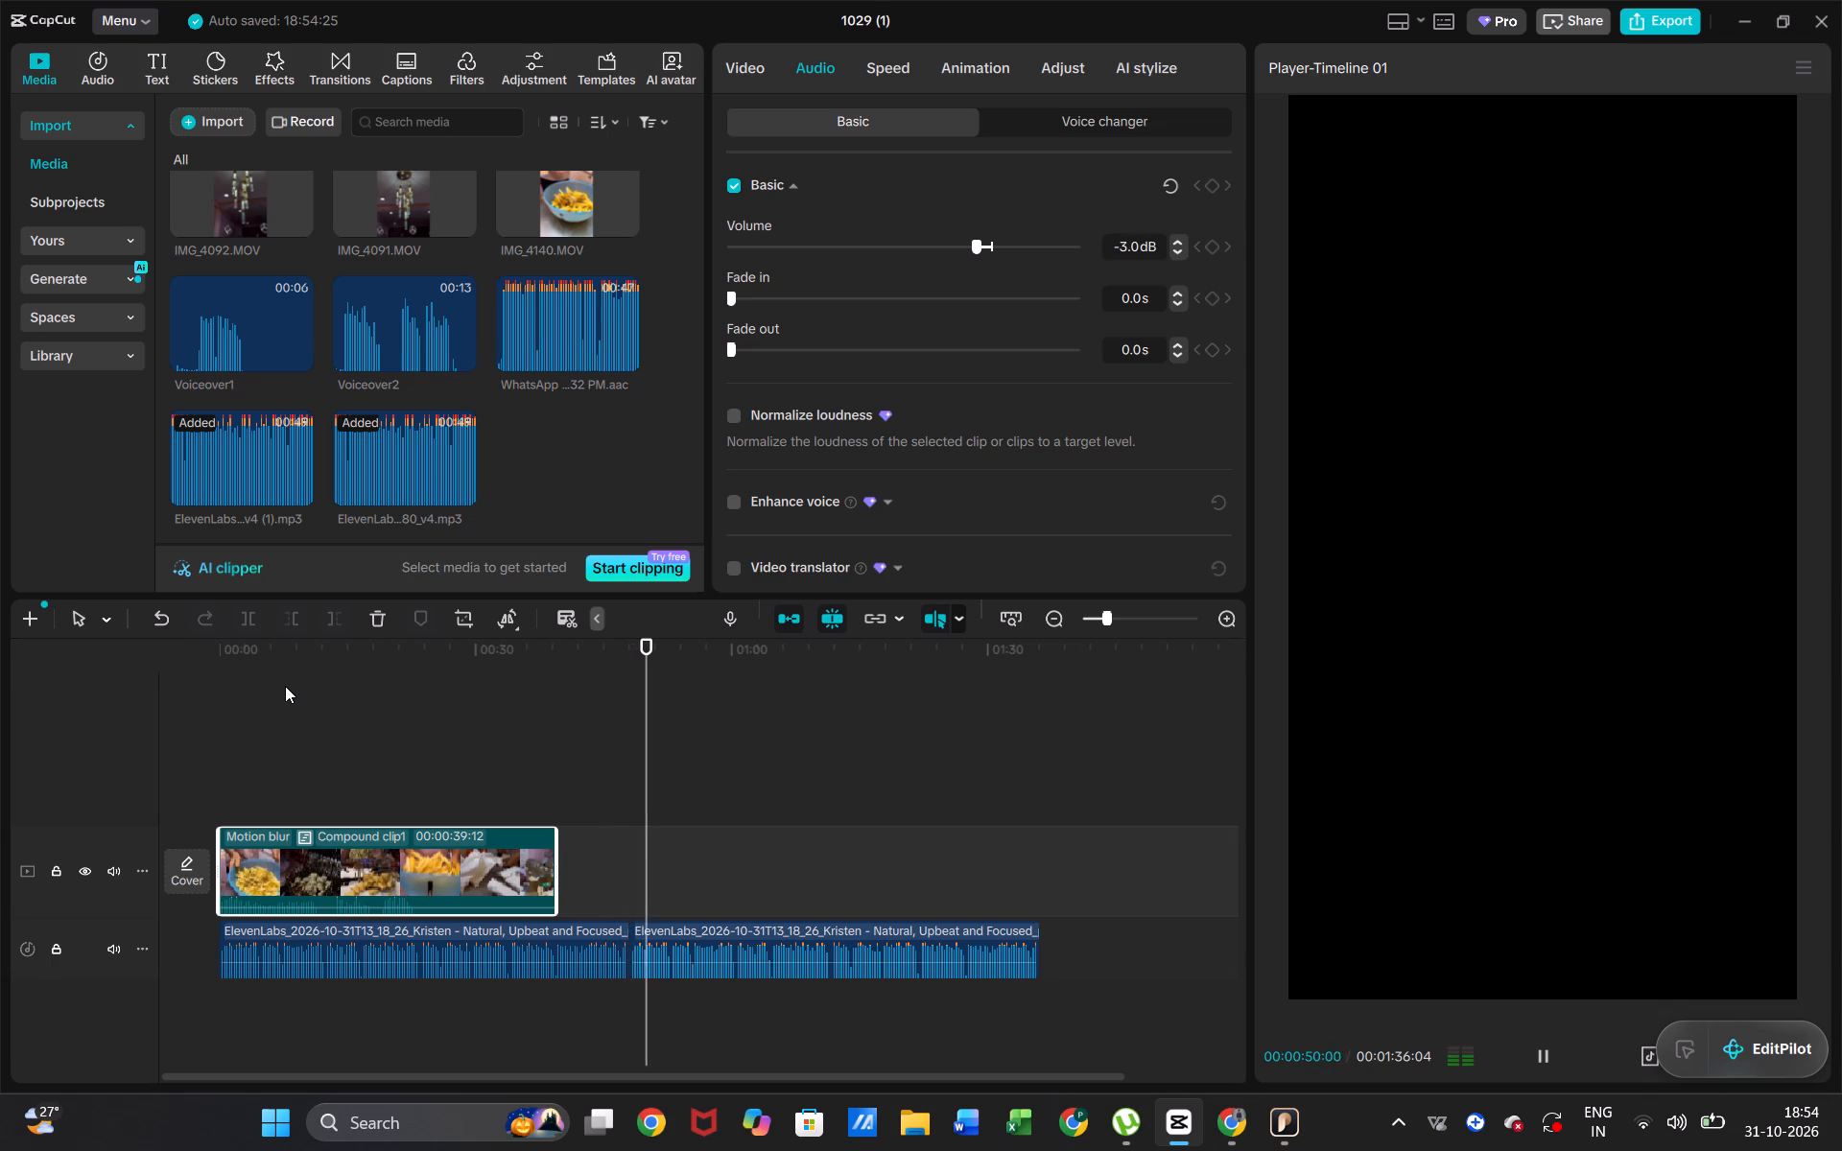
Stop playback and delete the second ElevenLabs clip from the audio track.
{"action": "left_click", "coordinate": [746, 906]}
{"action": "left_click", "coordinate": [752, 916]}
{"action": "left_click", "coordinate": [752, 928]}
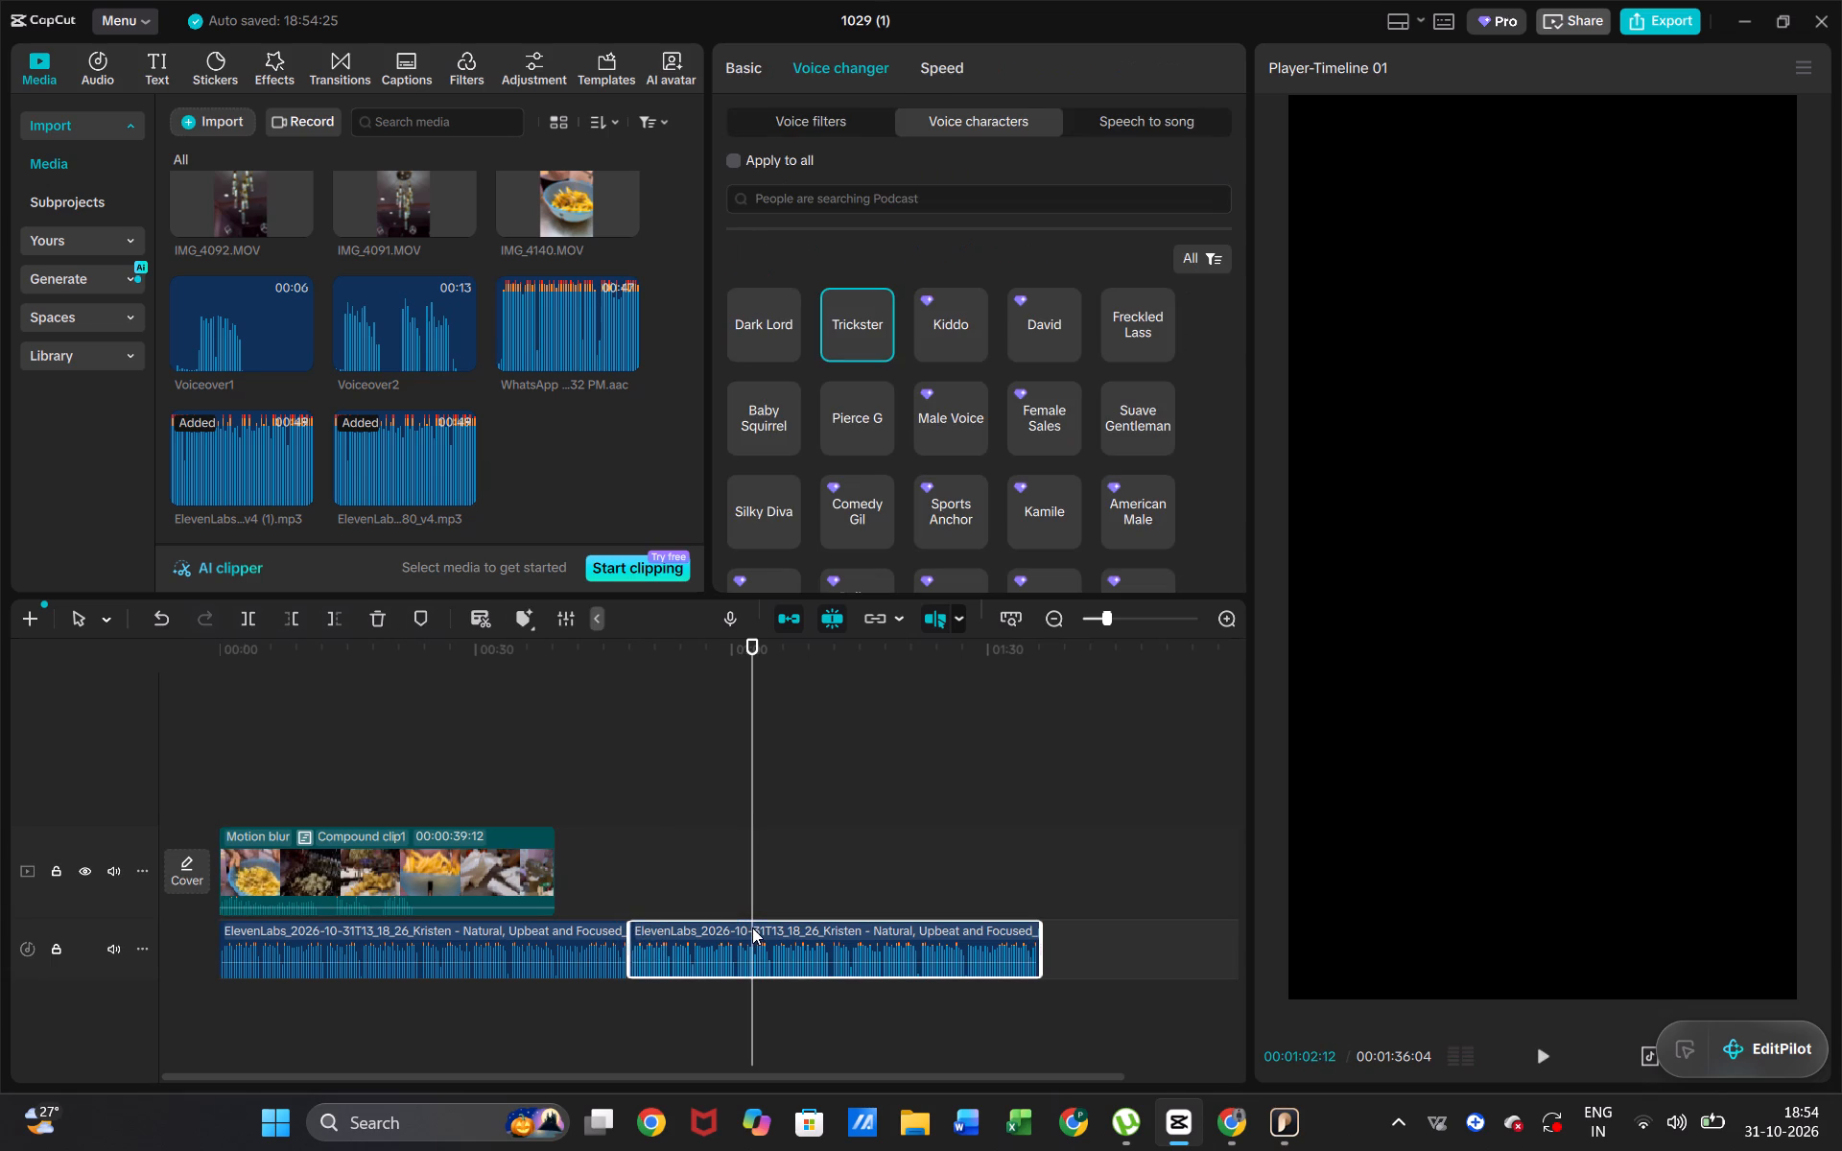
{"action": "key", "text": "Delete"}
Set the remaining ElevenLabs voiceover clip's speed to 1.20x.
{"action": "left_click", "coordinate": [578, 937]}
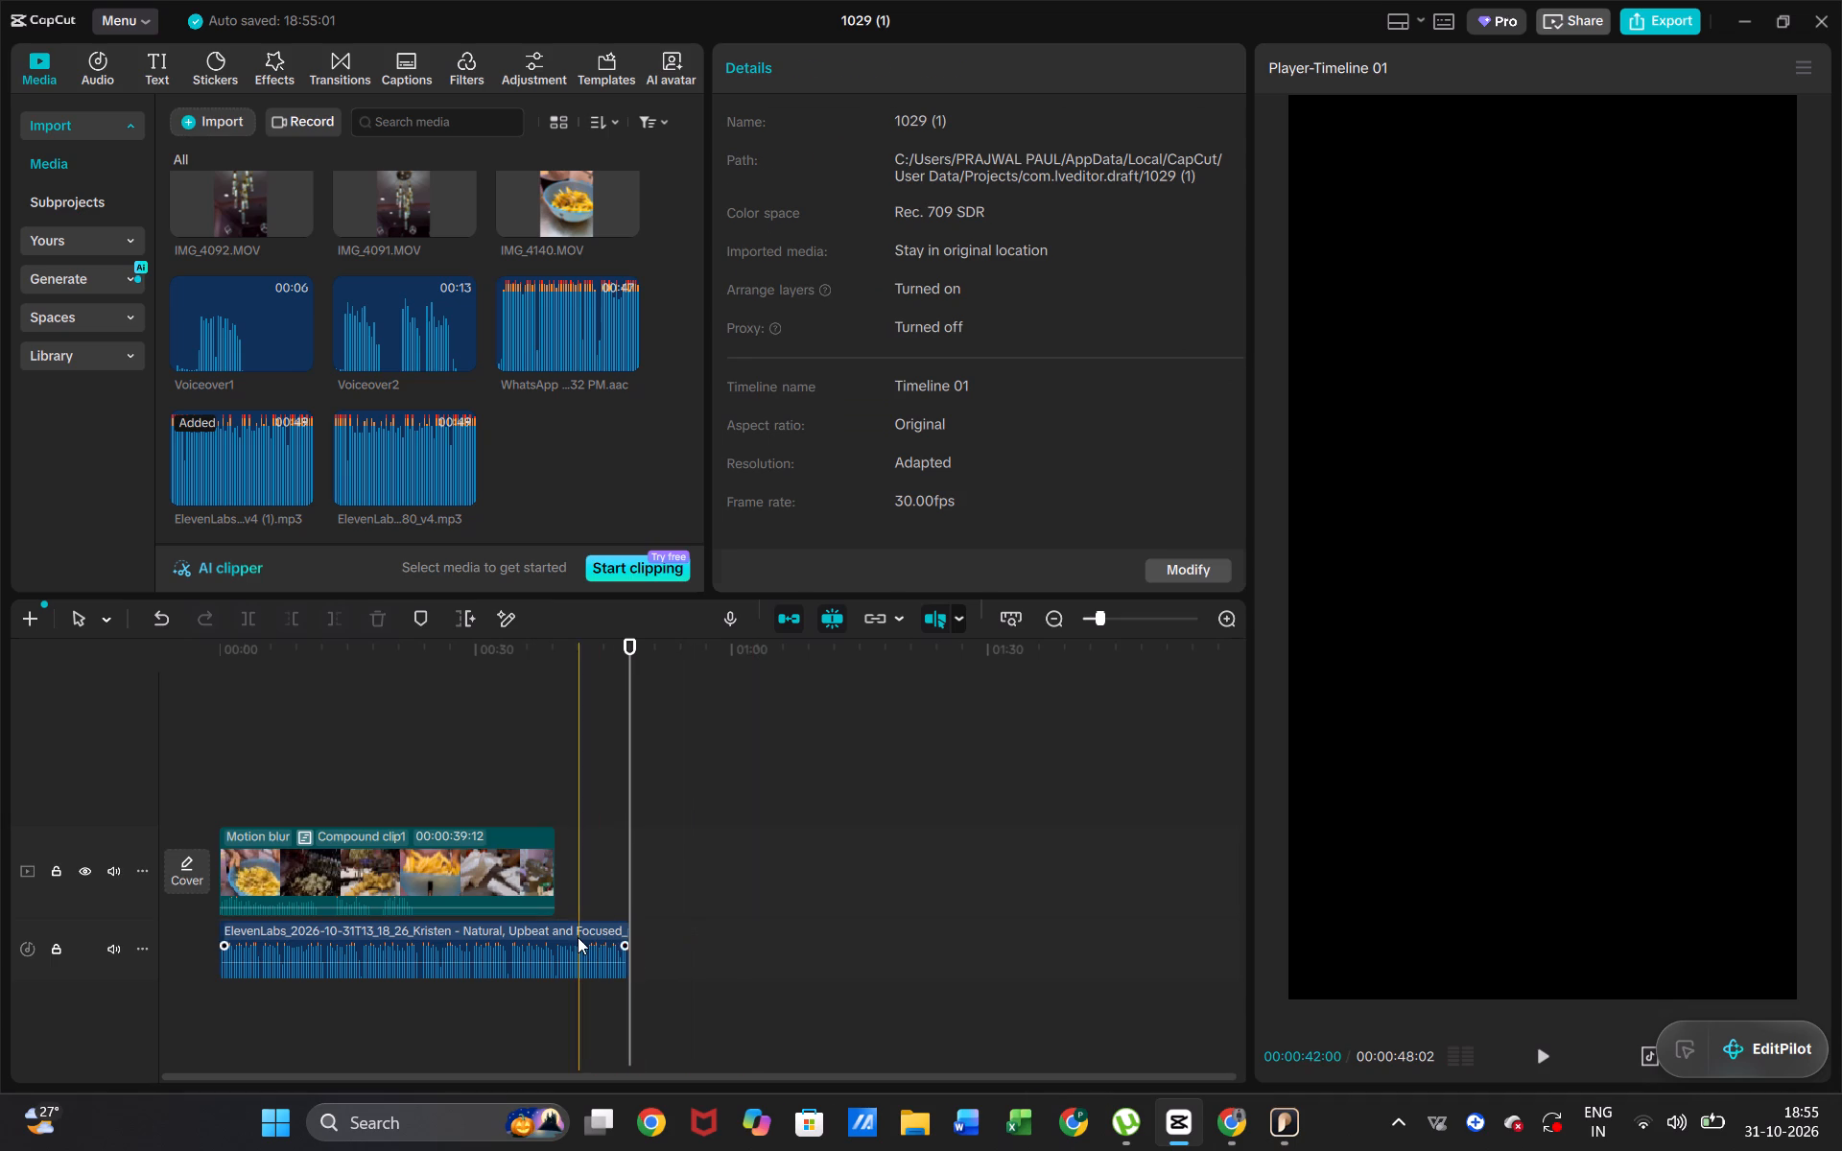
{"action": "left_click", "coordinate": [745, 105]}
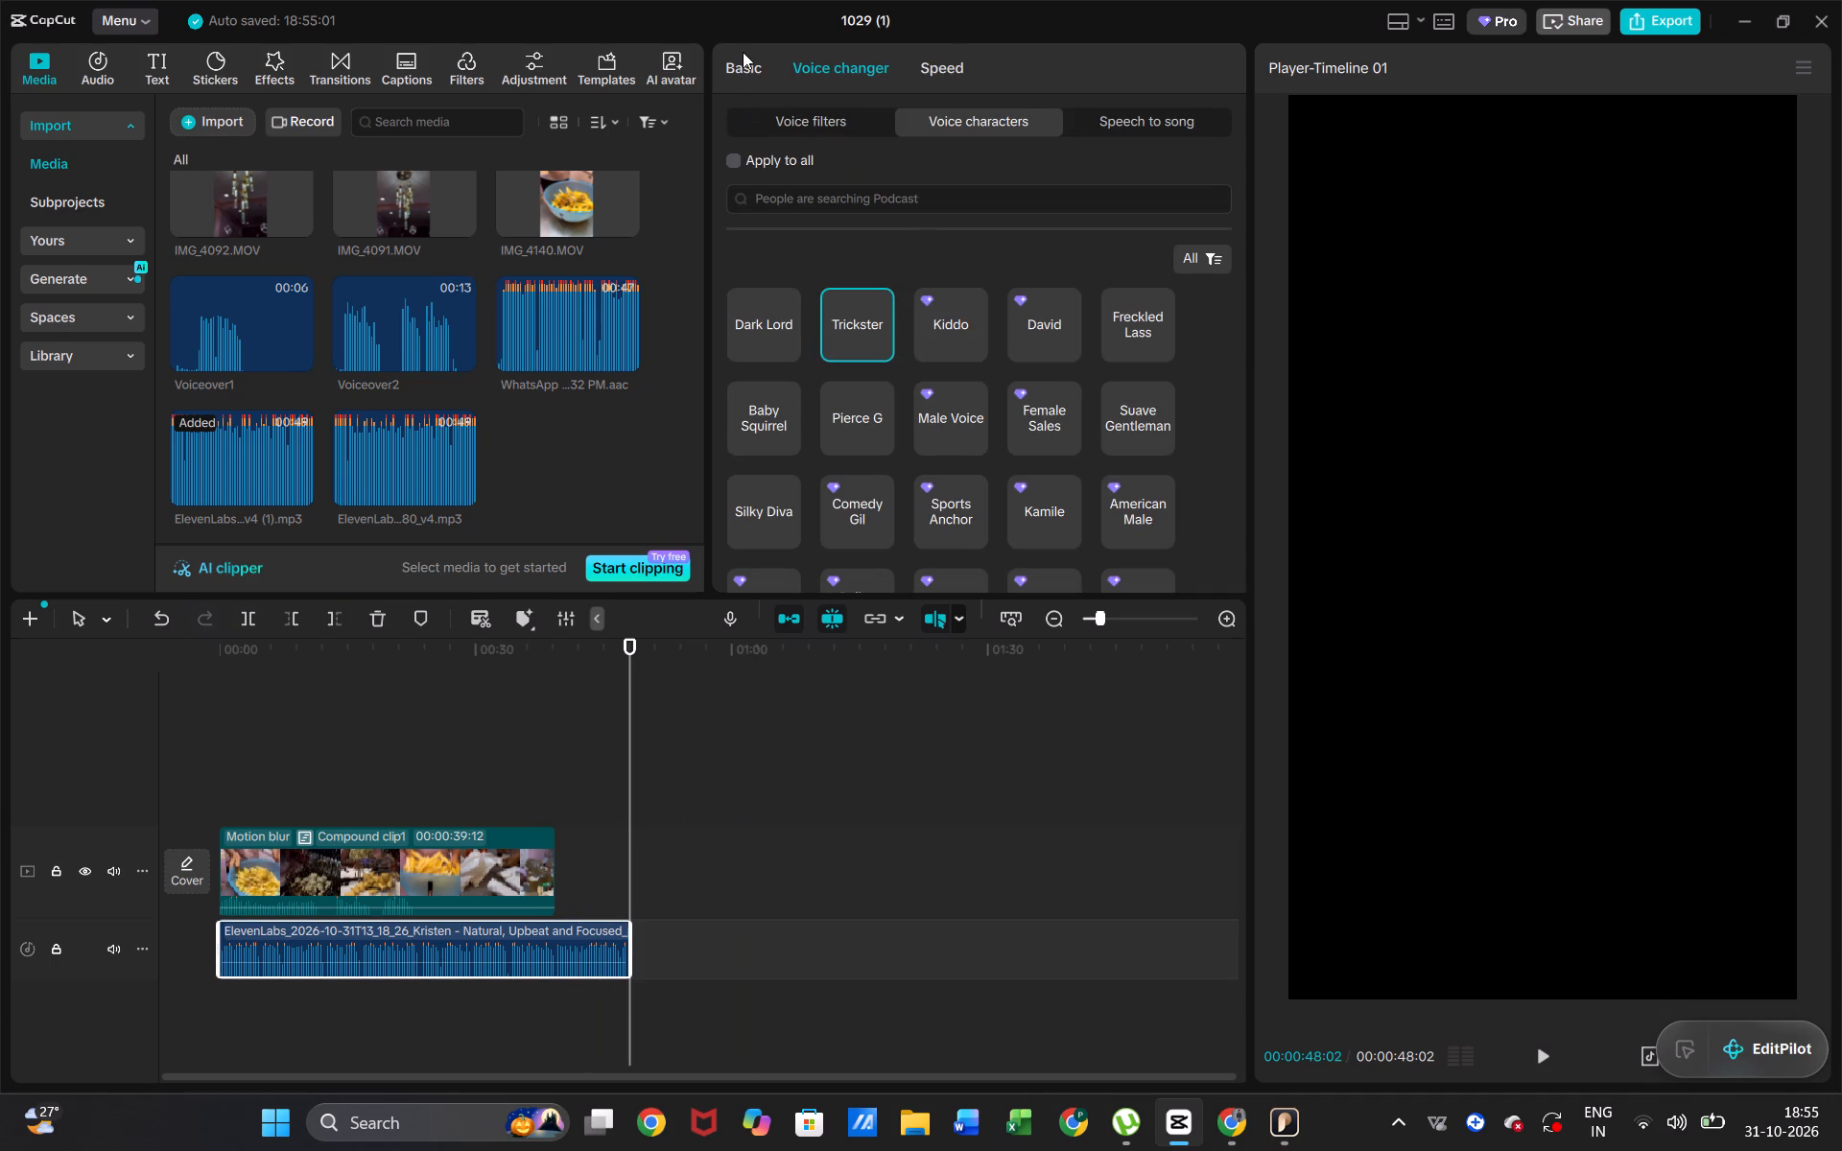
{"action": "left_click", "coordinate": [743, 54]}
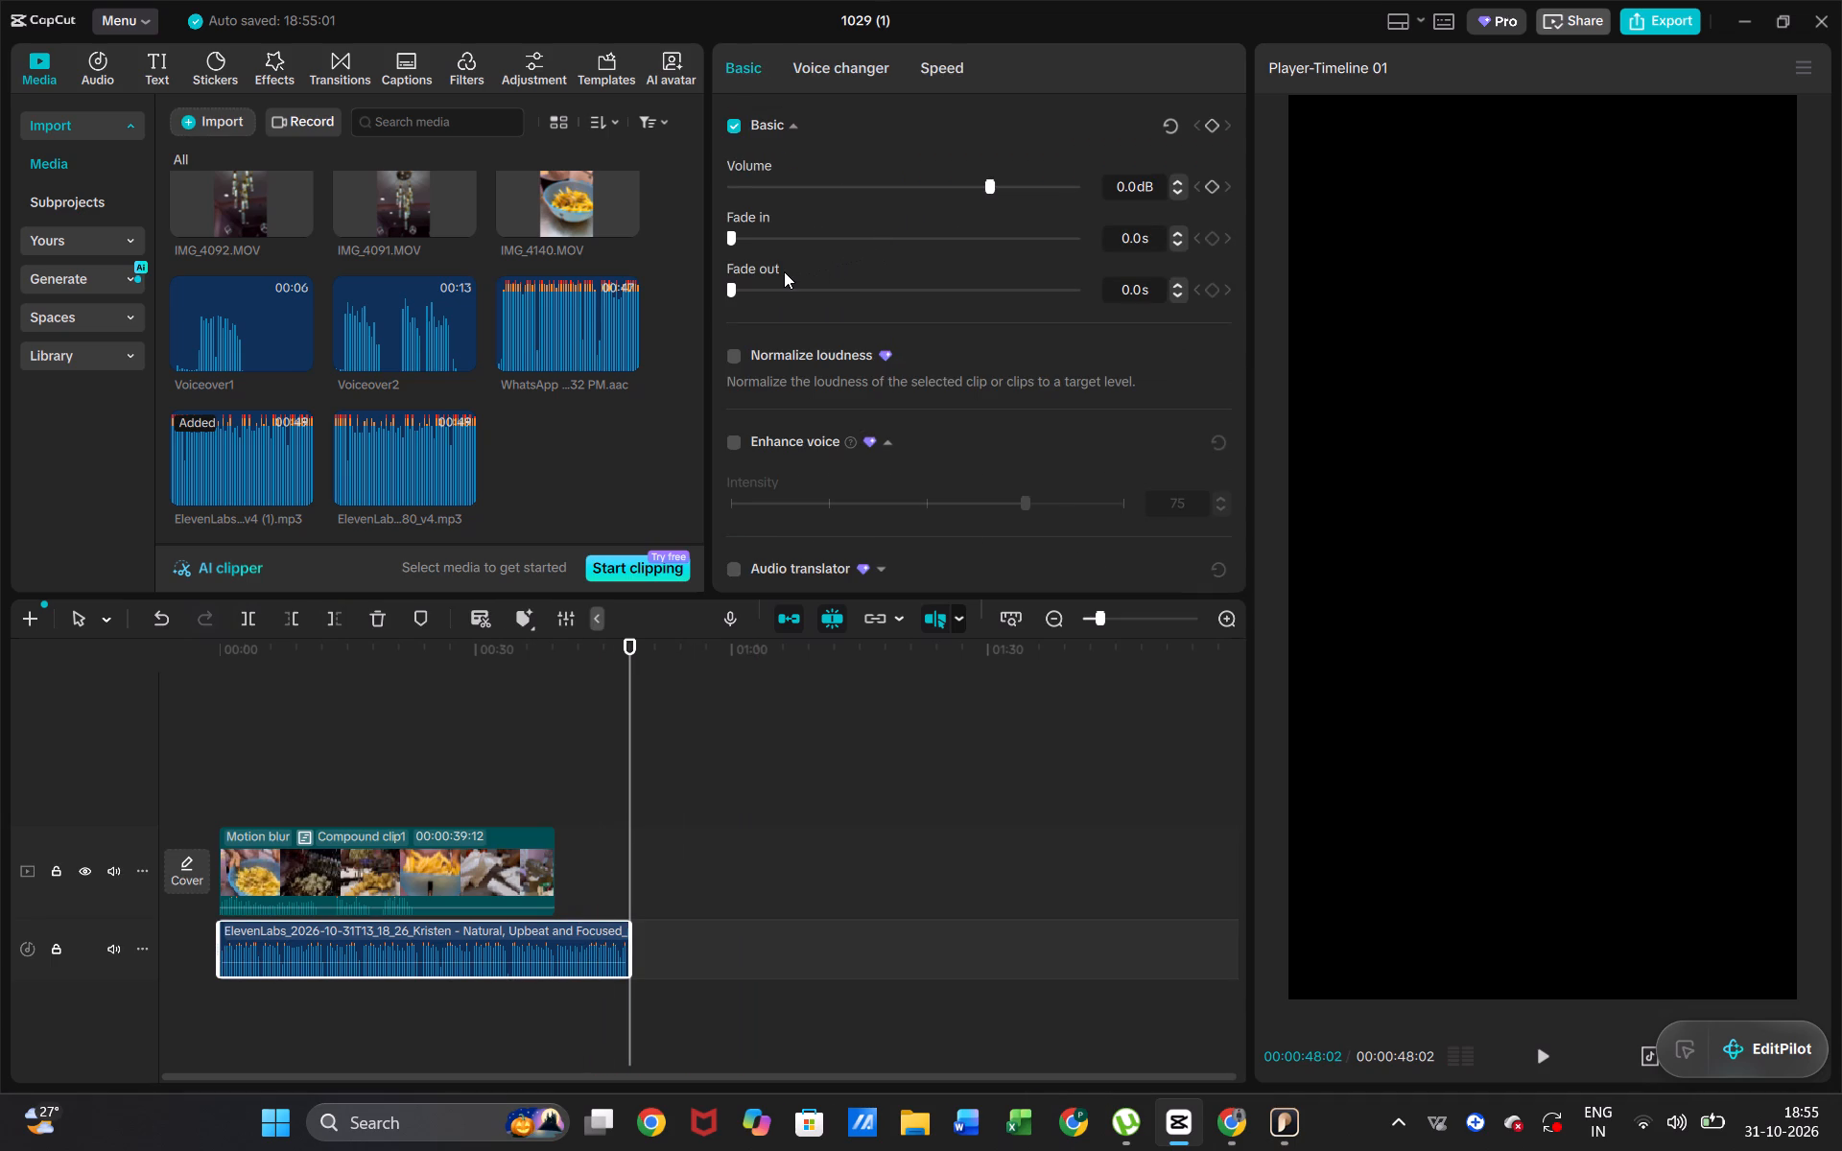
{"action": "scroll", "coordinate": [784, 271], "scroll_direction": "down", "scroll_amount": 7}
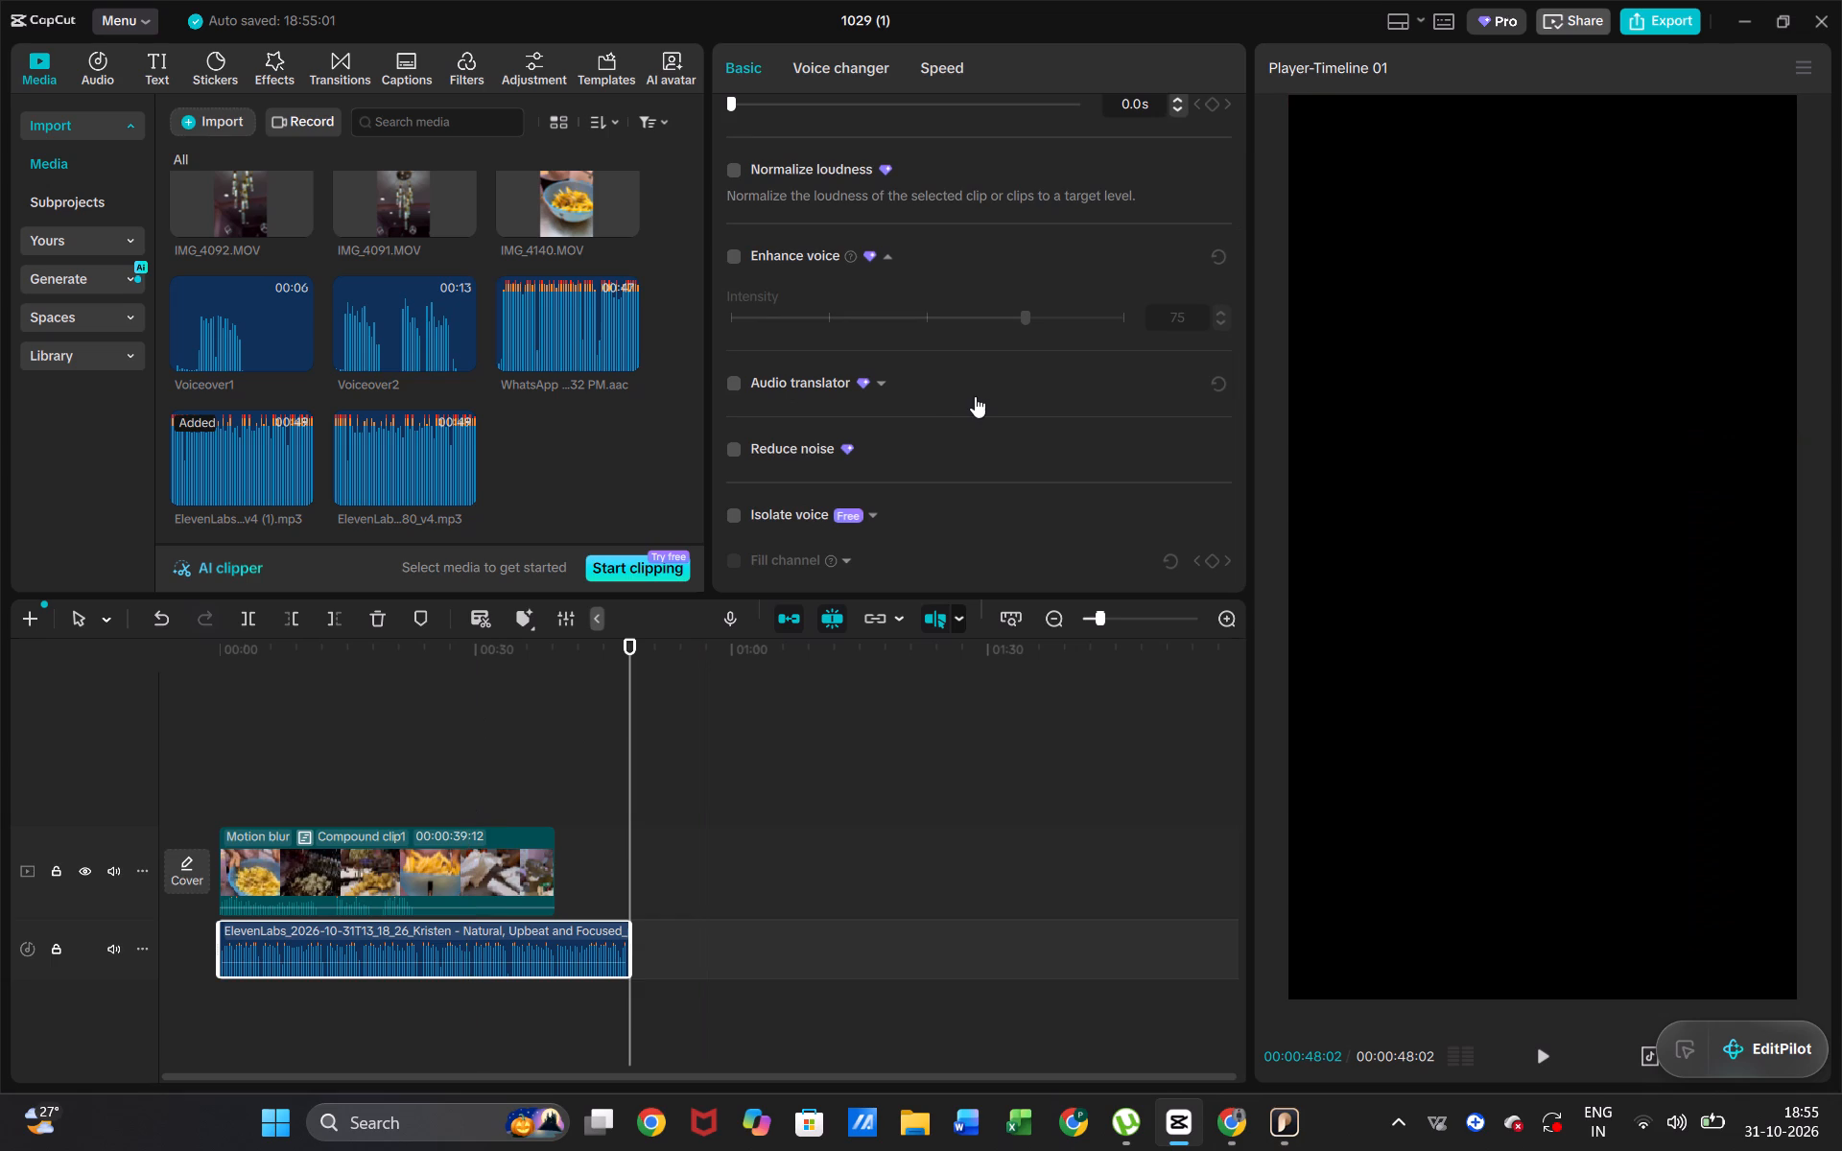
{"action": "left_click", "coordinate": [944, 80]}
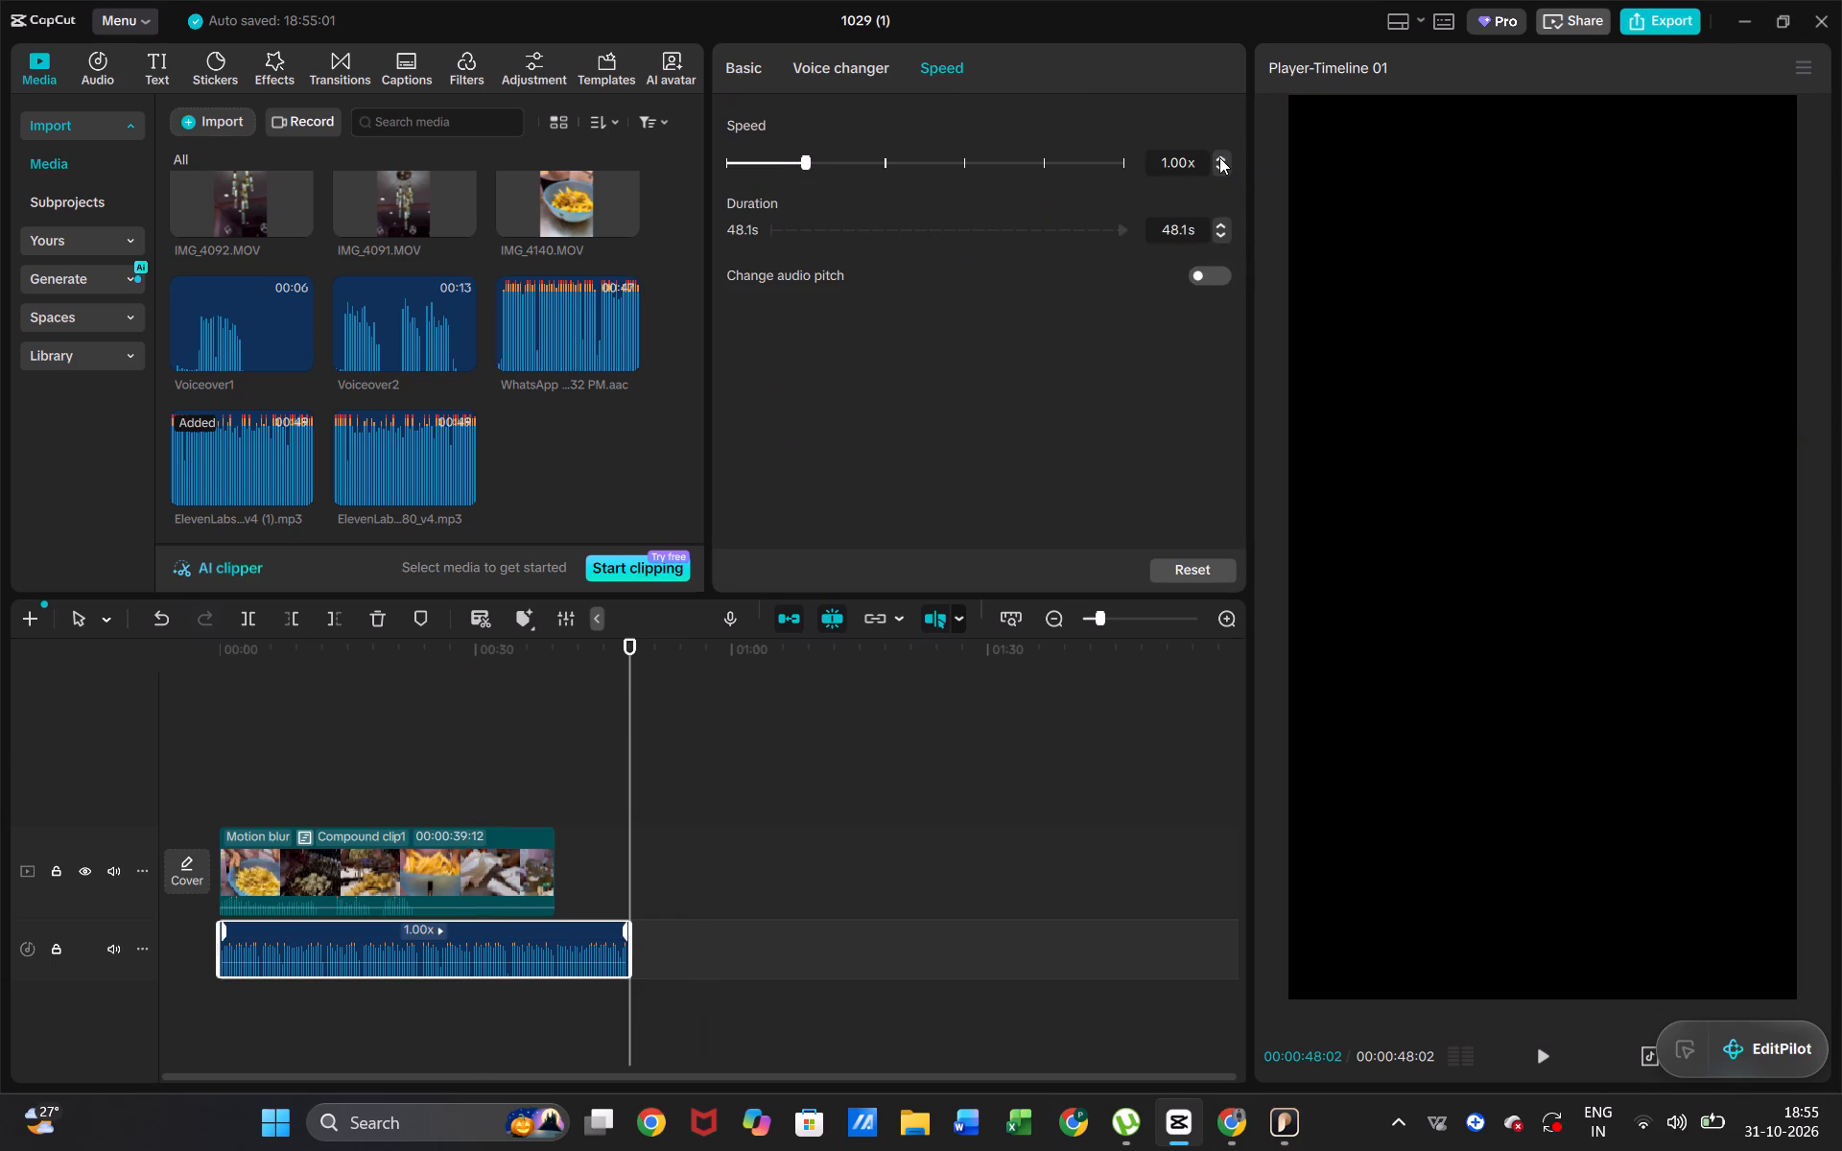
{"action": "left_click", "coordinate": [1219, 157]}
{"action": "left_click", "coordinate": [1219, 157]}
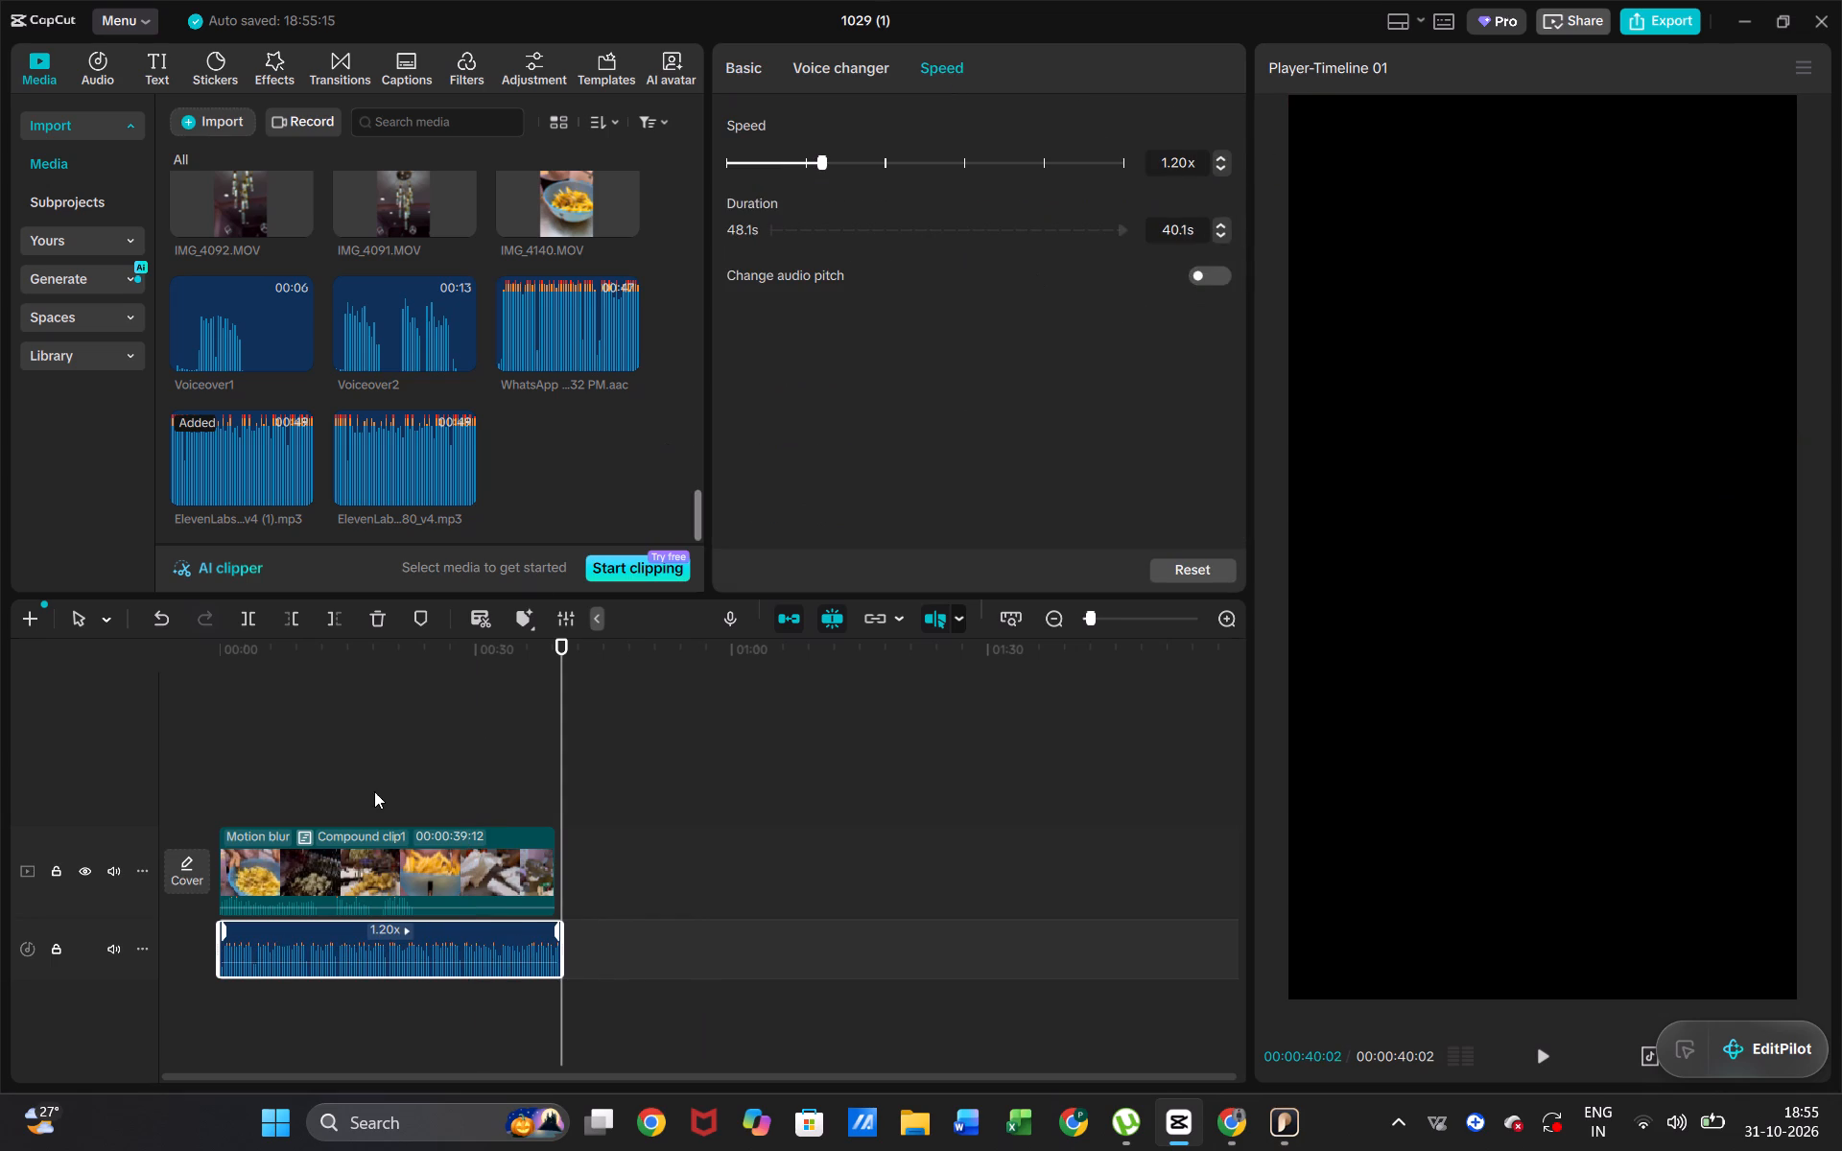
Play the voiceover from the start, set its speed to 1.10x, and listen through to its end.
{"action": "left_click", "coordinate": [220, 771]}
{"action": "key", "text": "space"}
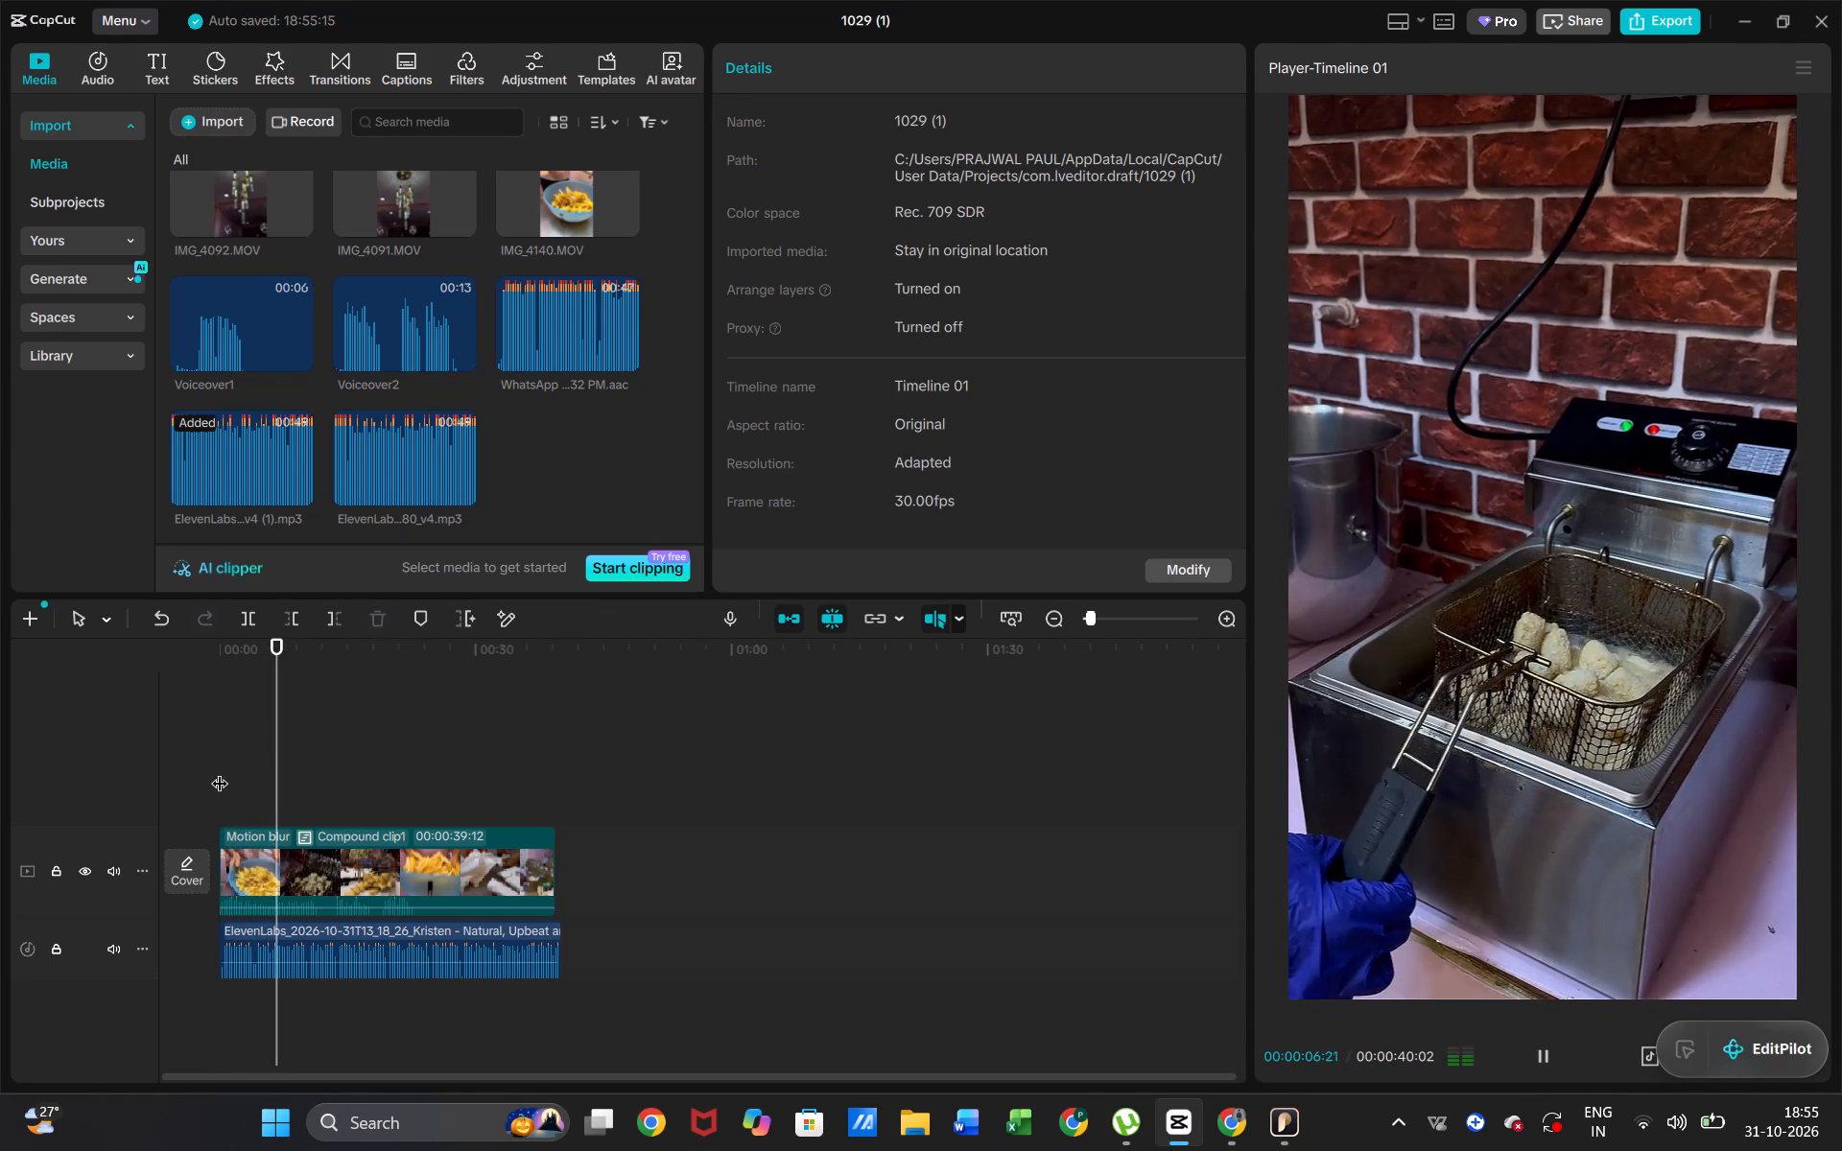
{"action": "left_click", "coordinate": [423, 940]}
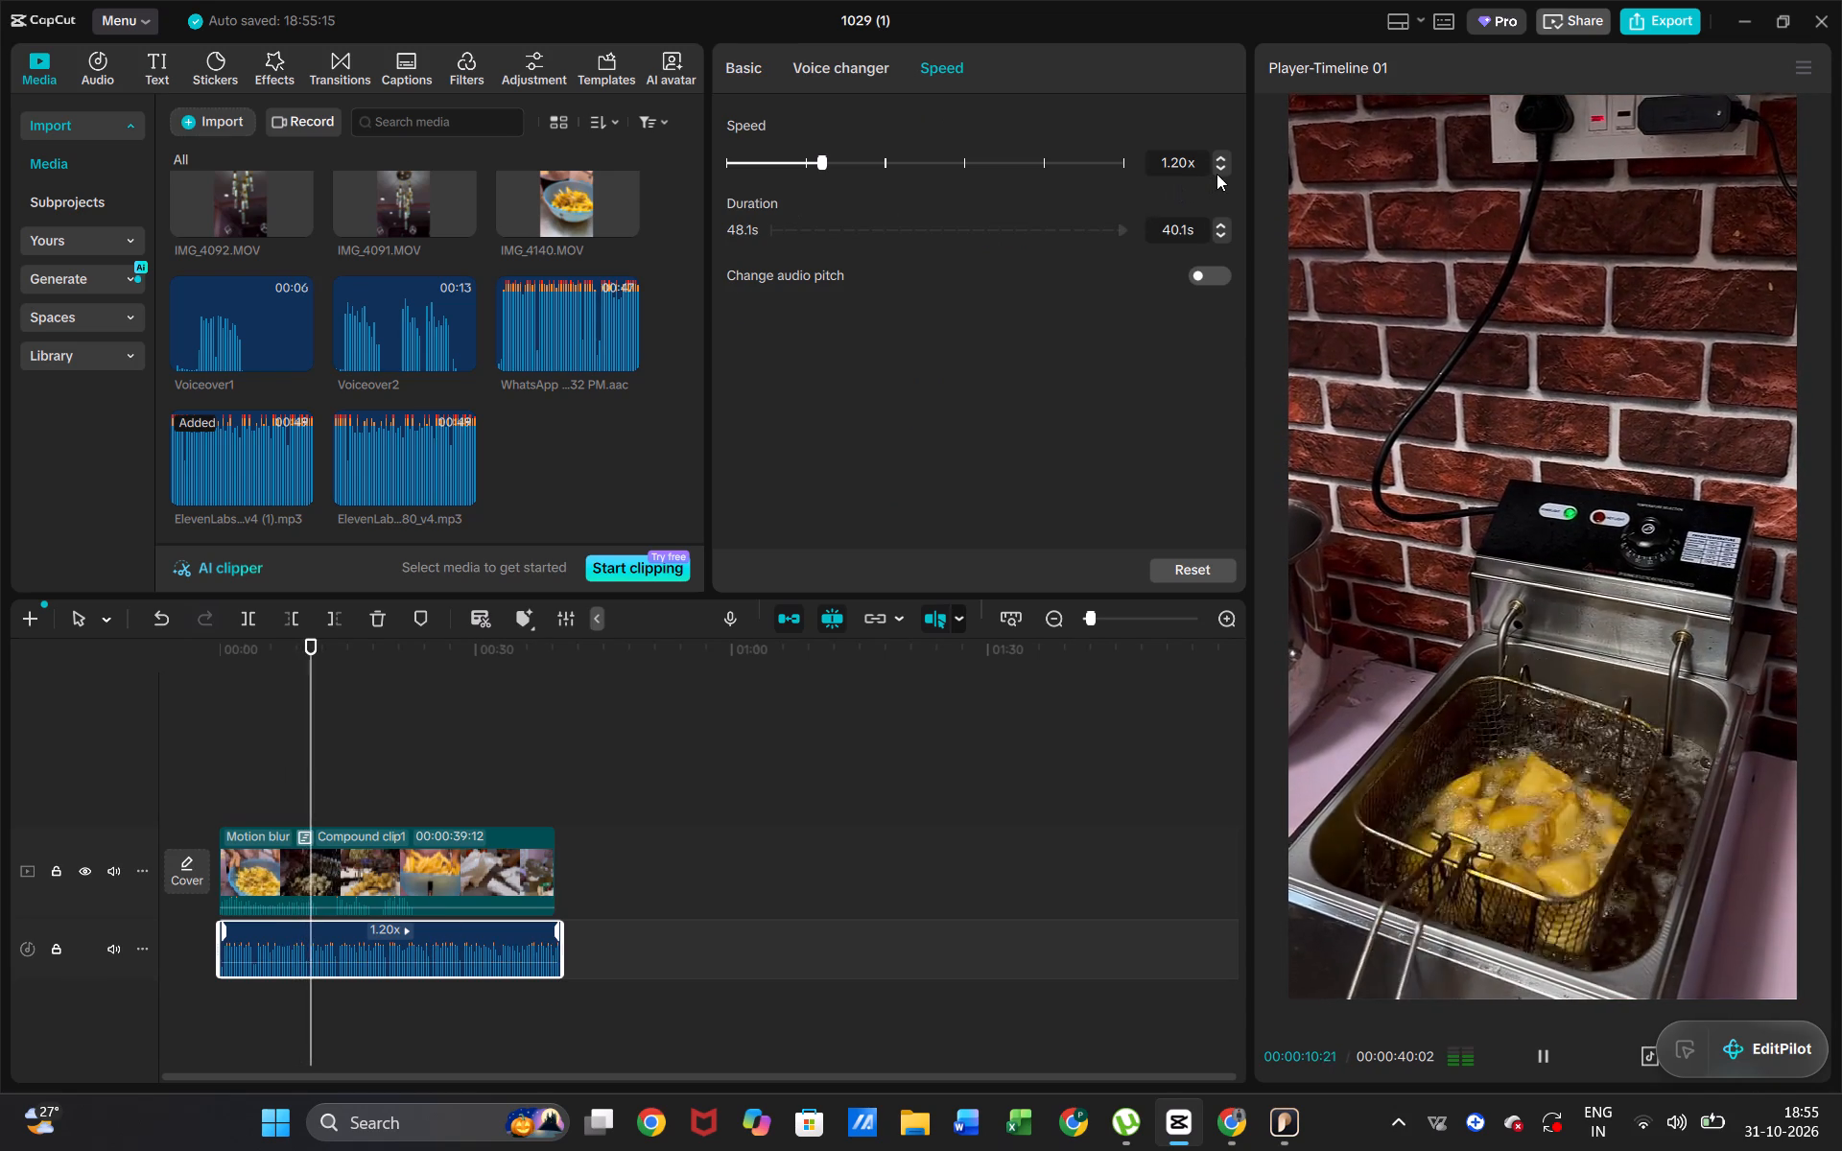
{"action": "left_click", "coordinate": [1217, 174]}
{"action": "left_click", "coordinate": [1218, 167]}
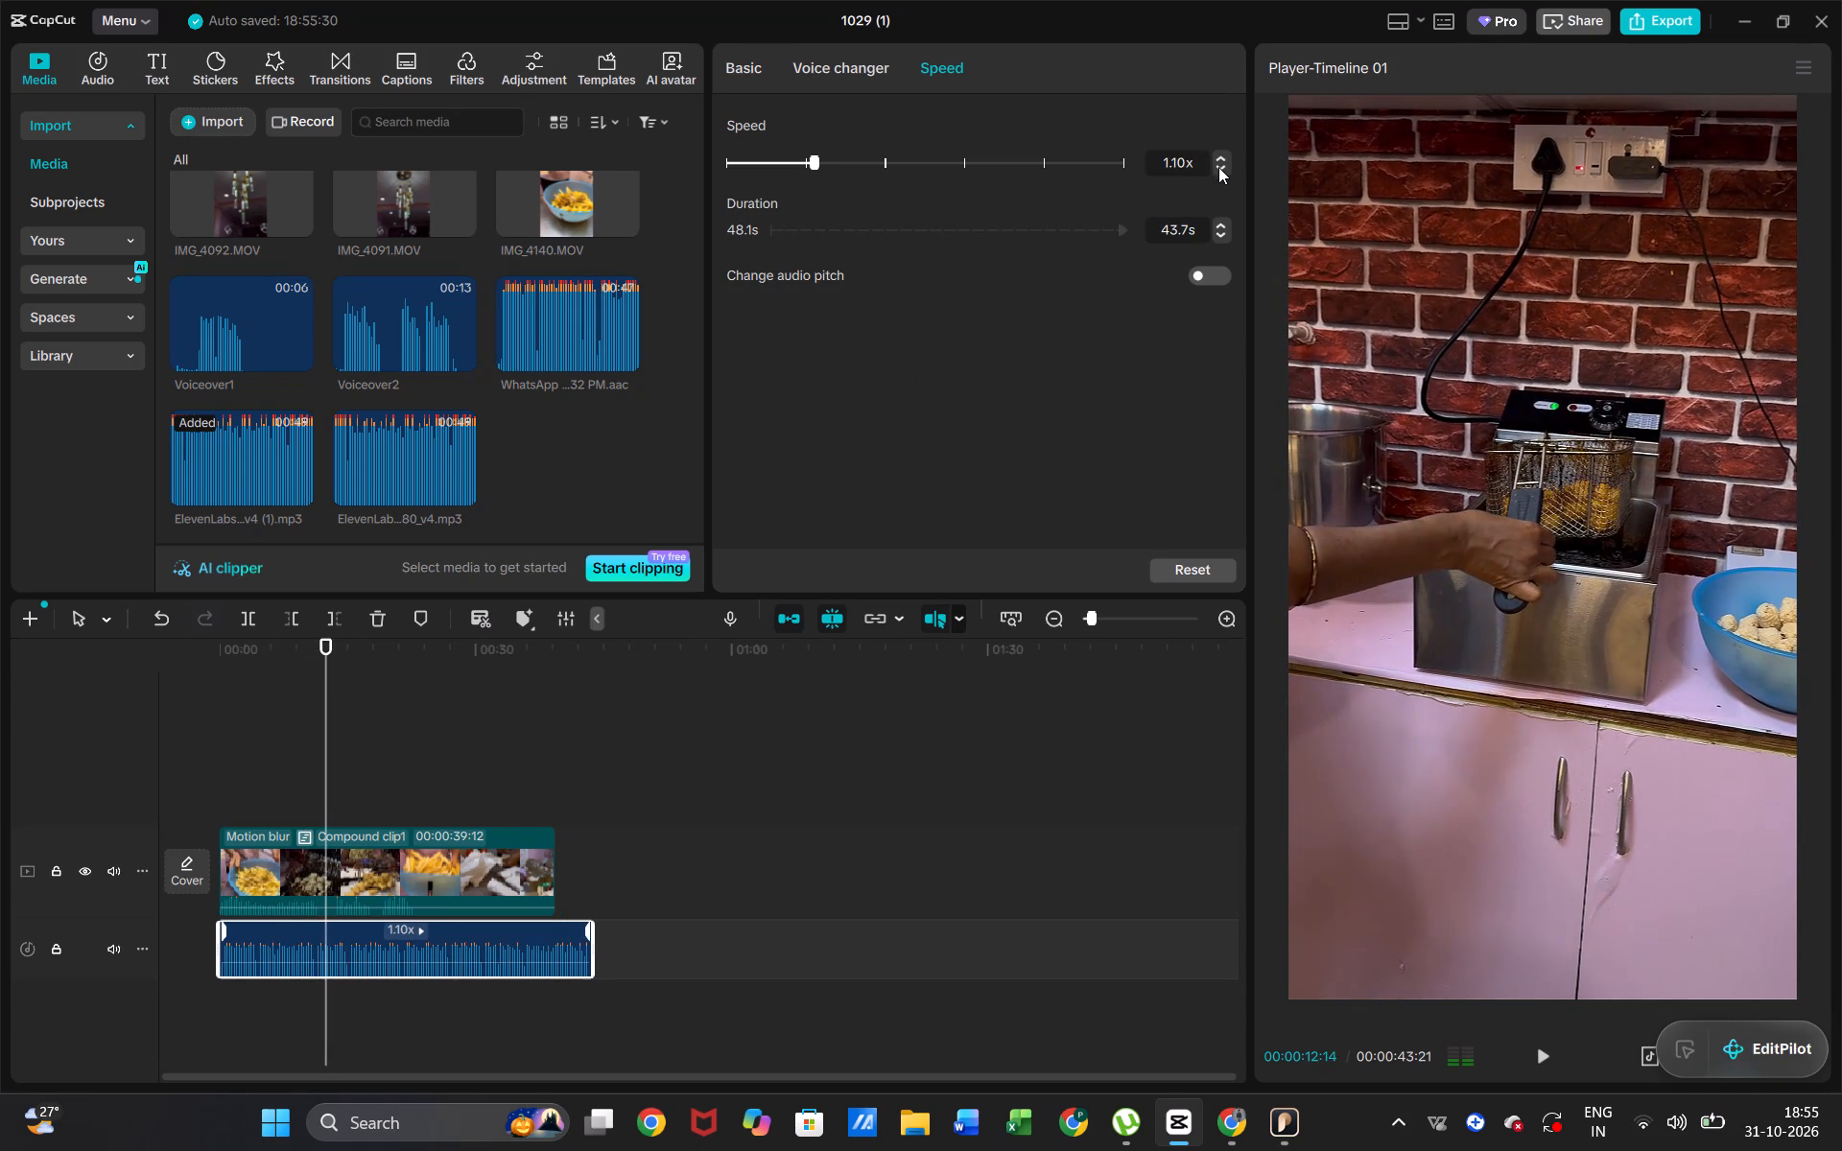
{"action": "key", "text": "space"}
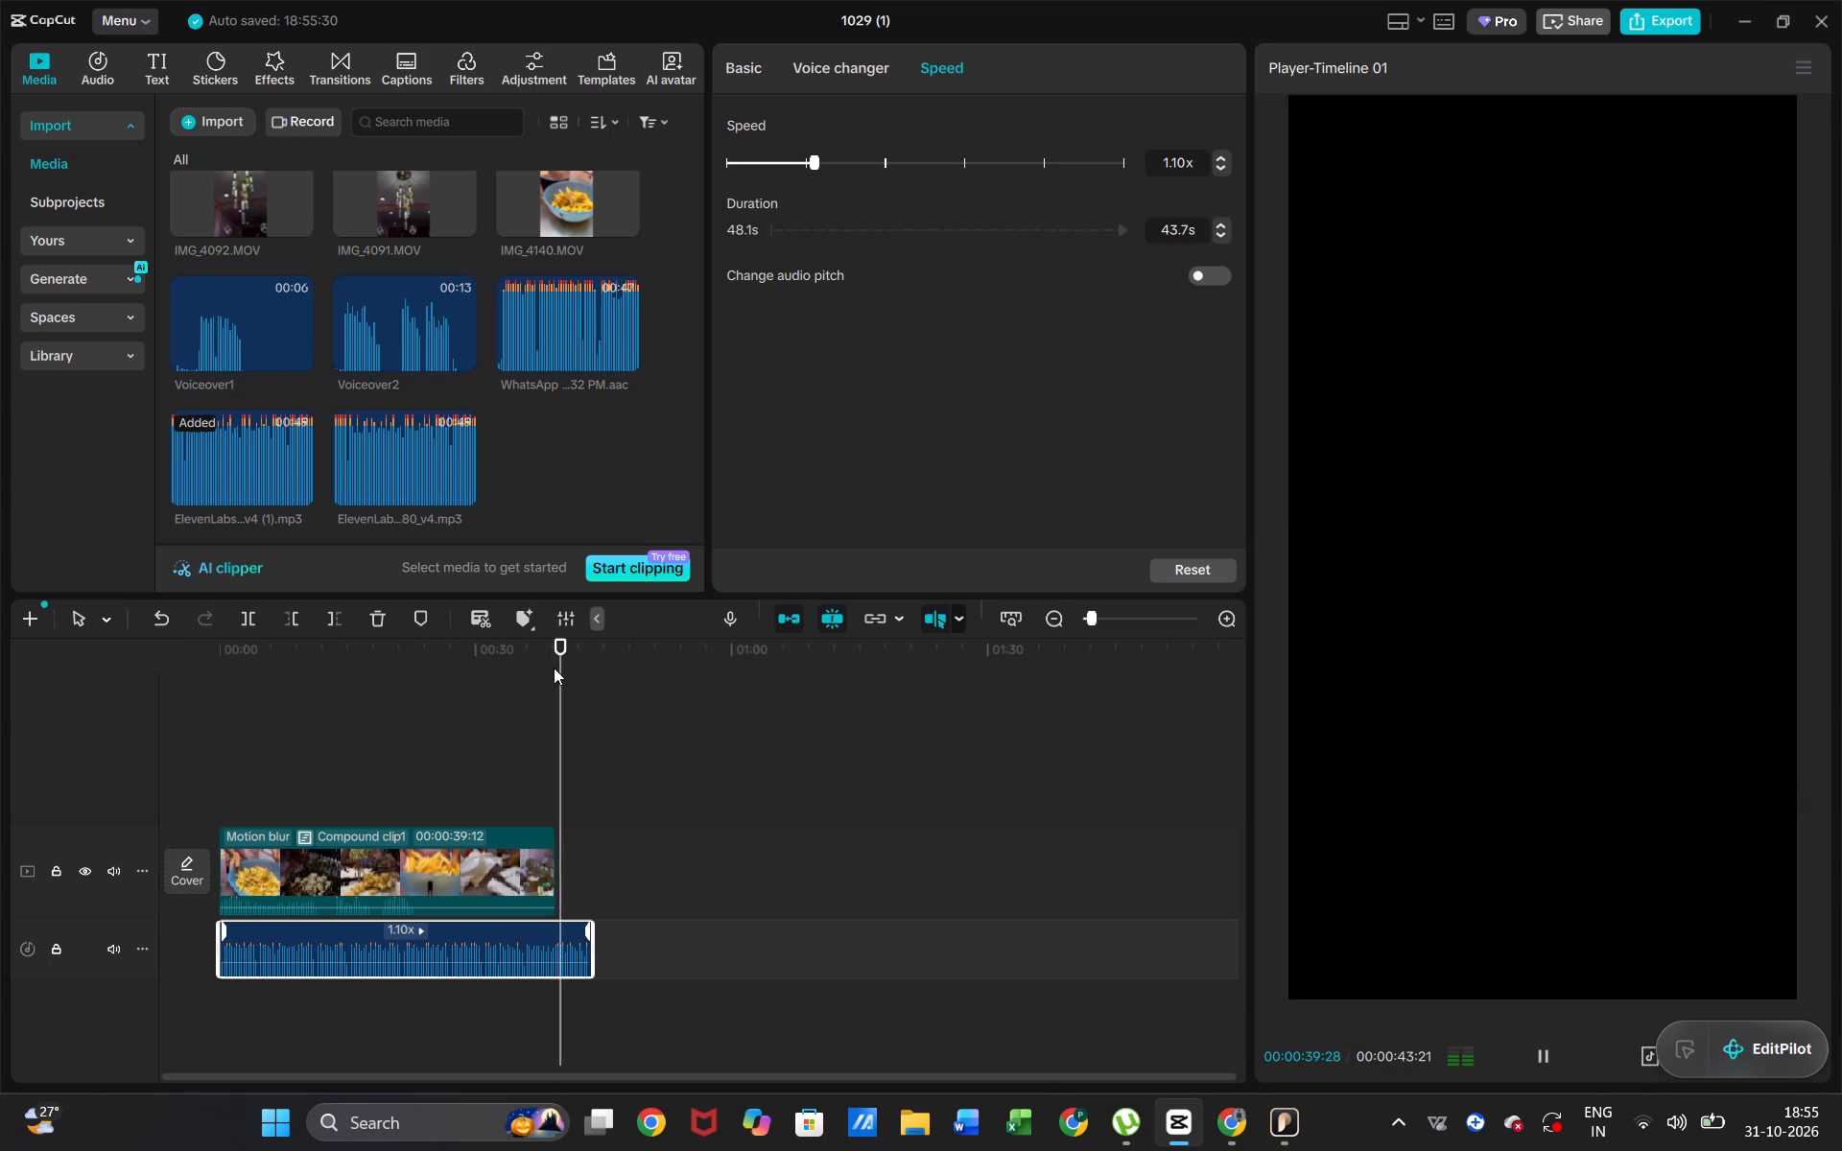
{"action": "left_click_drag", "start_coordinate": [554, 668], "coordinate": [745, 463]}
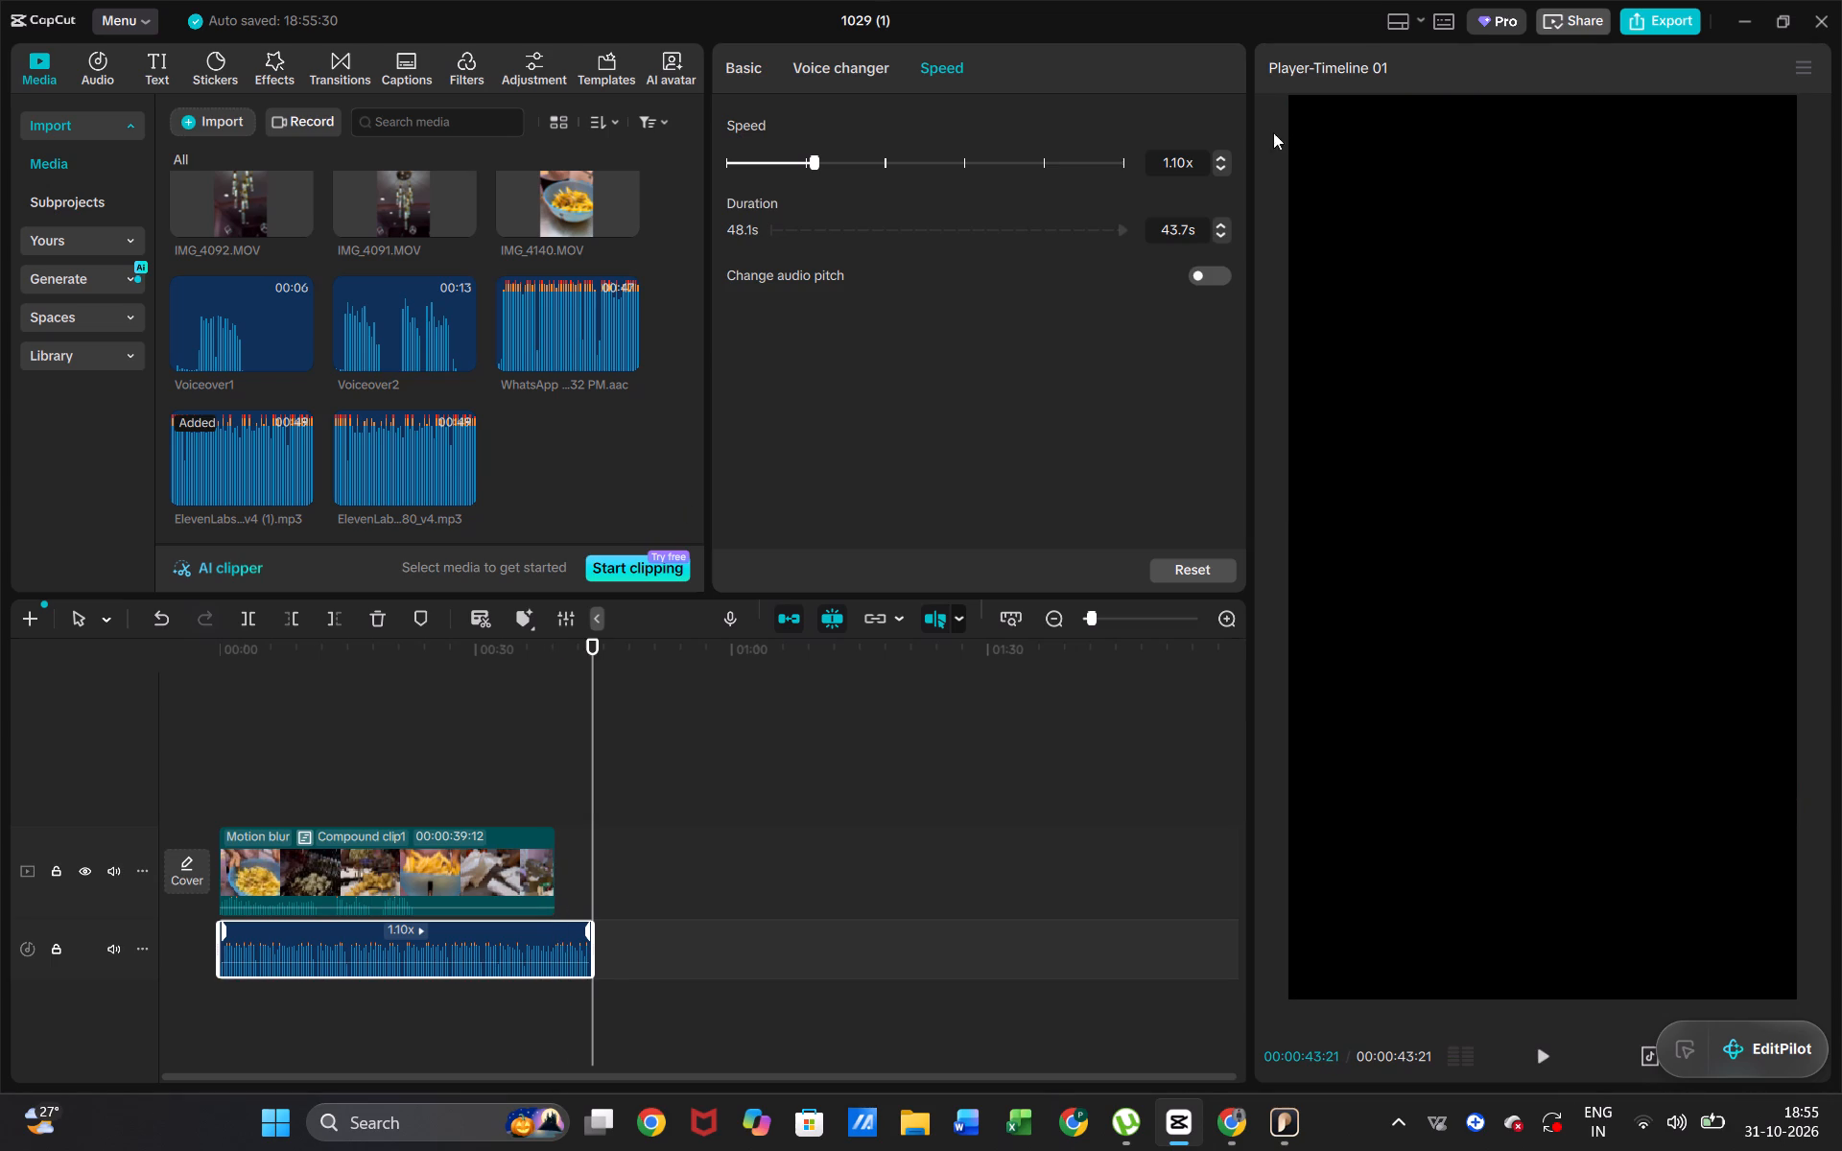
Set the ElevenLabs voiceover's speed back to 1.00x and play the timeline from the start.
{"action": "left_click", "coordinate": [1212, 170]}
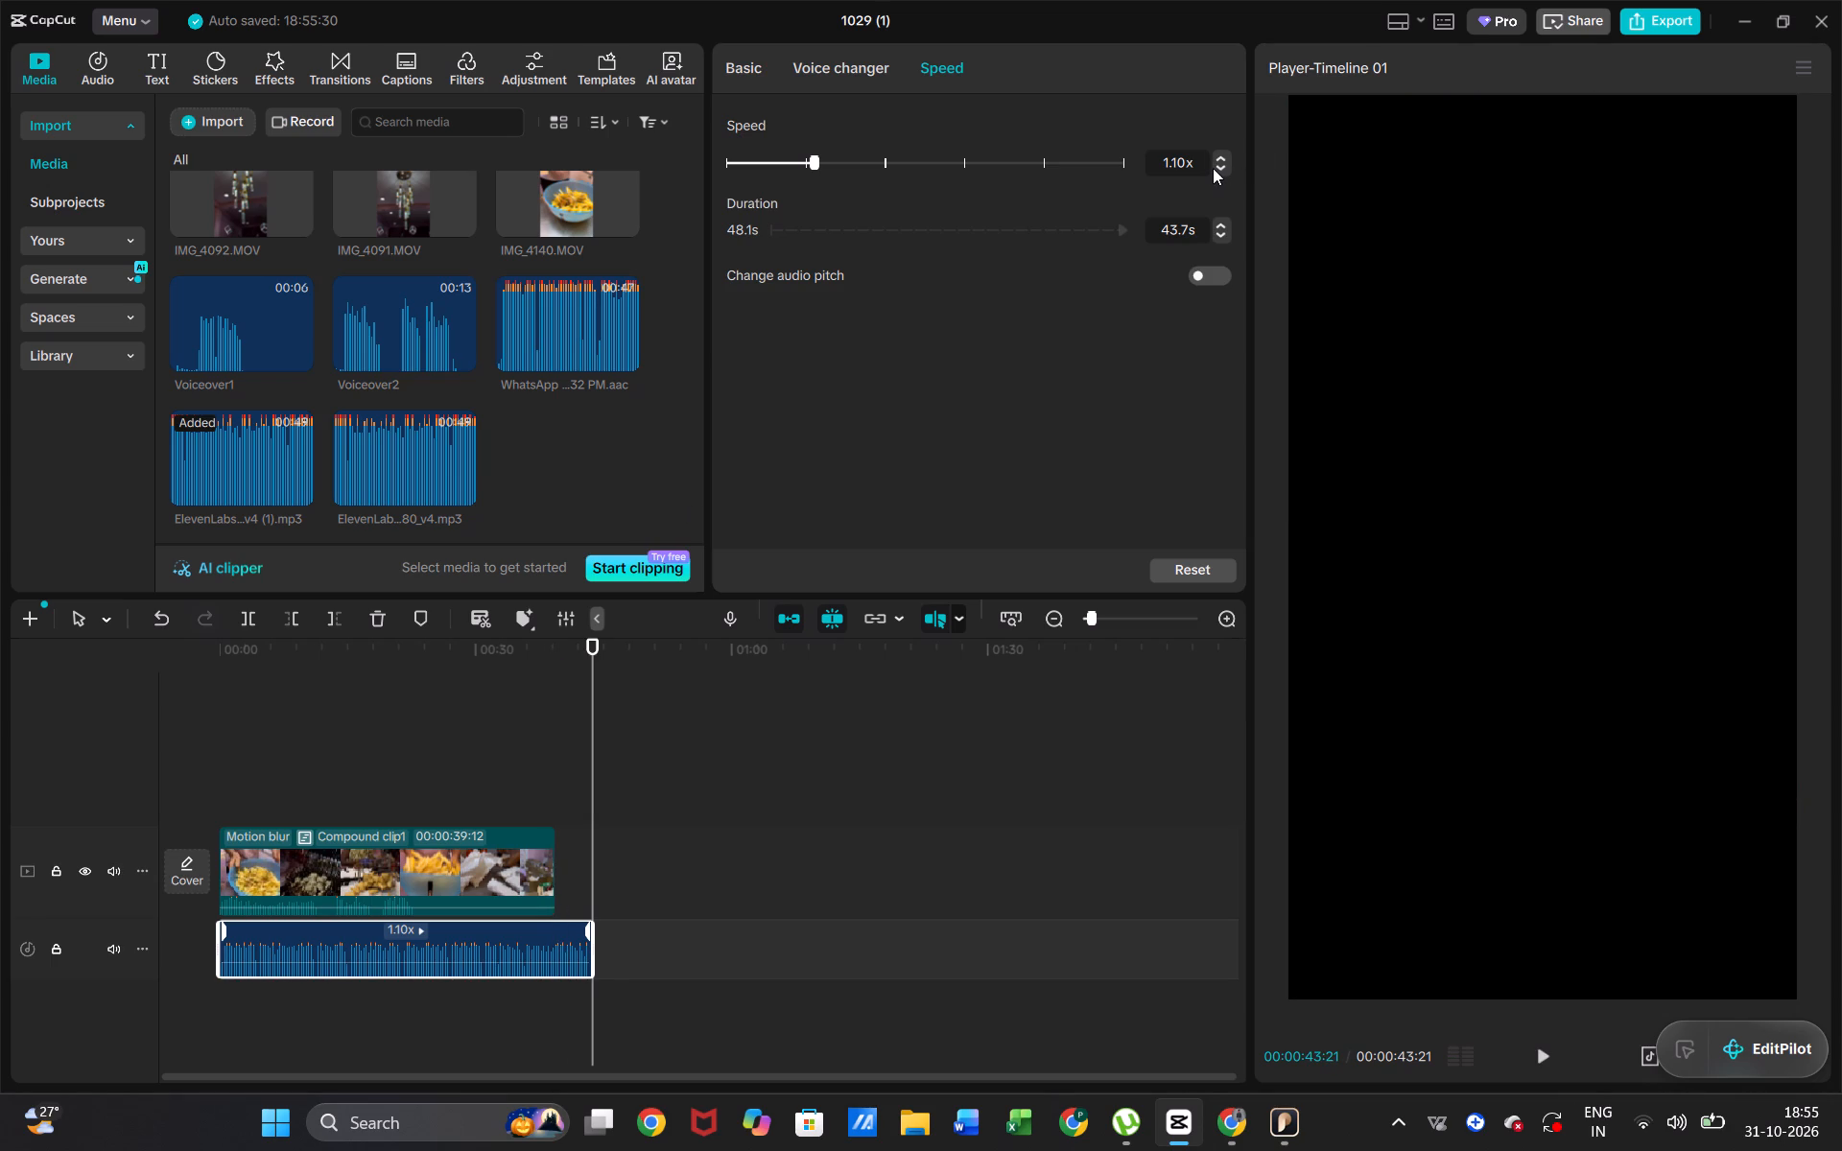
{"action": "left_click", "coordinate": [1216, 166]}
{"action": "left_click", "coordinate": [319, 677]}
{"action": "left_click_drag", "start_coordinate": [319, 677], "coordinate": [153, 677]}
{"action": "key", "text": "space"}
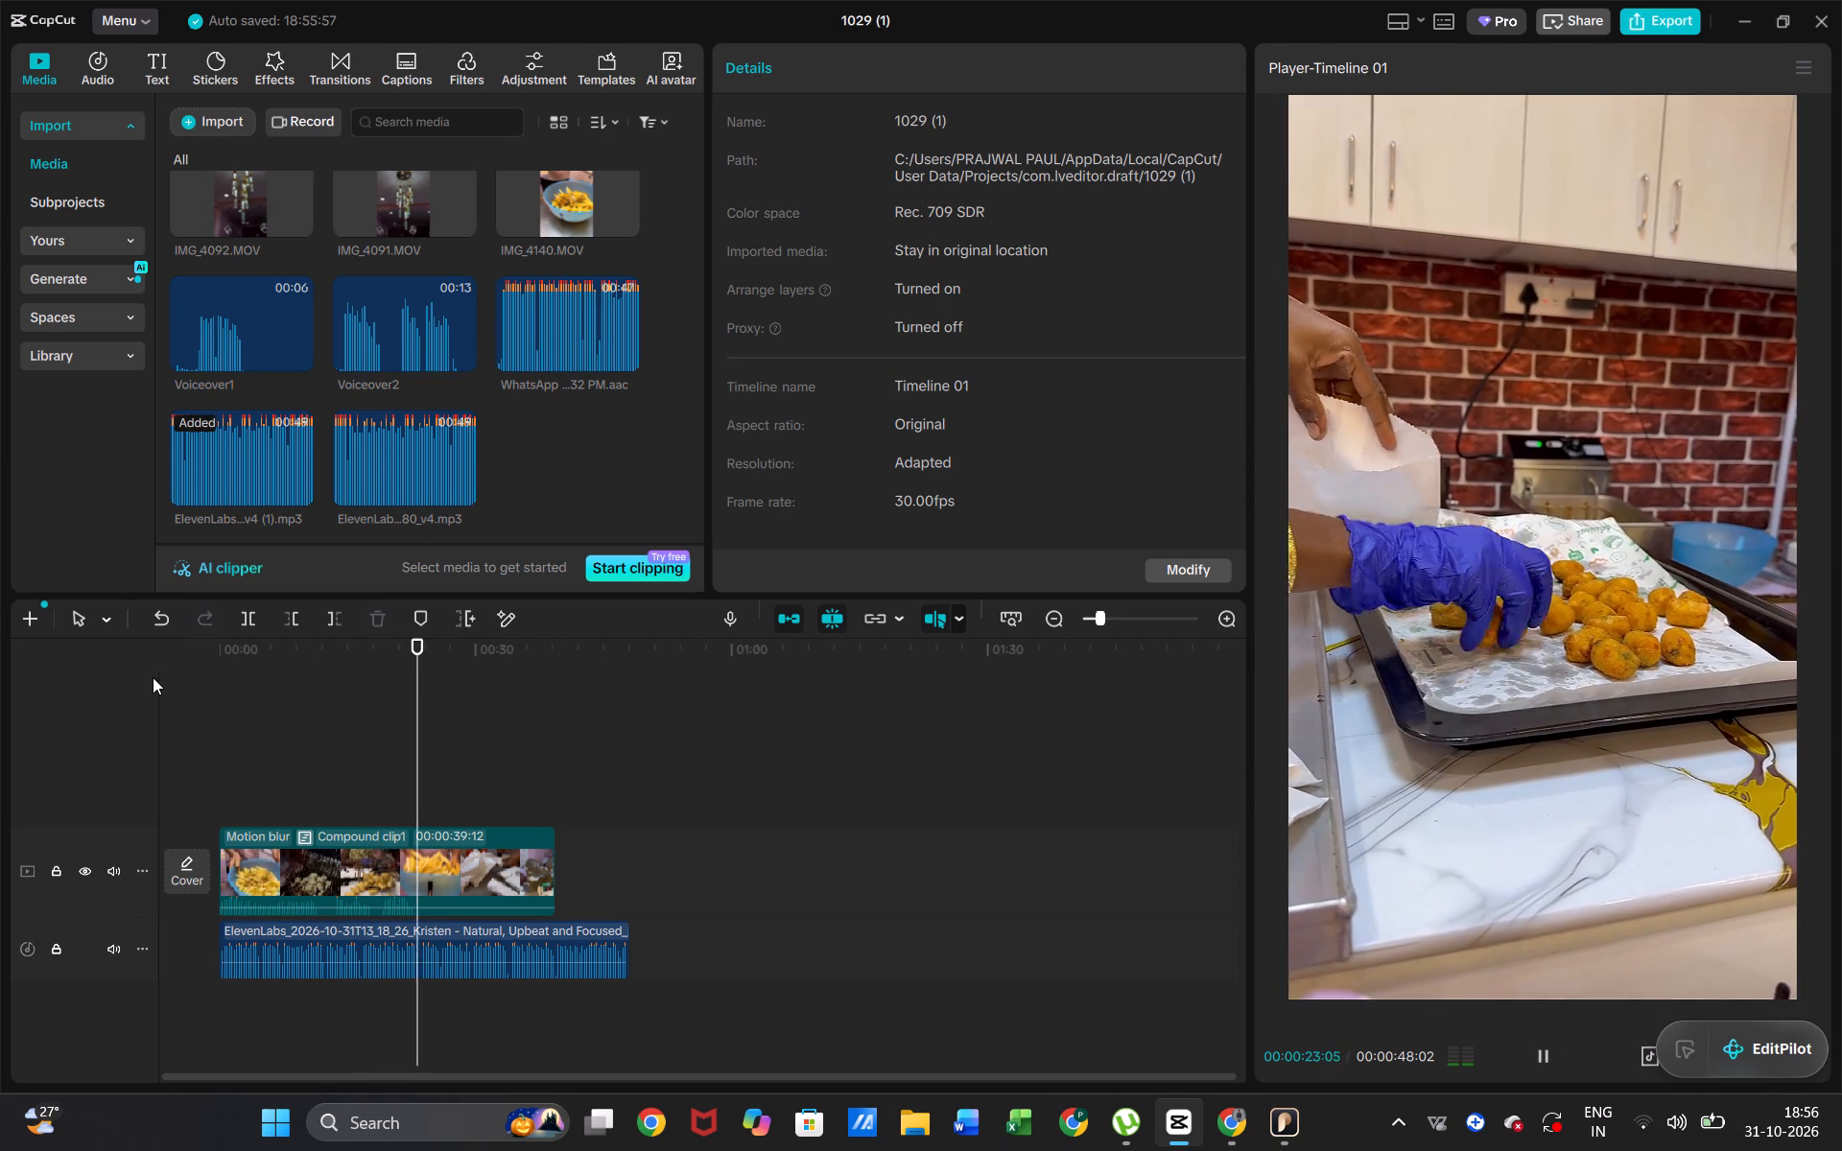
Undo the compound clip so the video track is split back into its individual clips.
{"action": "left_click", "coordinate": [308, 841]}
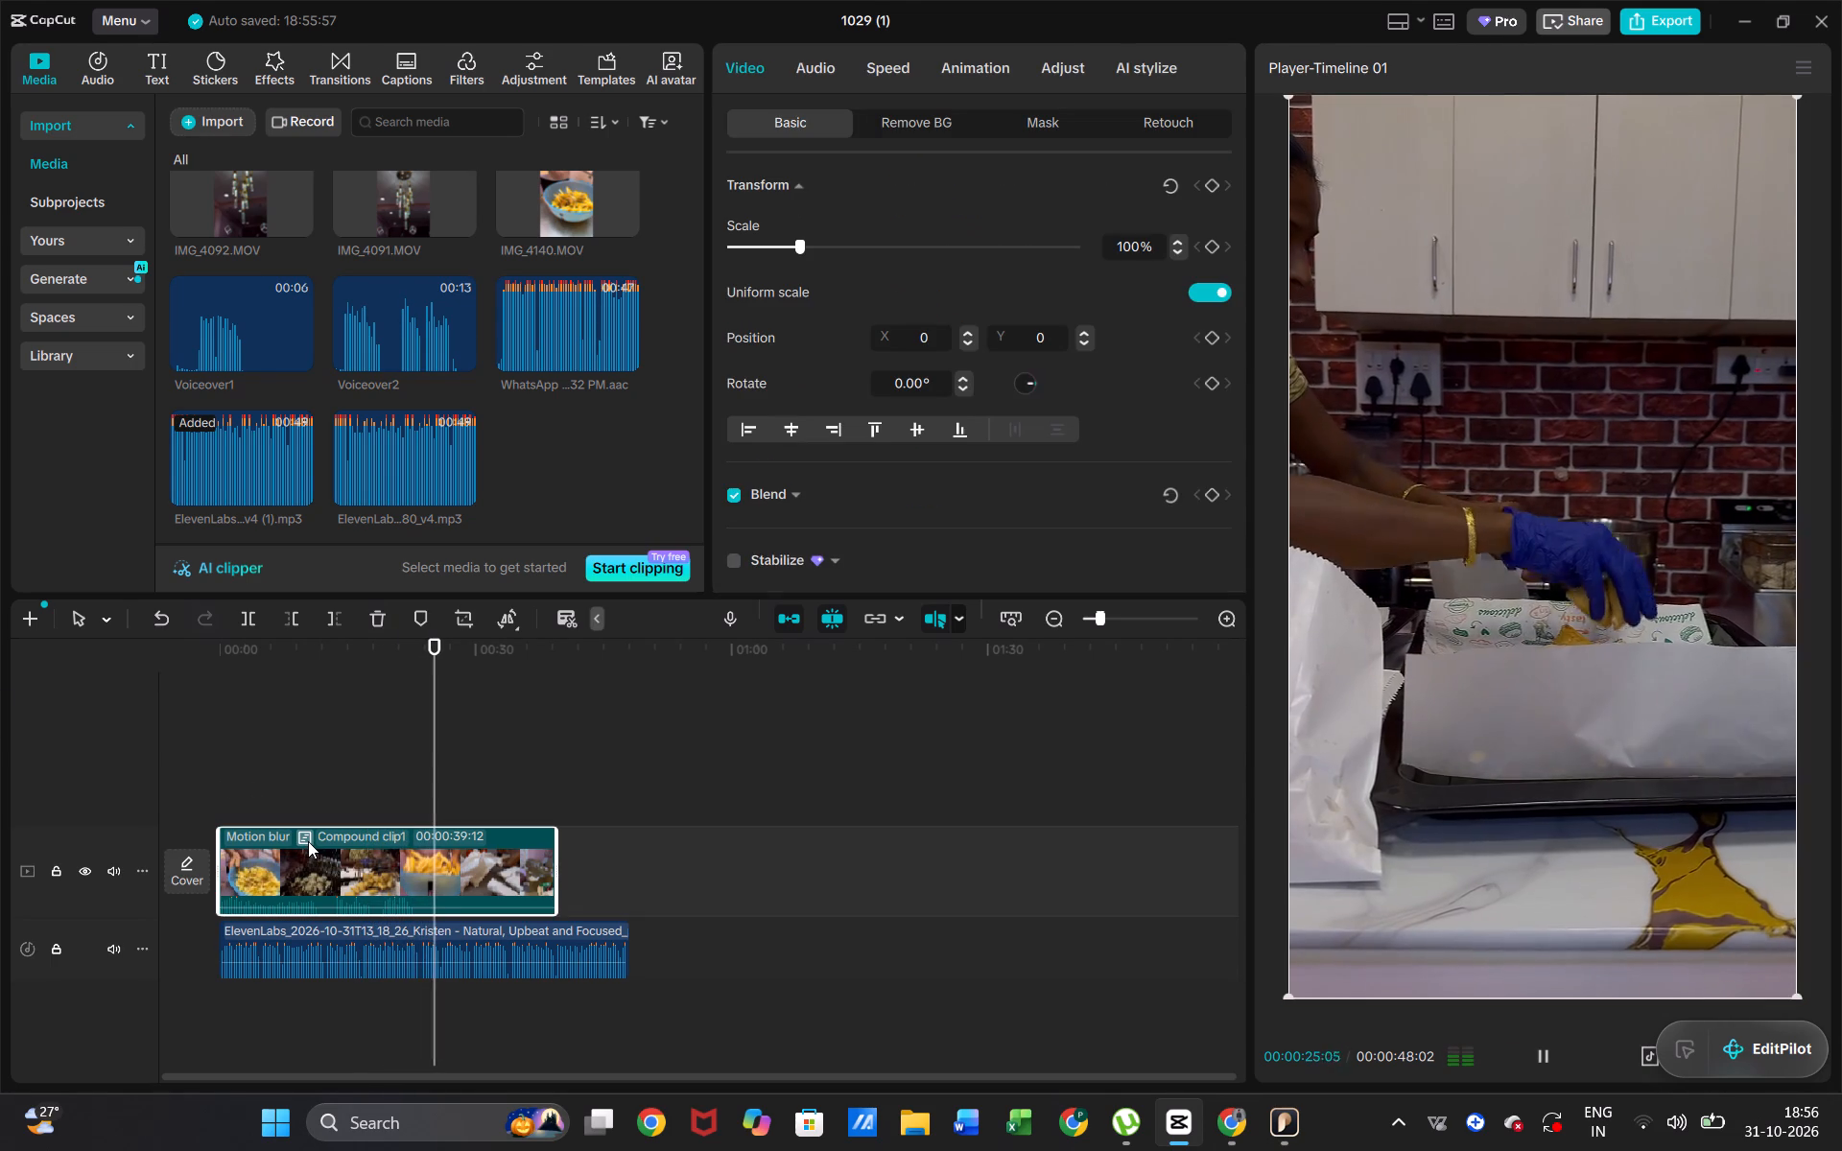
{"action": "right_click", "coordinate": [308, 841]}
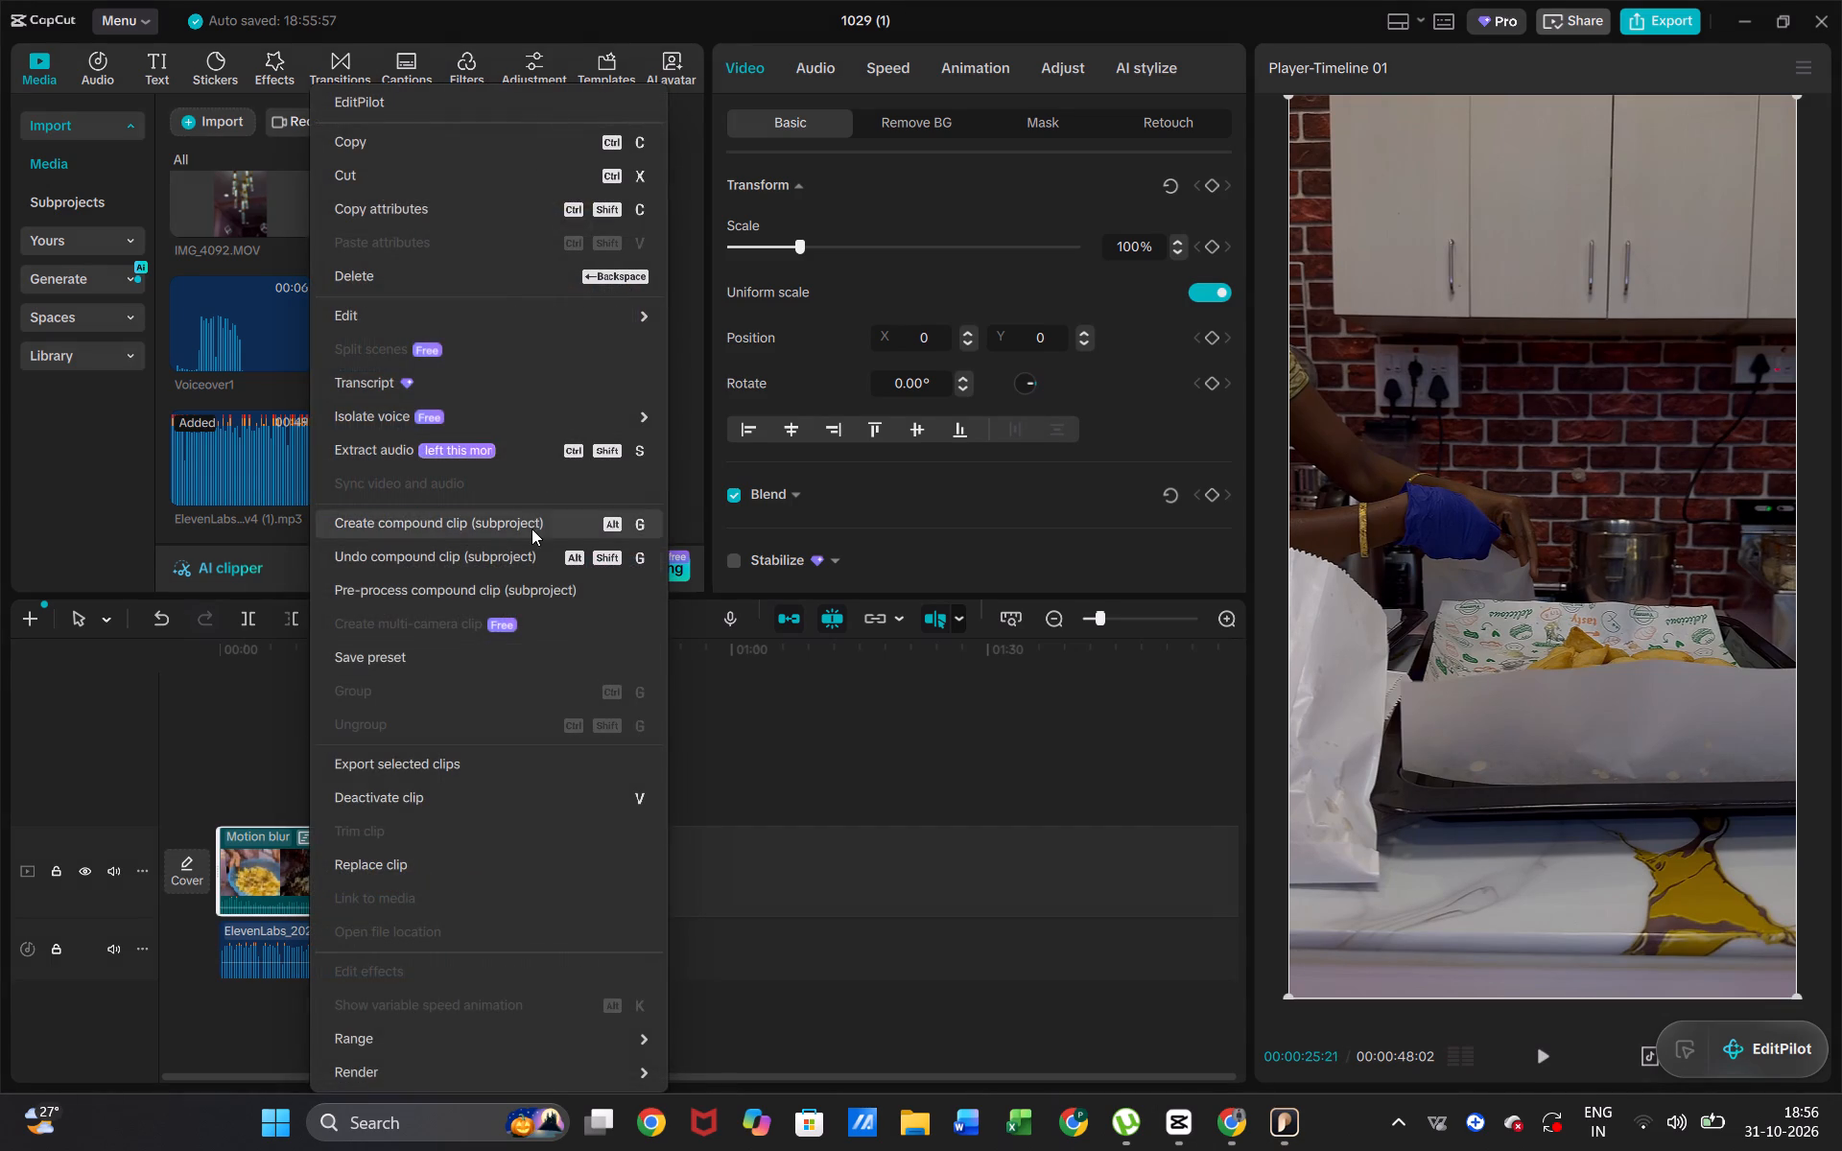
{"action": "left_click", "coordinate": [531, 559]}
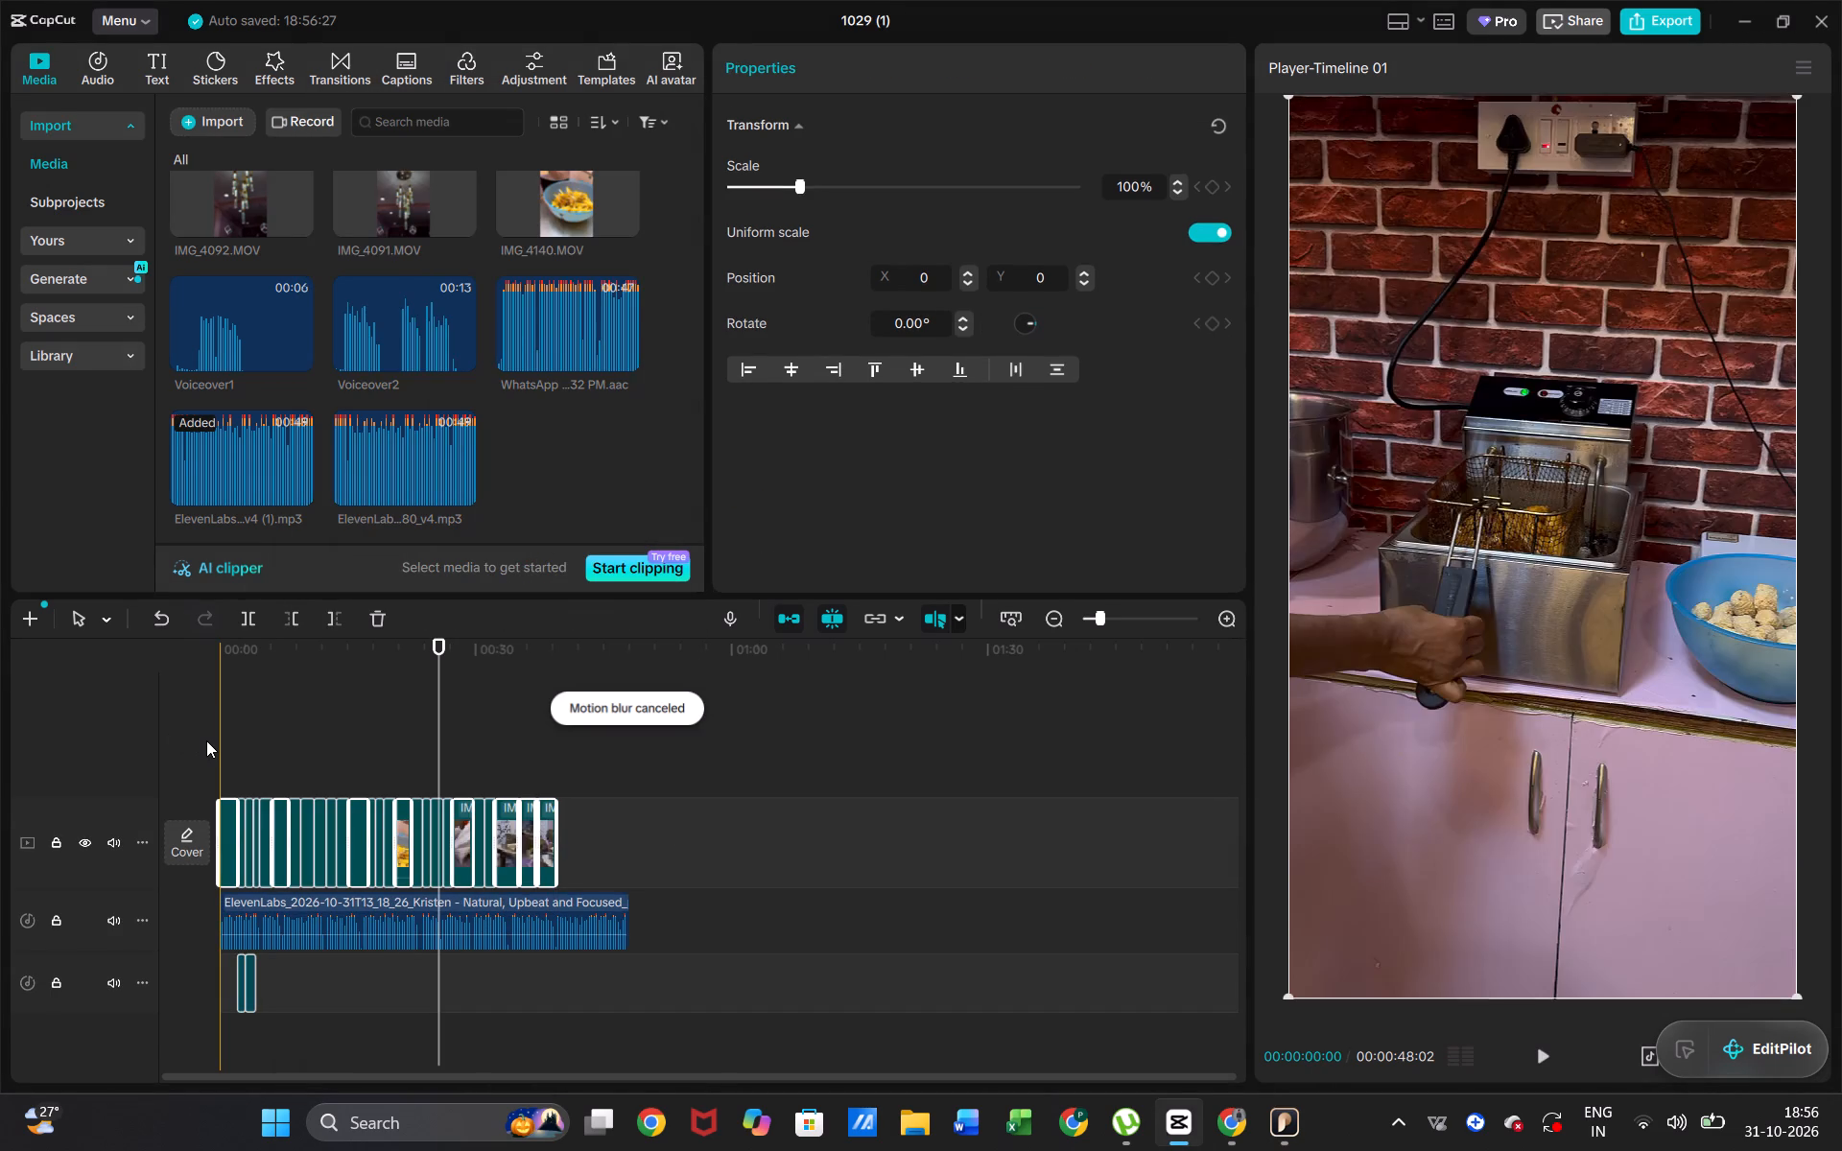
Play the opening against the voiceover and move the IMG_4123 clip between IMG_4099 and IMG_4122.
{"action": "scroll", "coordinate": [206, 740], "scroll_direction": "up", "scroll_amount": 3, "text": "ctrl"}
{"action": "scroll", "coordinate": [311, 745], "scroll_direction": "up", "scroll_amount": 7, "text": "ctrl"}
{"action": "scroll", "coordinate": [311, 745], "scroll_direction": "right", "scroll_amount": 1}
{"action": "scroll", "coordinate": [311, 745], "scroll_direction": "up", "scroll_amount": 9, "text": "ctrl"}
{"action": "left_click", "coordinate": [224, 689]}
{"action": "key", "text": "space"}
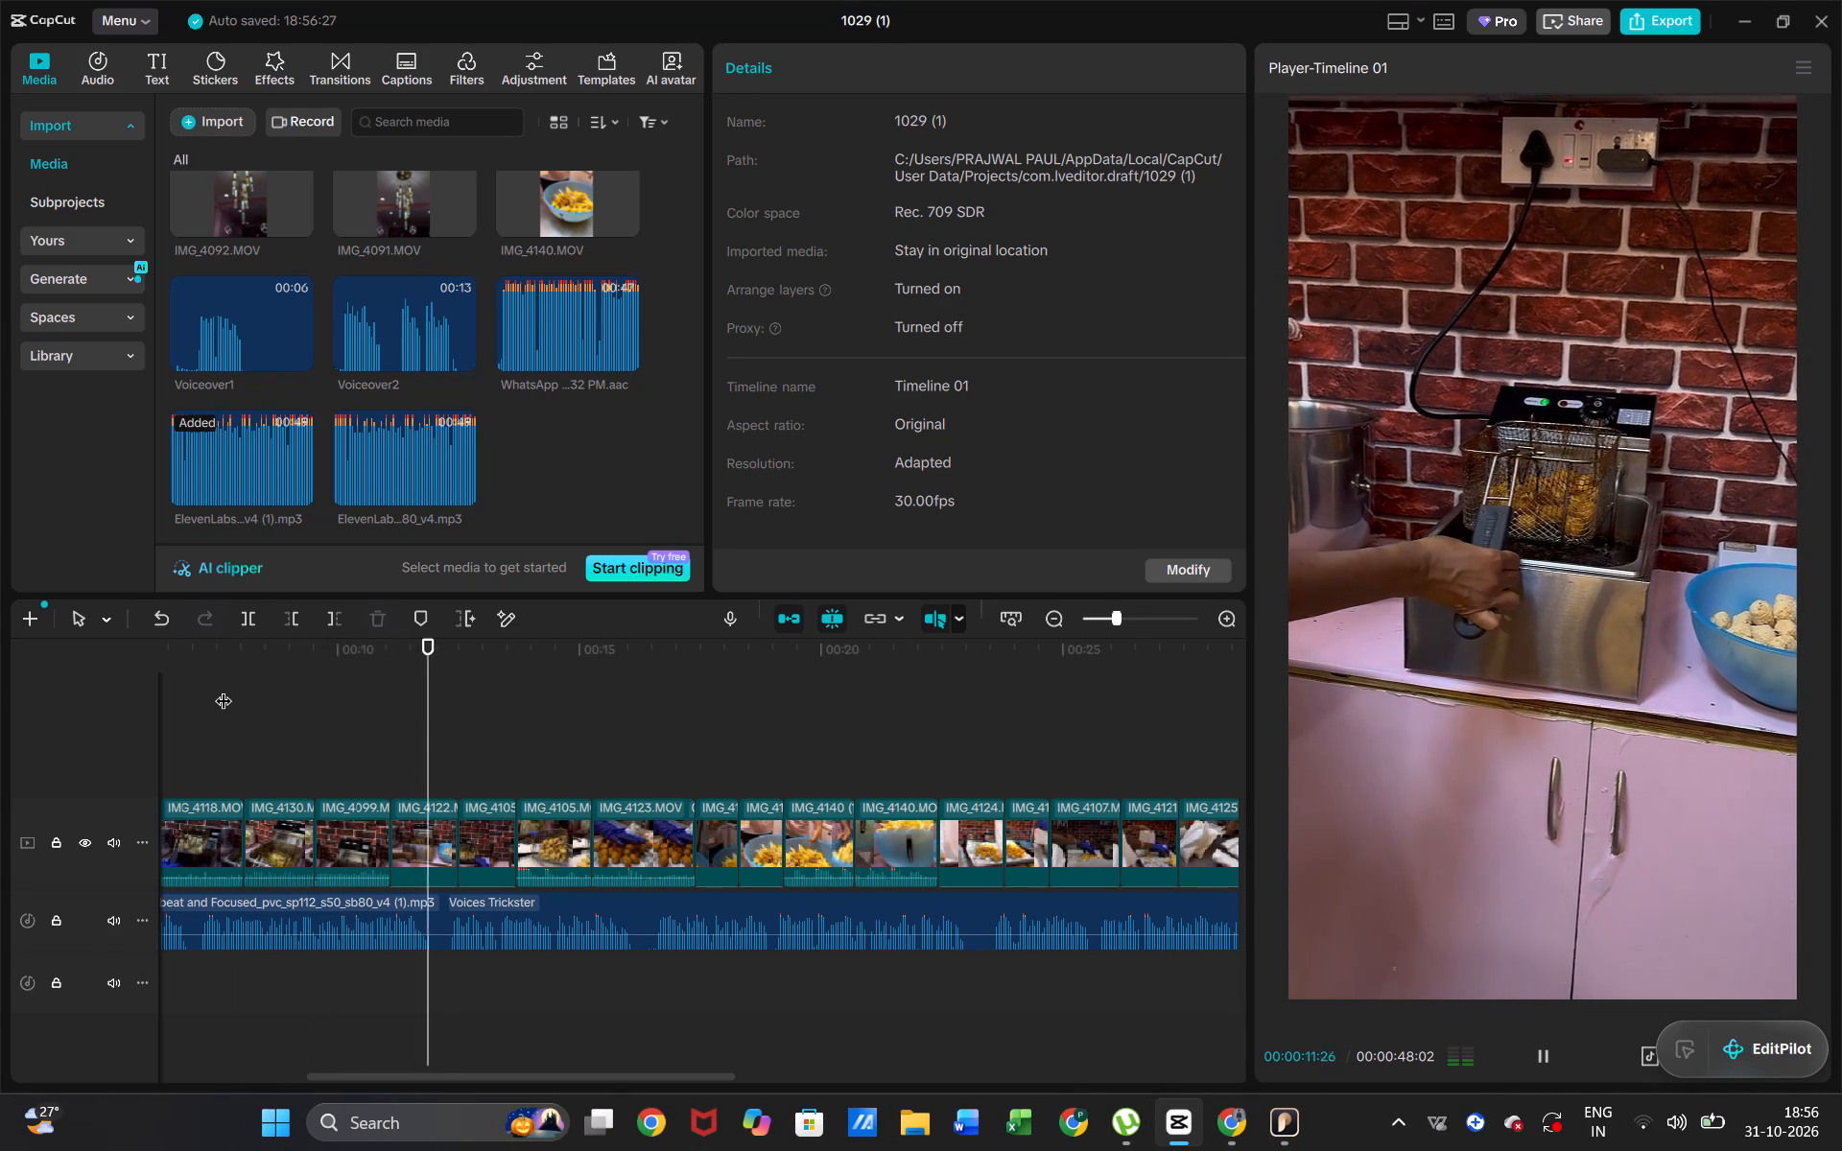
{"action": "key", "text": "space"}
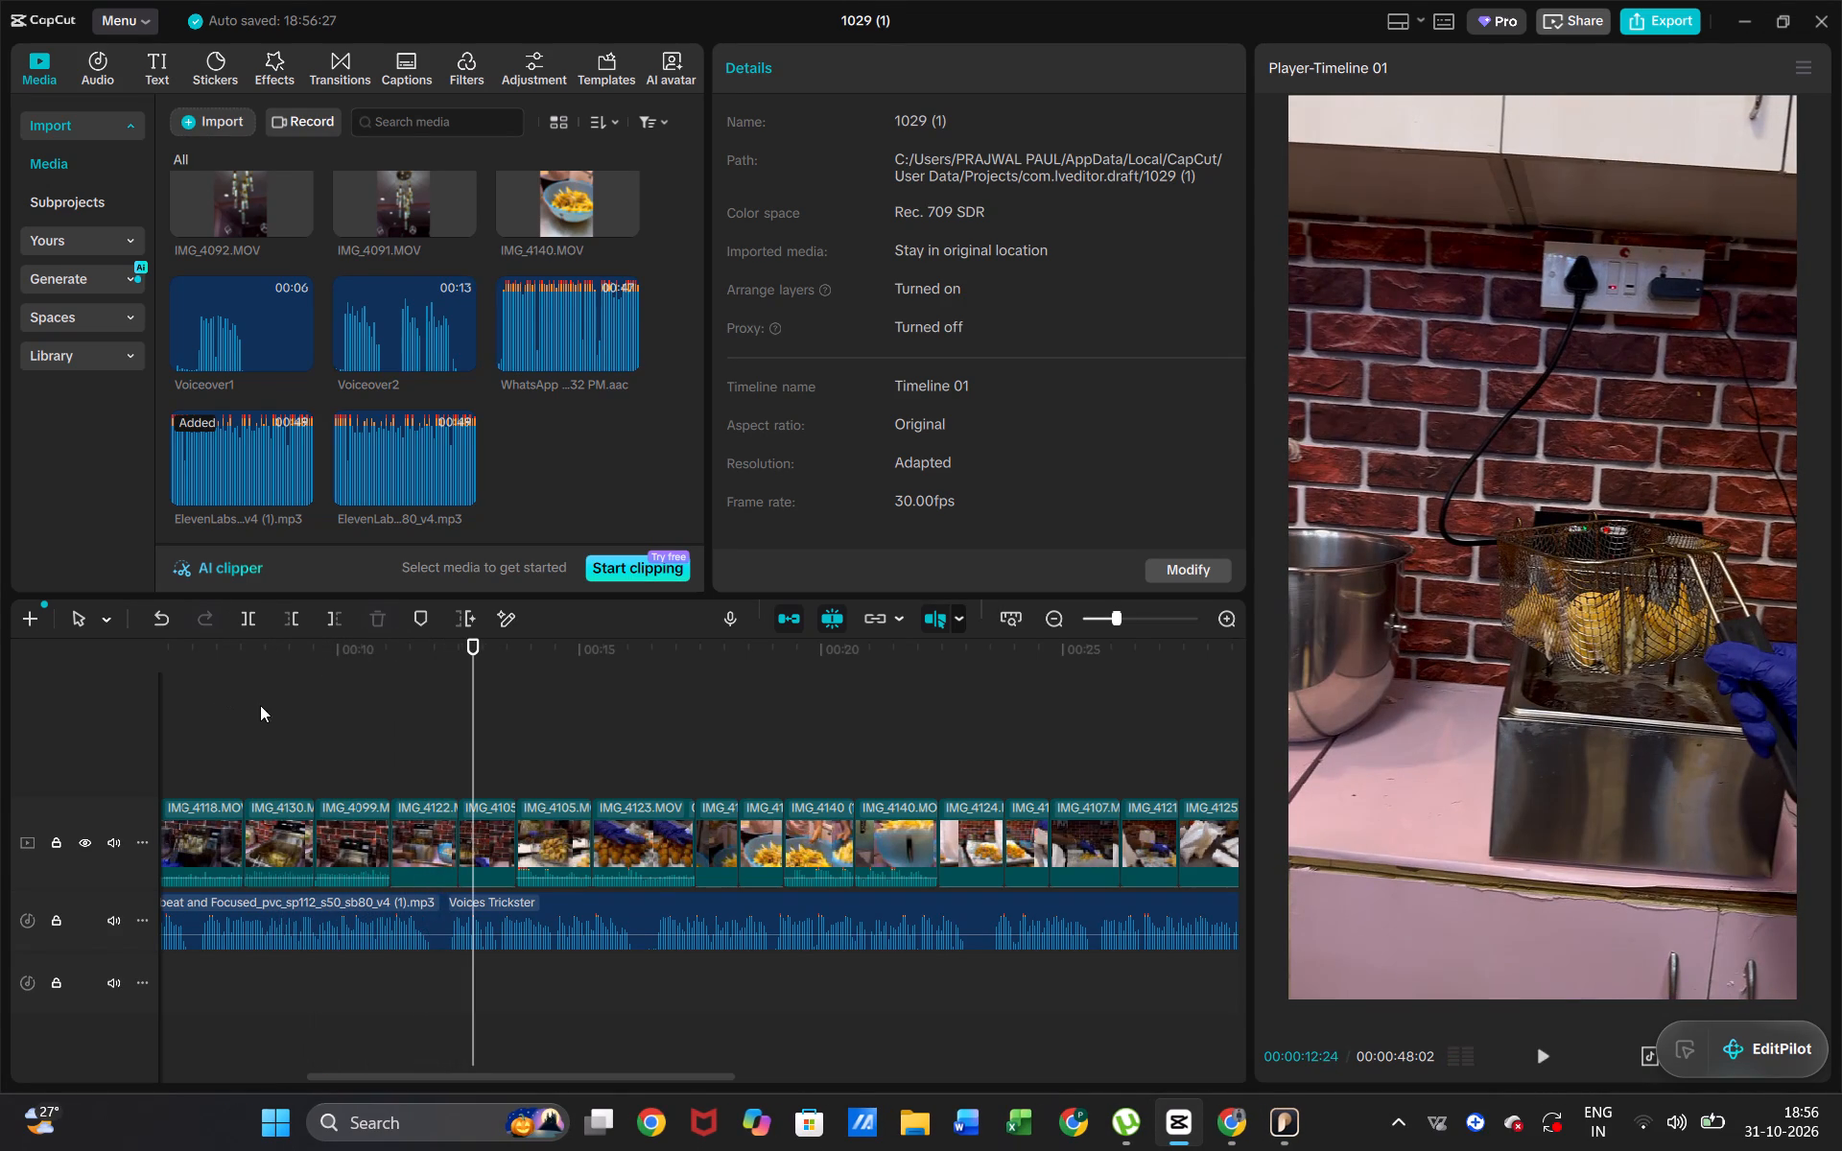
{"action": "key", "text": "space"}
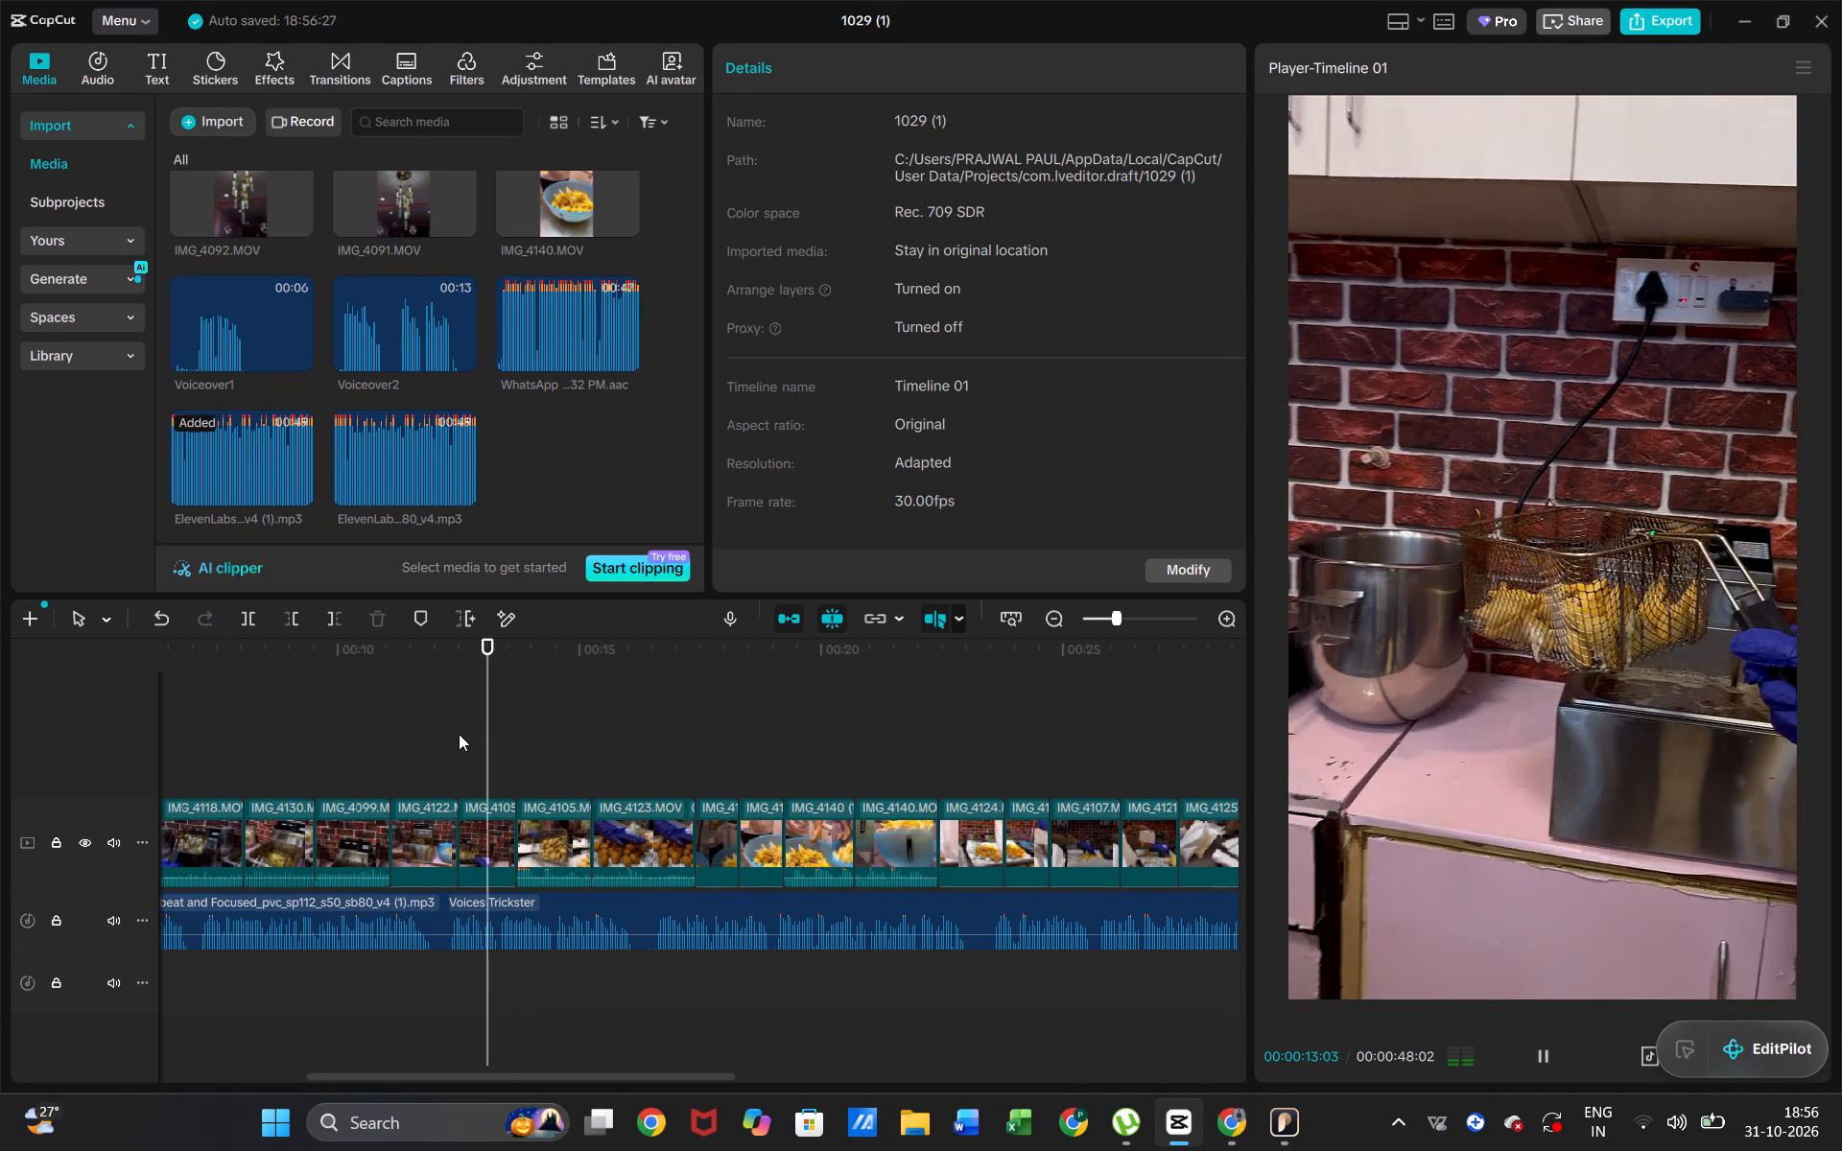
{"action": "key", "text": "space"}
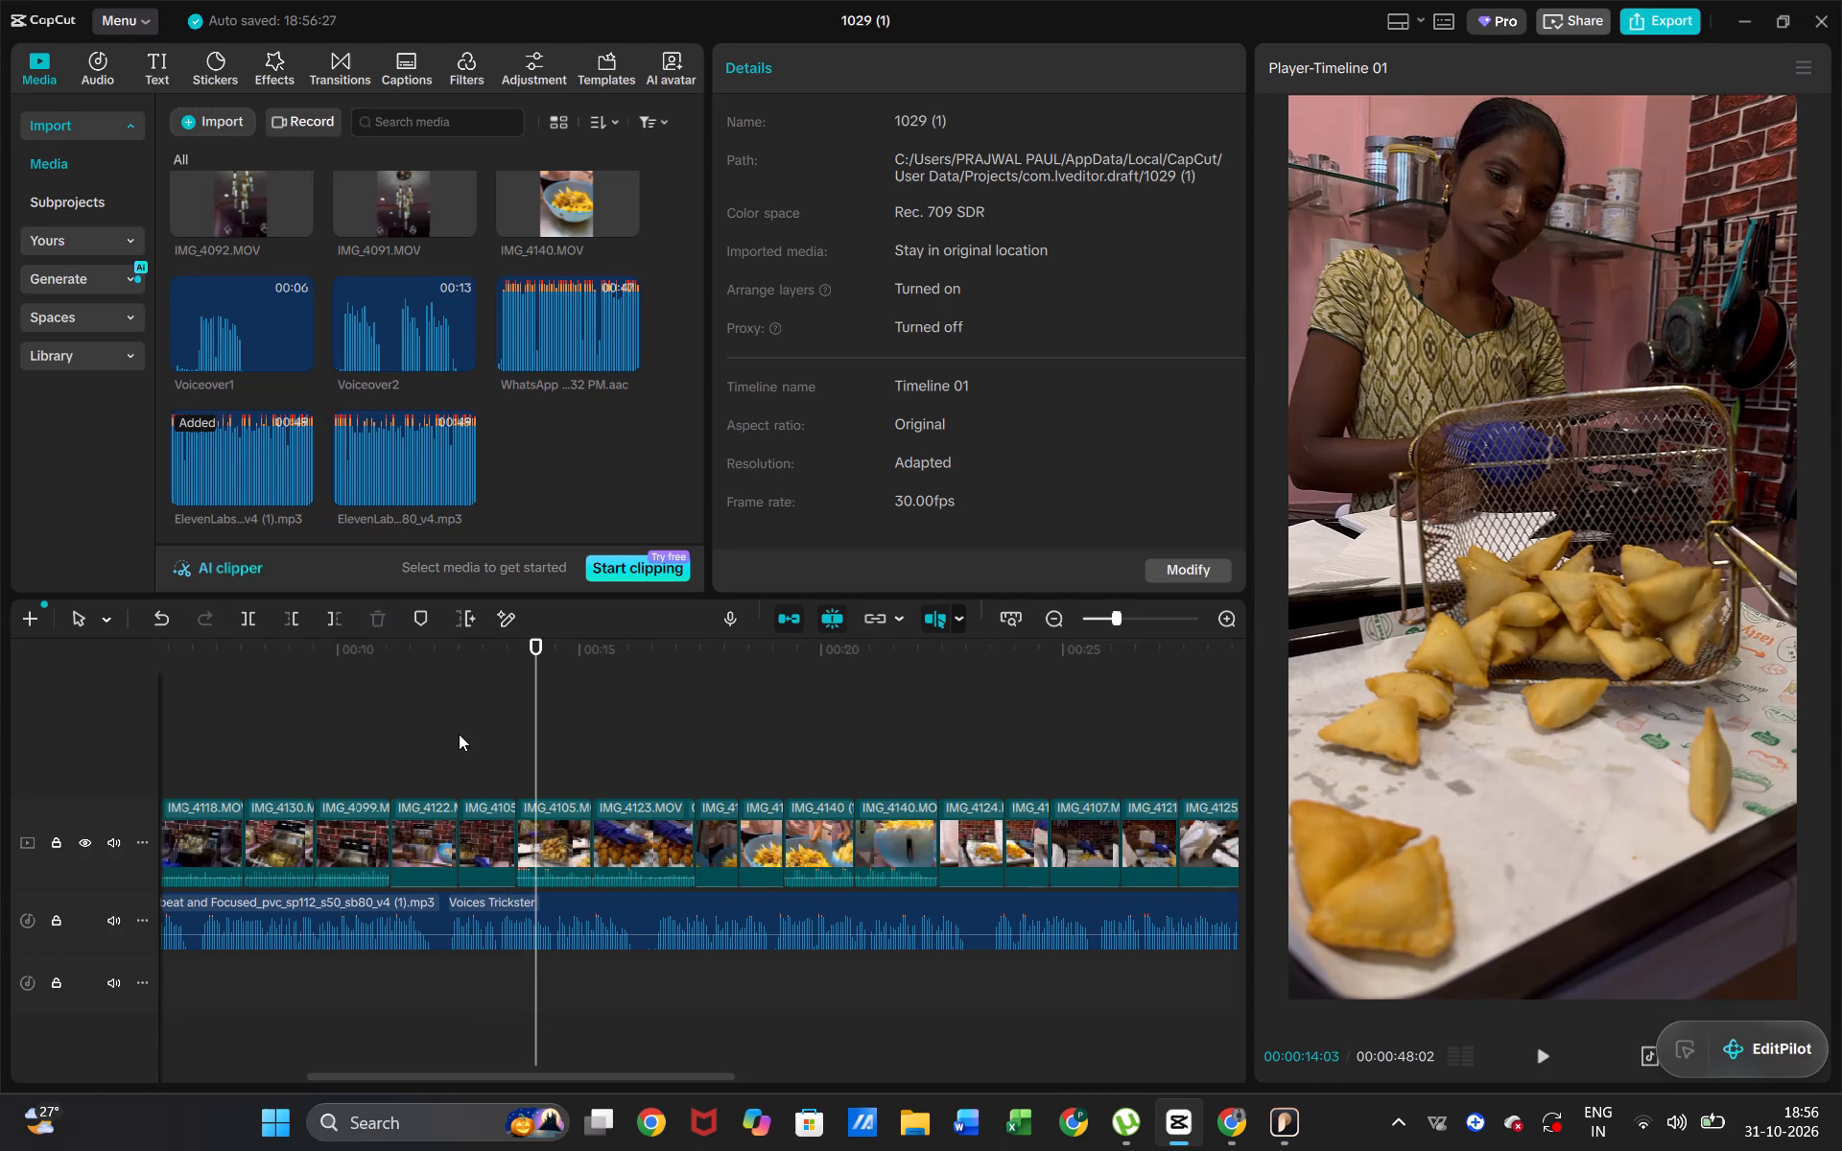
{"action": "left_click", "coordinate": [619, 857]}
{"action": "left_click_drag", "start_coordinate": [619, 857], "coordinate": [510, 874]}
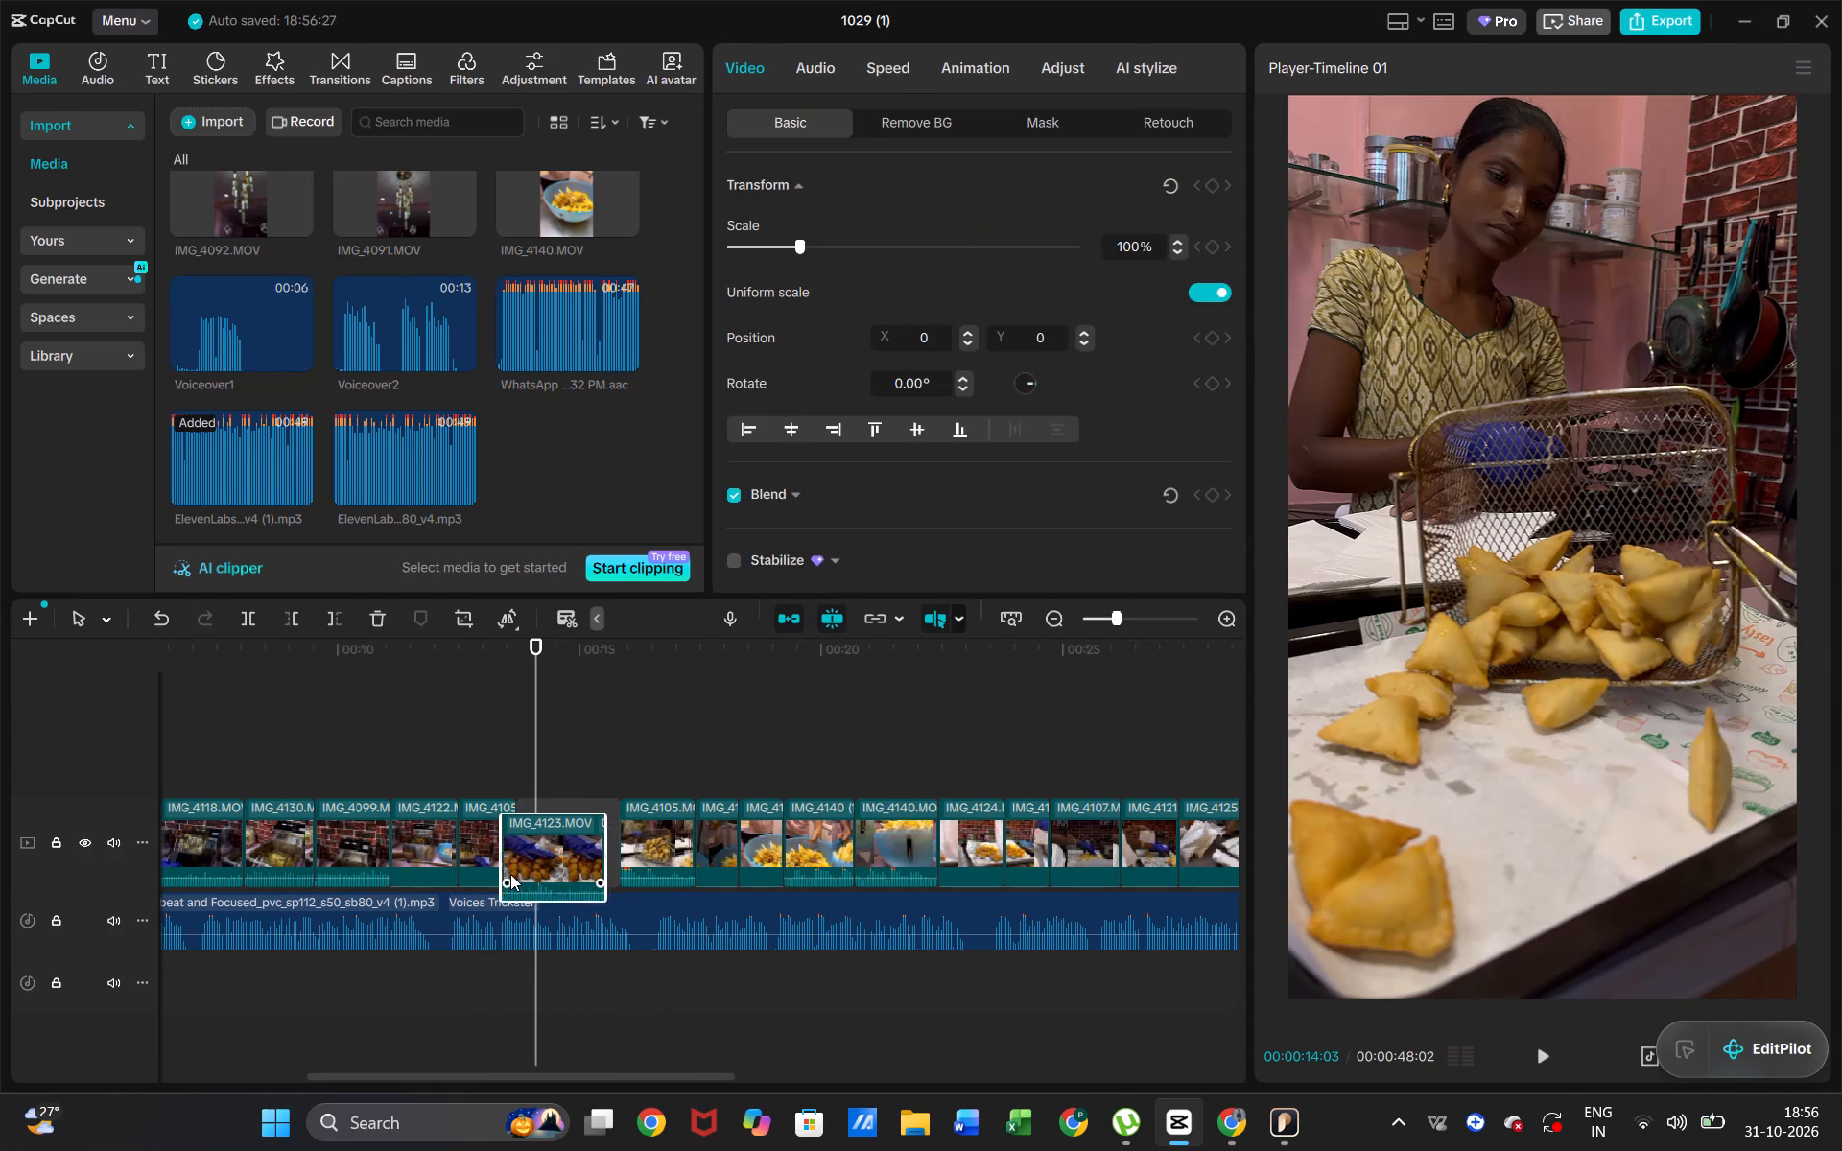
{"action": "left_click_drag", "start_coordinate": [510, 874], "coordinate": [416, 850]}
Play the moved IMG_4123 clip and split it at 00:12:11.
{"action": "left_click", "coordinate": [406, 773]}
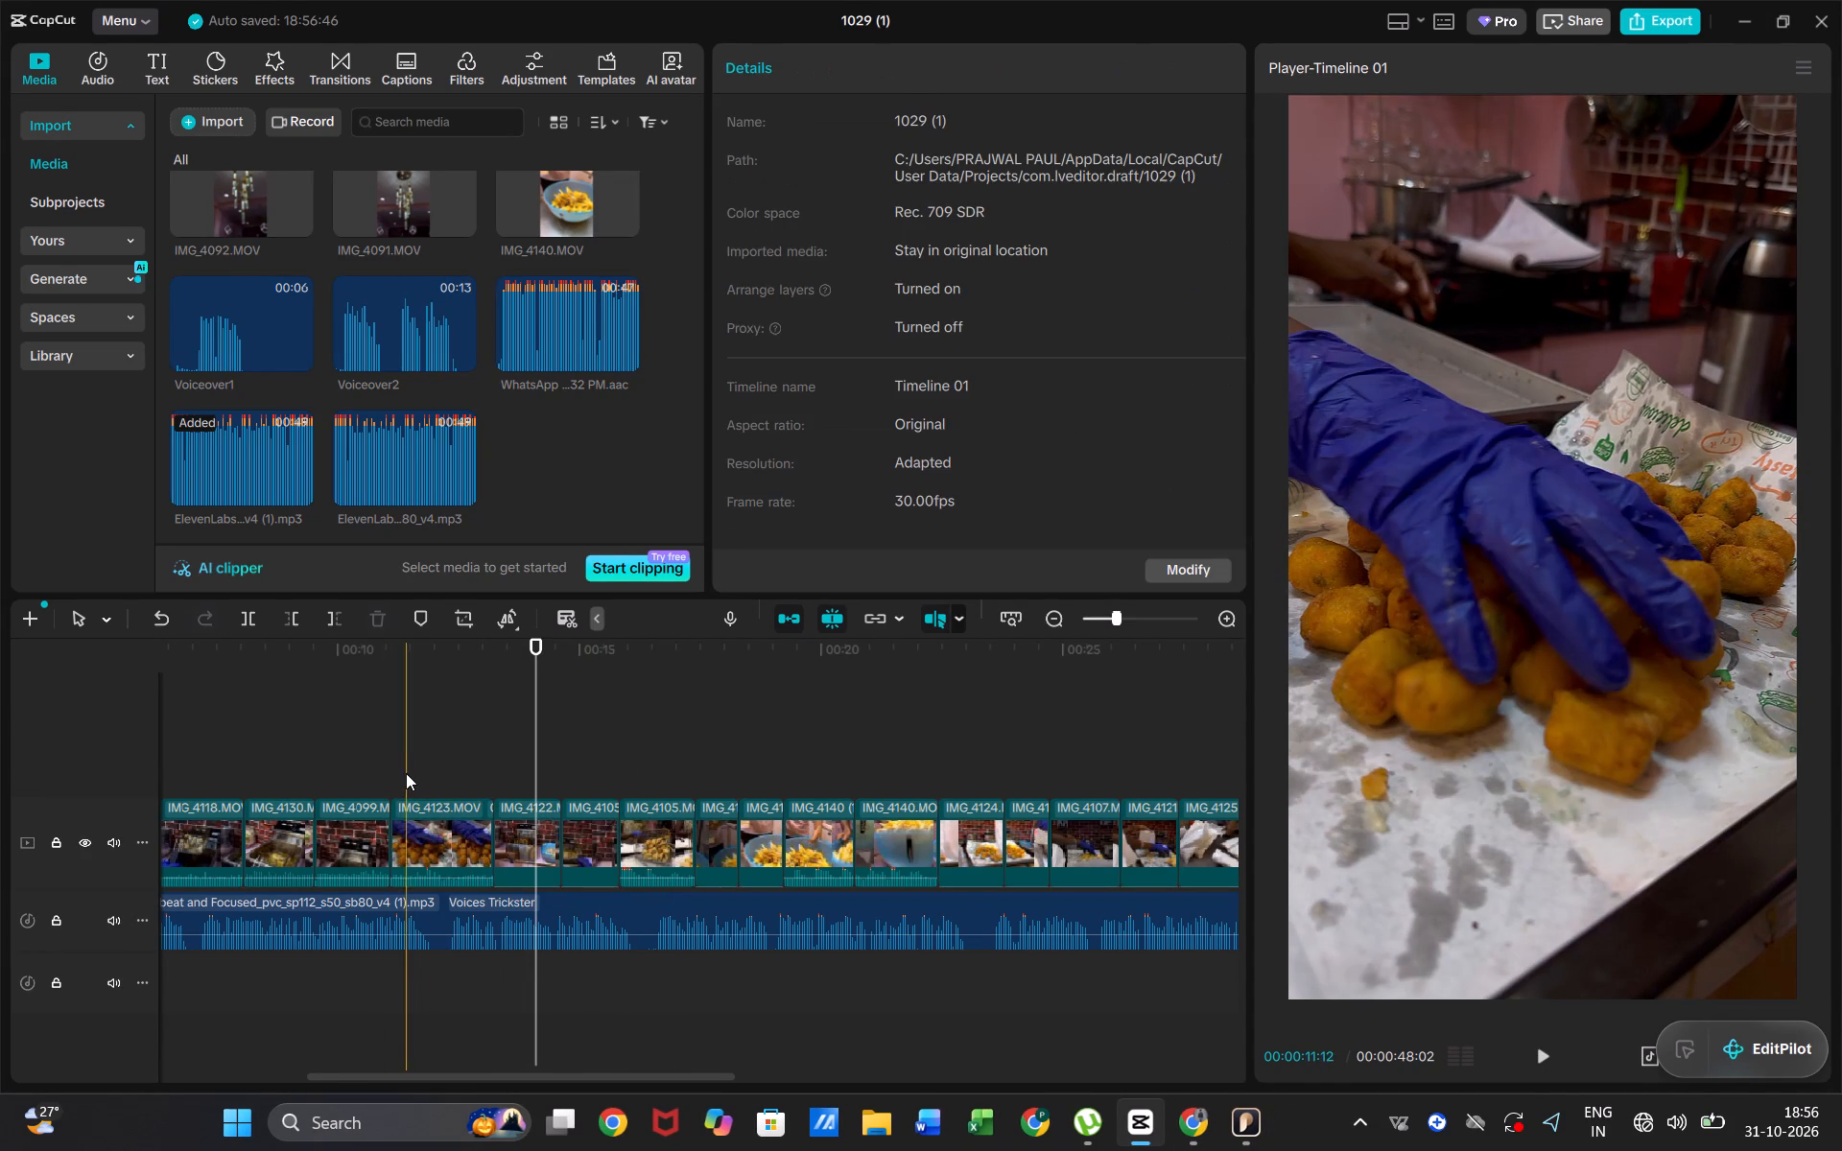
{"action": "key", "text": "space"}
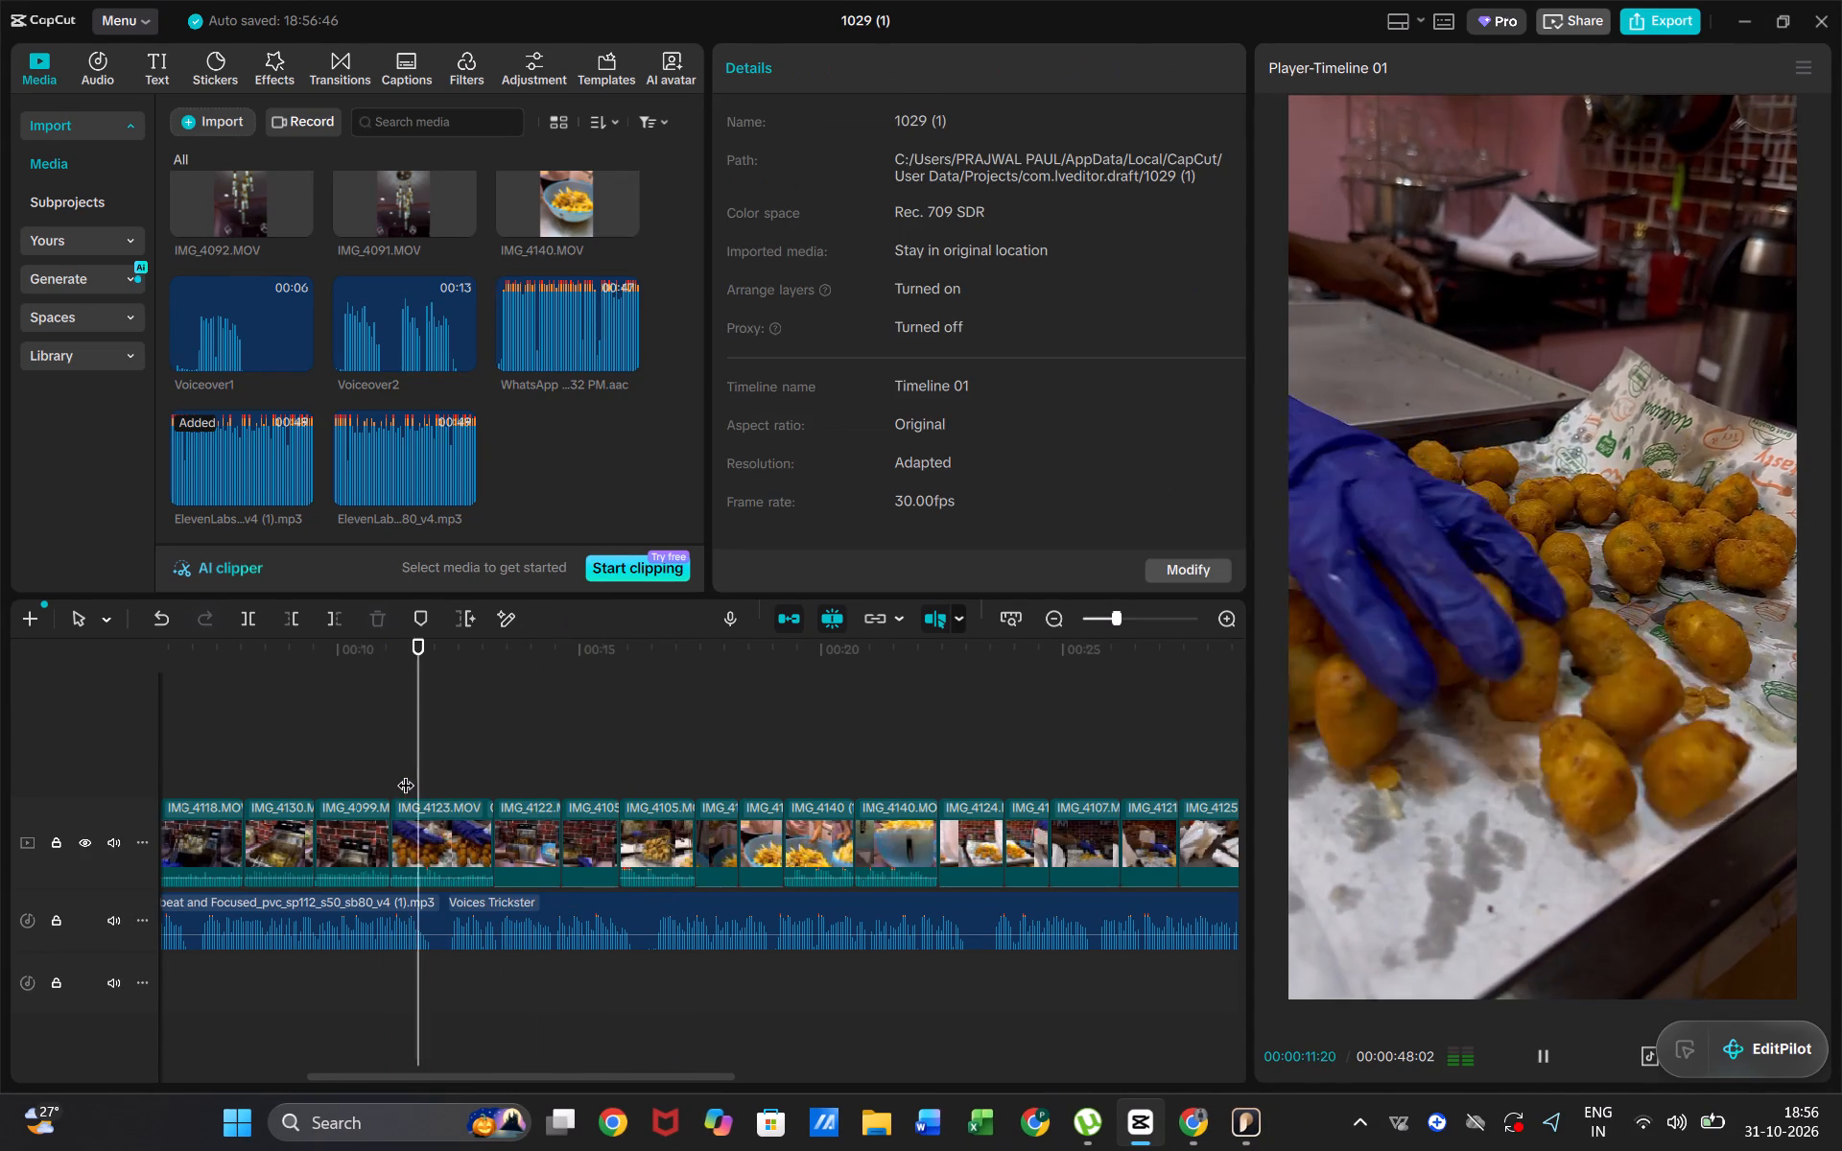
{"action": "key", "text": "space"}
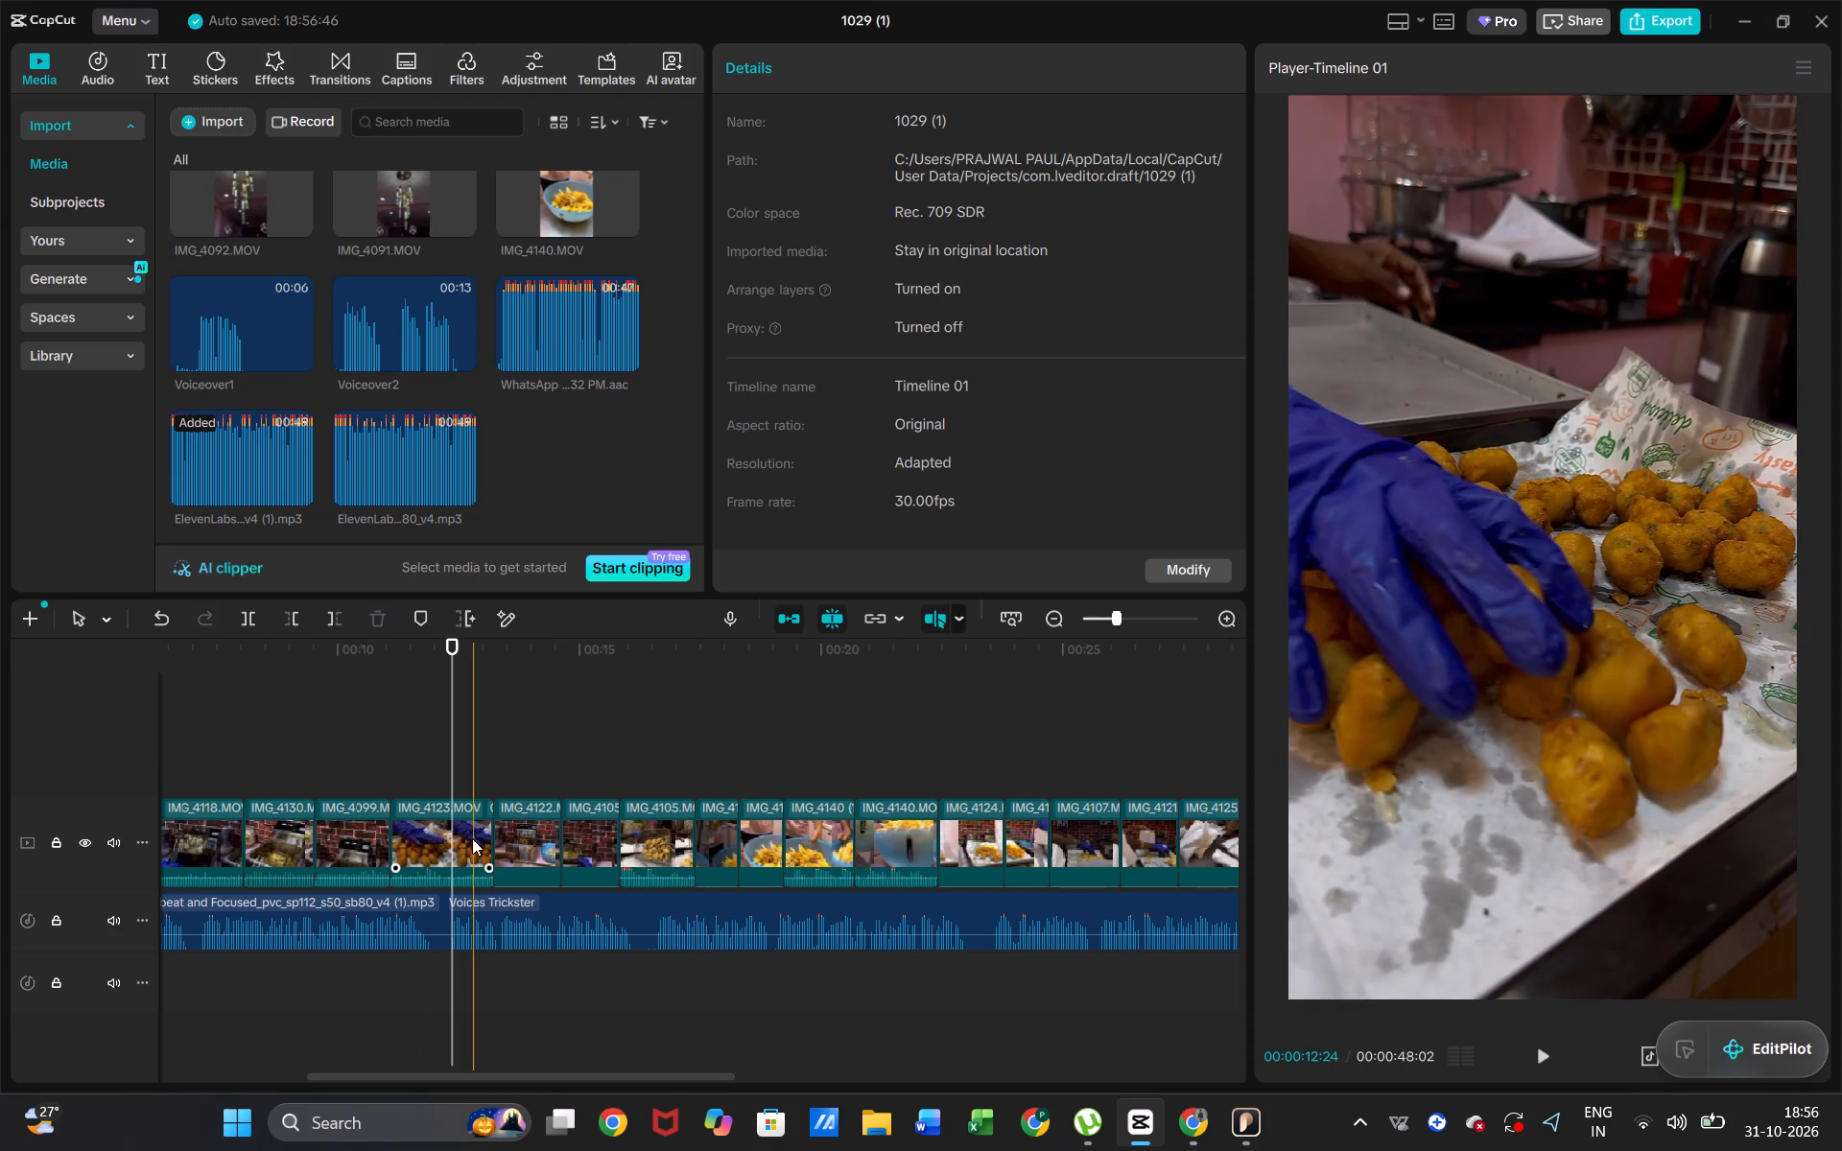
{"action": "left_click", "coordinate": [446, 846]}
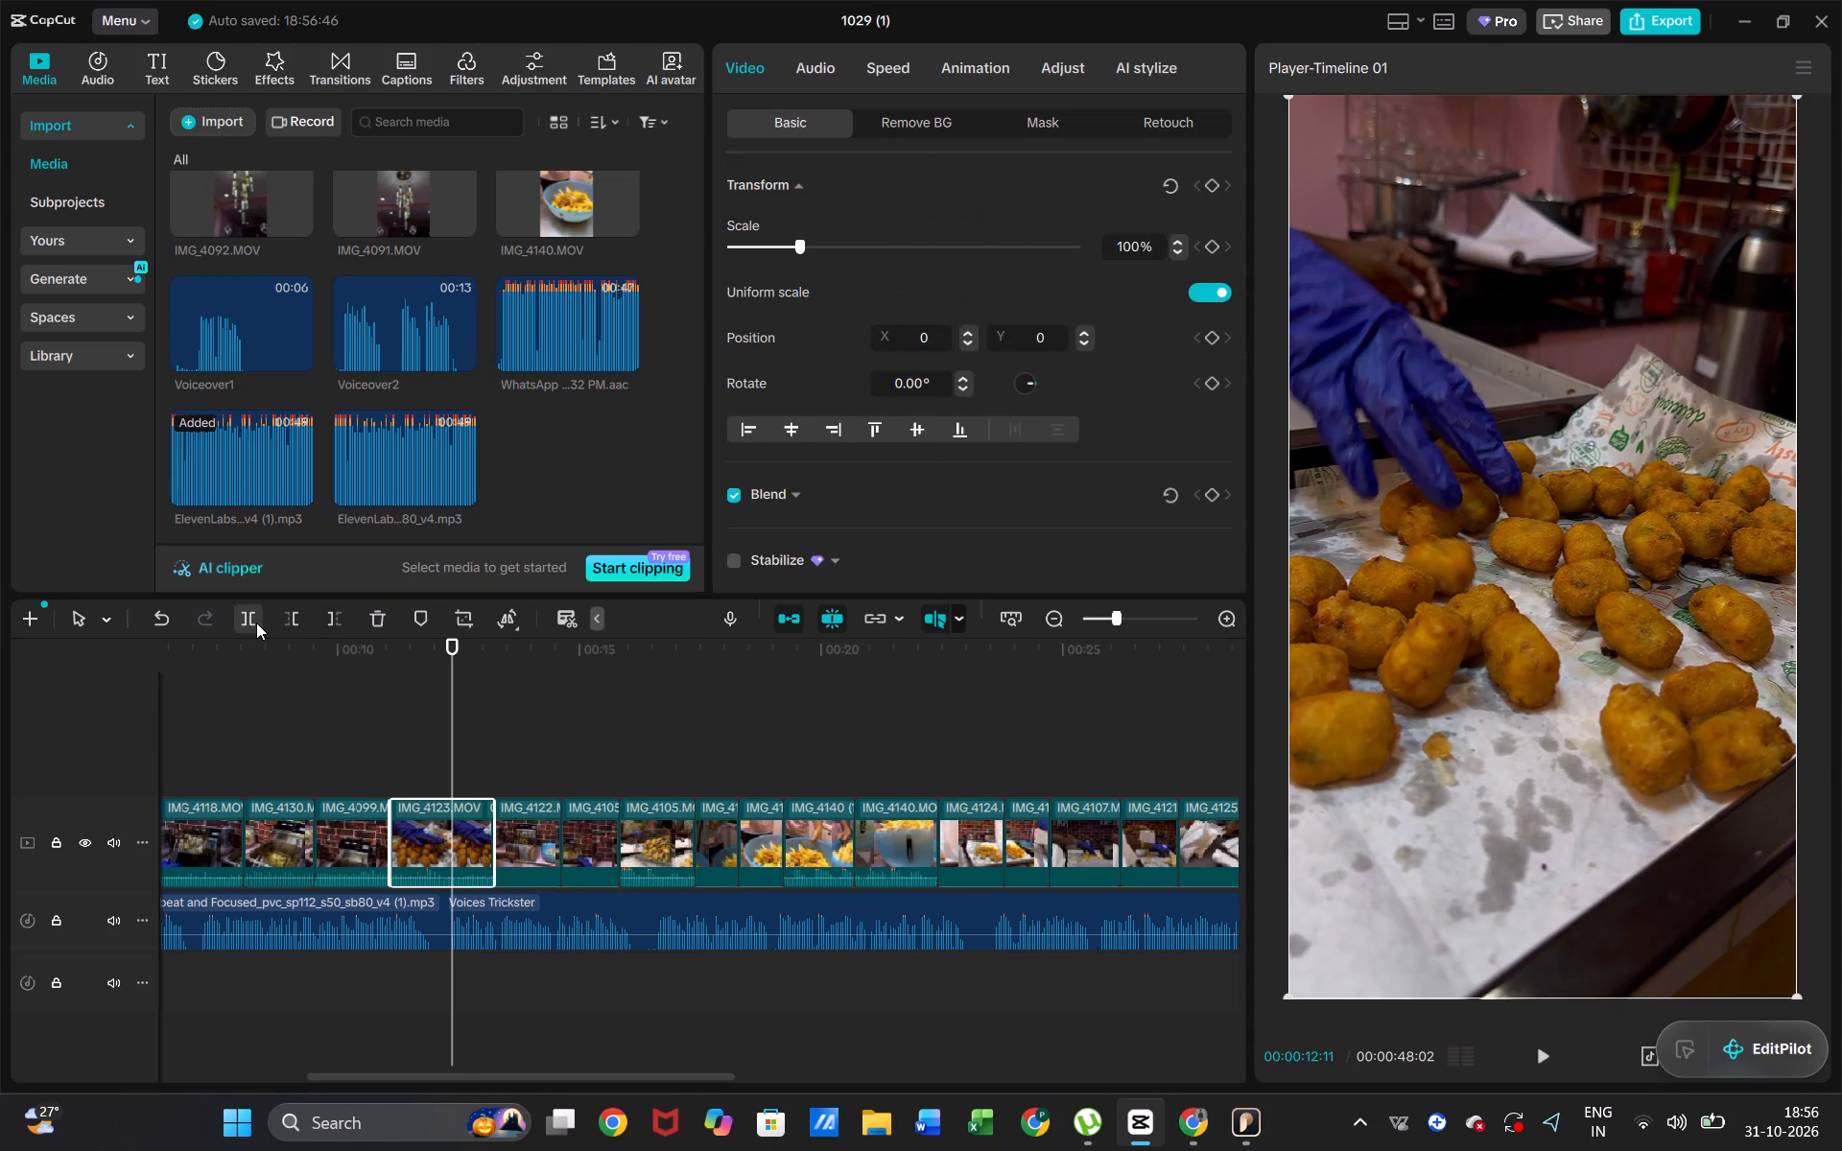
{"action": "left_click", "coordinate": [256, 622]}
Move the IMG_4122 clip ahead of both IMG_4123 pieces, directly after IMG_4099.
{"action": "left_click", "coordinate": [523, 810]}
{"action": "left_click_drag", "start_coordinate": [523, 810], "coordinate": [394, 823]}
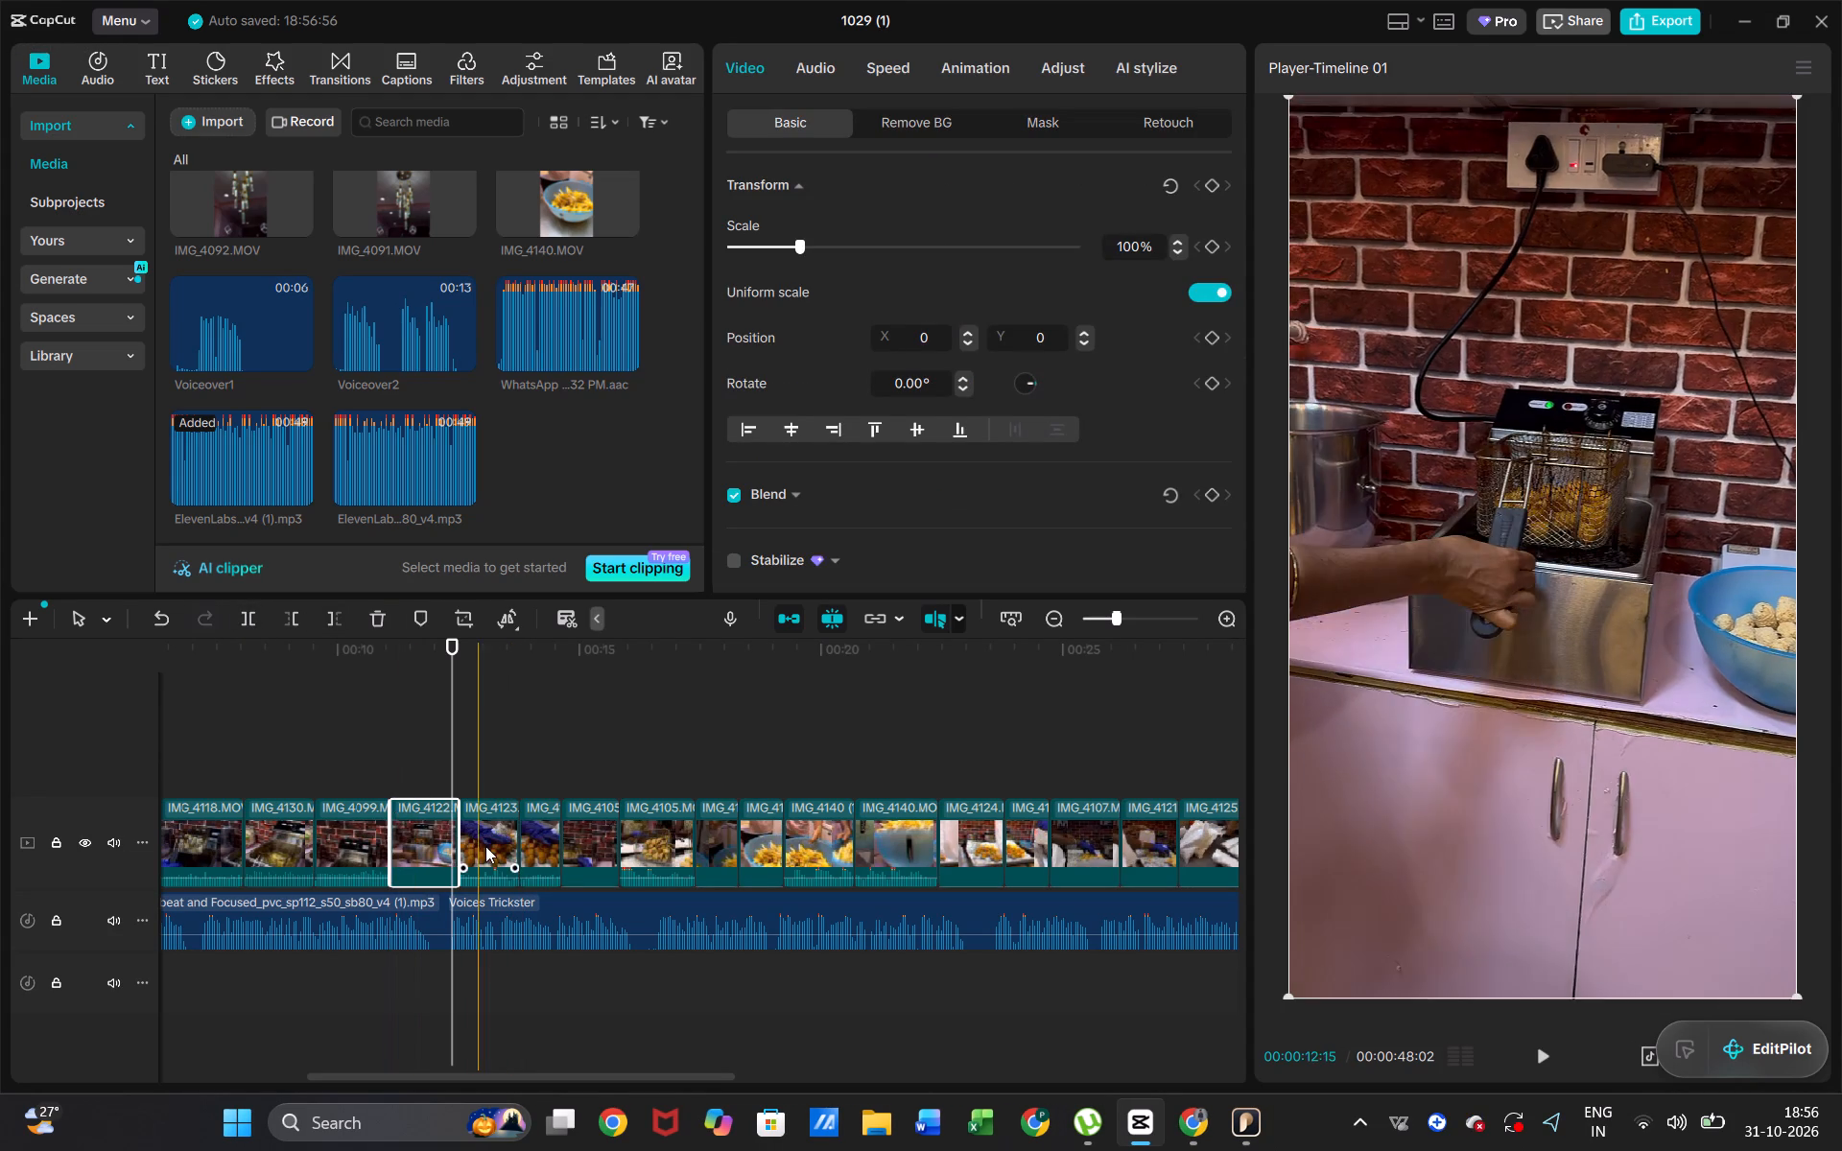
Delete the first piece of the split IMG_4123 clip and play the rearranged section from 00:11:18.
{"action": "left_click", "coordinate": [494, 851]}
{"action": "key", "text": "Delete"}
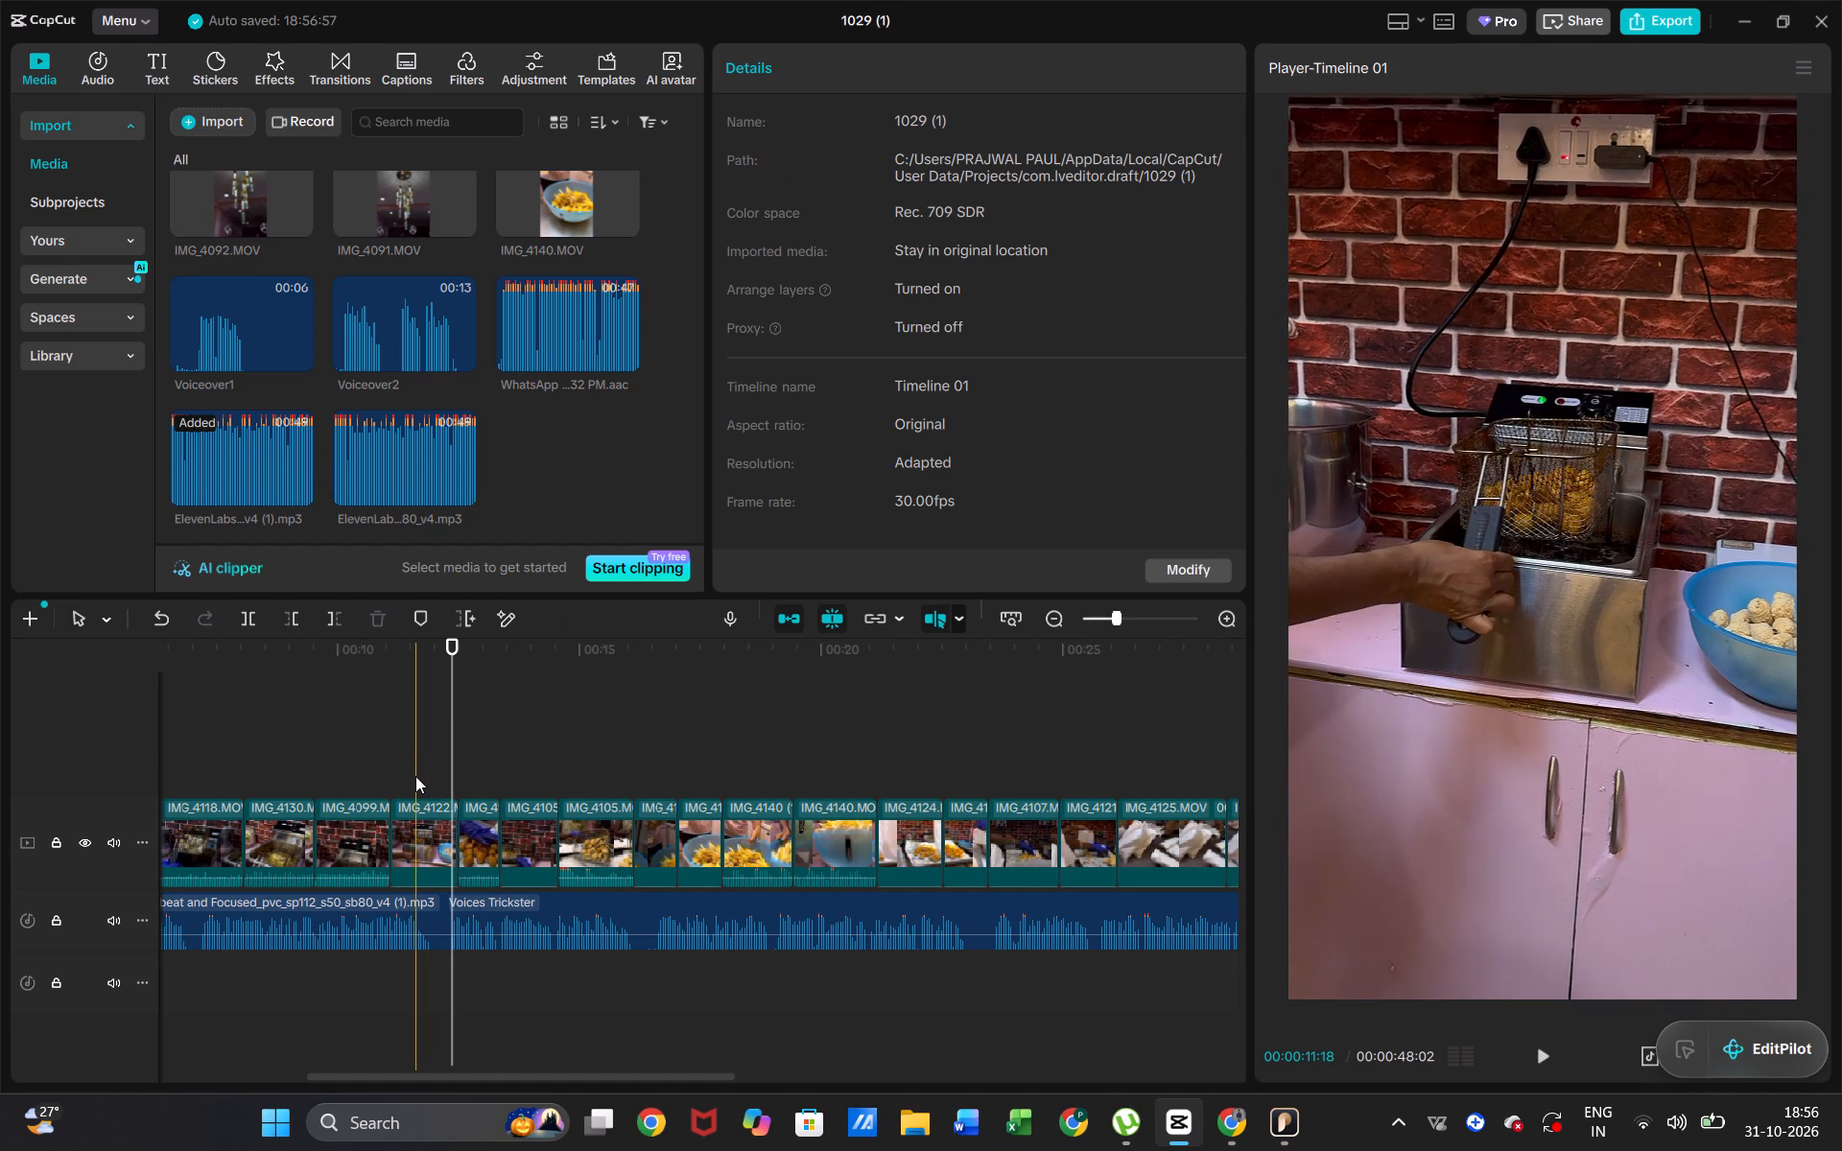
{"action": "left_click", "coordinate": [415, 776]}
{"action": "key", "text": "space"}
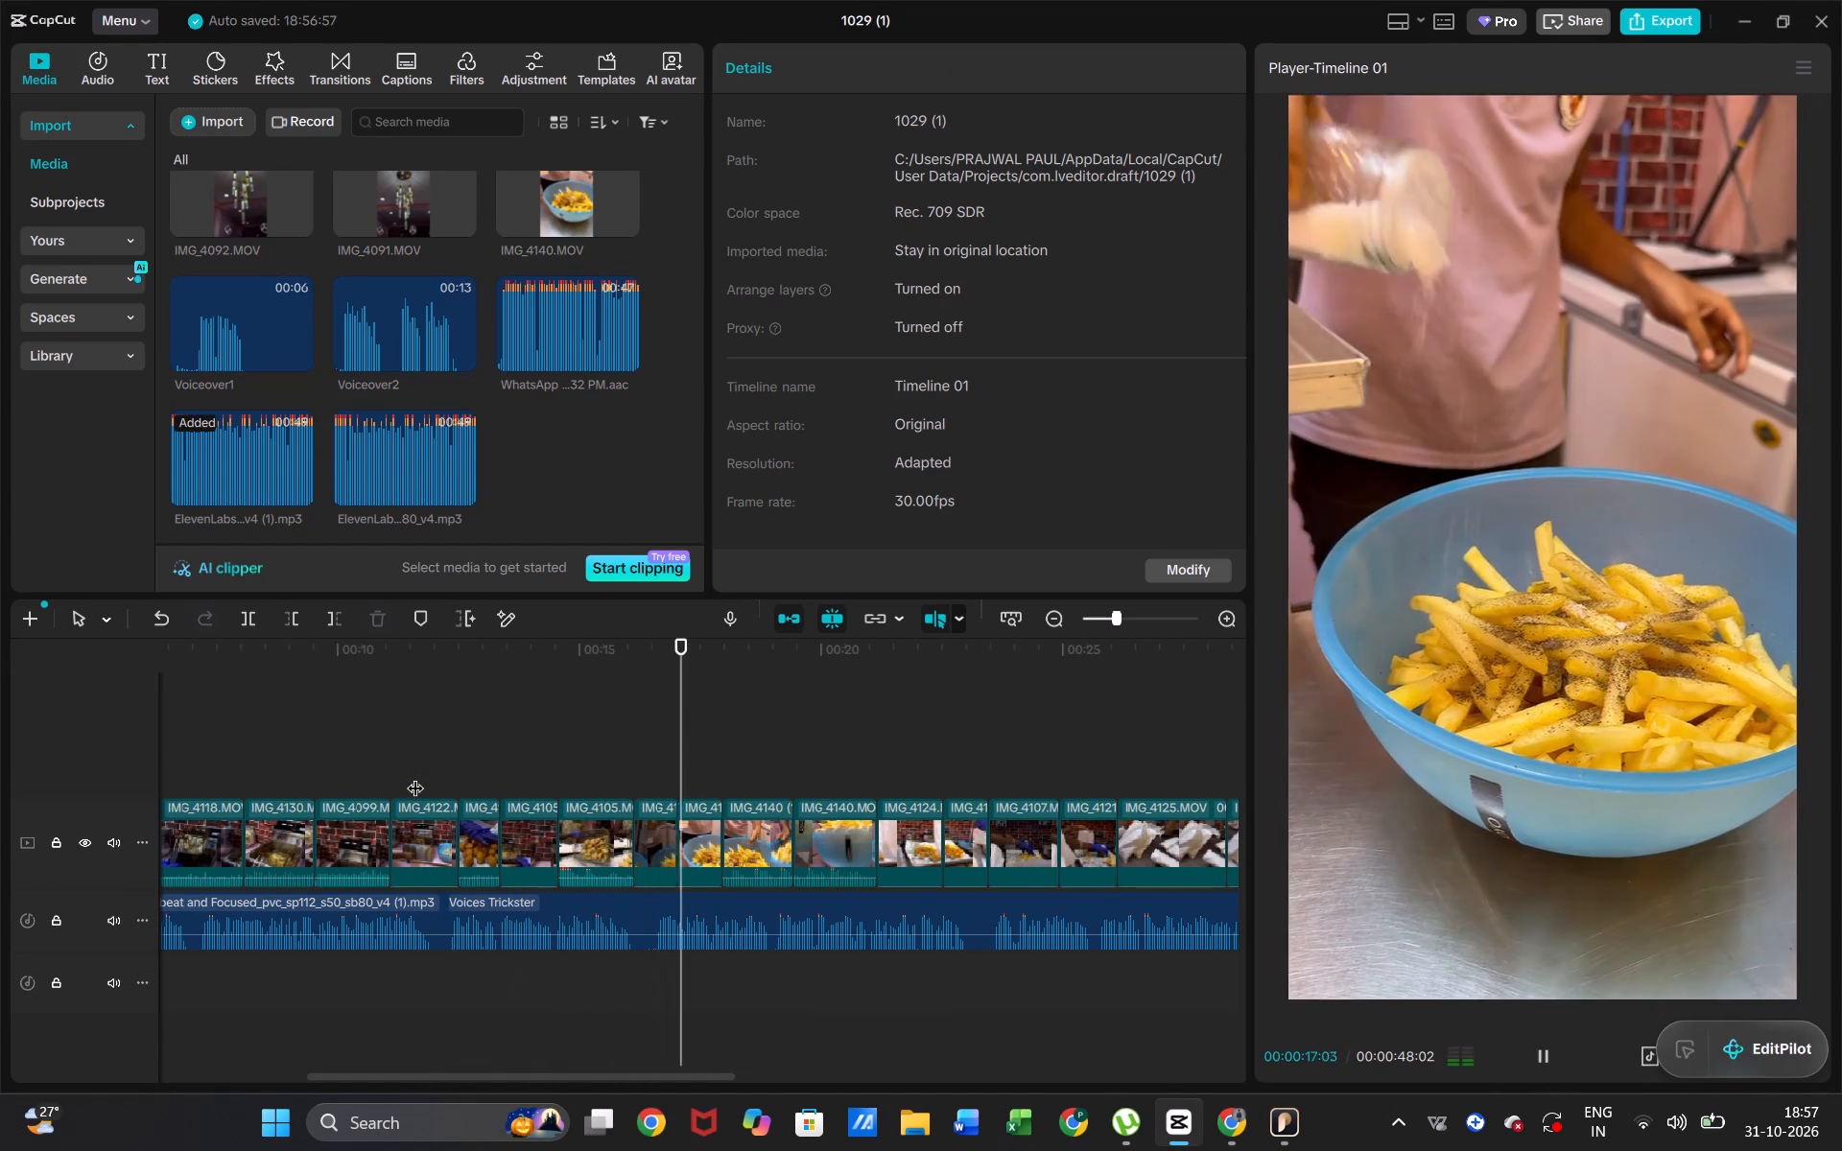
Delete the first IMG_4105 clip directly after IMG_4123 and play the shortened edit against the voiceover from about 00:11.
{"action": "left_click", "coordinate": [500, 832]}
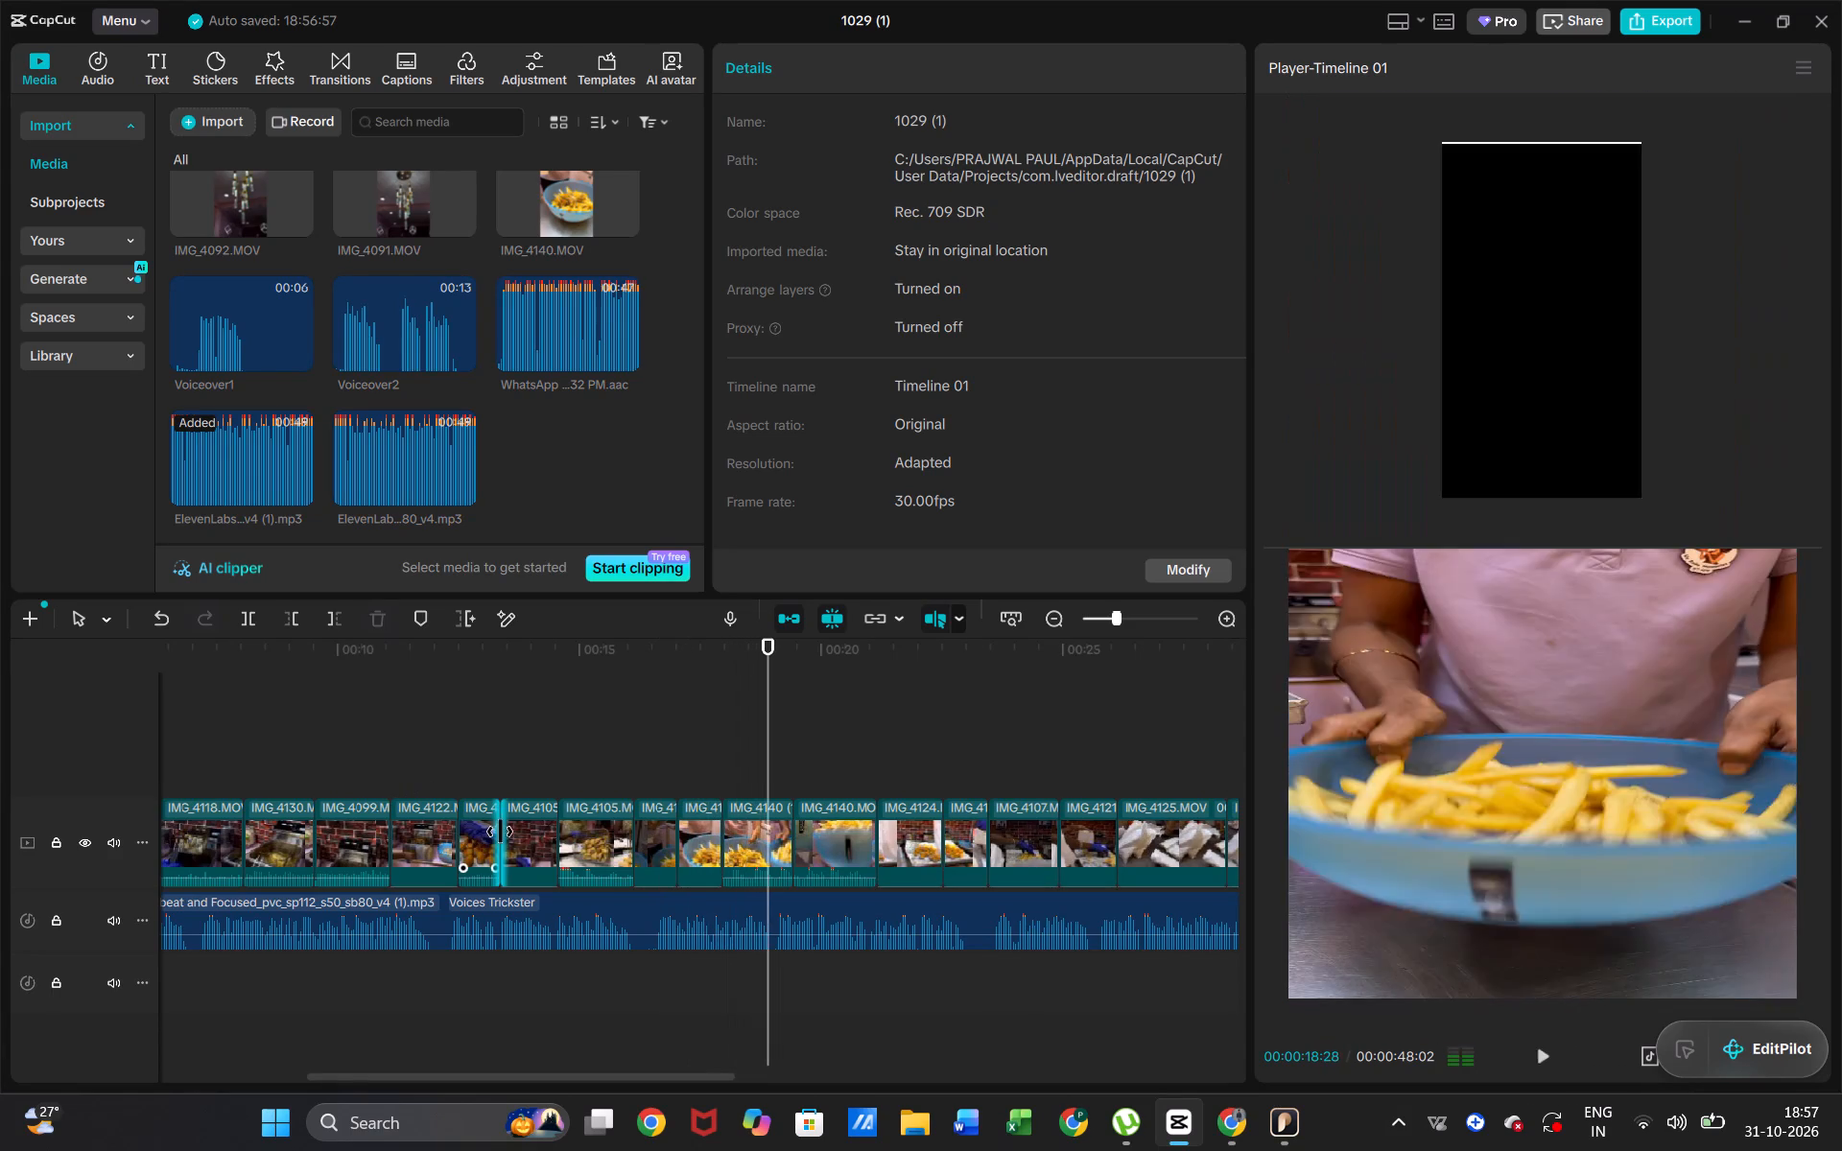
{"action": "left_click", "coordinate": [531, 836]}
{"action": "key", "text": "Delete"}
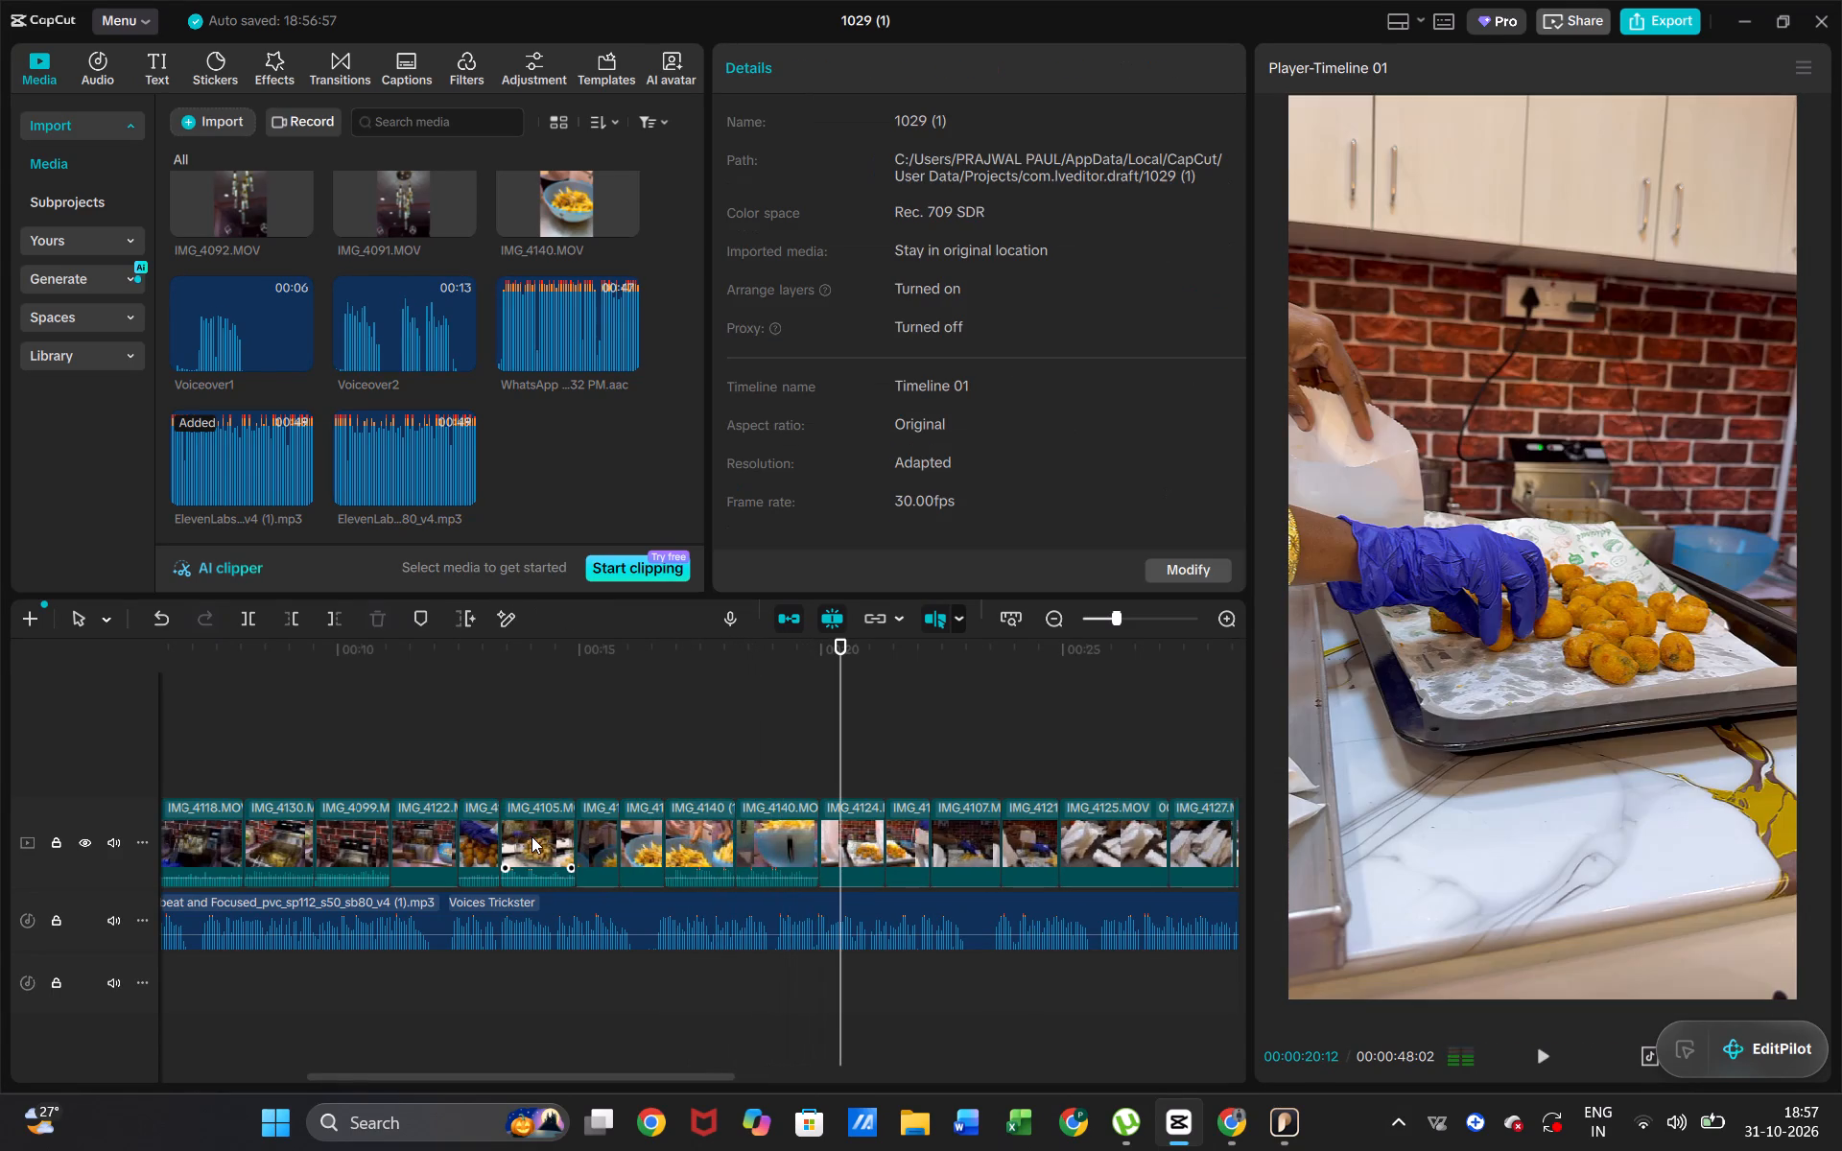
{"action": "left_click", "coordinate": [437, 721]}
{"action": "key", "text": "space"}
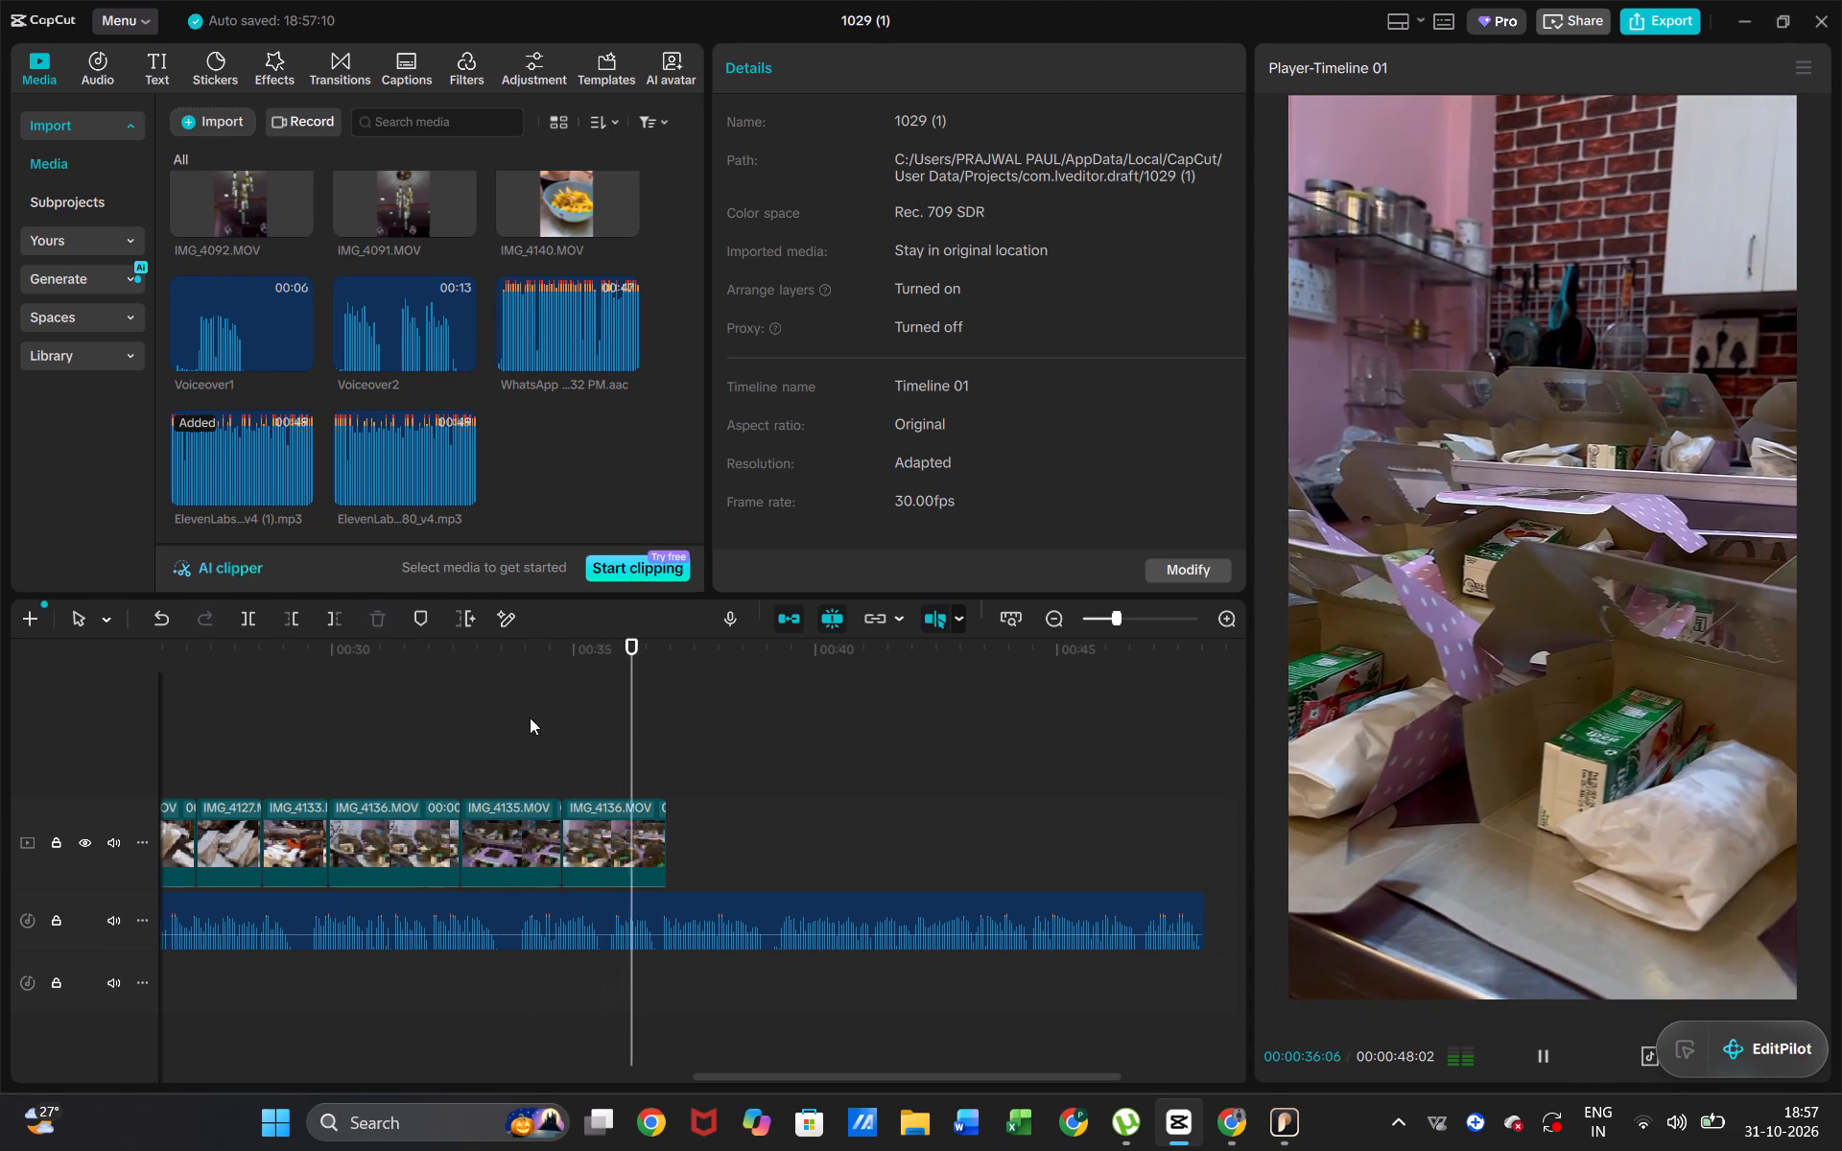
Set the playhead to 00:34:28, before the last IMG_4136 clip, and import the Untitled design storefront image from Downloads.
{"action": "left_click", "coordinate": [570, 696]}
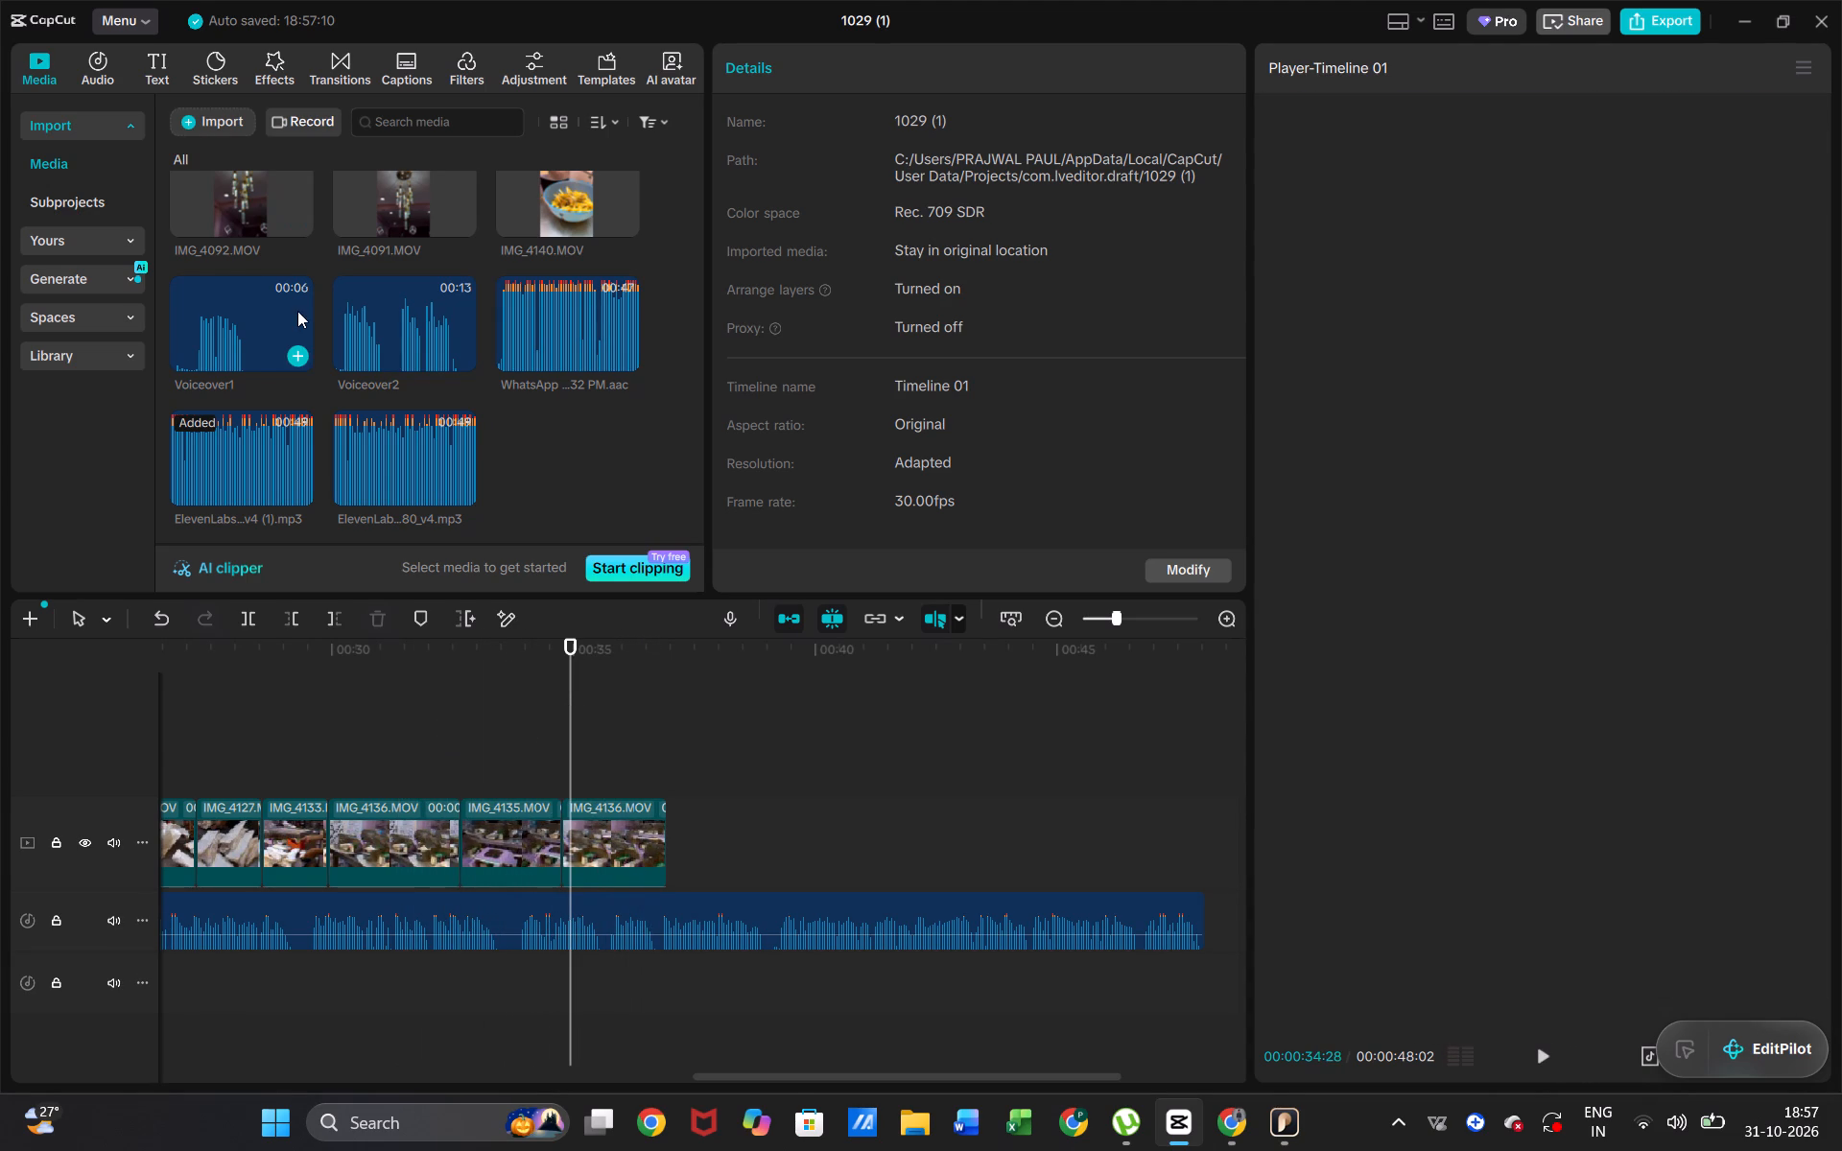
{"action": "scroll", "coordinate": [297, 311], "scroll_direction": "up", "scroll_amount": 2}
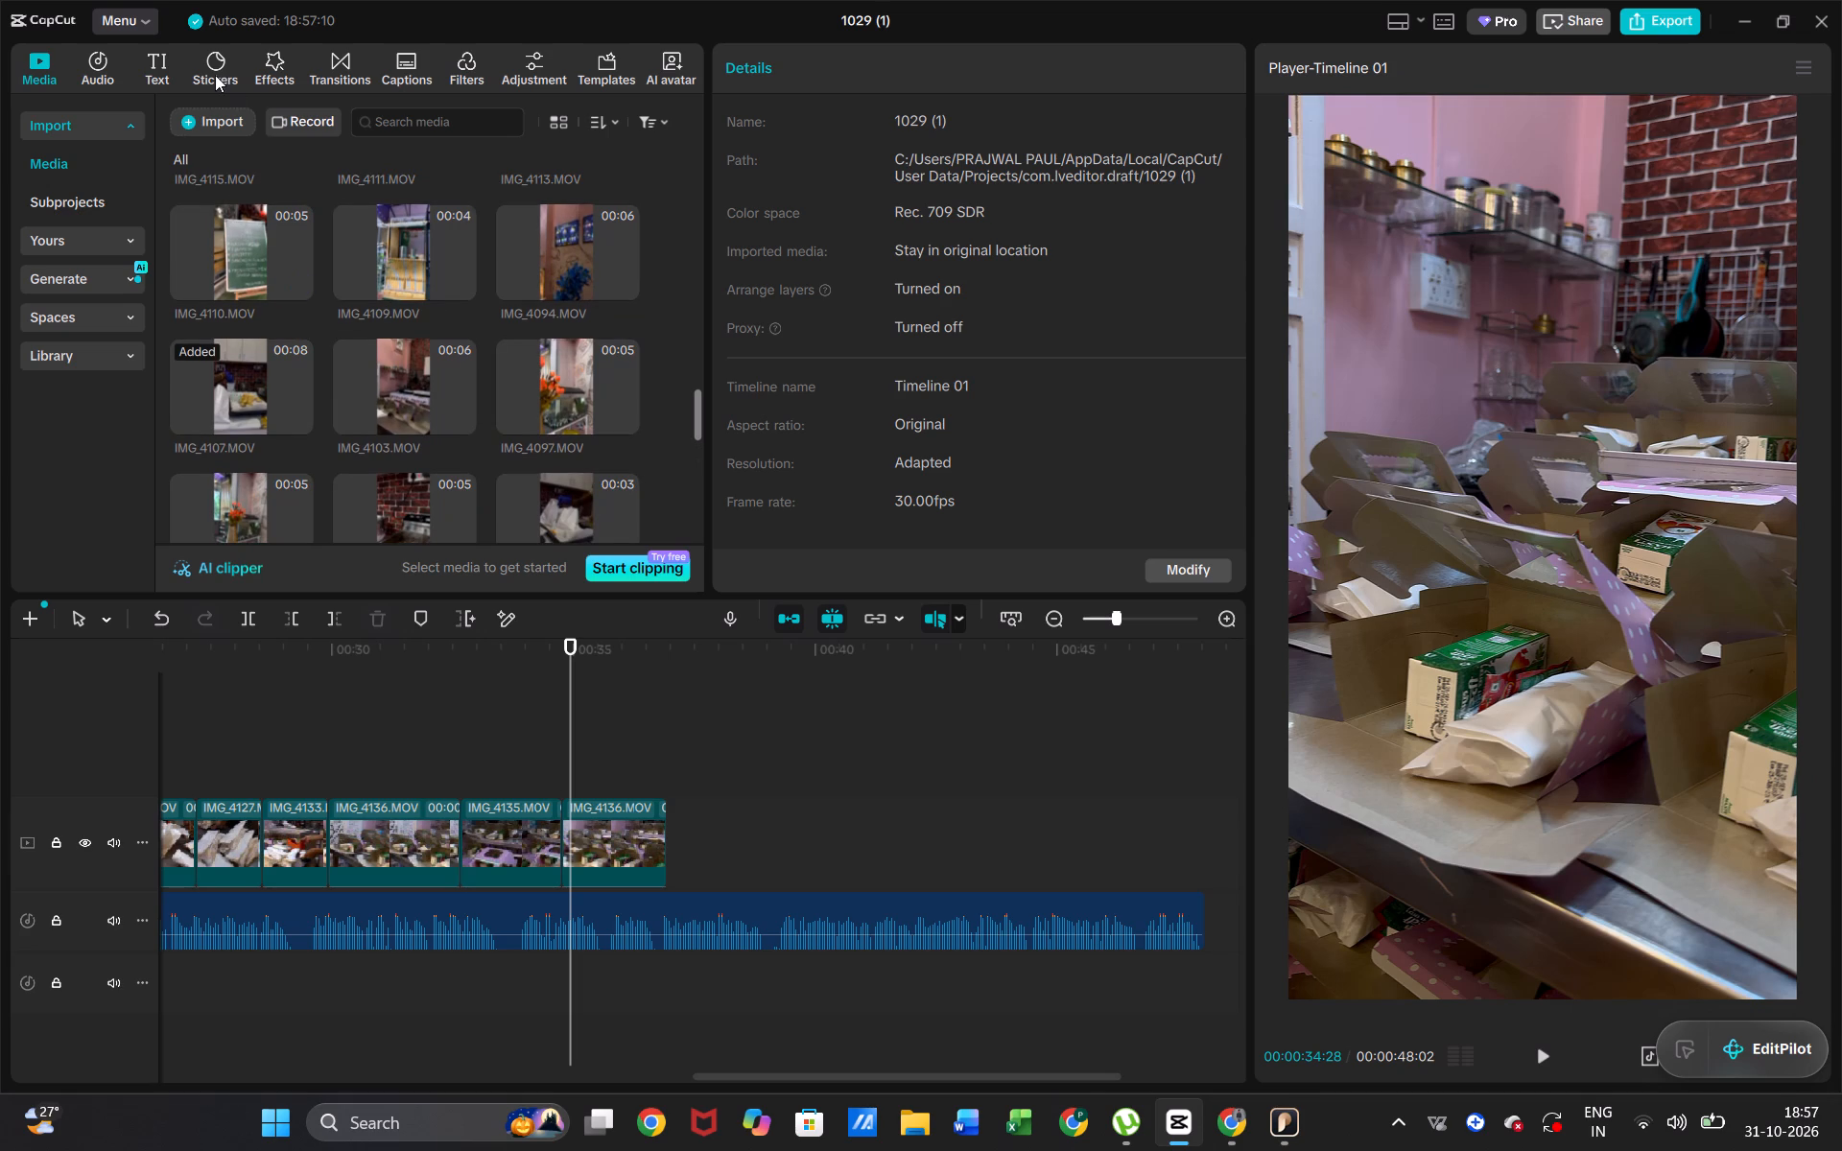
{"action": "left_click", "coordinate": [217, 123]}
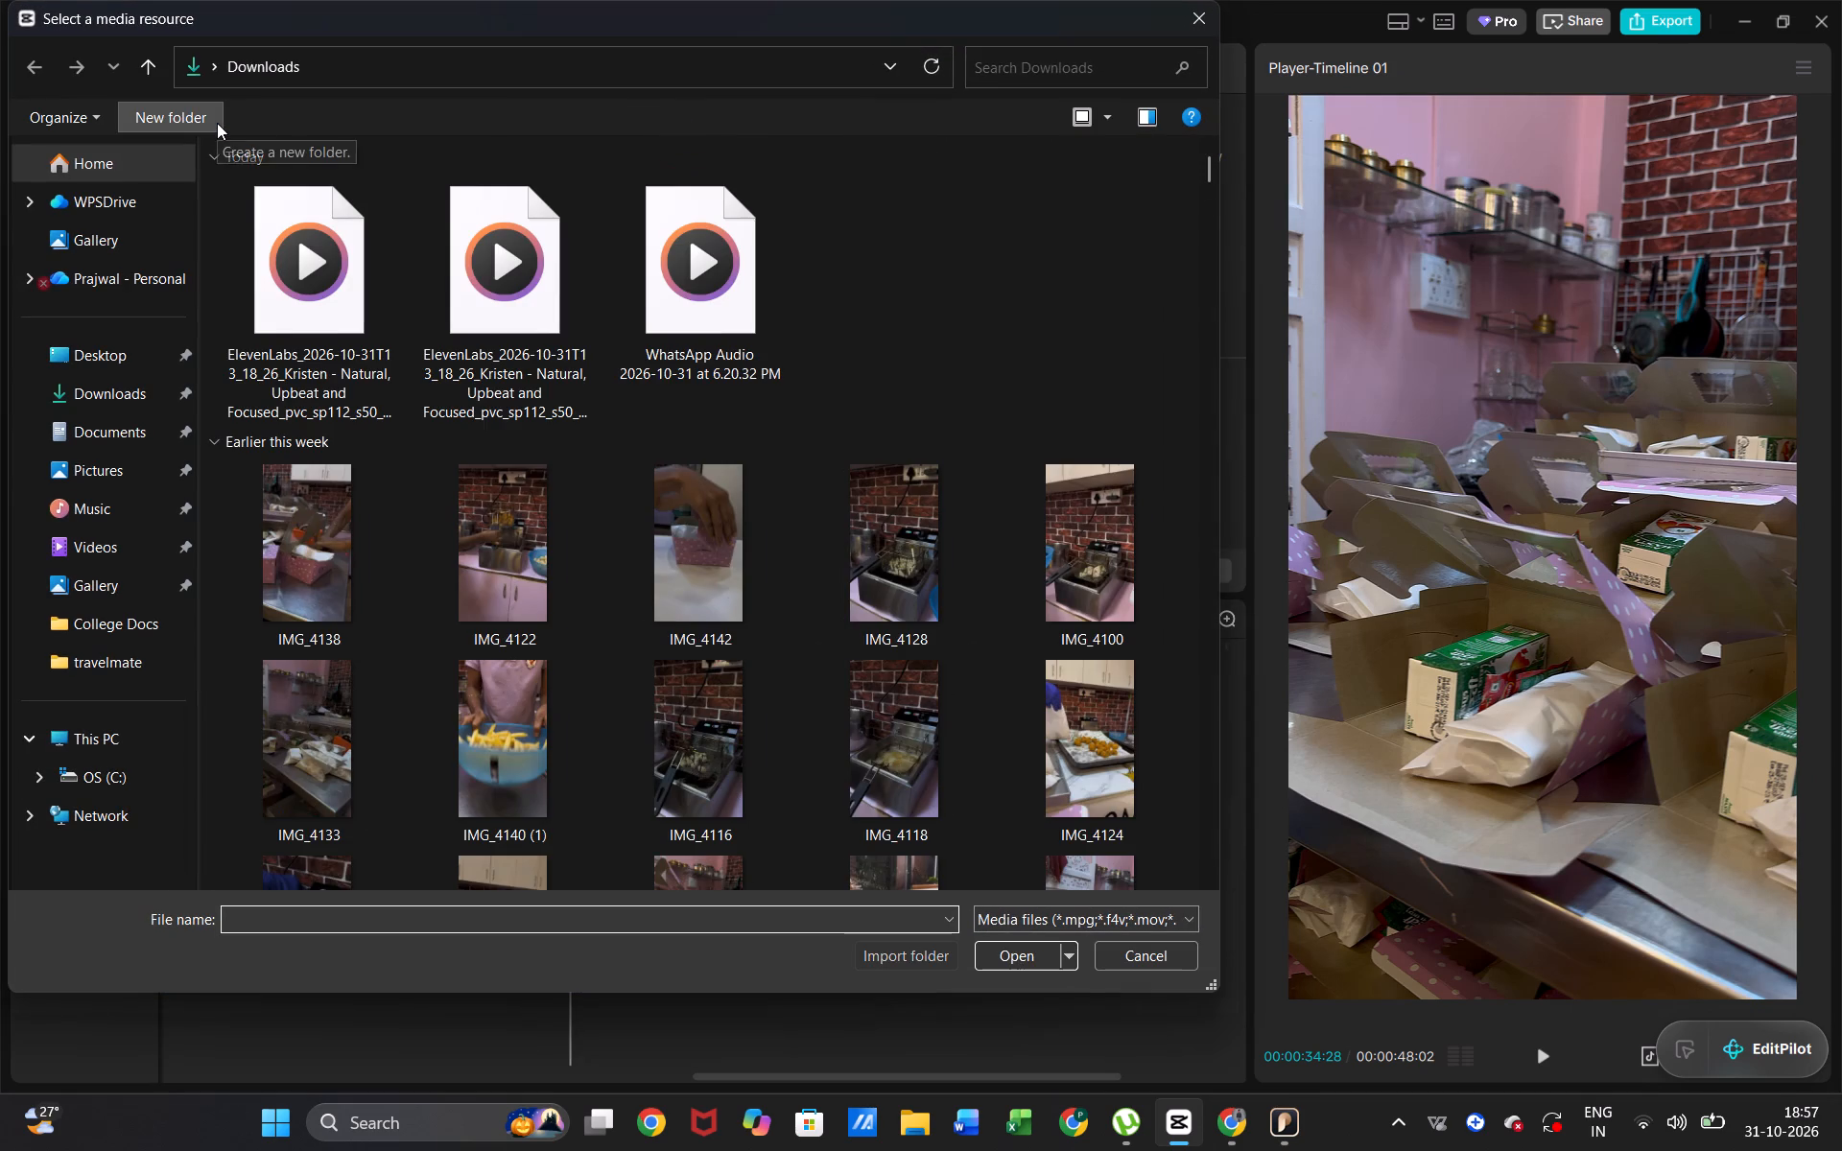
{"action": "scroll", "coordinate": [528, 476], "scroll_direction": "down", "scroll_amount": 10}
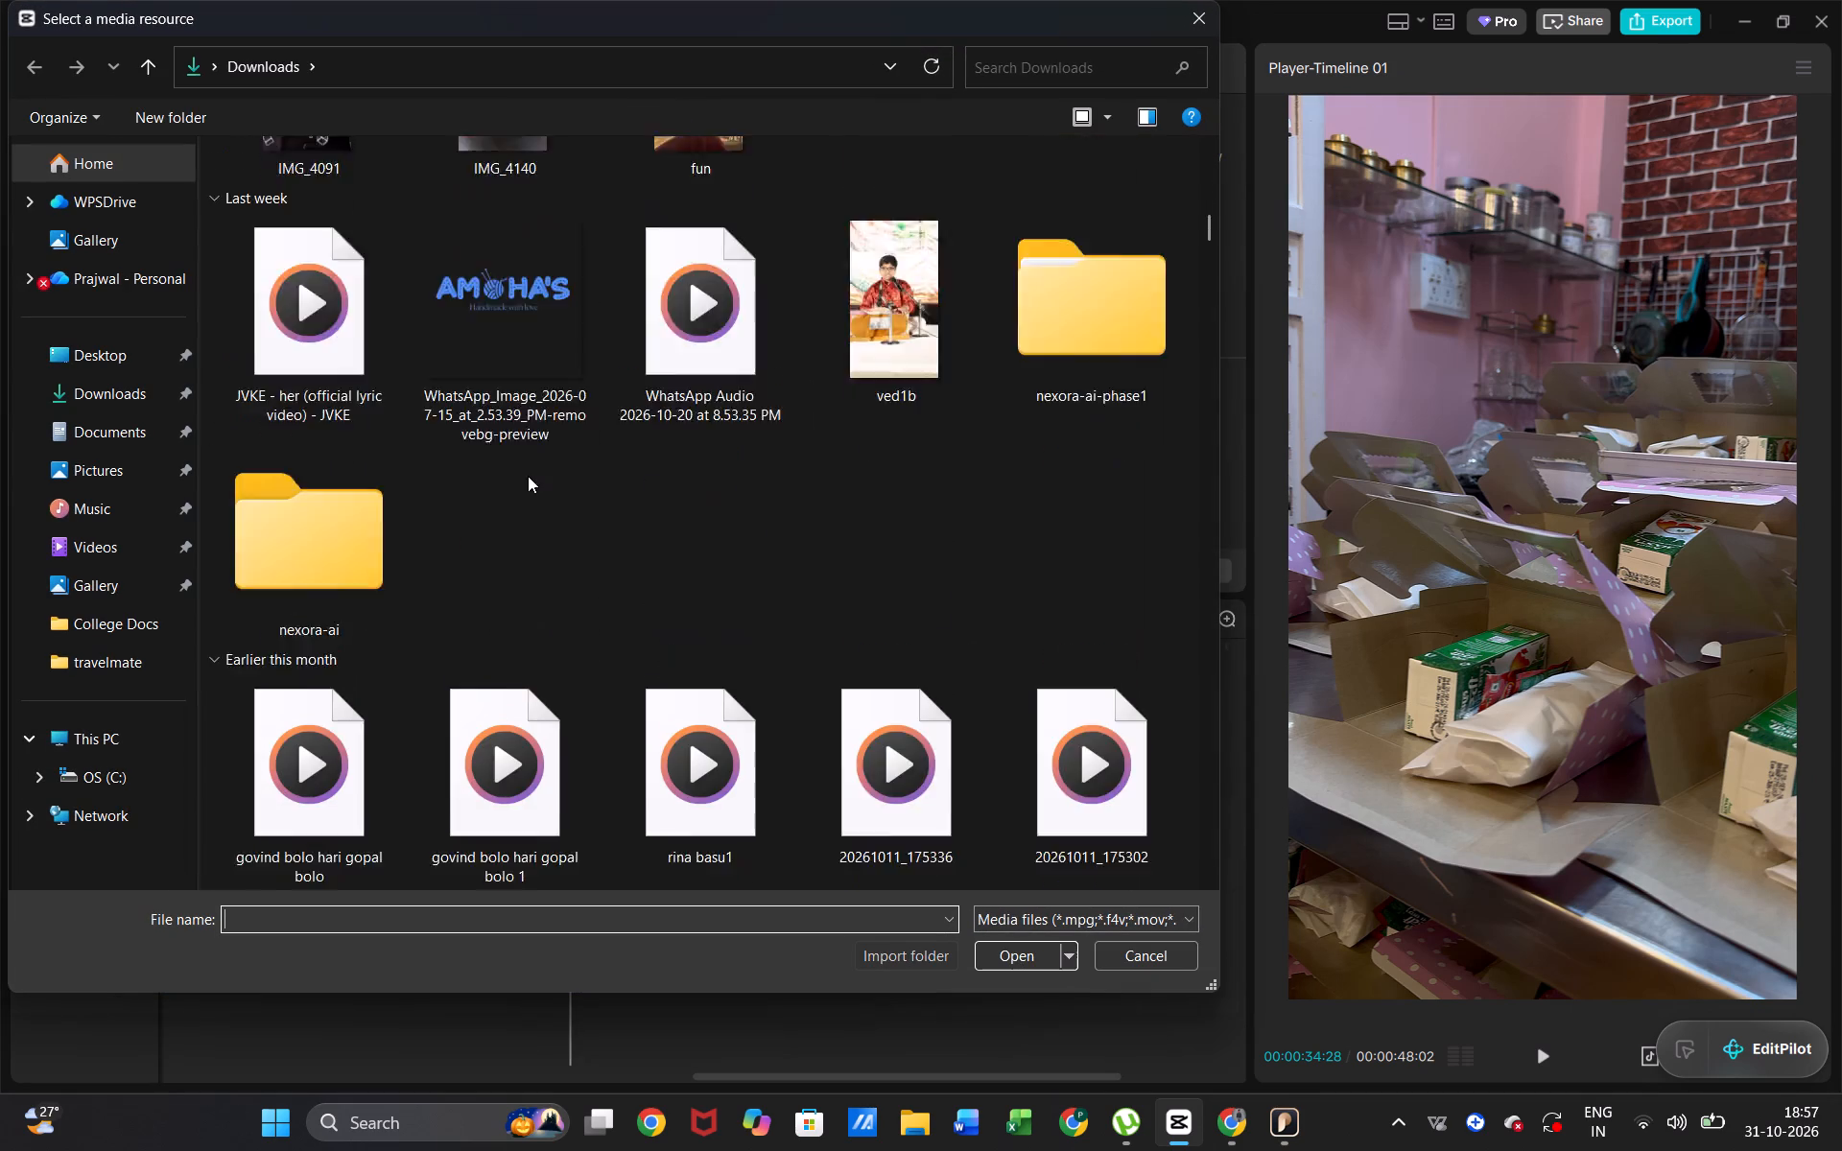
{"action": "scroll", "coordinate": [528, 476], "scroll_direction": "down", "scroll_amount": 6}
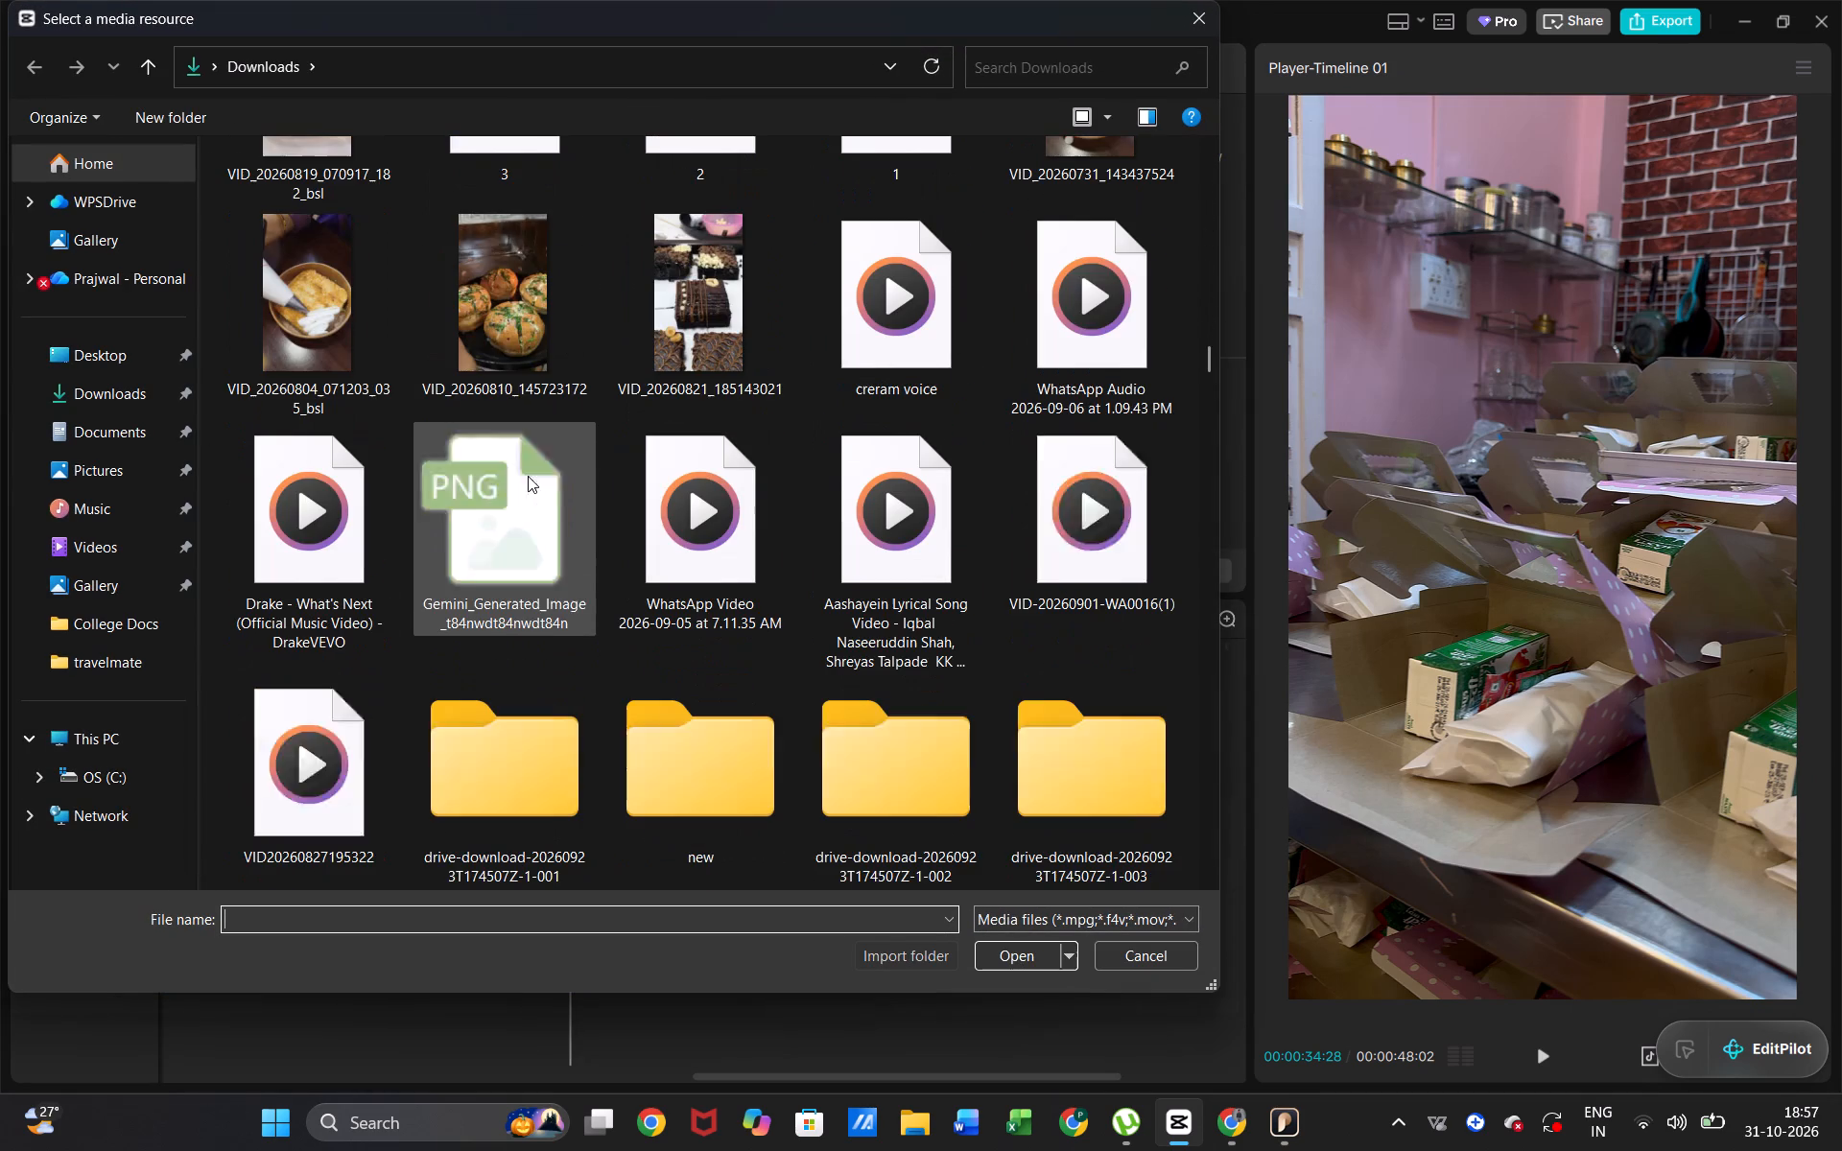
{"action": "scroll", "coordinate": [528, 476], "scroll_direction": "down", "scroll_amount": 1}
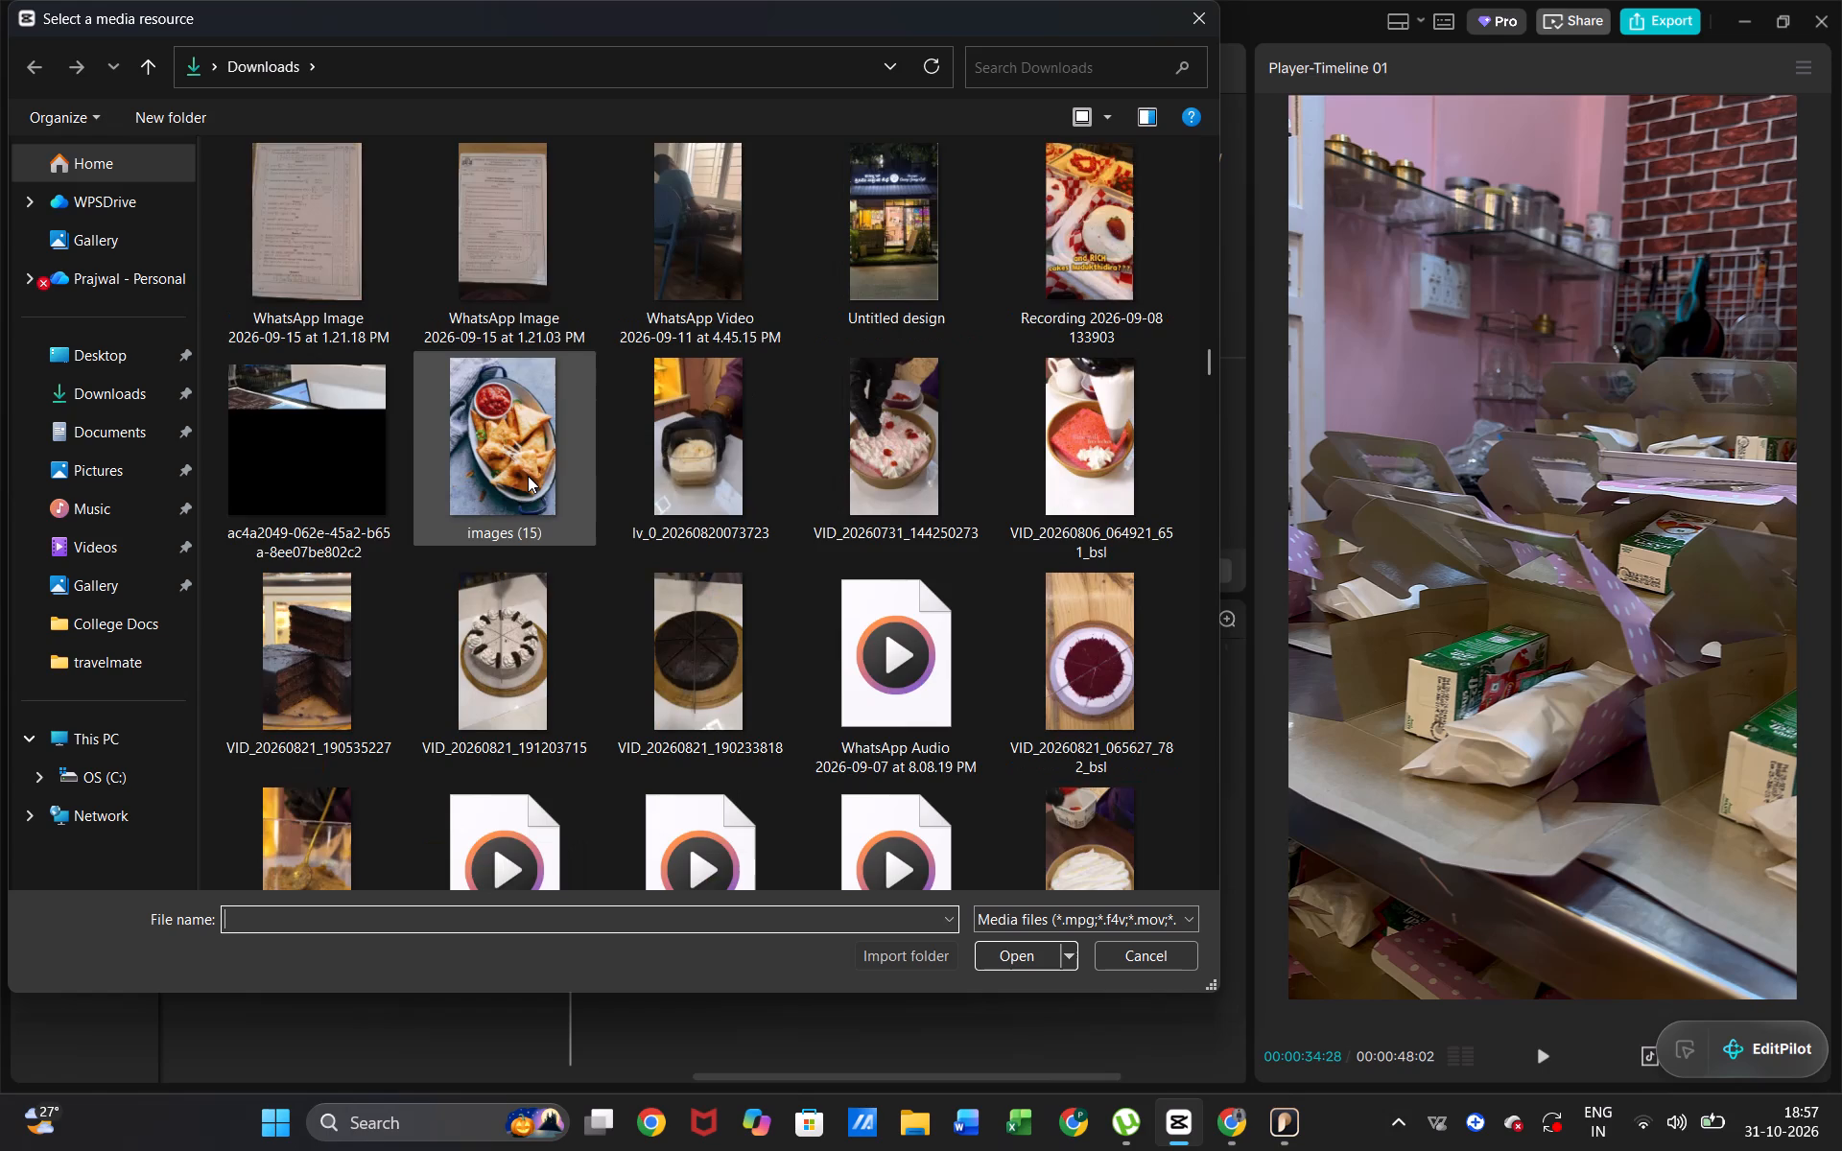
{"action": "scroll", "coordinate": [528, 476], "scroll_direction": "down", "scroll_amount": 1}
{"action": "scroll", "coordinate": [528, 476], "scroll_direction": "up", "scroll_amount": 5}
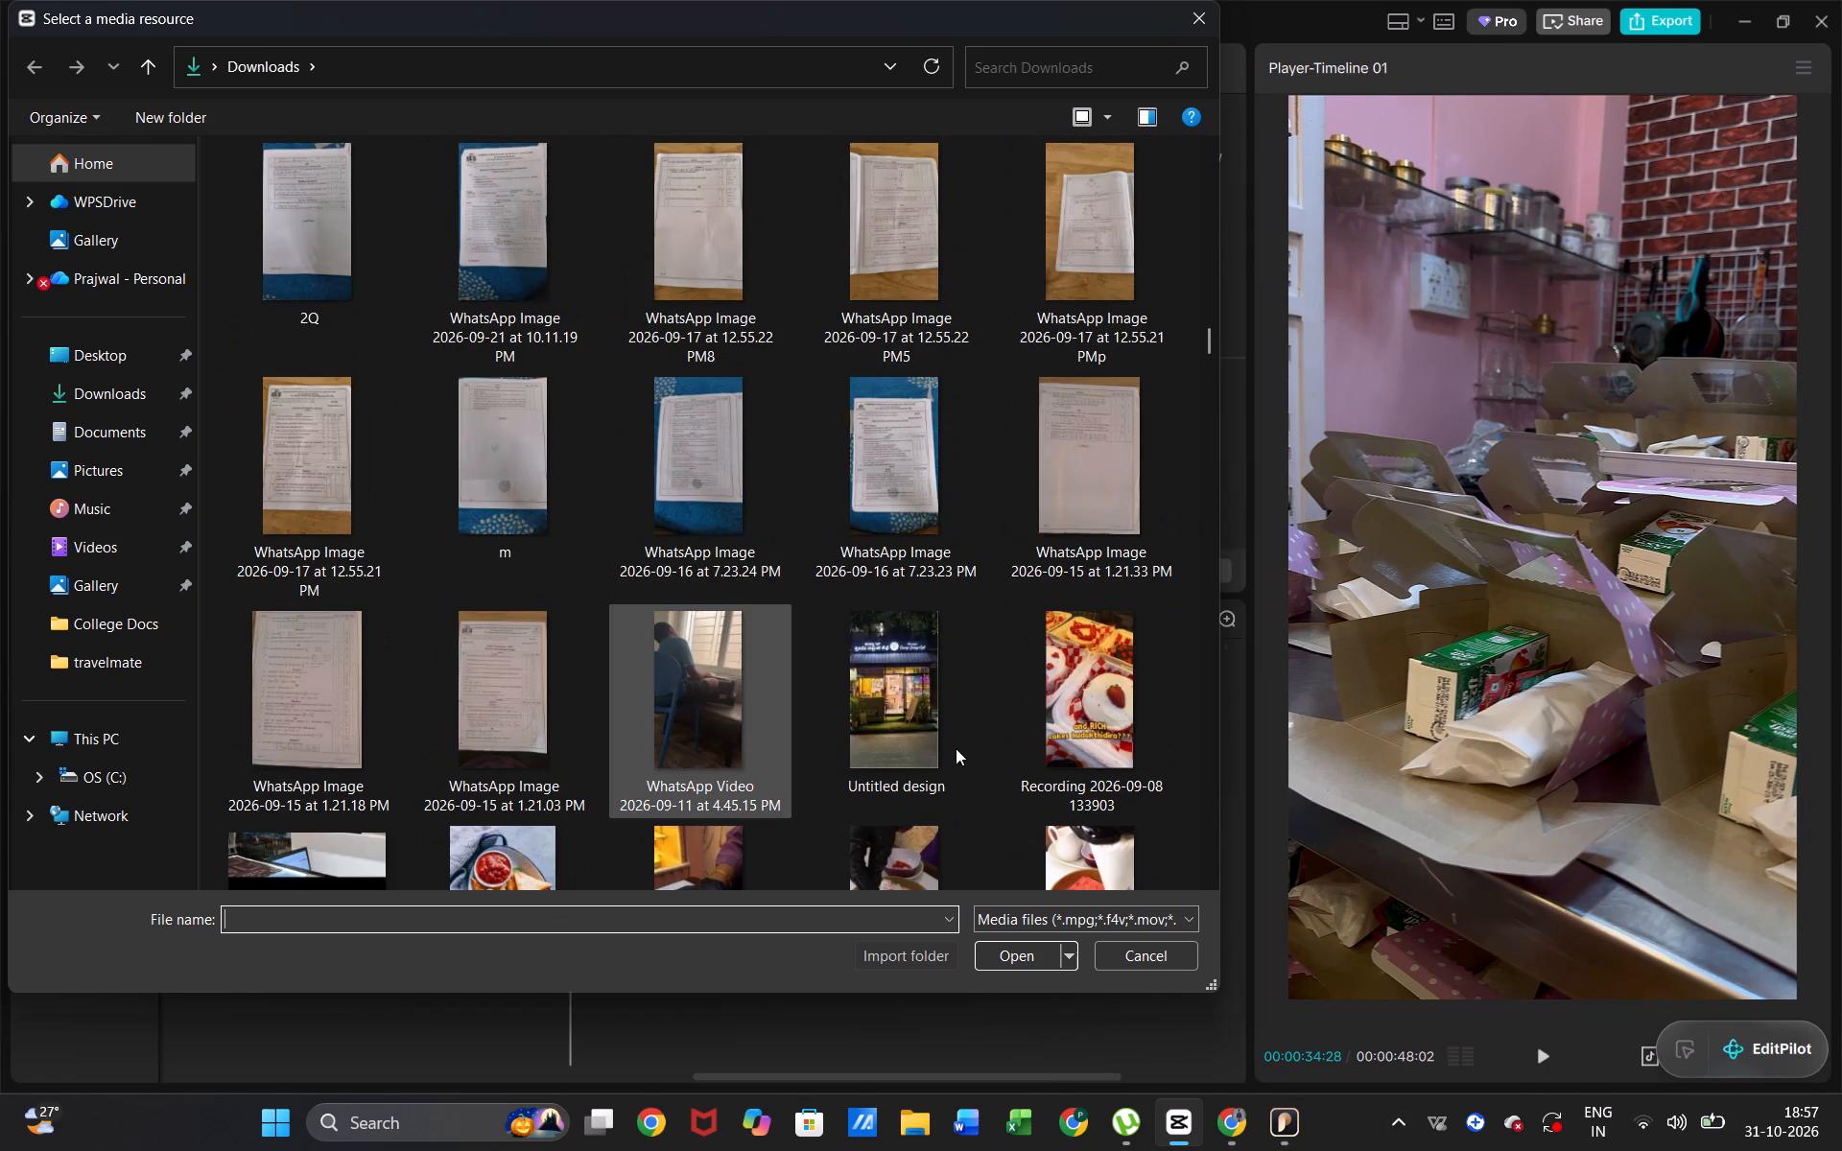
{"action": "scroll", "coordinate": [906, 735], "scroll_direction": "down", "scroll_amount": 2}
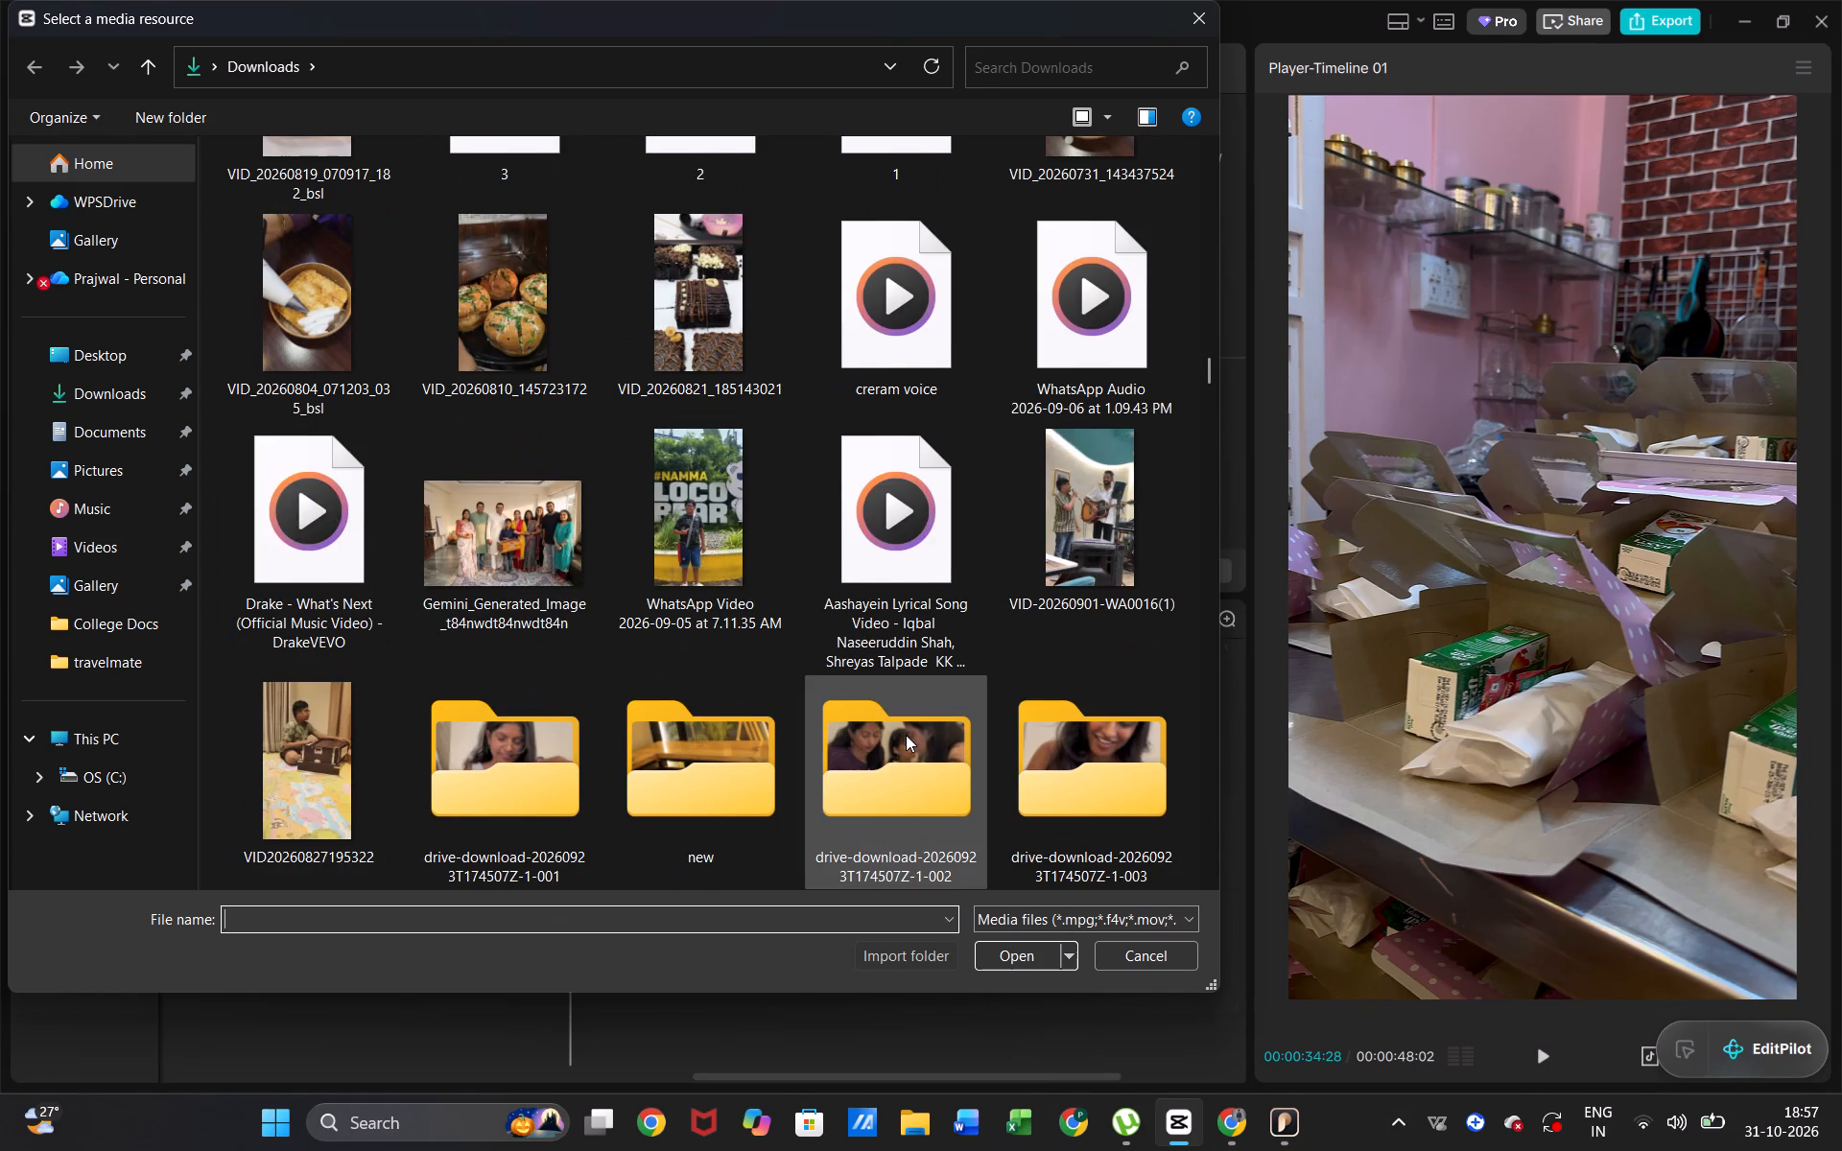
{"action": "scroll", "coordinate": [906, 735], "scroll_direction": "down", "scroll_amount": 5}
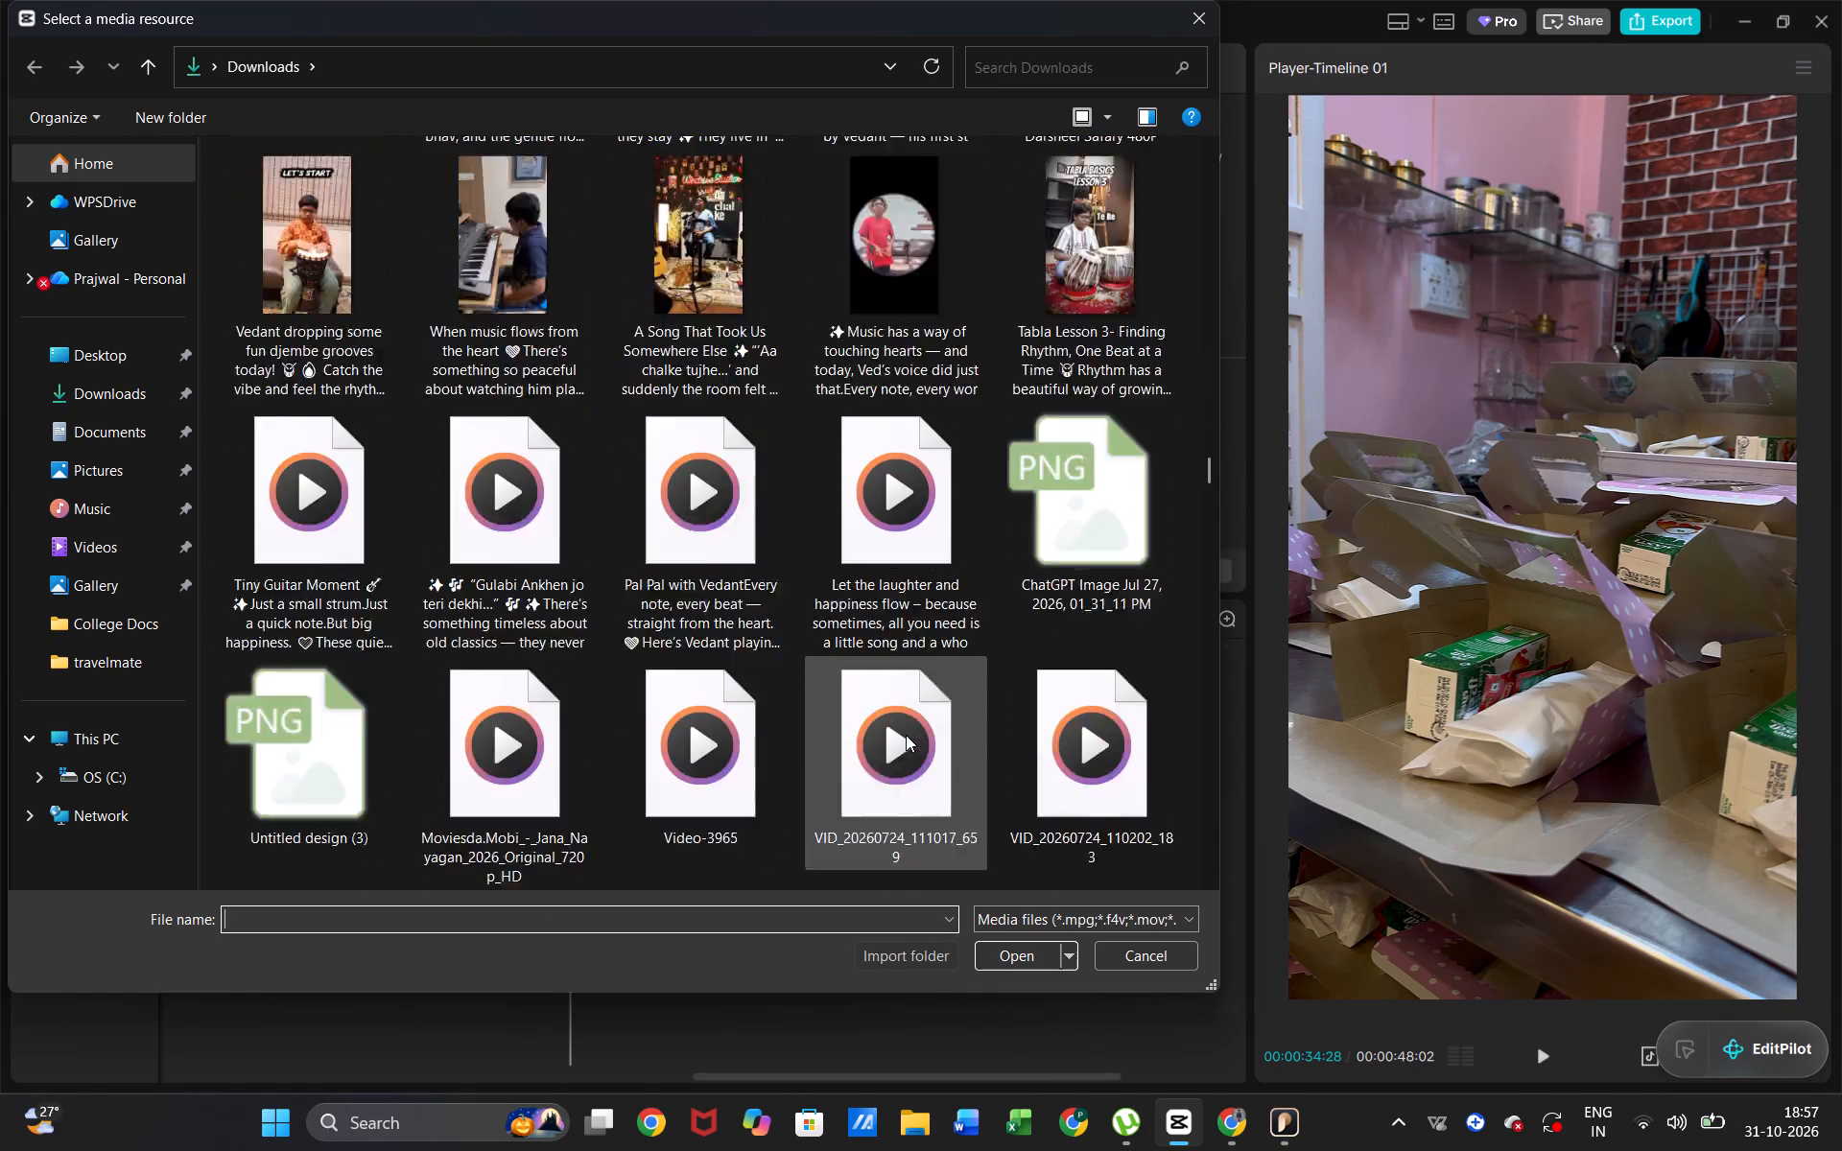
{"action": "scroll", "coordinate": [906, 735], "scroll_direction": "down", "scroll_amount": 1}
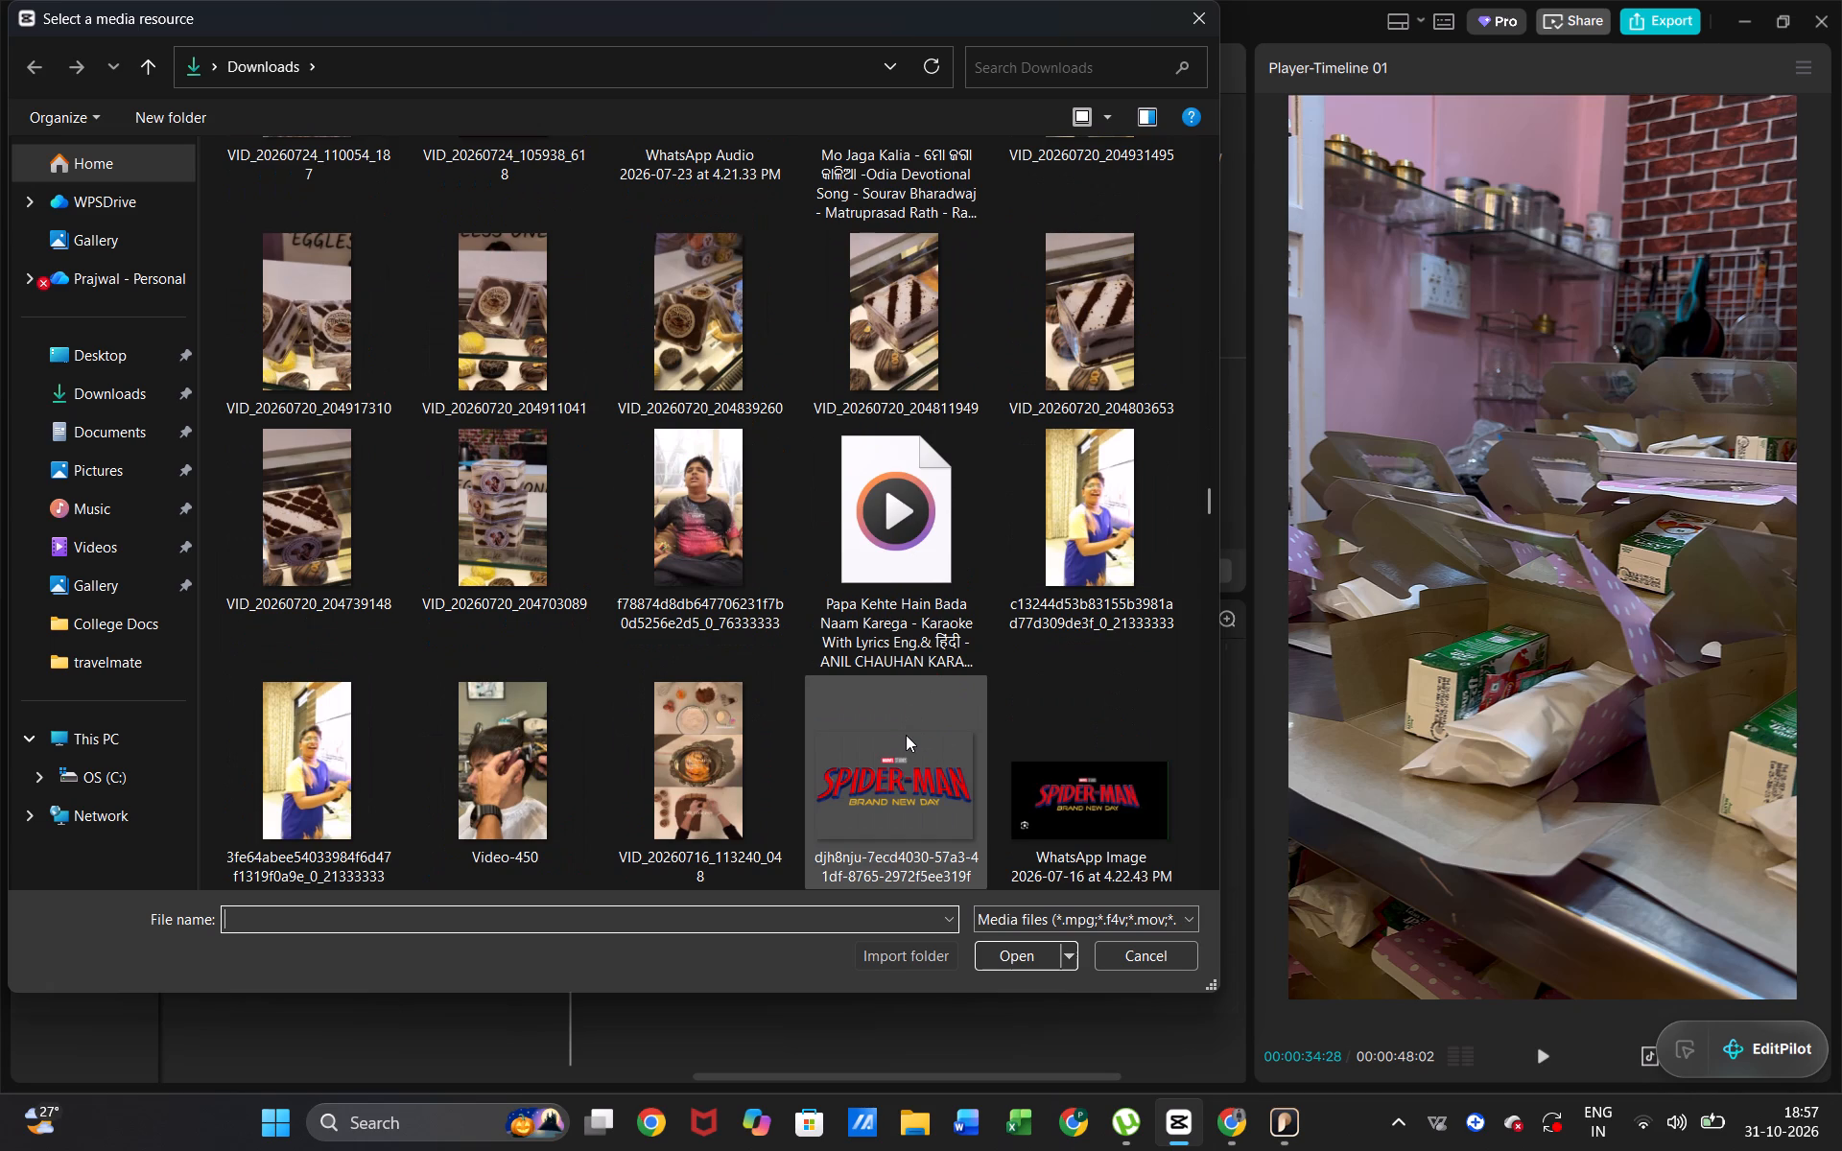
{"action": "scroll", "coordinate": [906, 735], "scroll_direction": "down", "scroll_amount": 1}
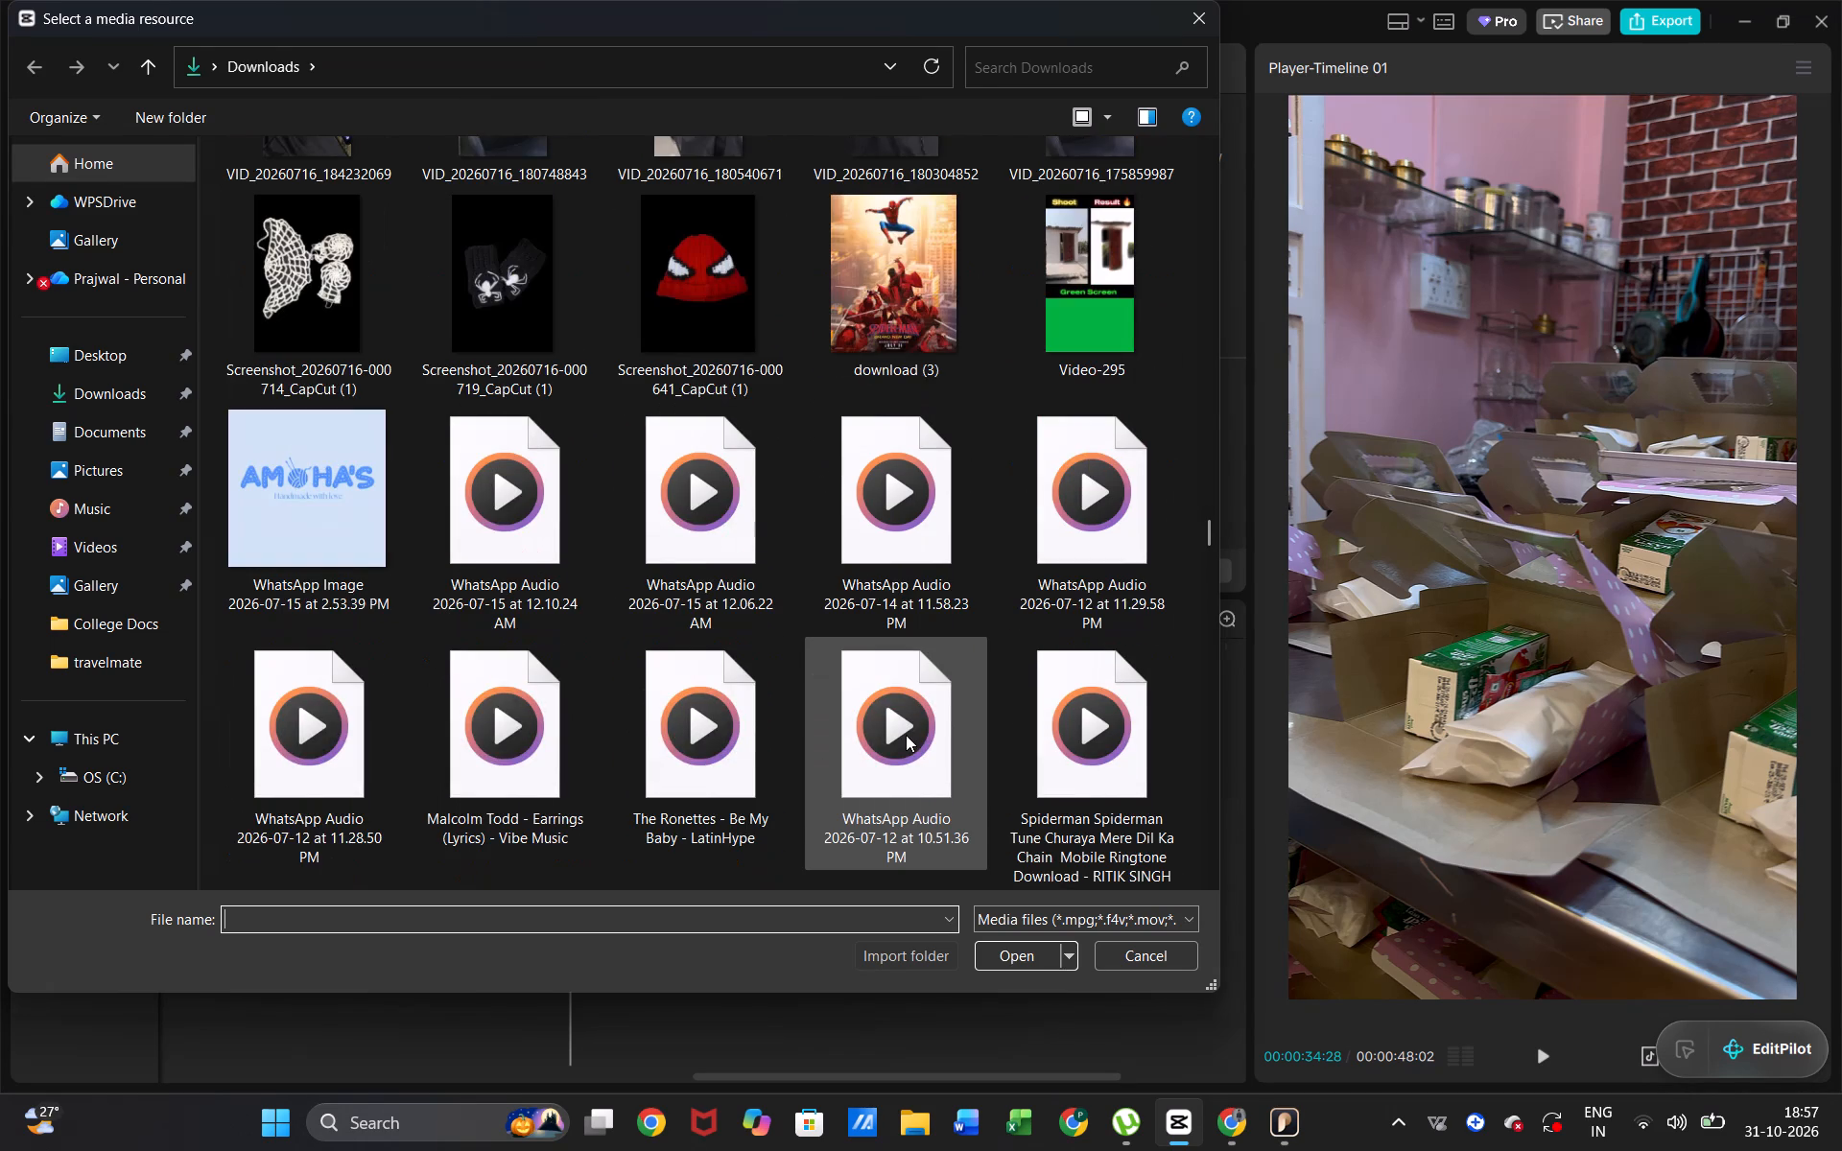
{"action": "scroll", "coordinate": [906, 735], "scroll_direction": "down", "scroll_amount": 2}
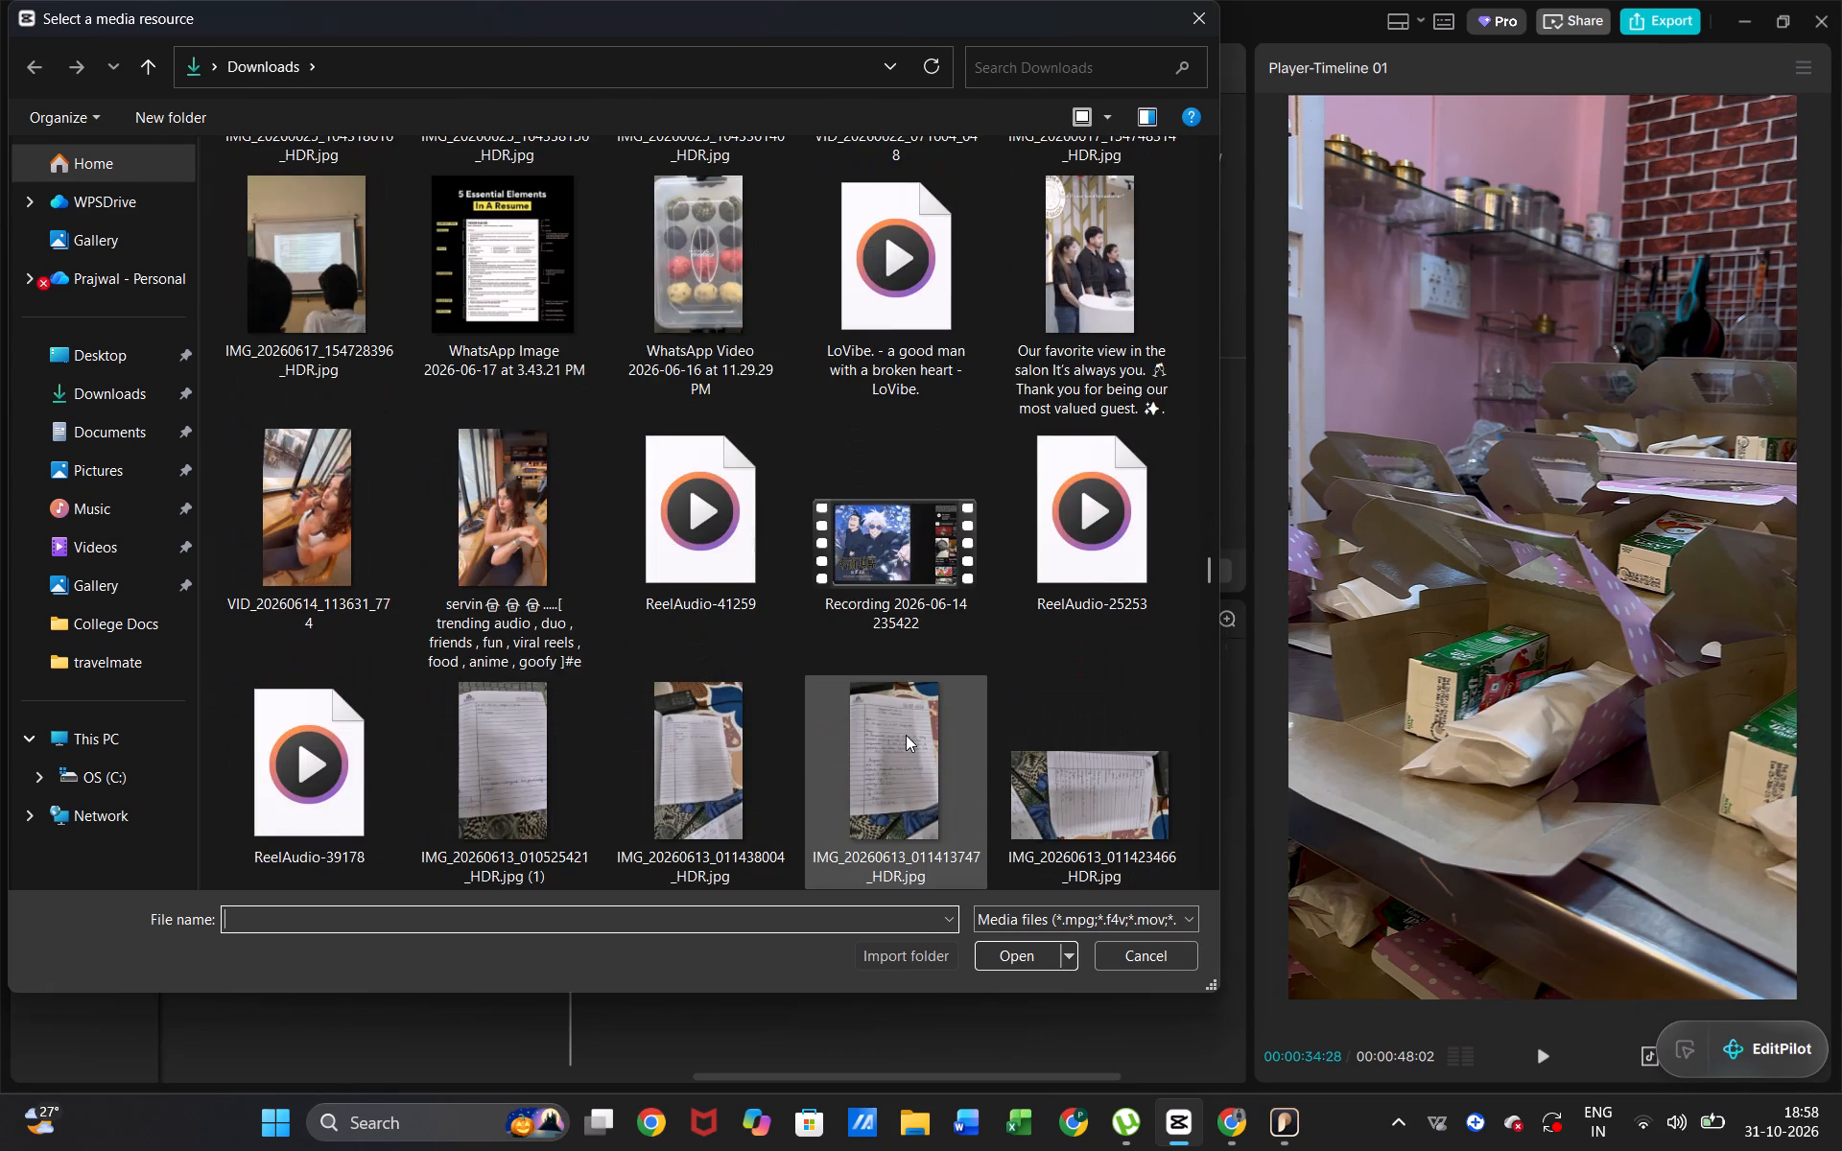
{"action": "scroll", "coordinate": [906, 735], "scroll_direction": "down", "scroll_amount": 2}
{"action": "scroll", "coordinate": [906, 735], "scroll_direction": "up", "scroll_amount": 17}
{"action": "scroll", "coordinate": [906, 735], "scroll_direction": "up", "scroll_amount": 8}
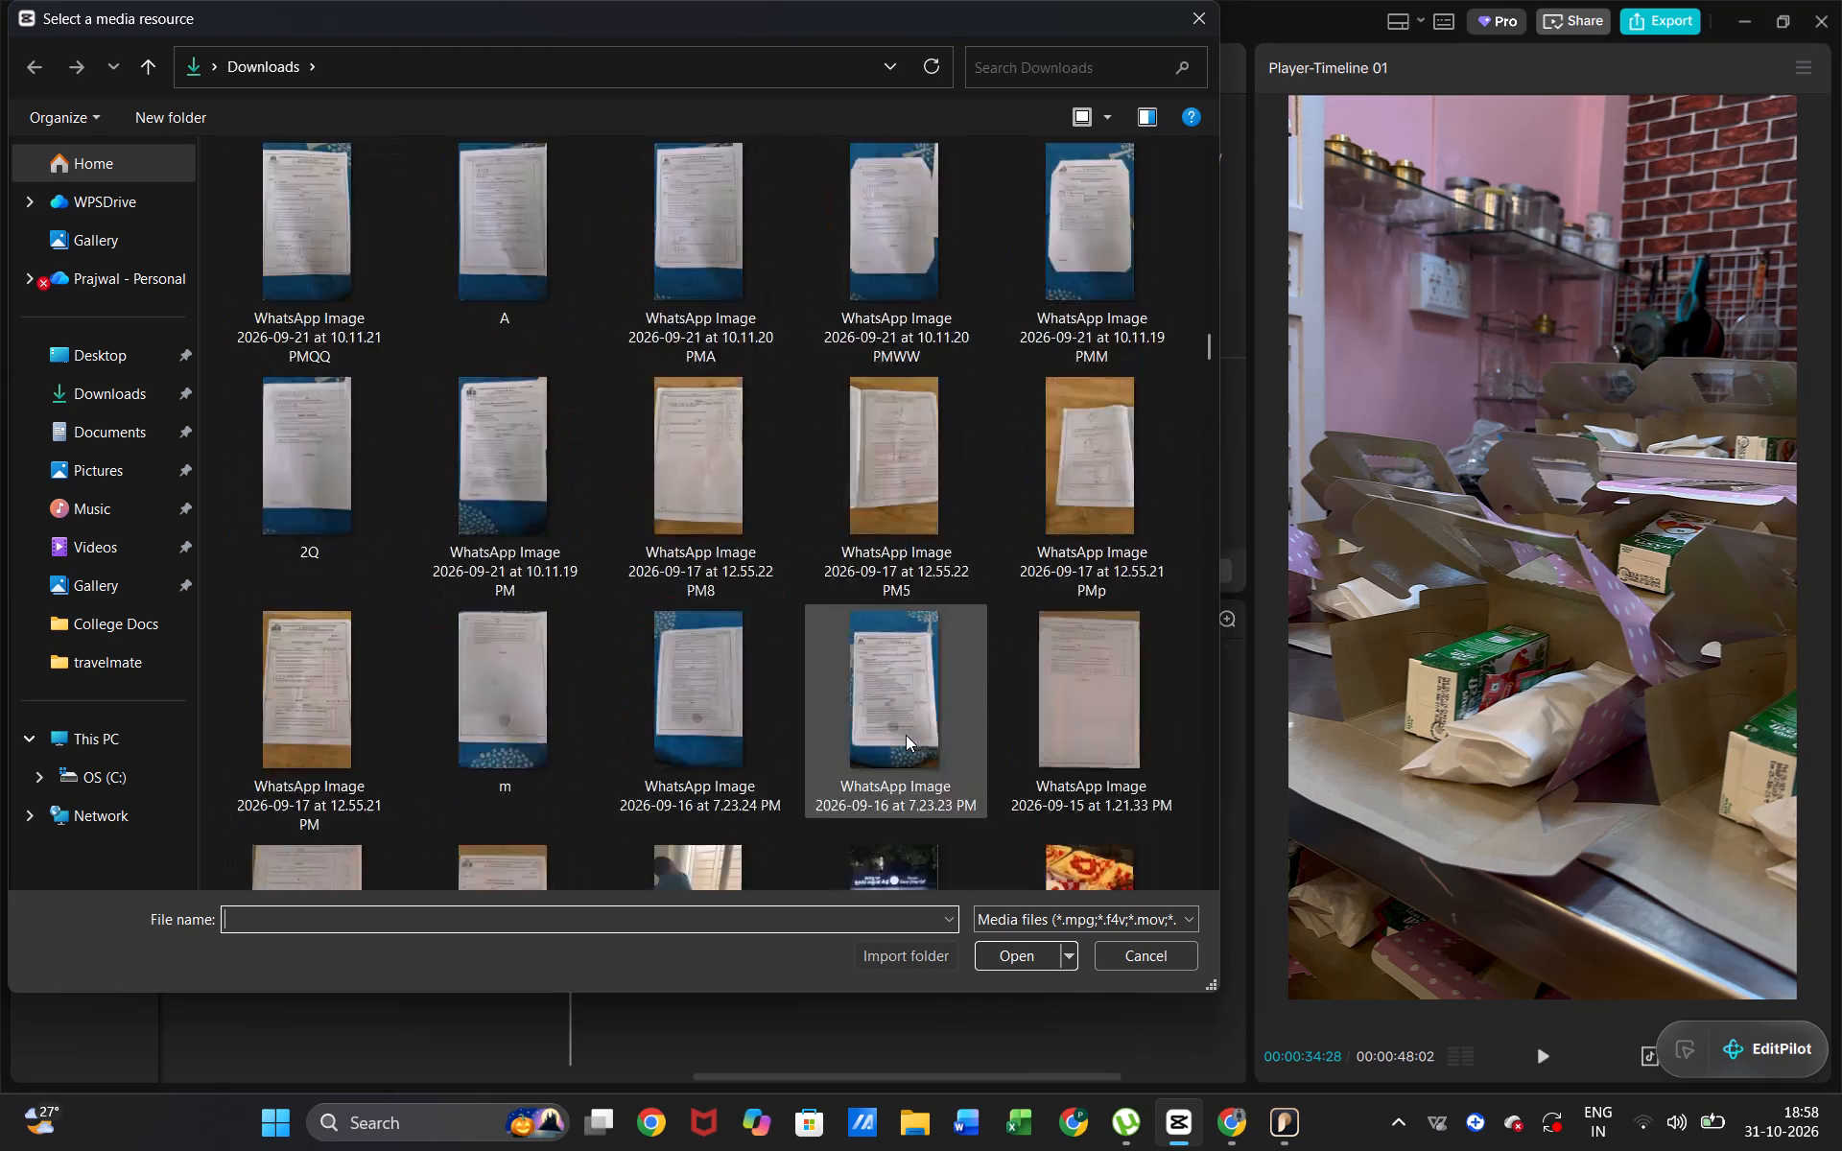
{"action": "scroll", "coordinate": [906, 735], "scroll_direction": "down", "scroll_amount": 3}
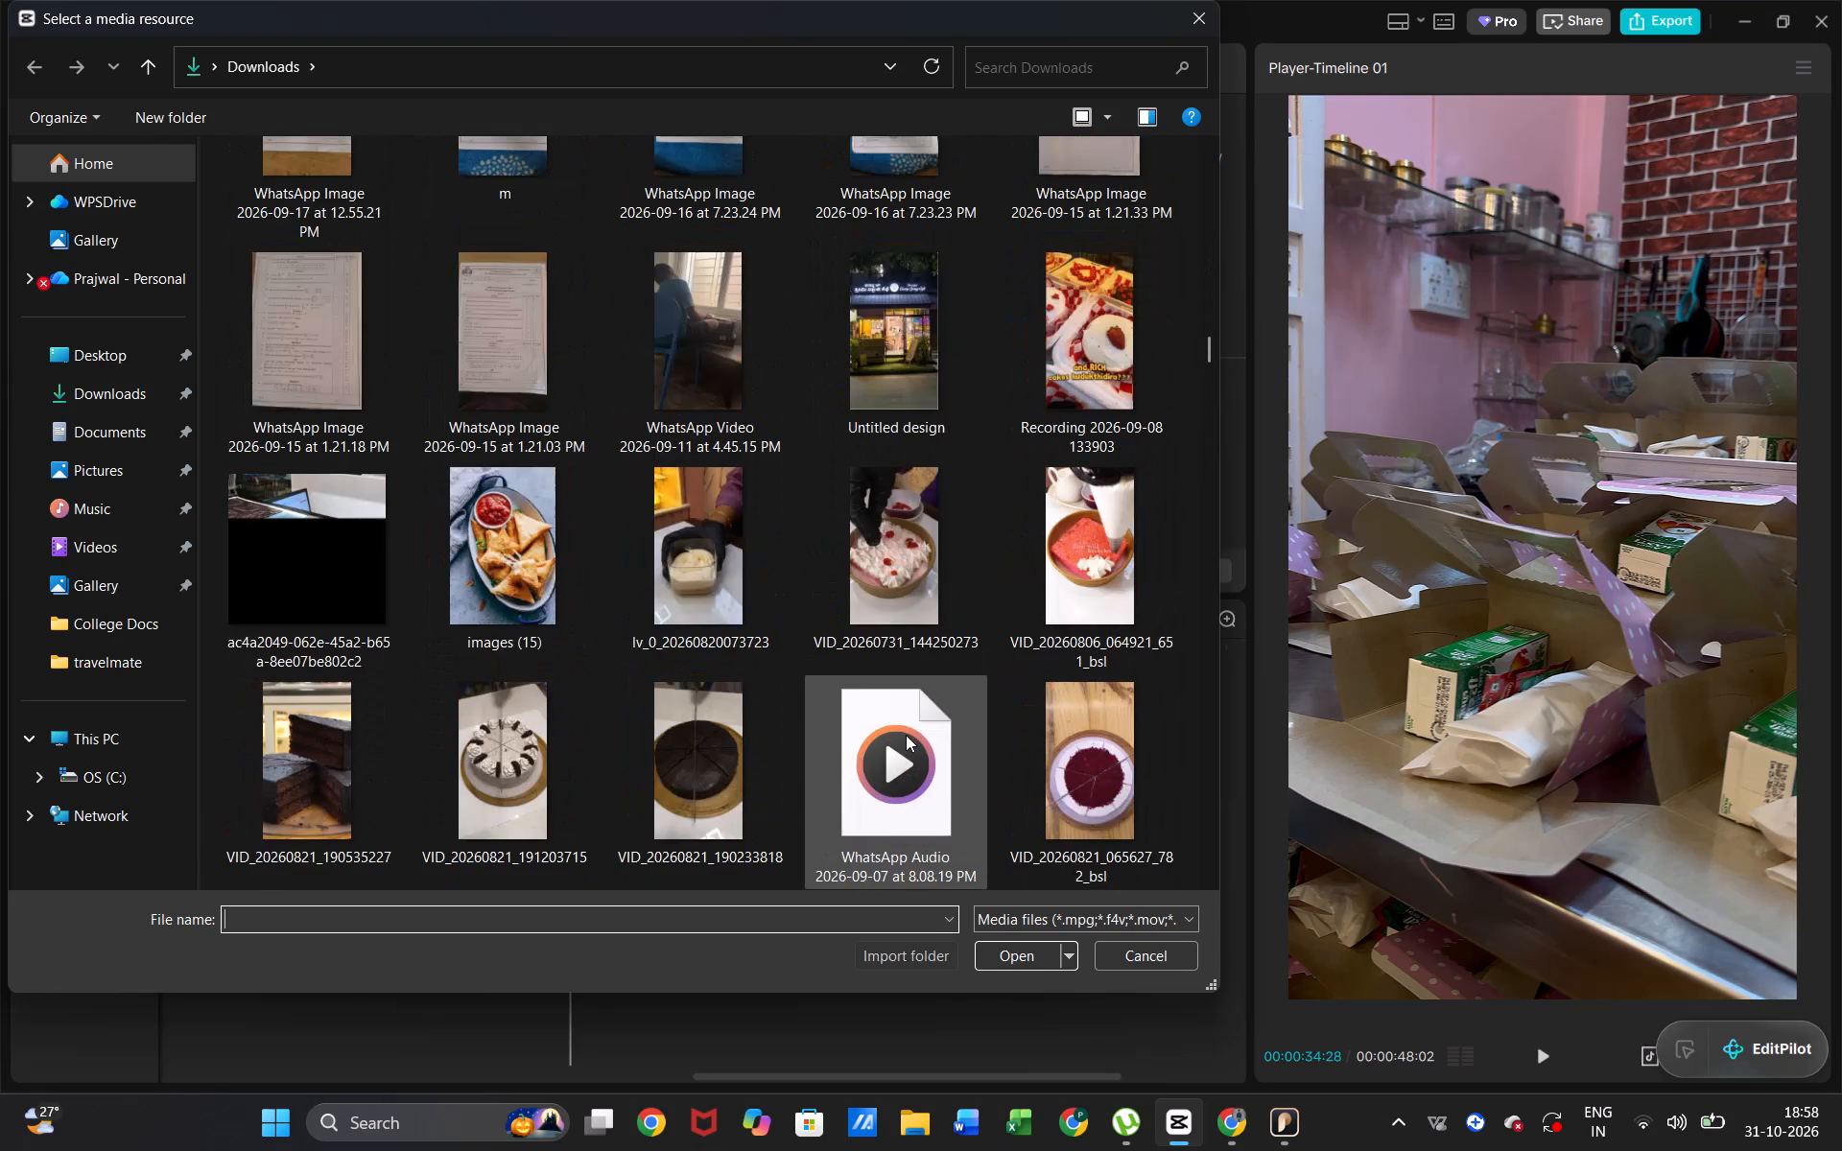
{"action": "left_click", "coordinate": [884, 397]}
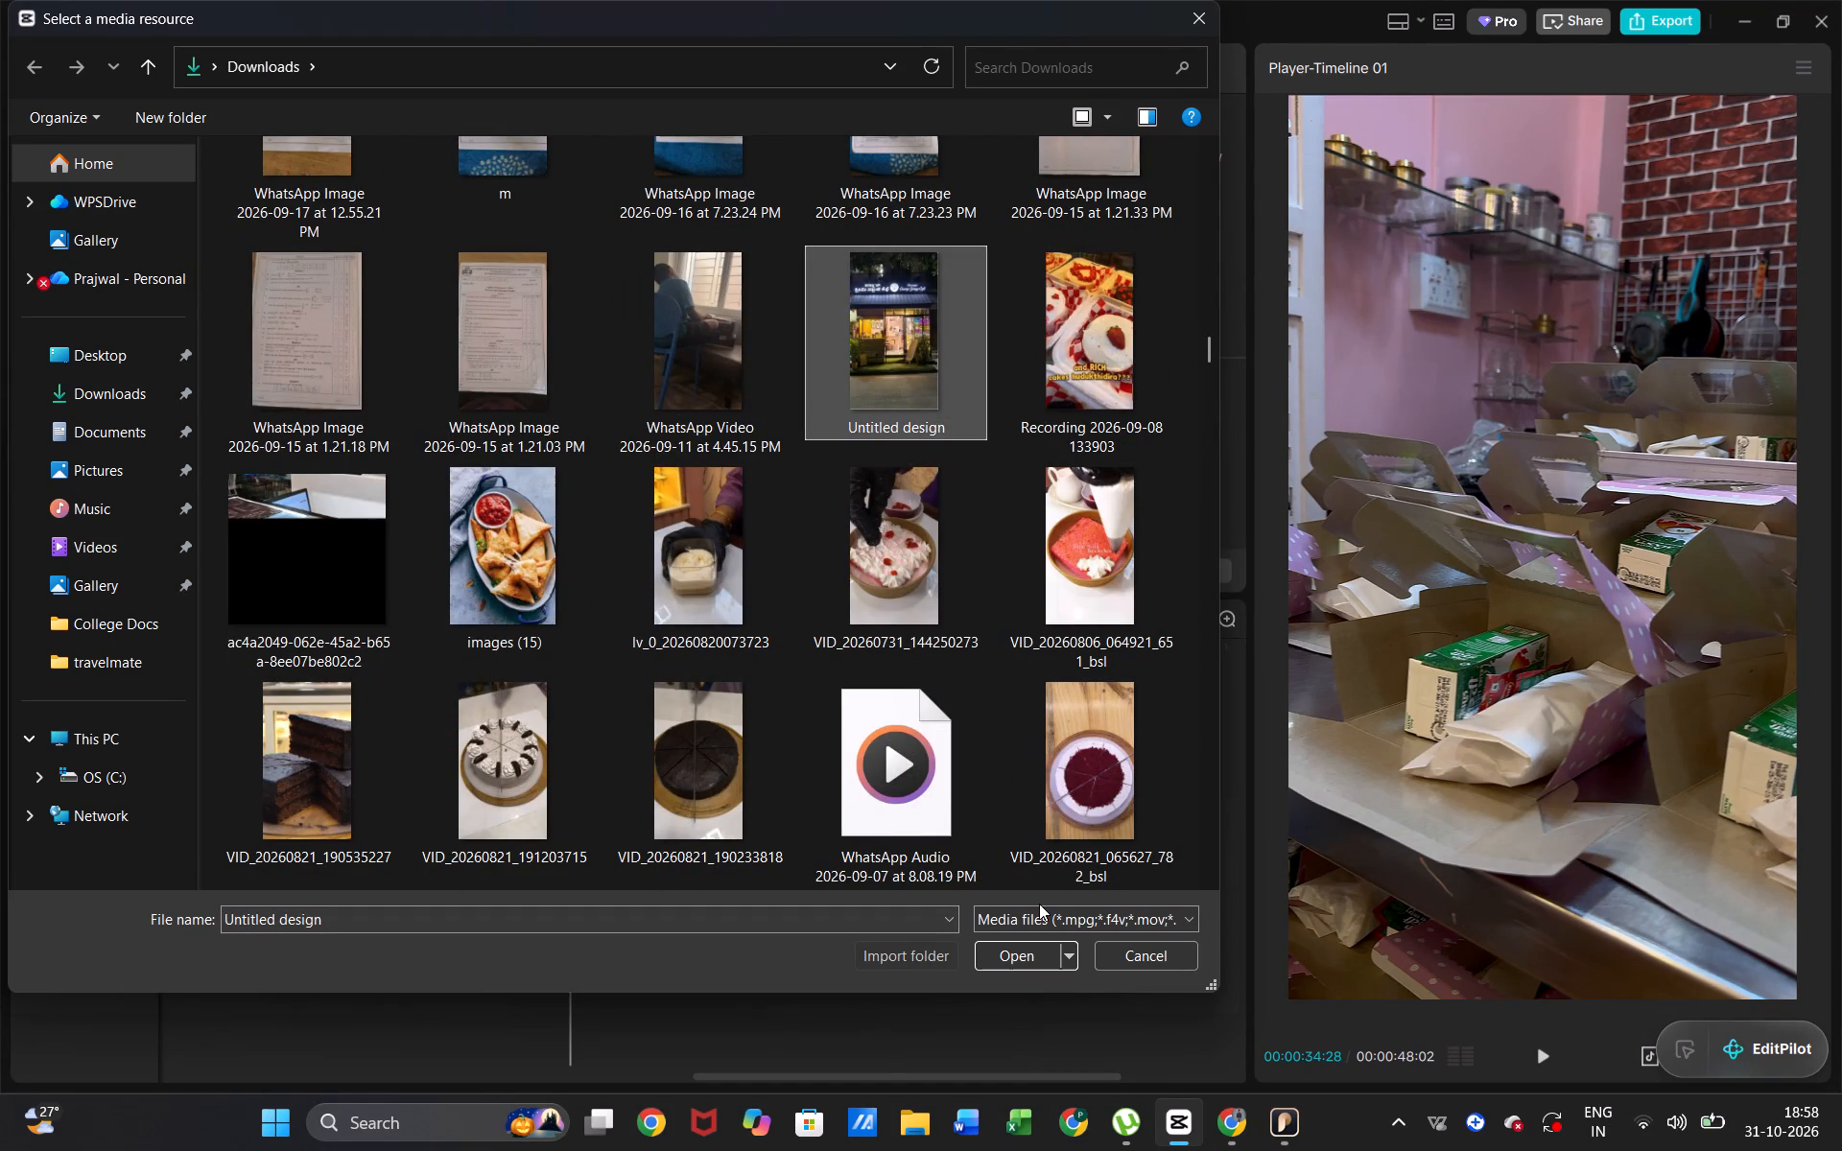
{"action": "left_click", "coordinate": [1037, 953]}
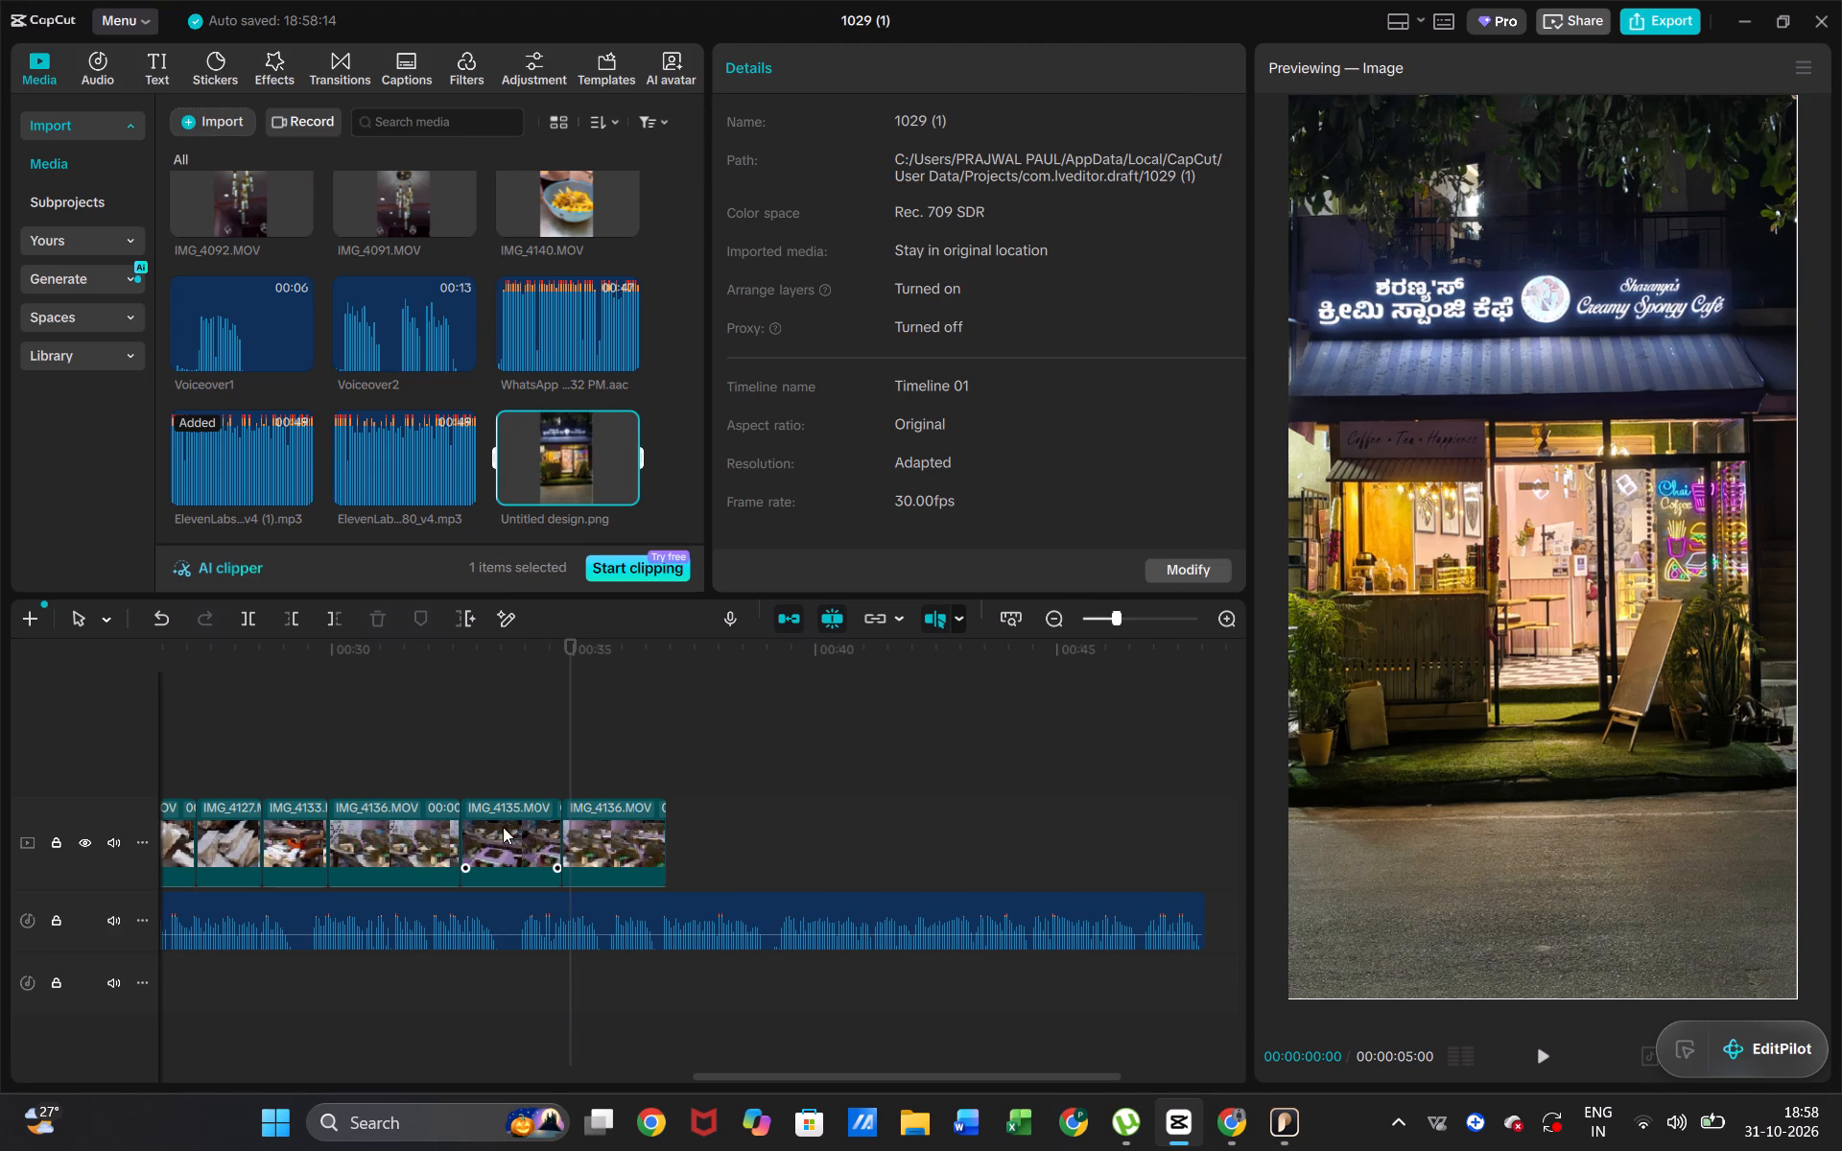
Insert the Untitled design image between IMG_4135 and the last IMG_4136 clip, play it, and trim its end to 00:35:23.
{"action": "left_click", "coordinate": [632, 486]}
{"action": "left_click", "coordinate": [547, 792]}
{"action": "key", "text": "space"}
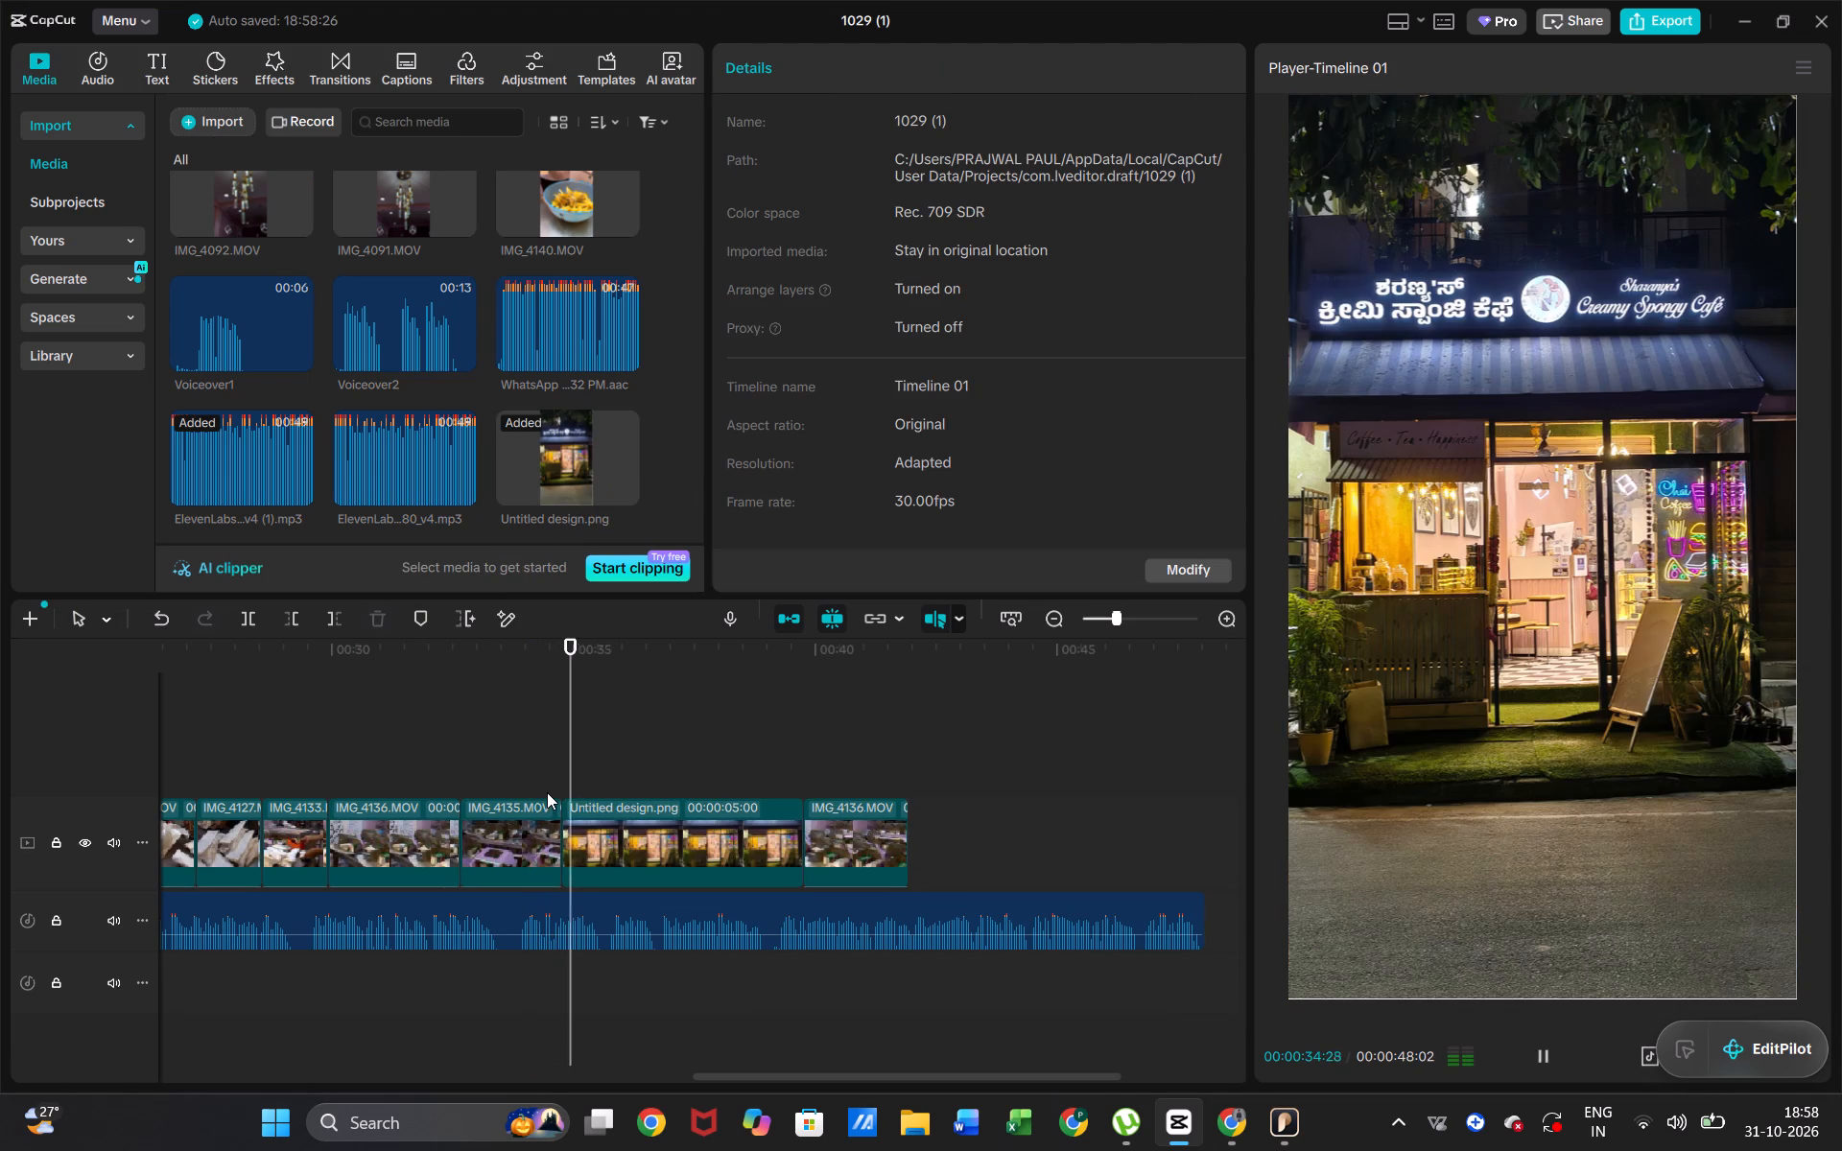
{"action": "key", "text": "space"}
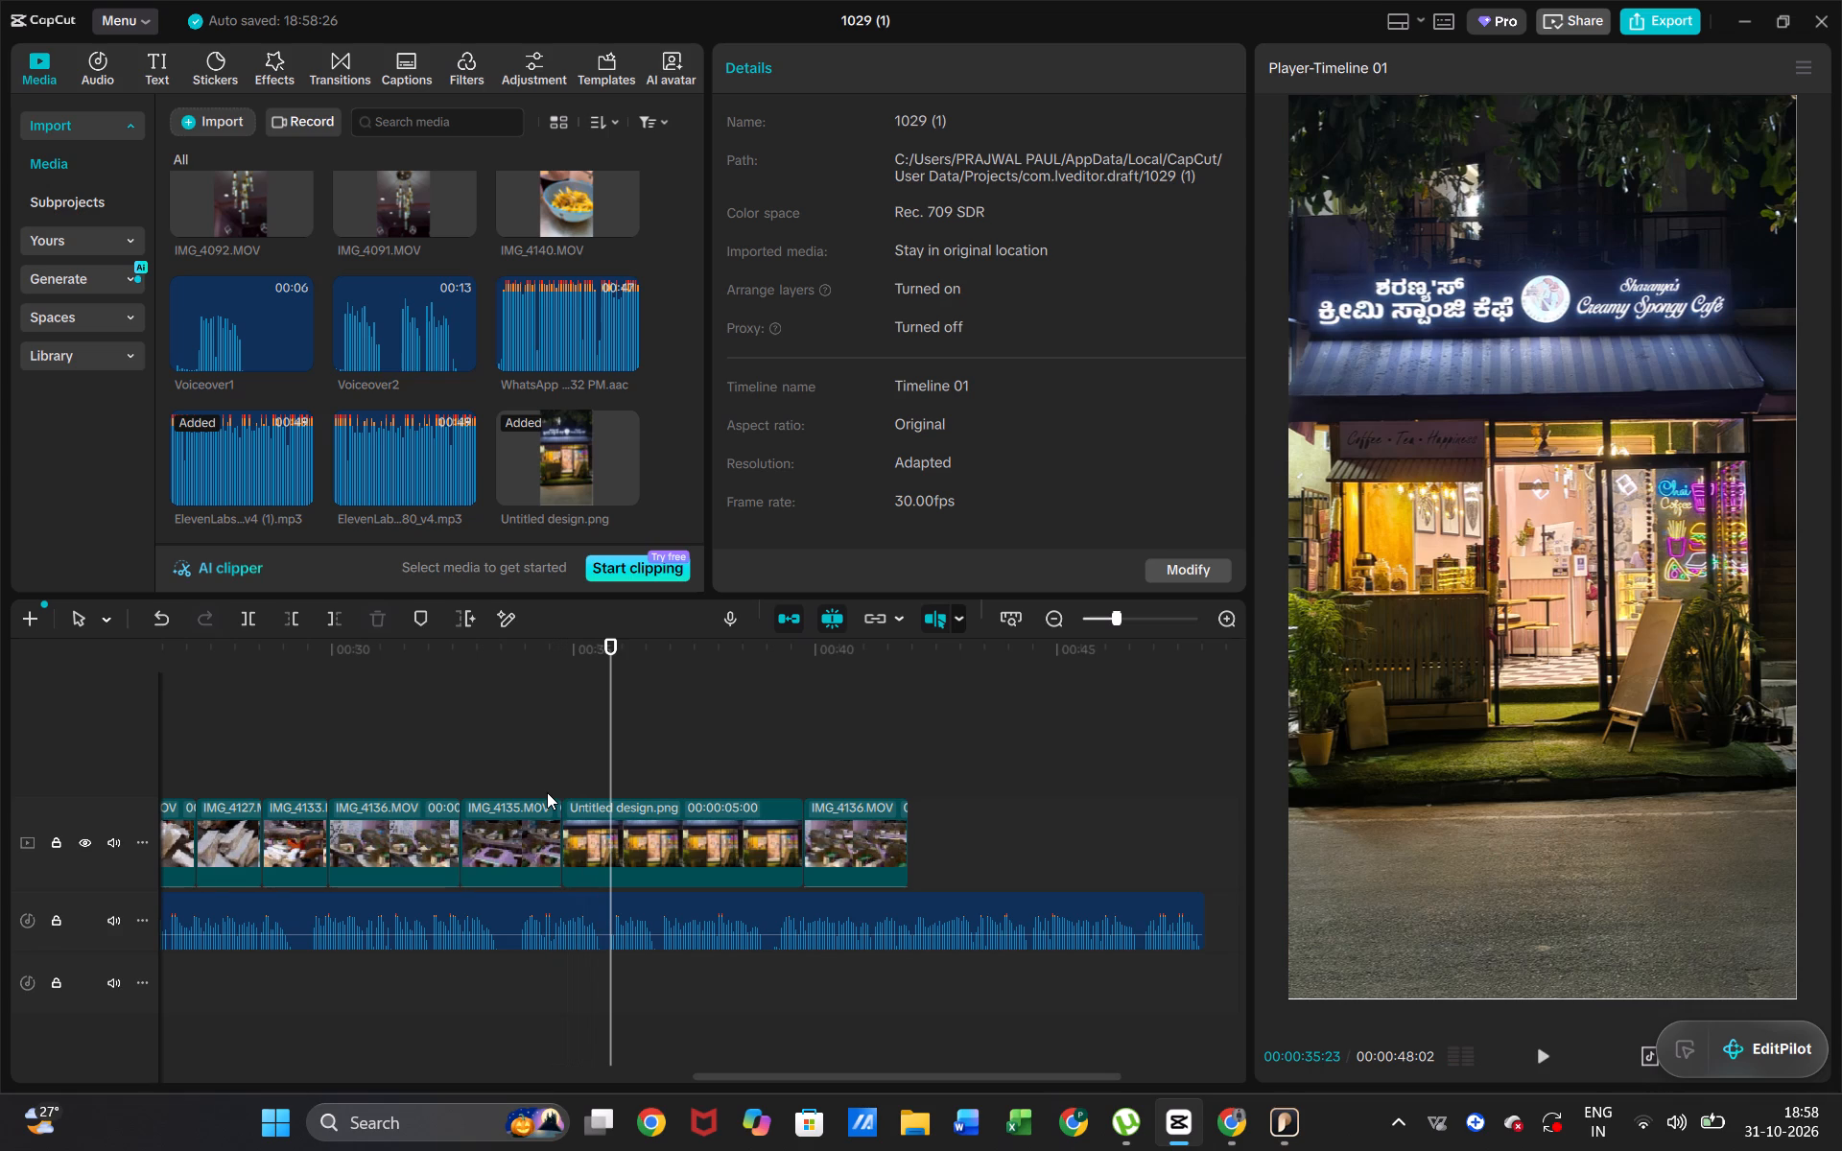
{"action": "left_click", "coordinate": [657, 846]}
{"action": "left_click", "coordinate": [340, 626]}
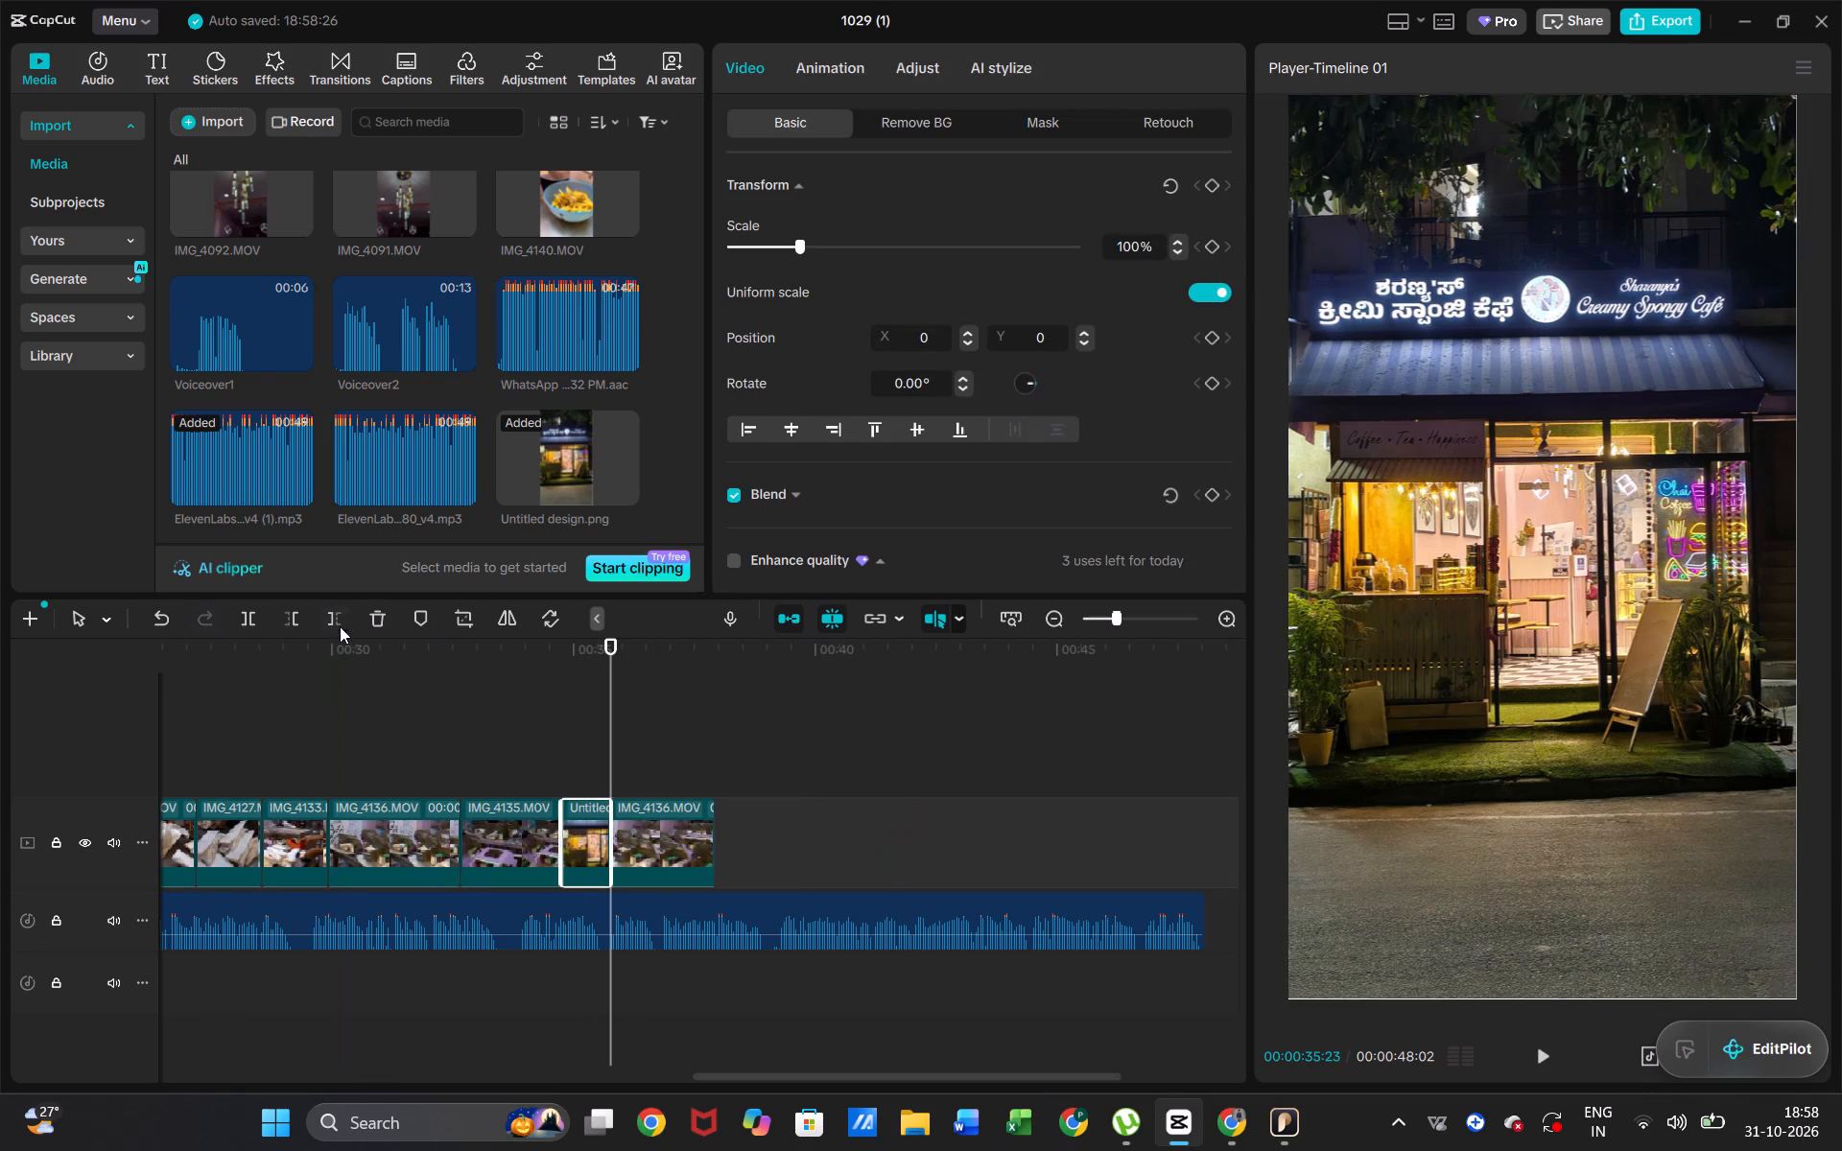
Open the media import and find the dessert videos among last month's files in Downloads.
{"action": "left_click", "coordinate": [214, 121]}
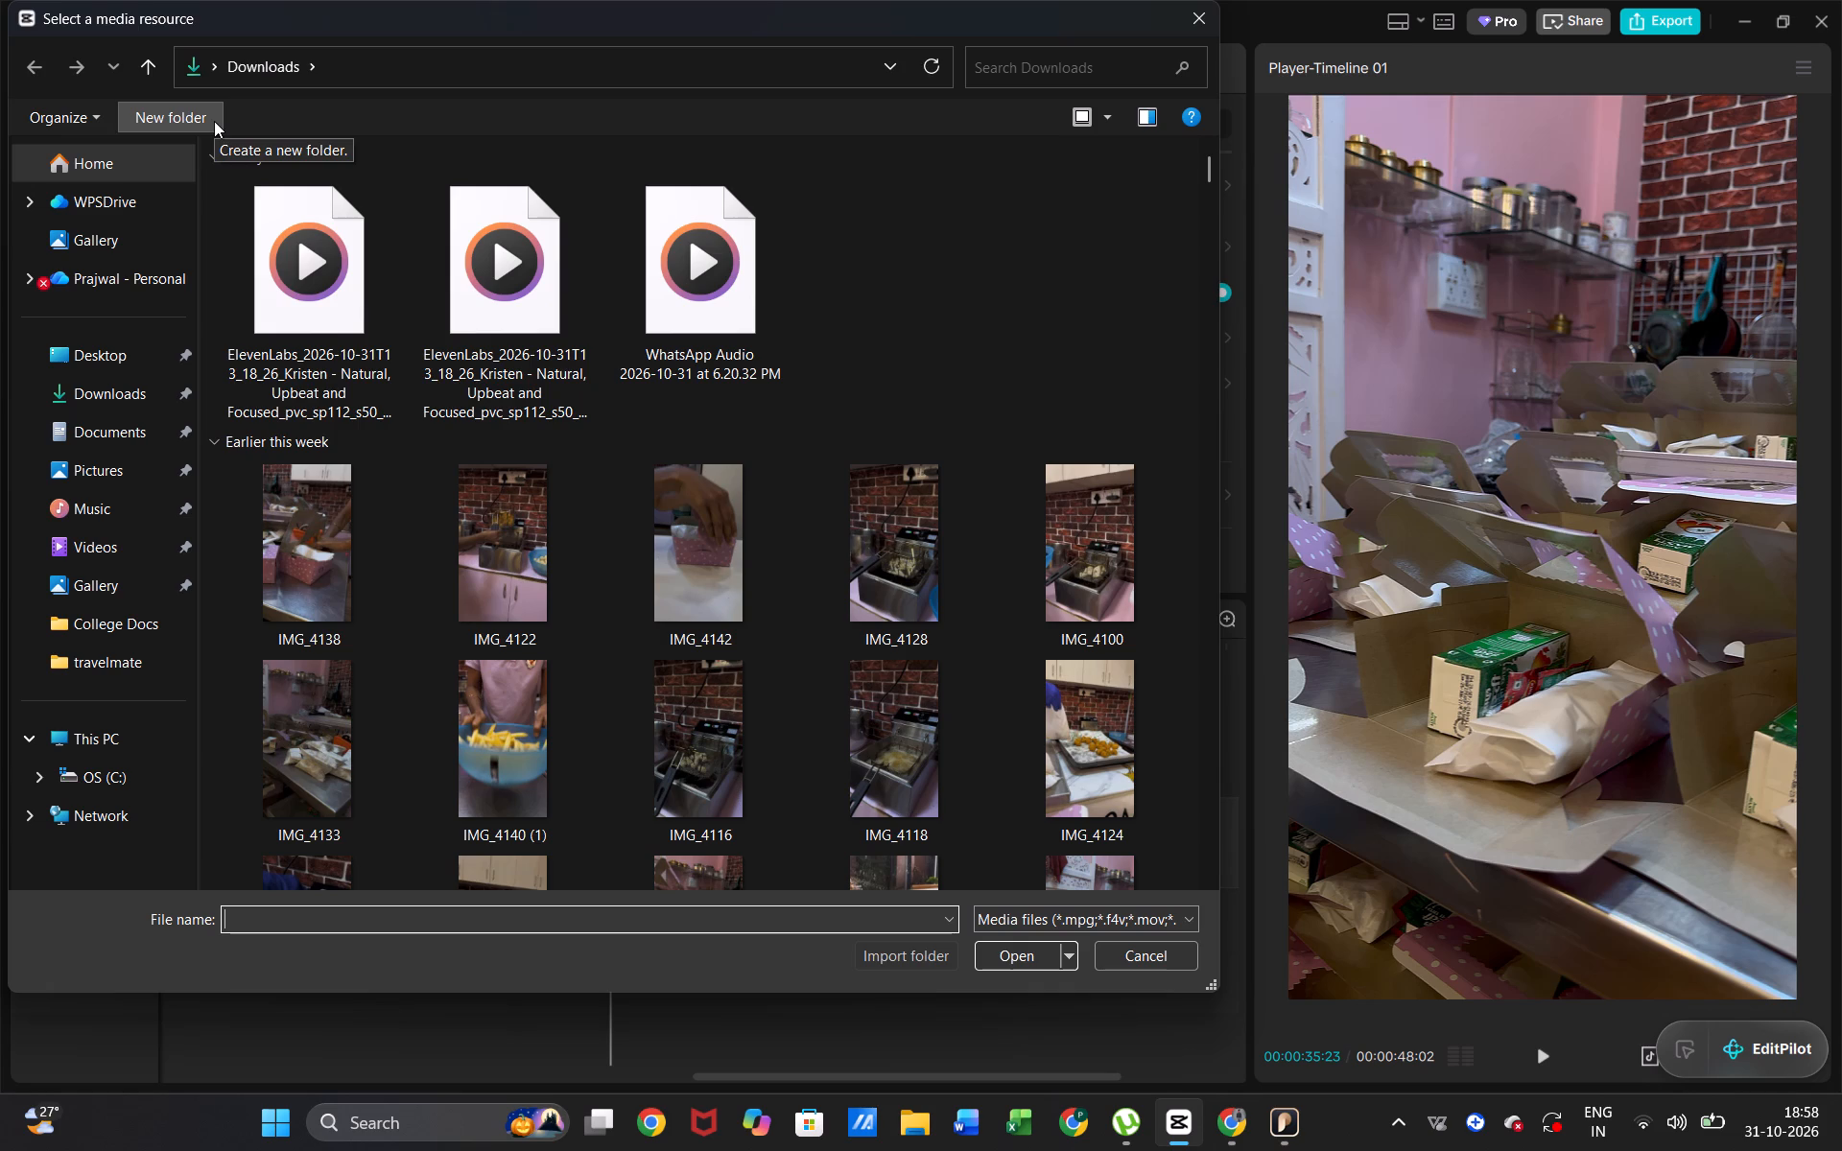
{"action": "scroll", "coordinate": [579, 419], "scroll_direction": "down", "scroll_amount": 1}
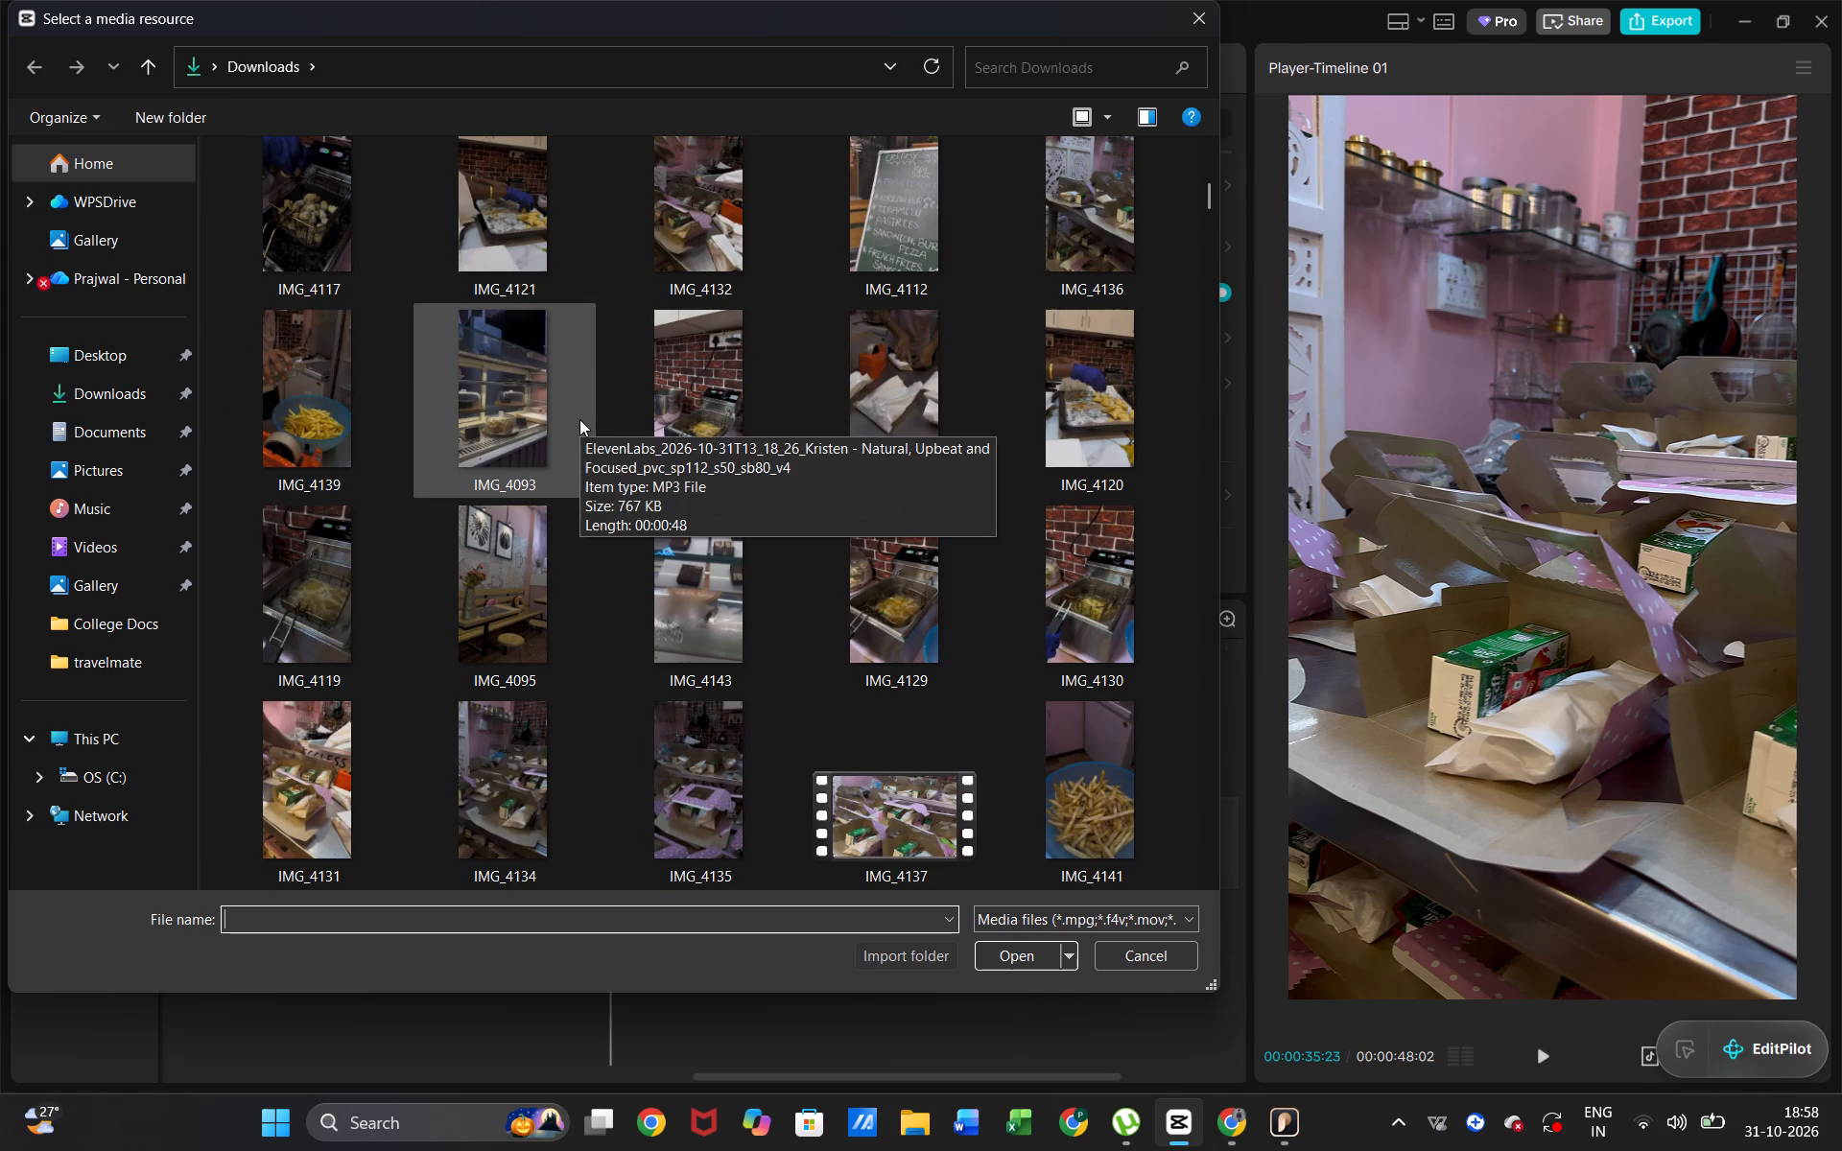
{"action": "scroll", "coordinate": [633, 518], "scroll_direction": "down", "scroll_amount": 1}
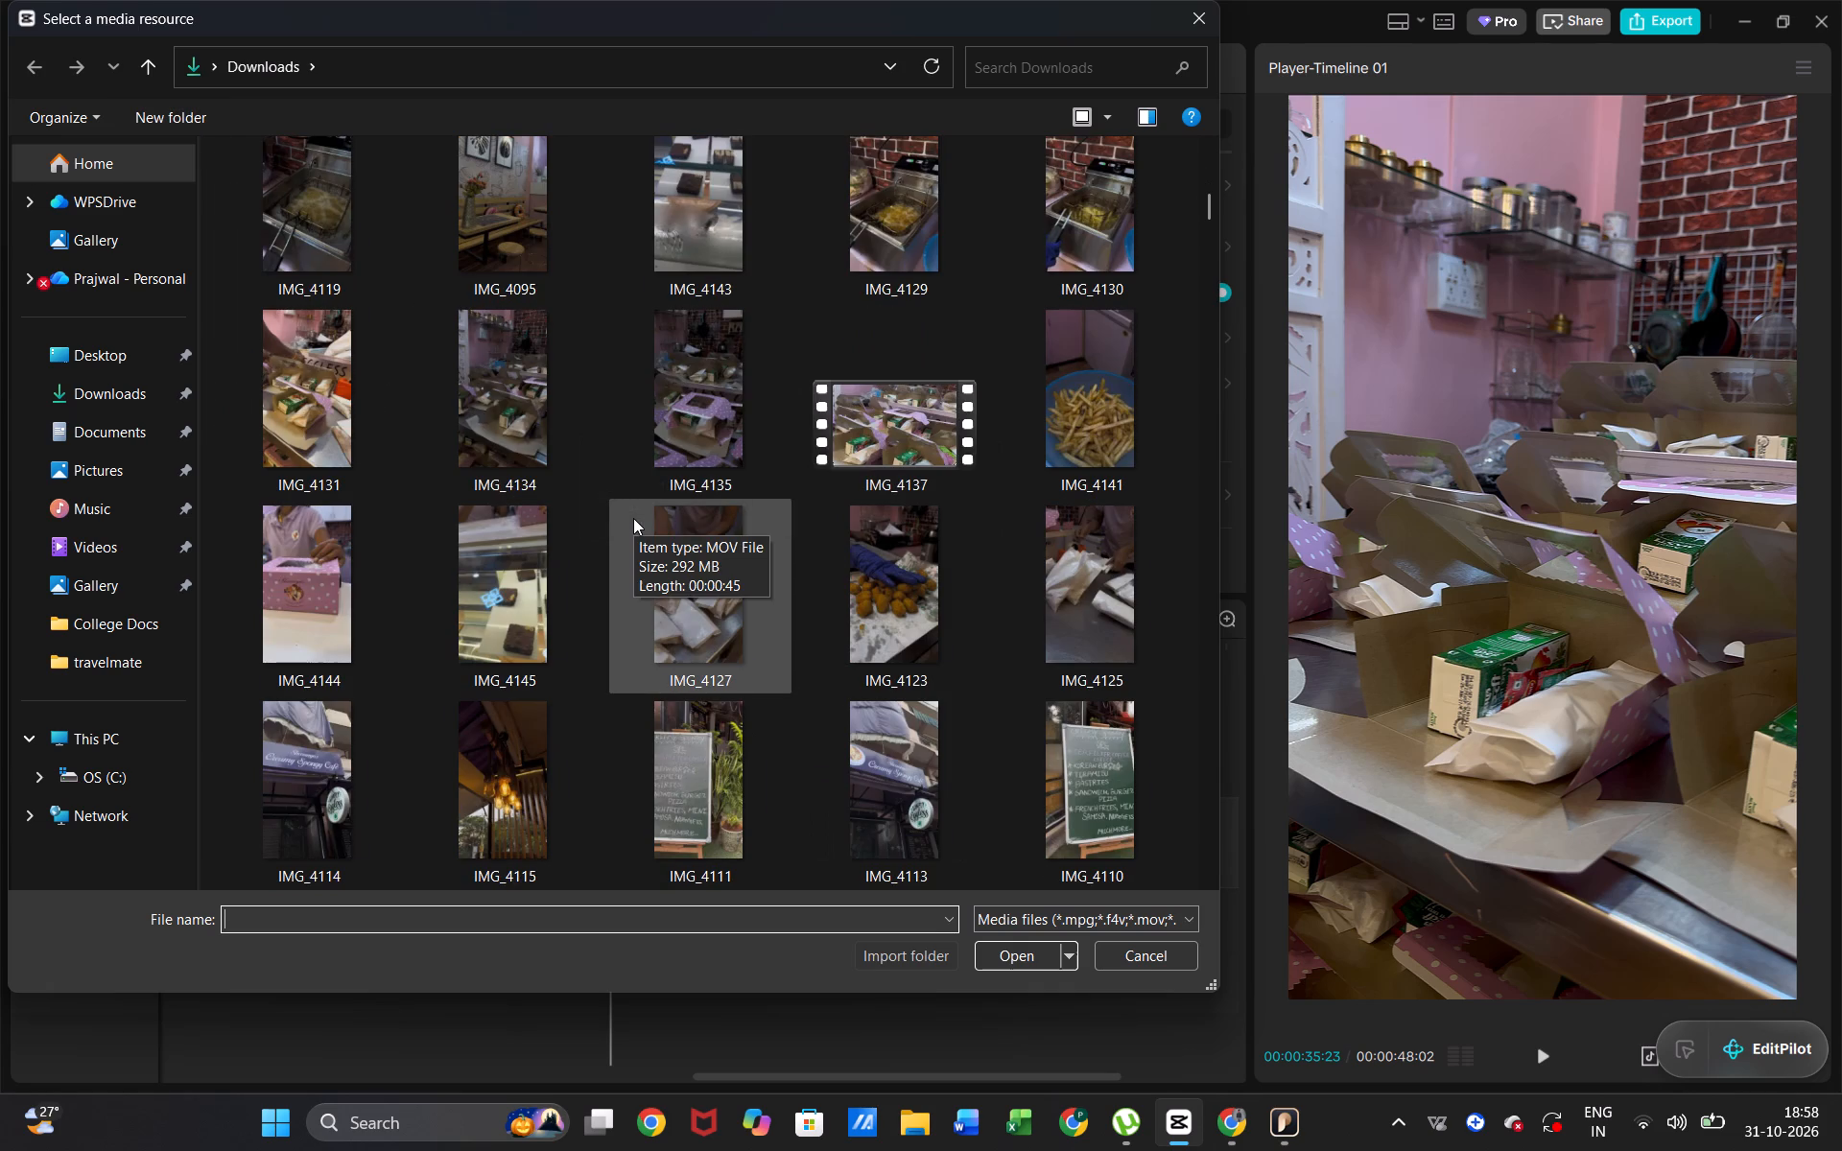
{"action": "scroll", "coordinate": [633, 518], "scroll_direction": "down", "scroll_amount": 2}
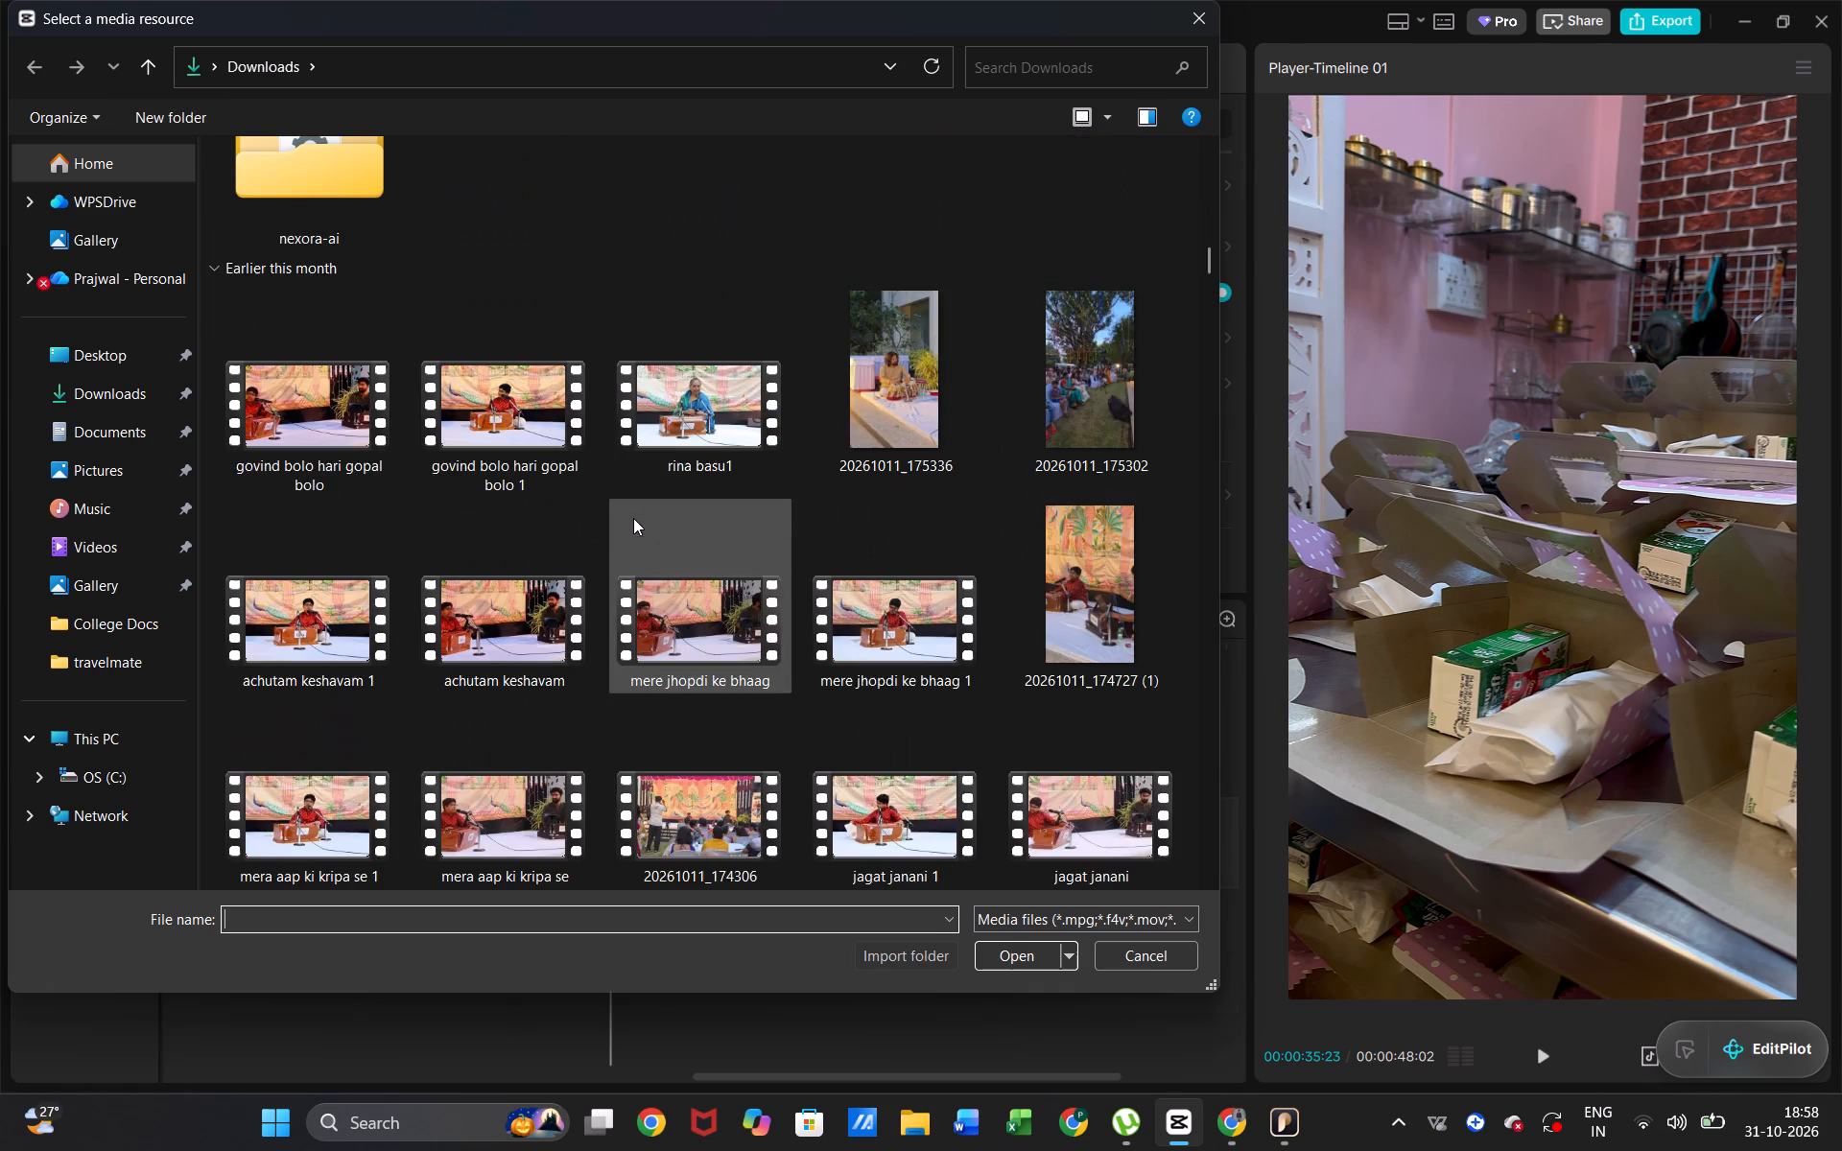
{"action": "scroll", "coordinate": [633, 518], "scroll_direction": "down", "scroll_amount": 3}
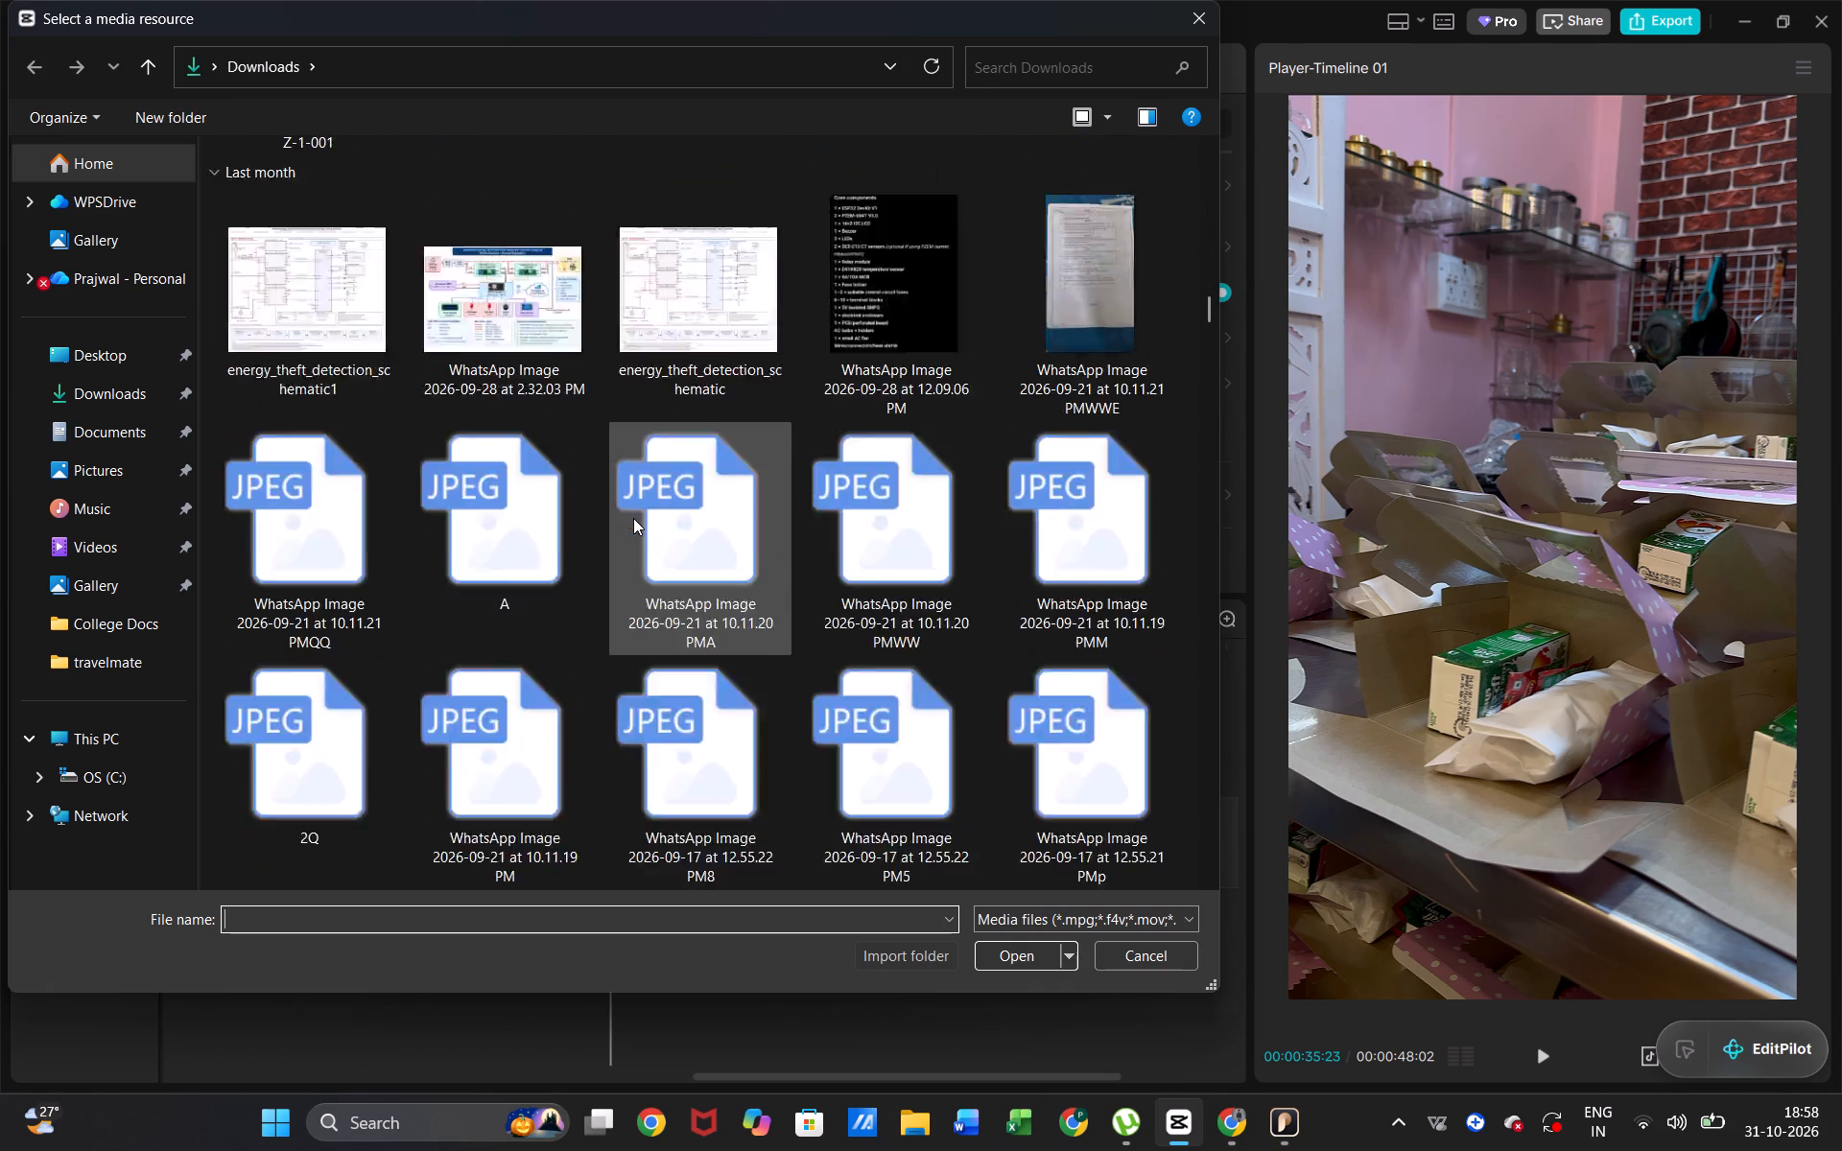
{"action": "scroll", "coordinate": [633, 518], "scroll_direction": "down", "scroll_amount": 1}
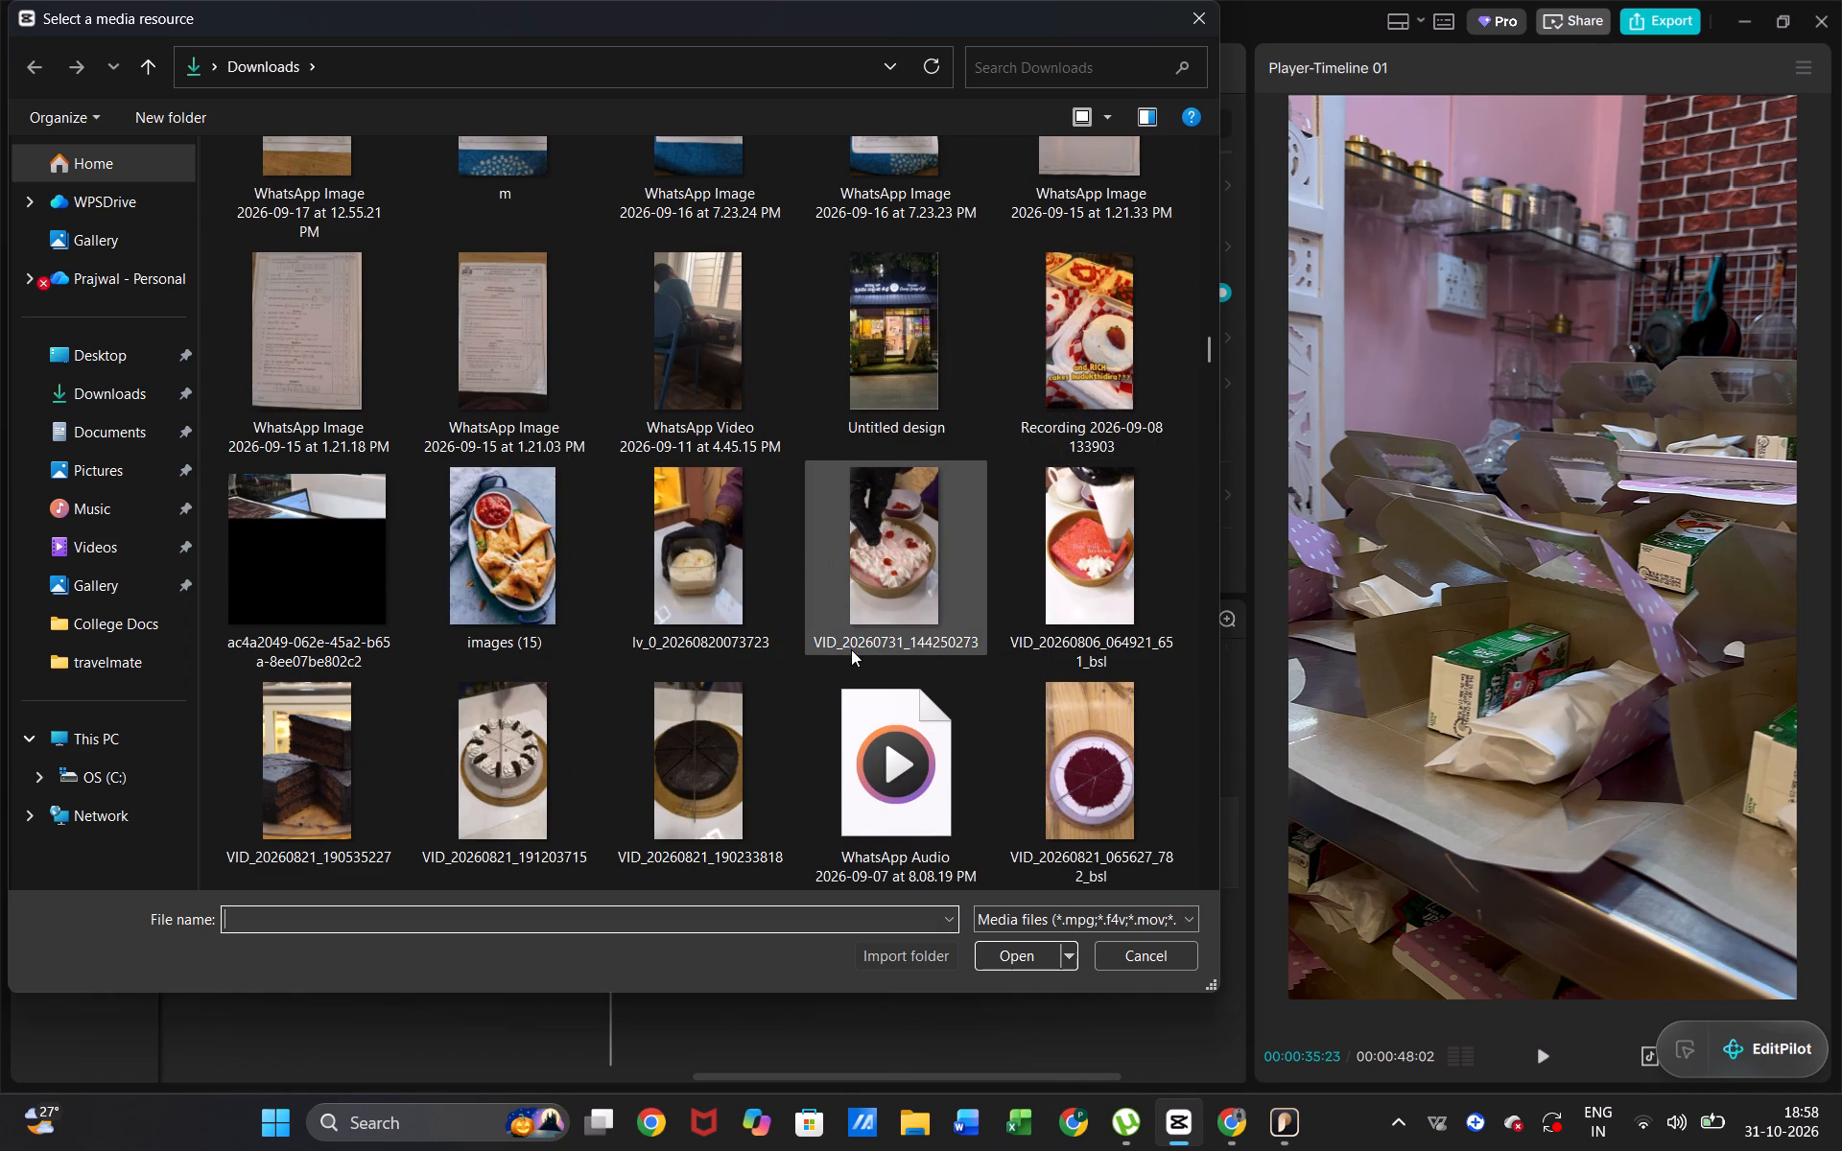
{"action": "scroll", "coordinate": [851, 649], "scroll_direction": "down", "scroll_amount": 2}
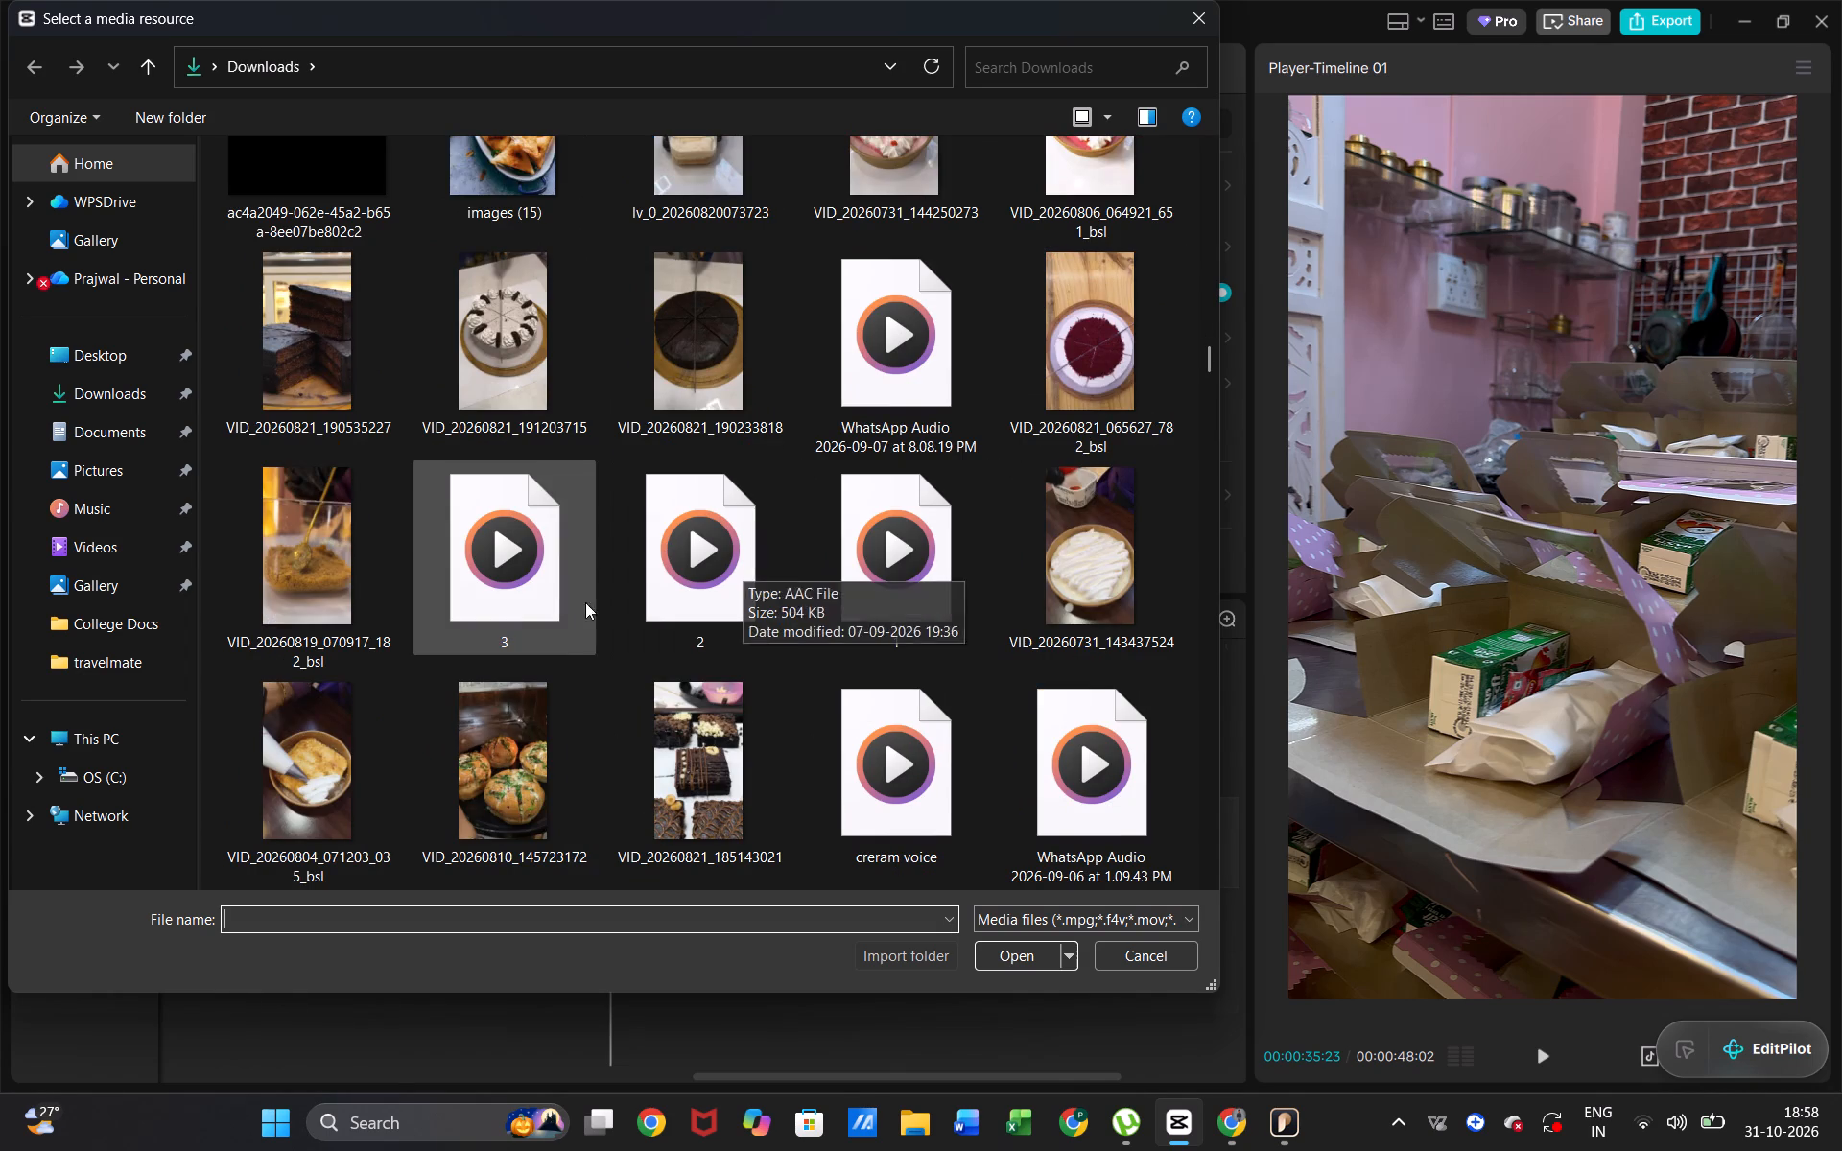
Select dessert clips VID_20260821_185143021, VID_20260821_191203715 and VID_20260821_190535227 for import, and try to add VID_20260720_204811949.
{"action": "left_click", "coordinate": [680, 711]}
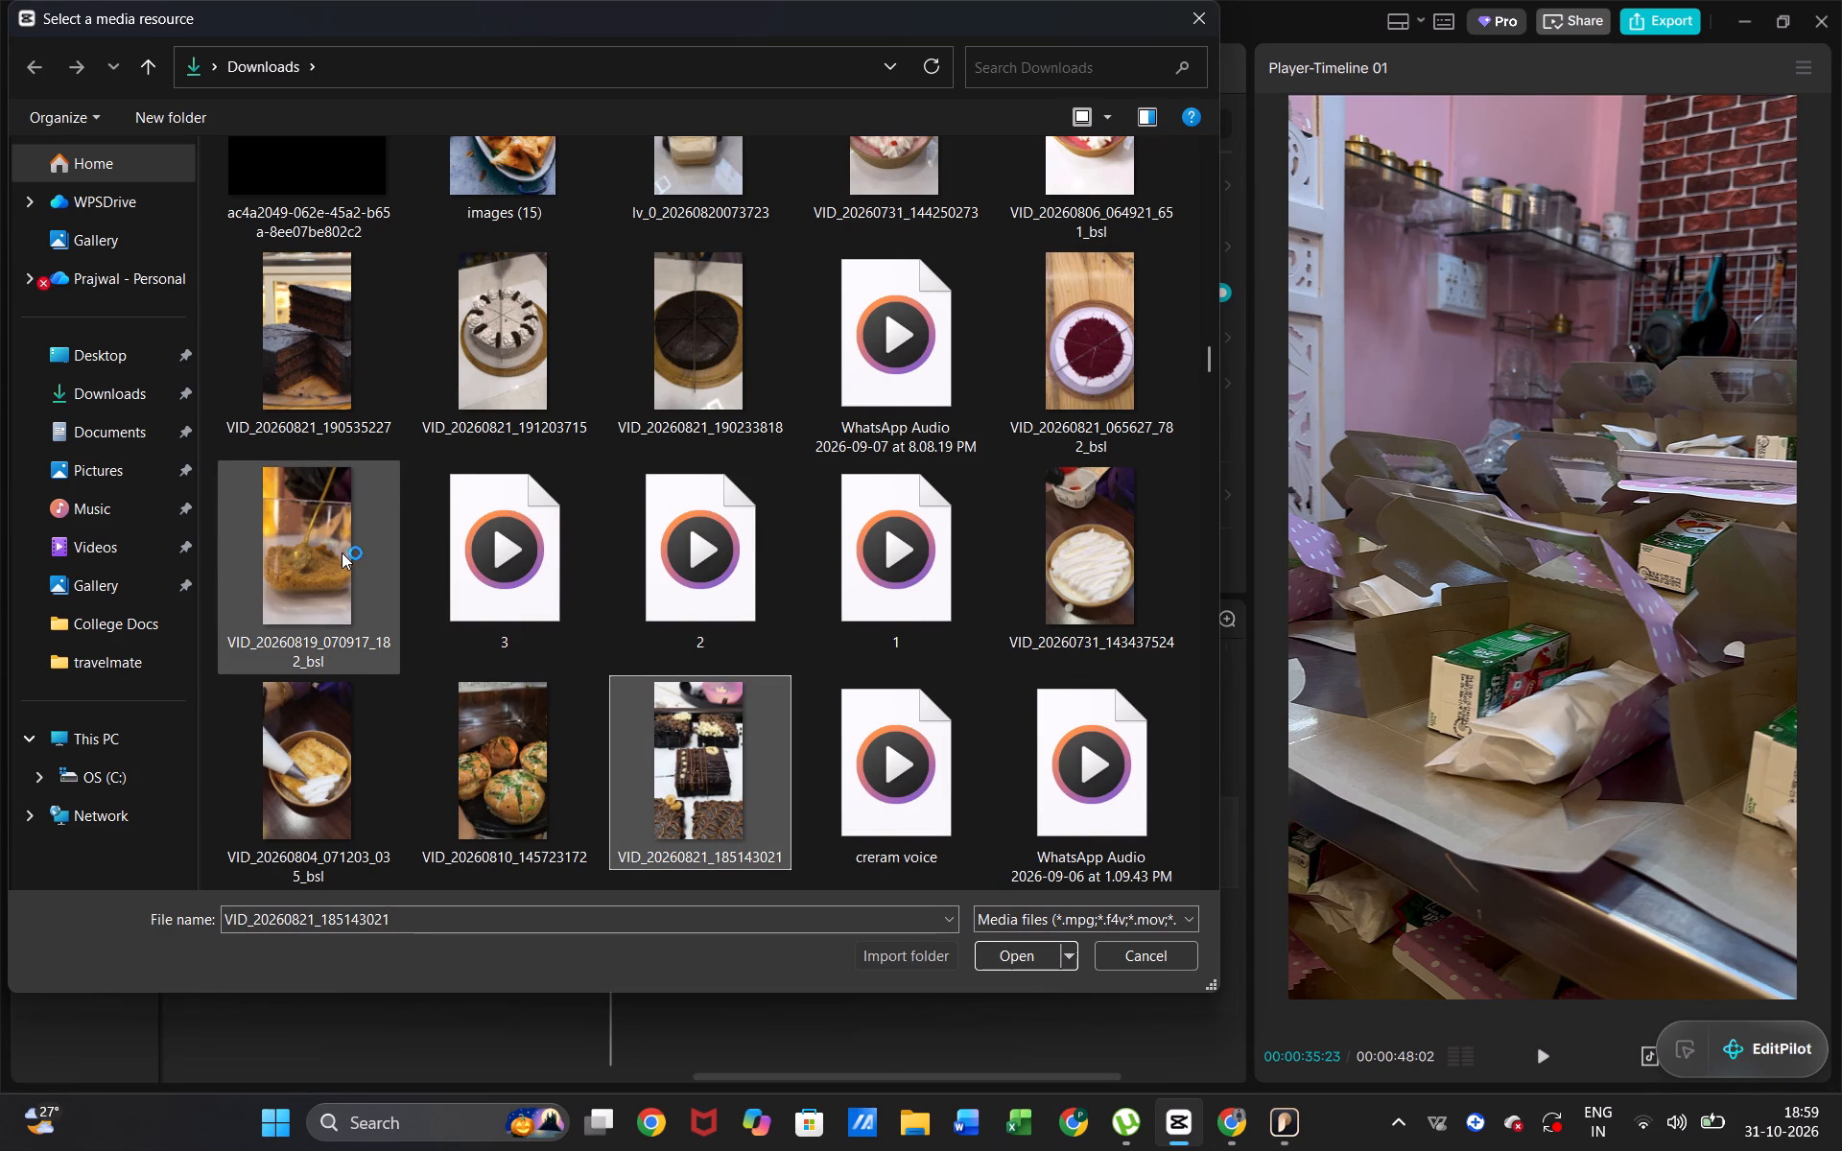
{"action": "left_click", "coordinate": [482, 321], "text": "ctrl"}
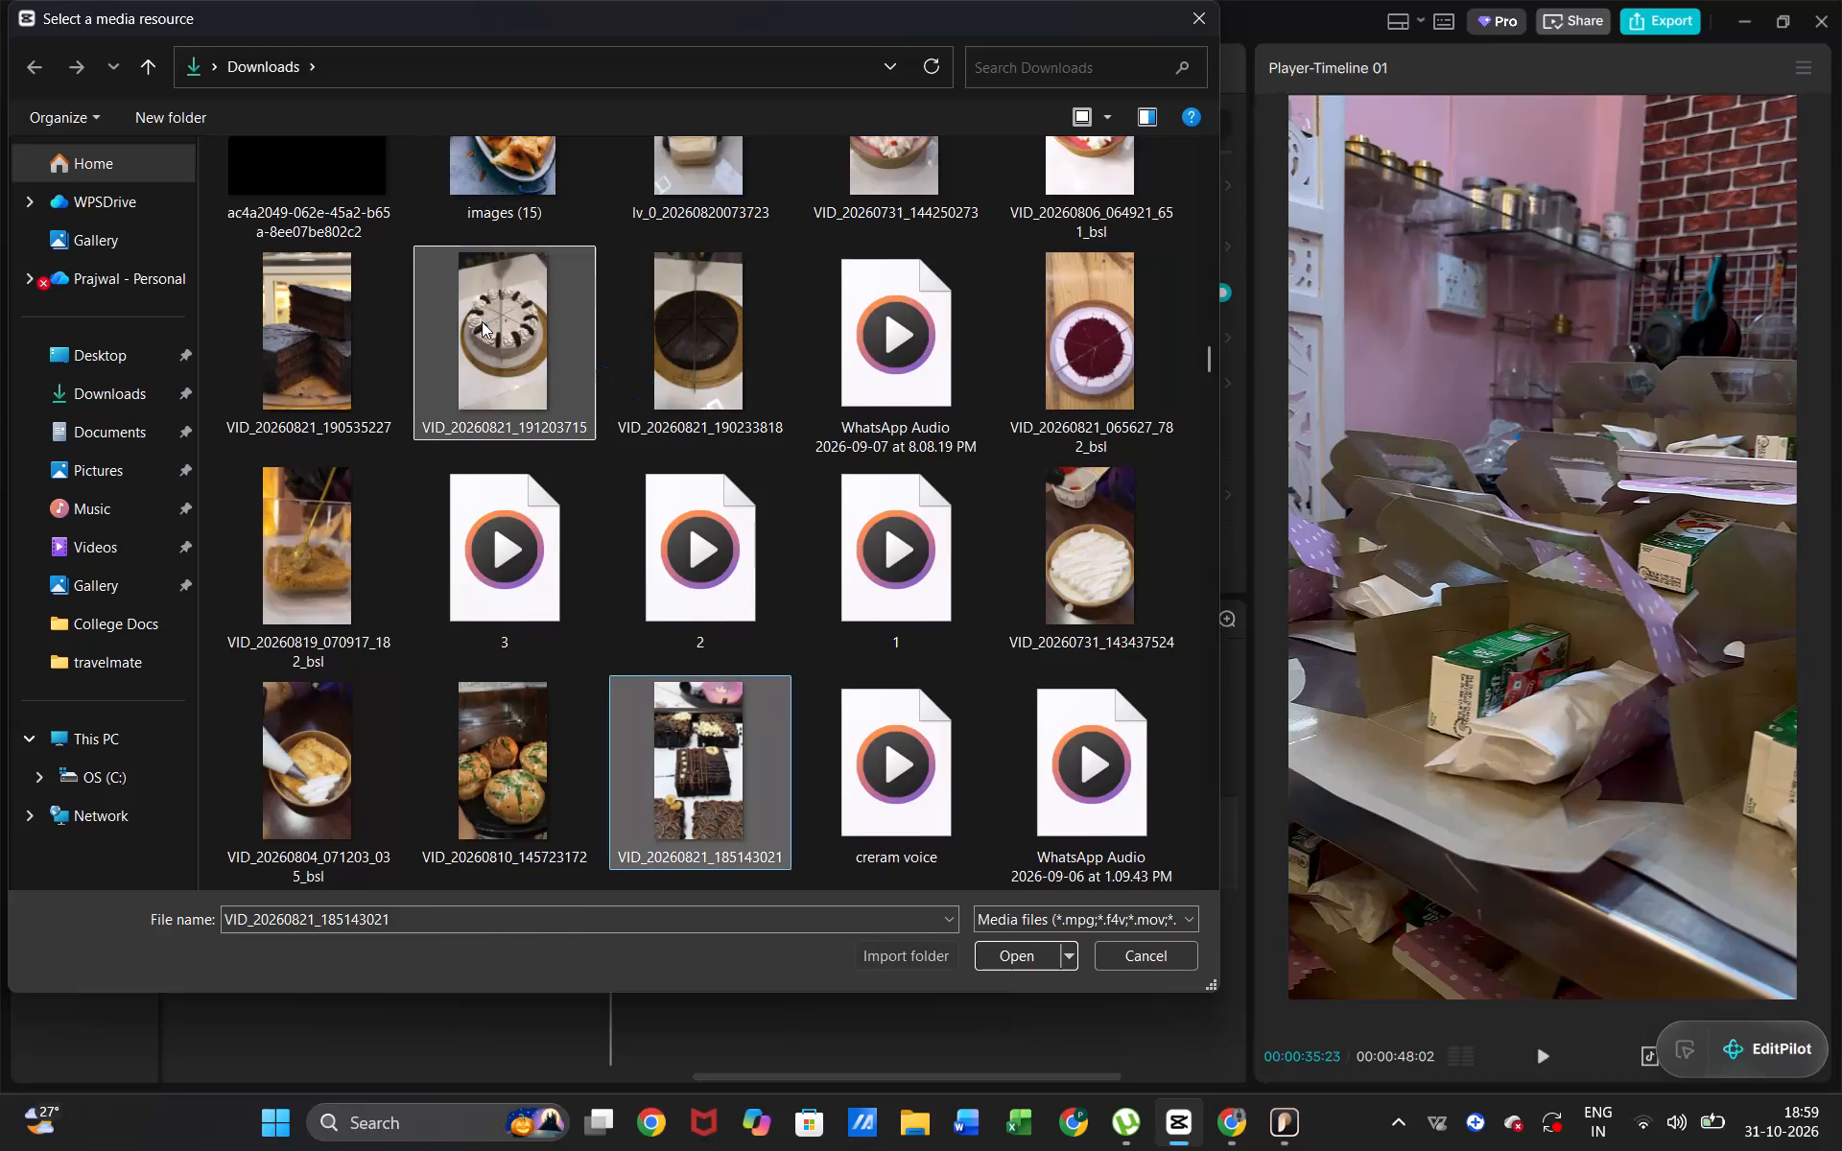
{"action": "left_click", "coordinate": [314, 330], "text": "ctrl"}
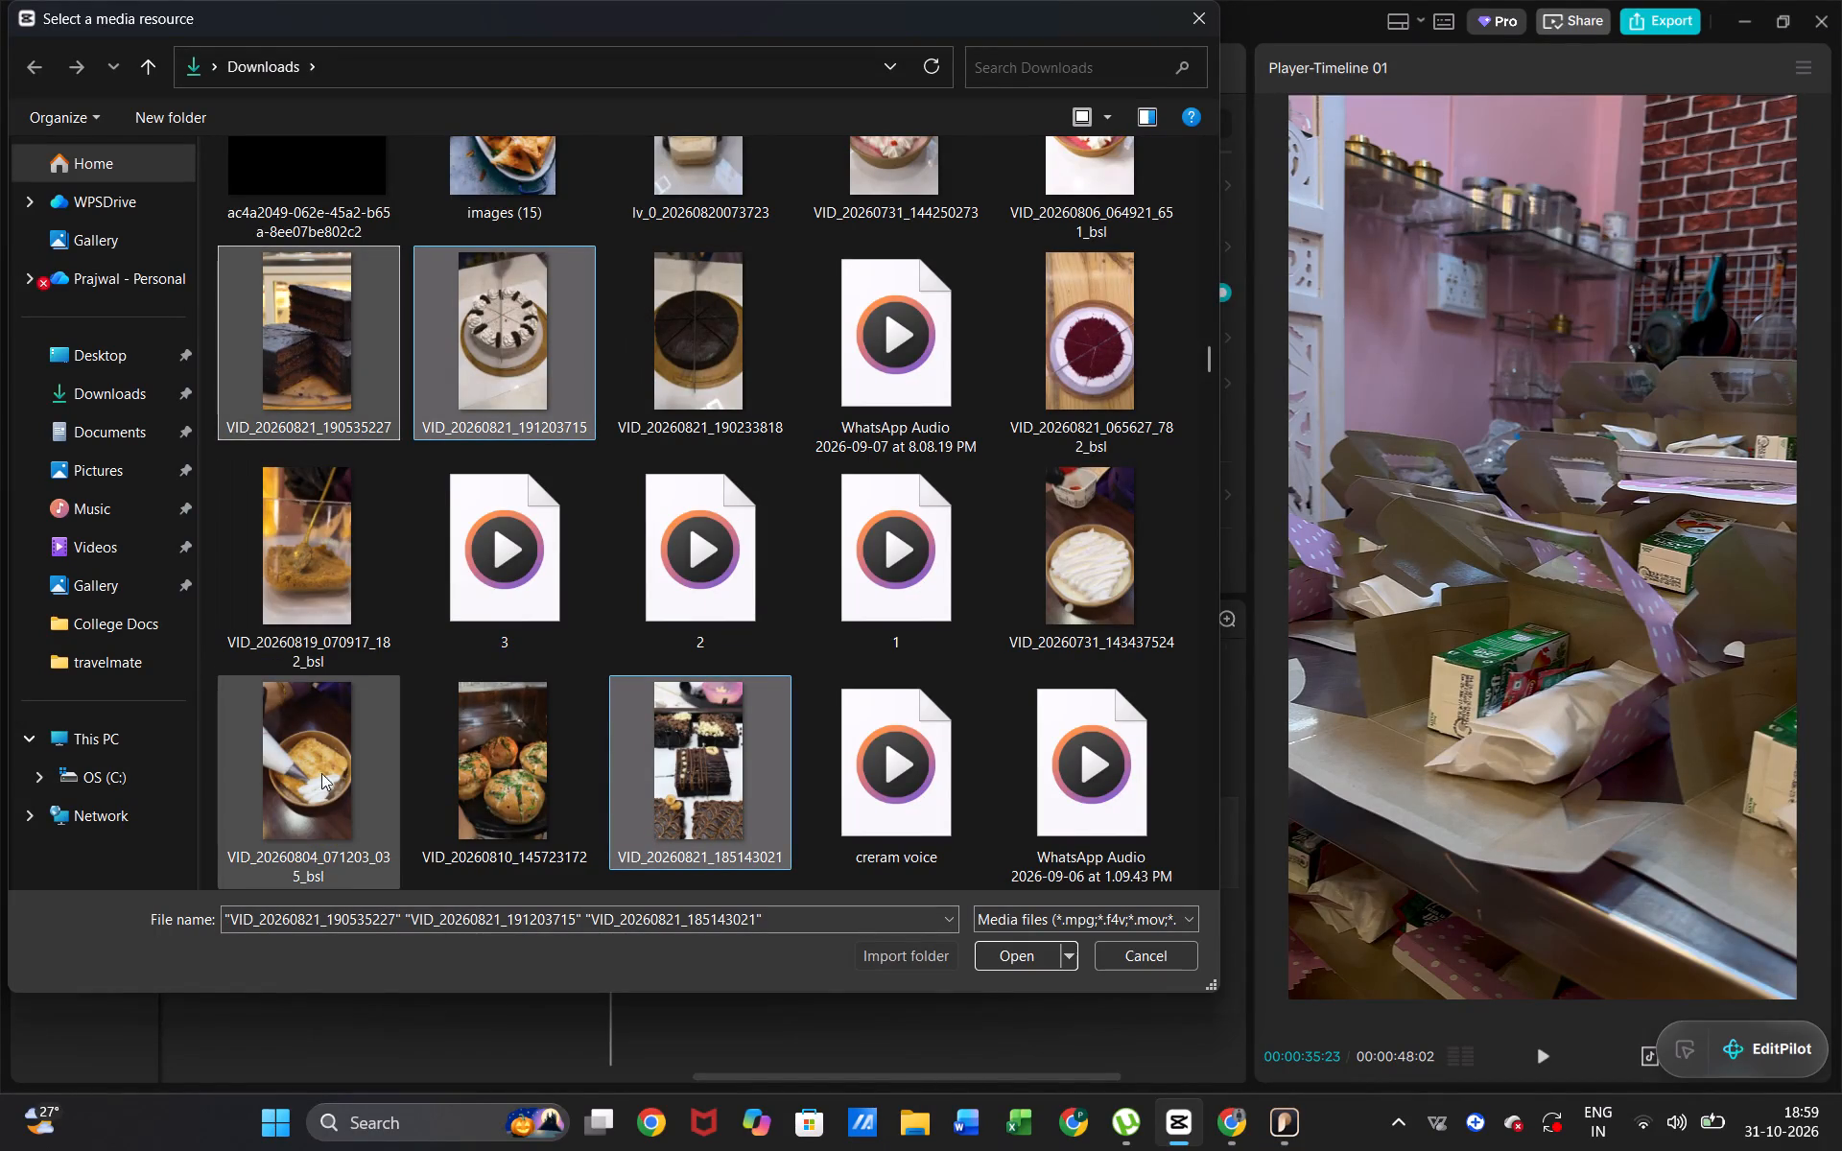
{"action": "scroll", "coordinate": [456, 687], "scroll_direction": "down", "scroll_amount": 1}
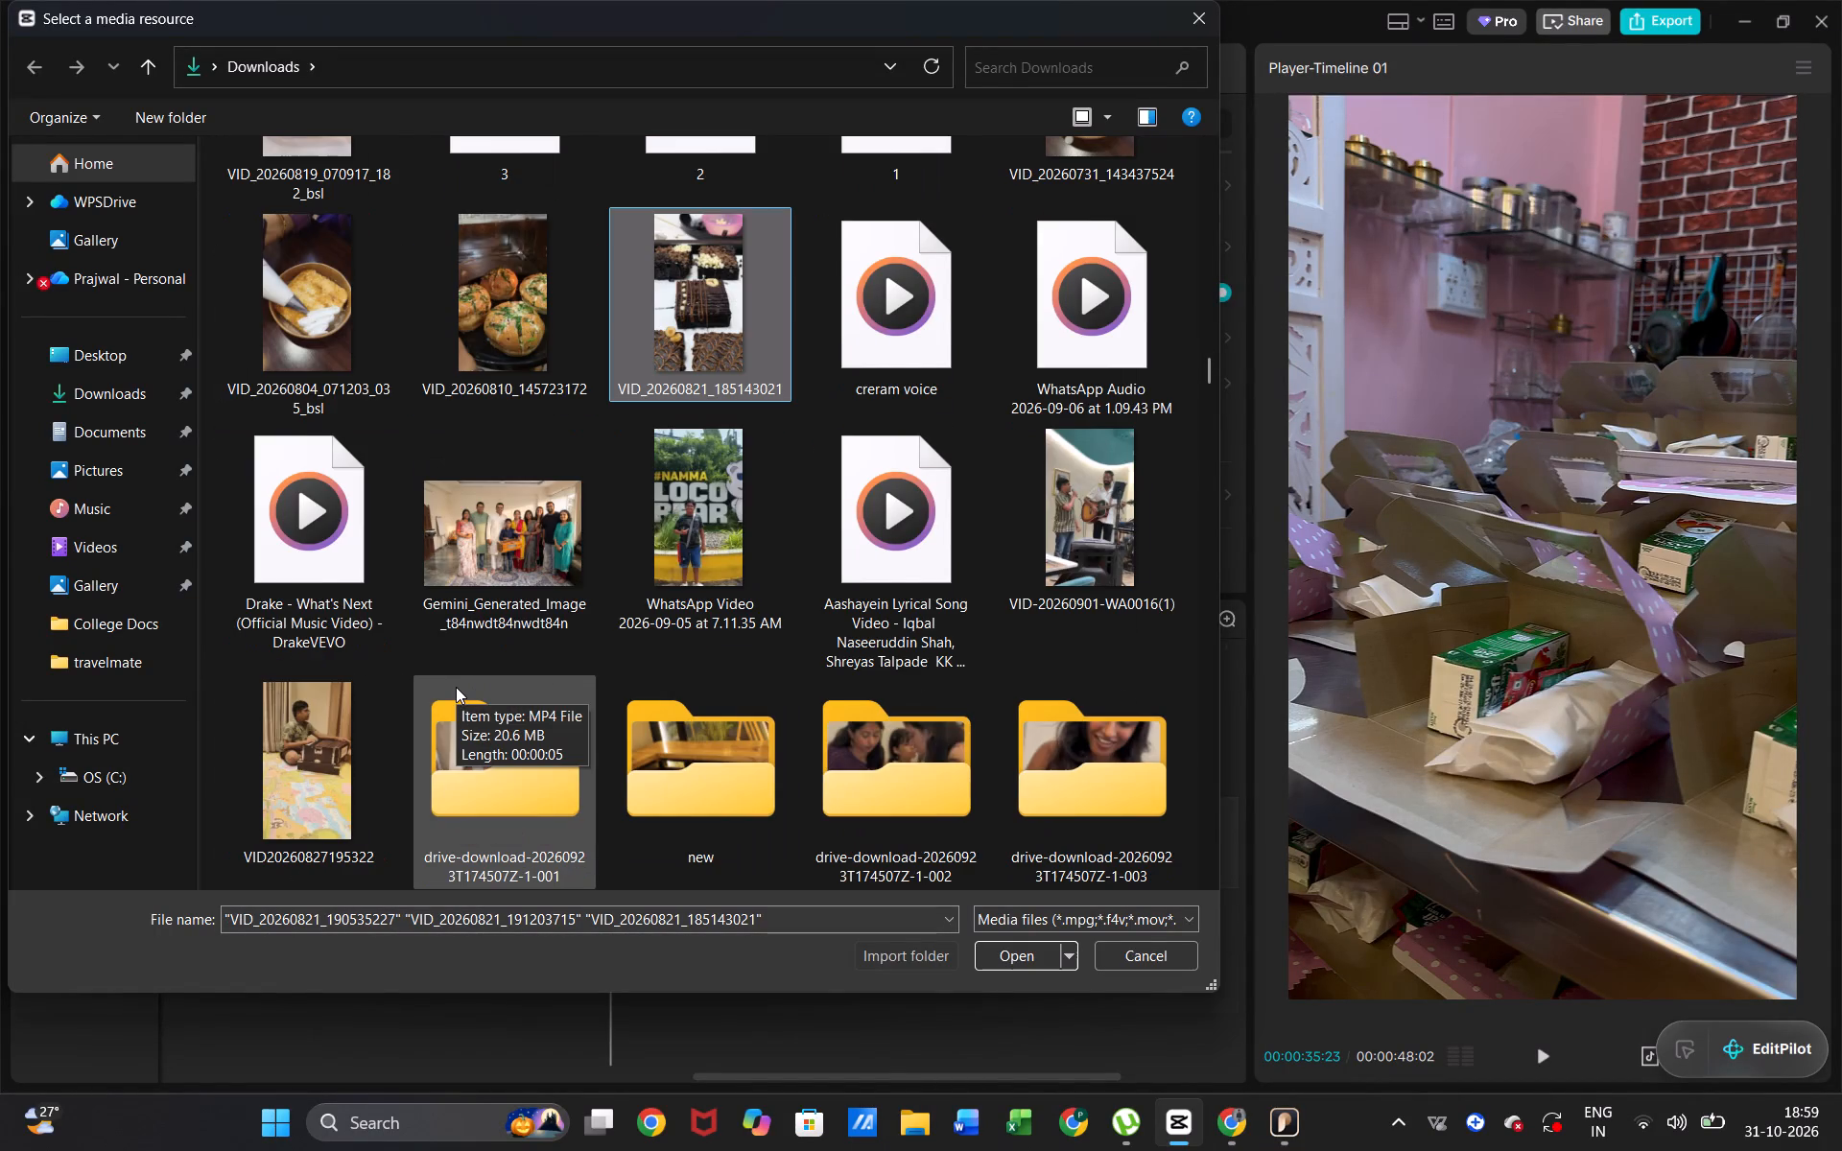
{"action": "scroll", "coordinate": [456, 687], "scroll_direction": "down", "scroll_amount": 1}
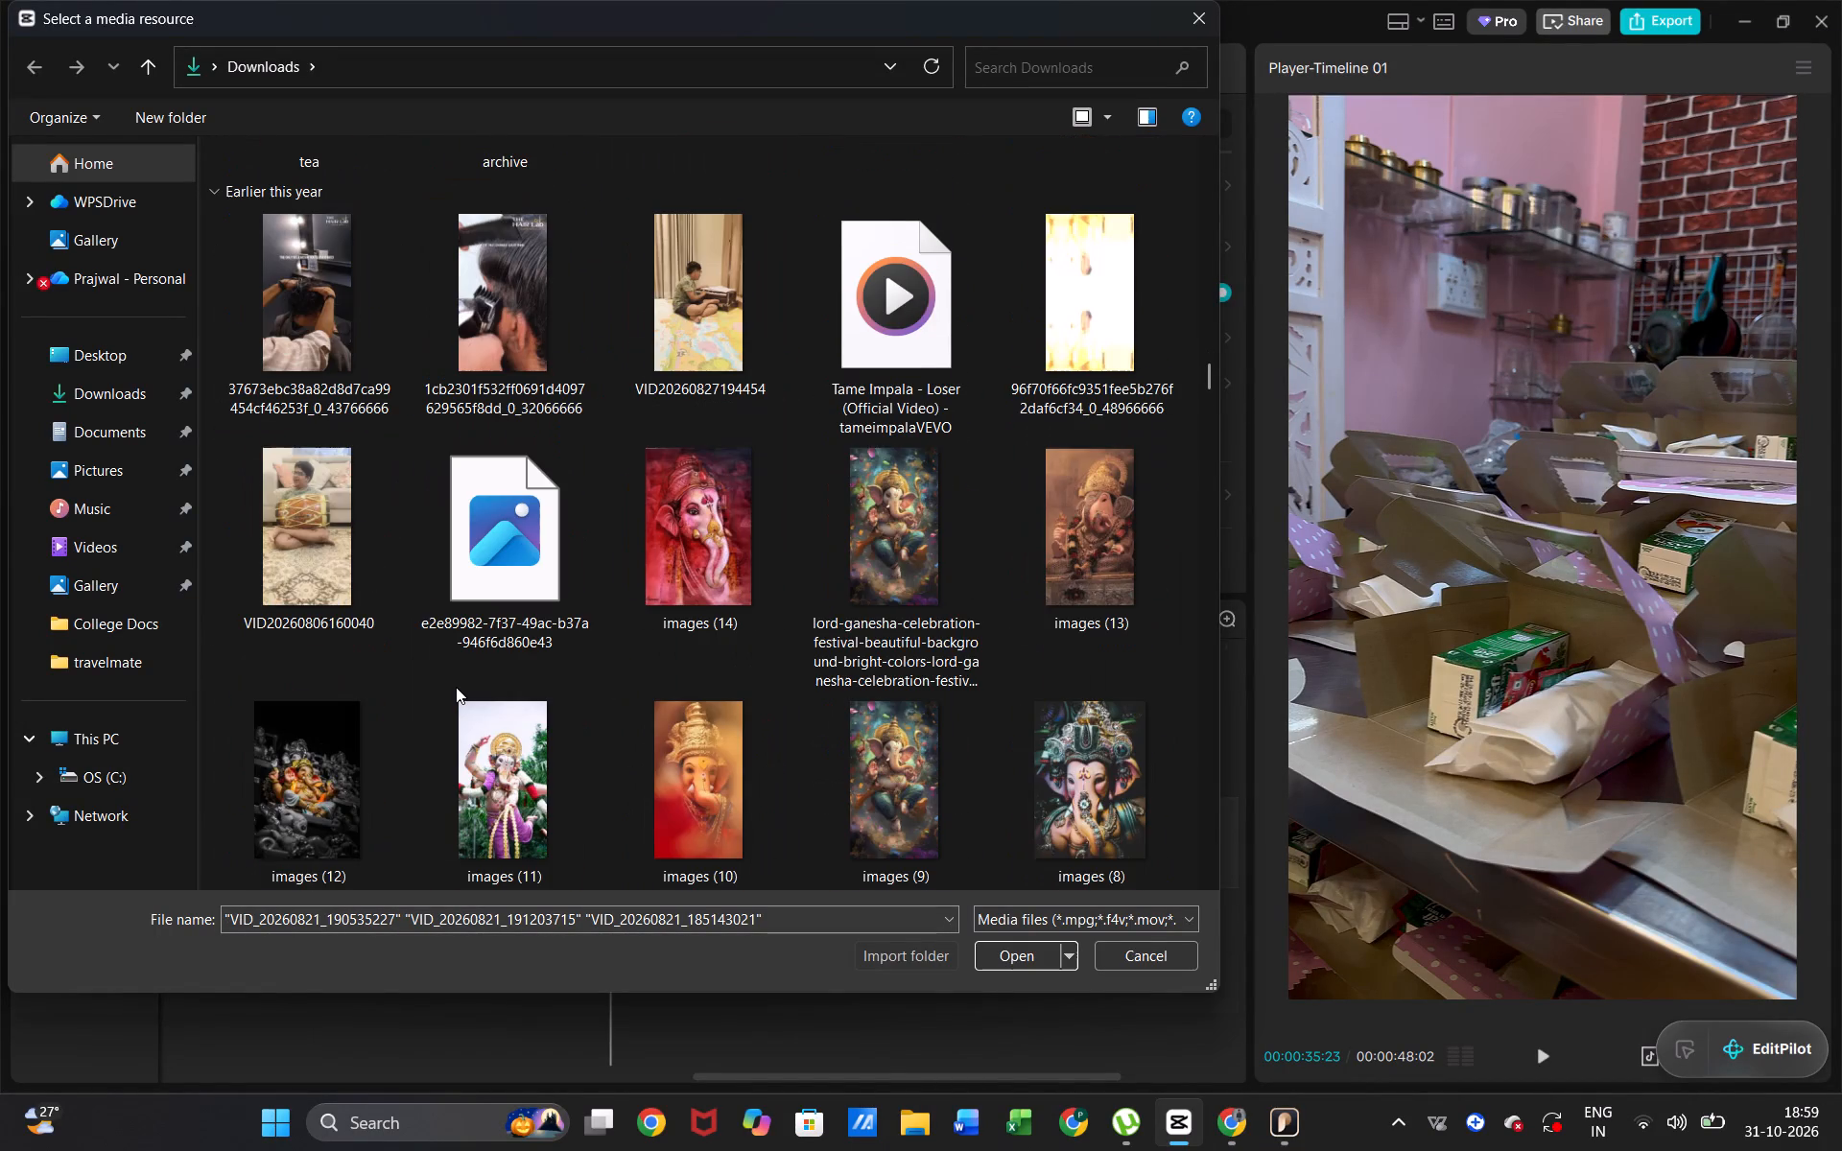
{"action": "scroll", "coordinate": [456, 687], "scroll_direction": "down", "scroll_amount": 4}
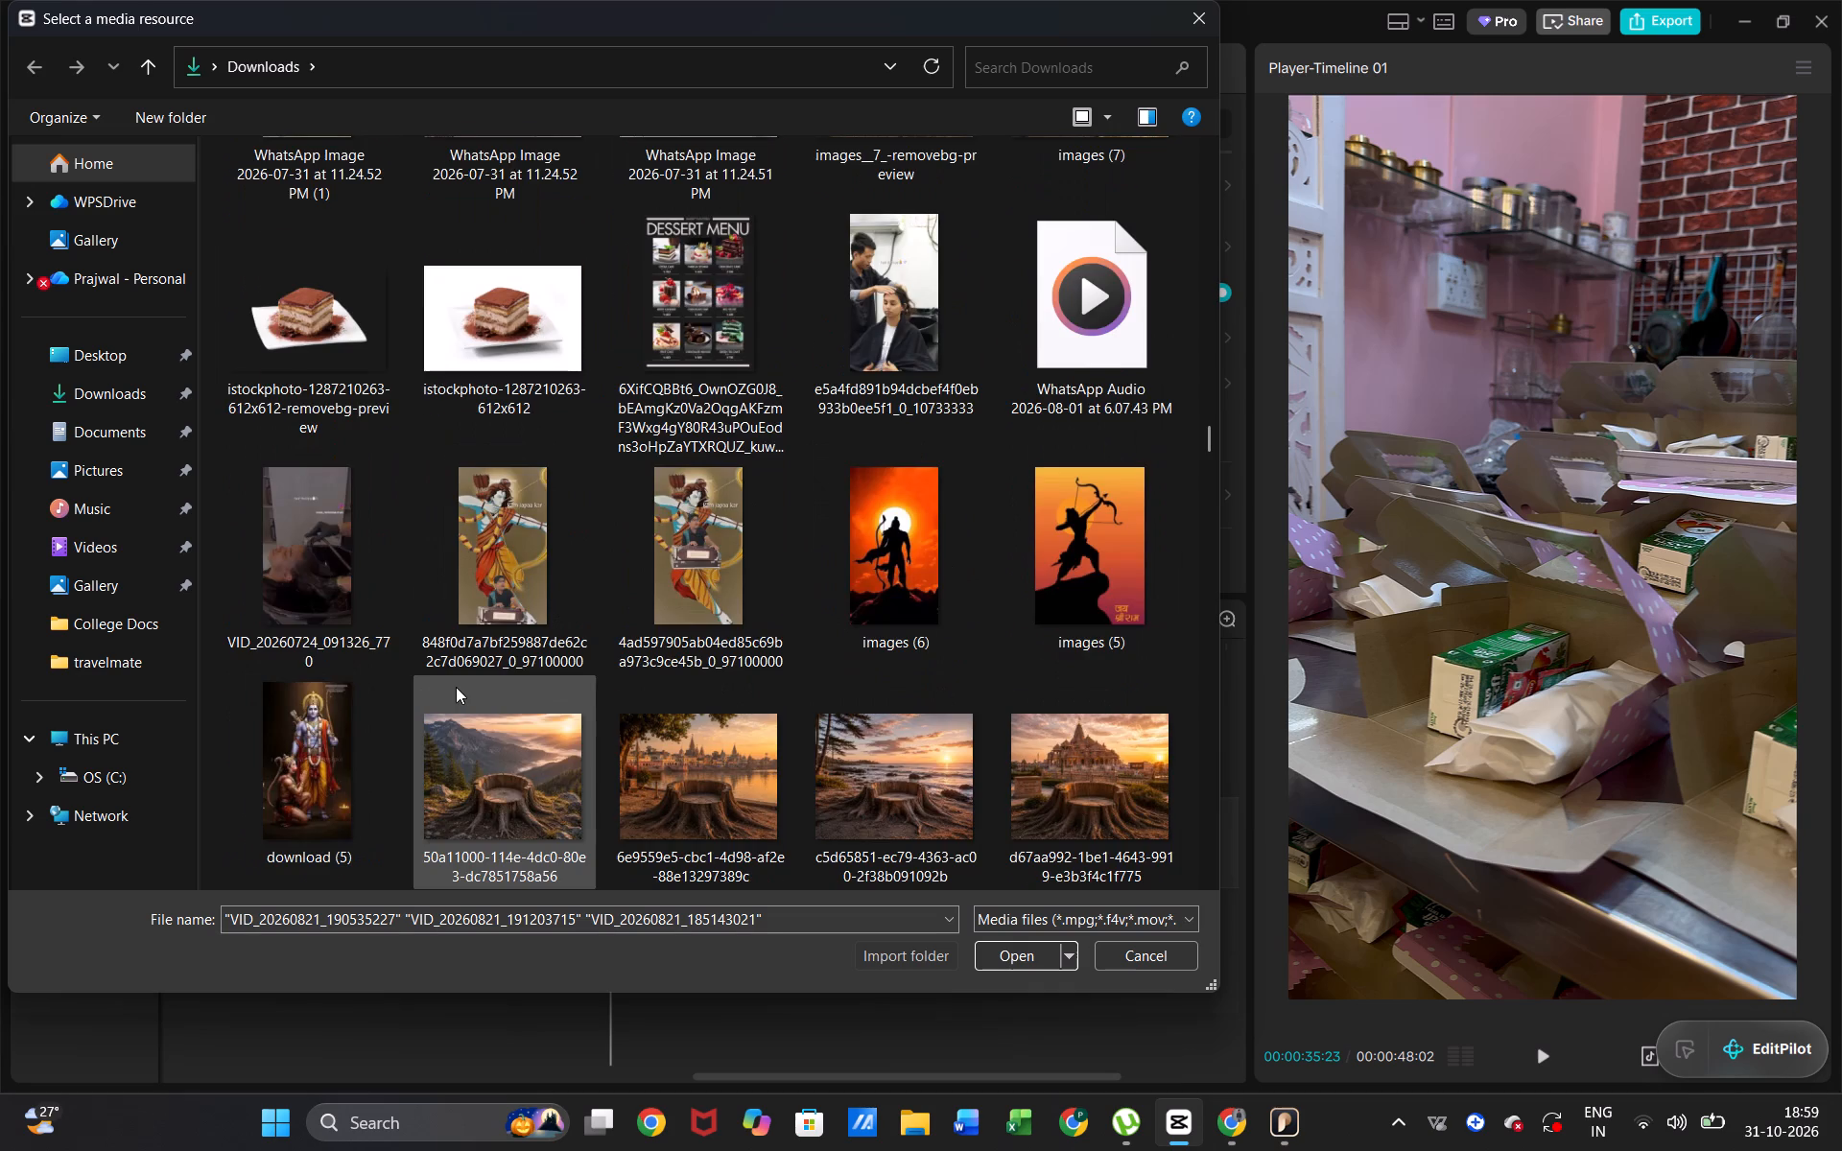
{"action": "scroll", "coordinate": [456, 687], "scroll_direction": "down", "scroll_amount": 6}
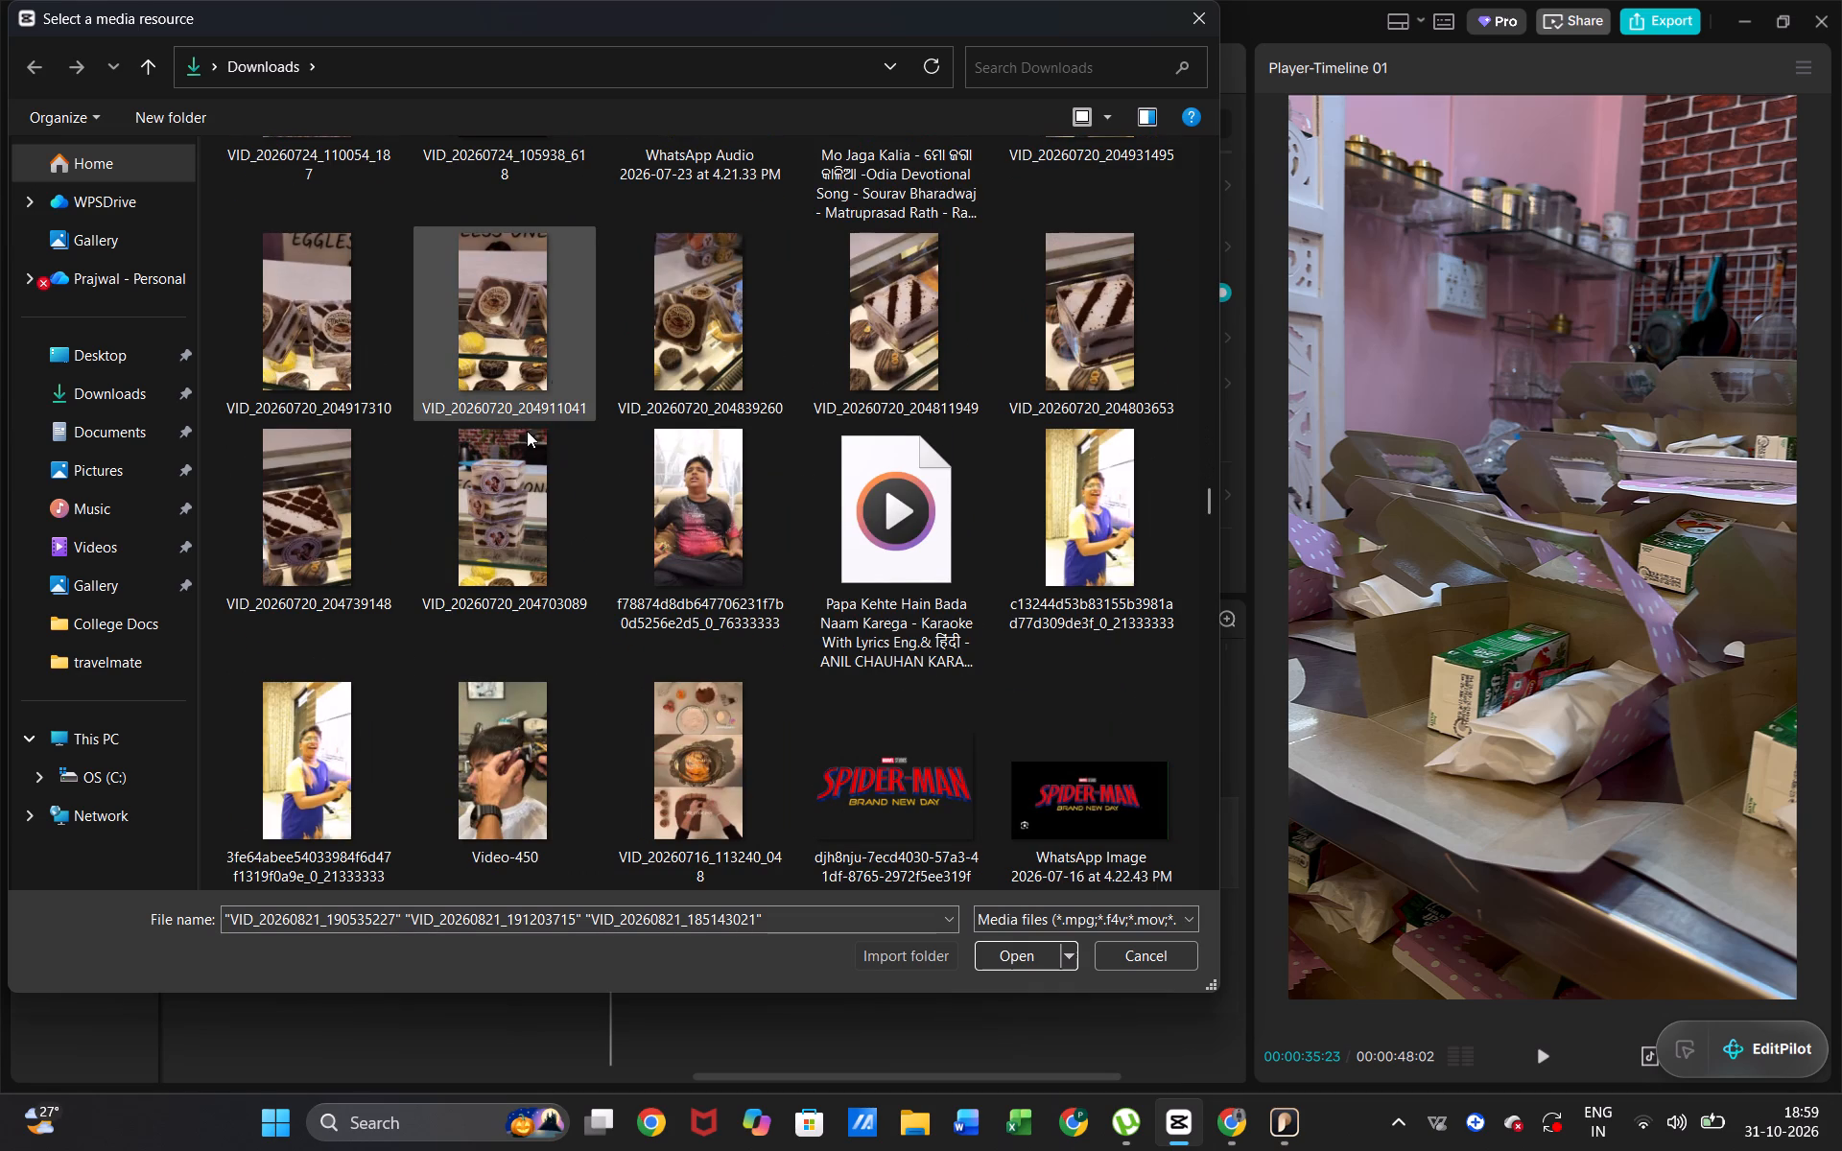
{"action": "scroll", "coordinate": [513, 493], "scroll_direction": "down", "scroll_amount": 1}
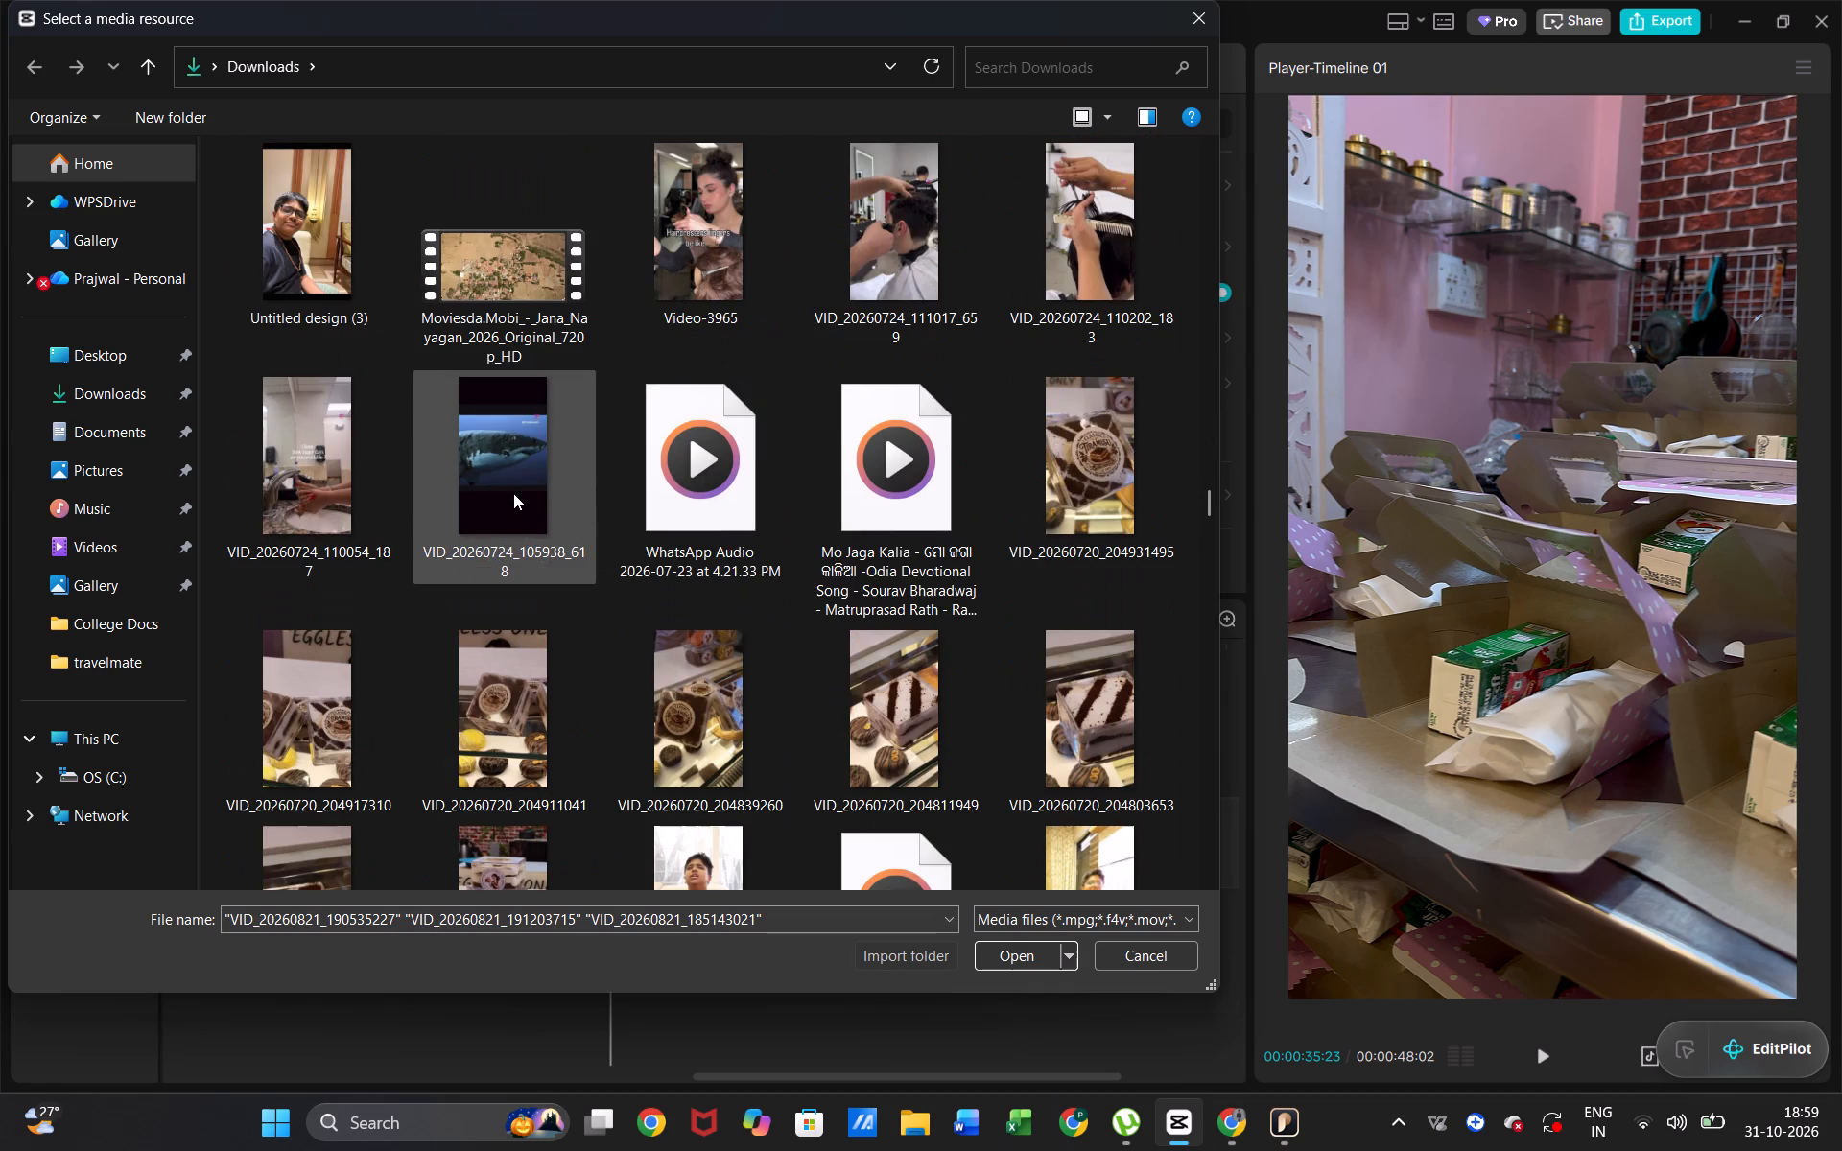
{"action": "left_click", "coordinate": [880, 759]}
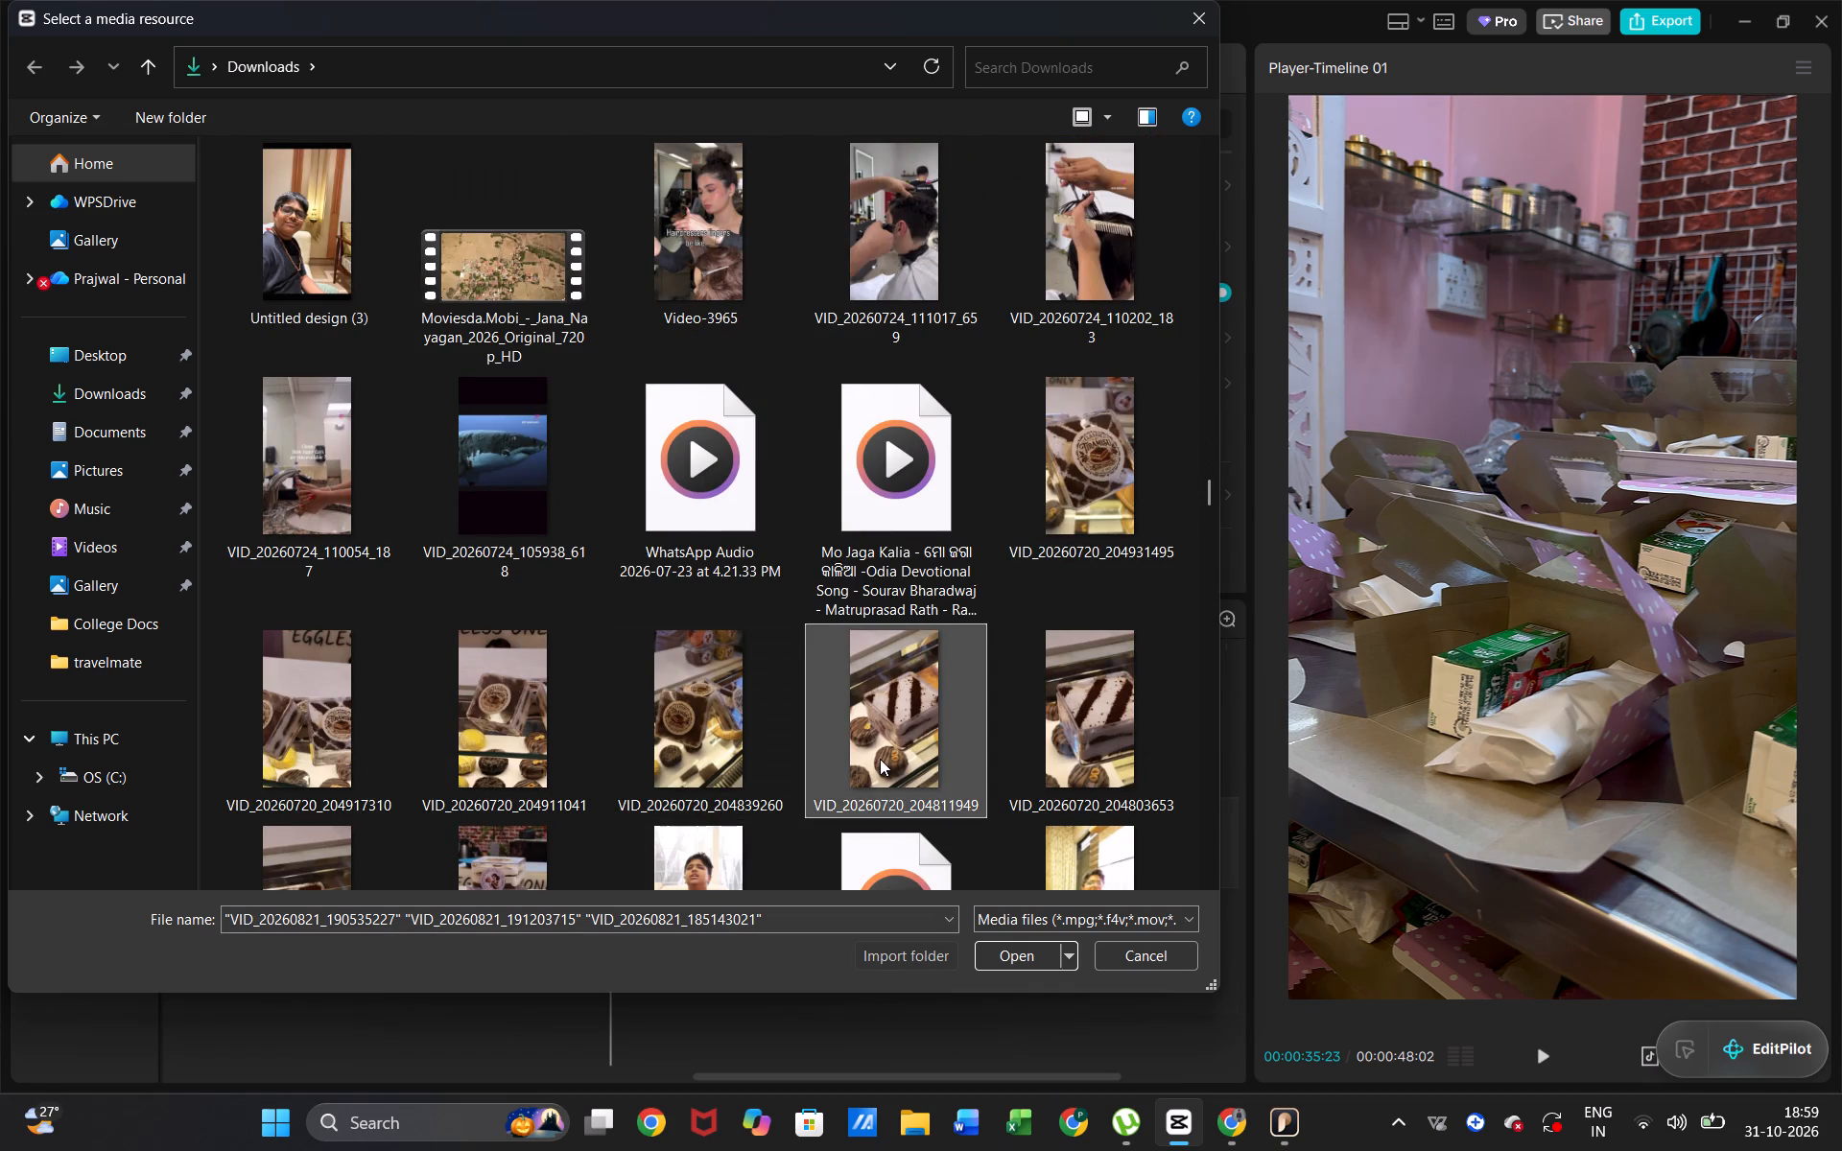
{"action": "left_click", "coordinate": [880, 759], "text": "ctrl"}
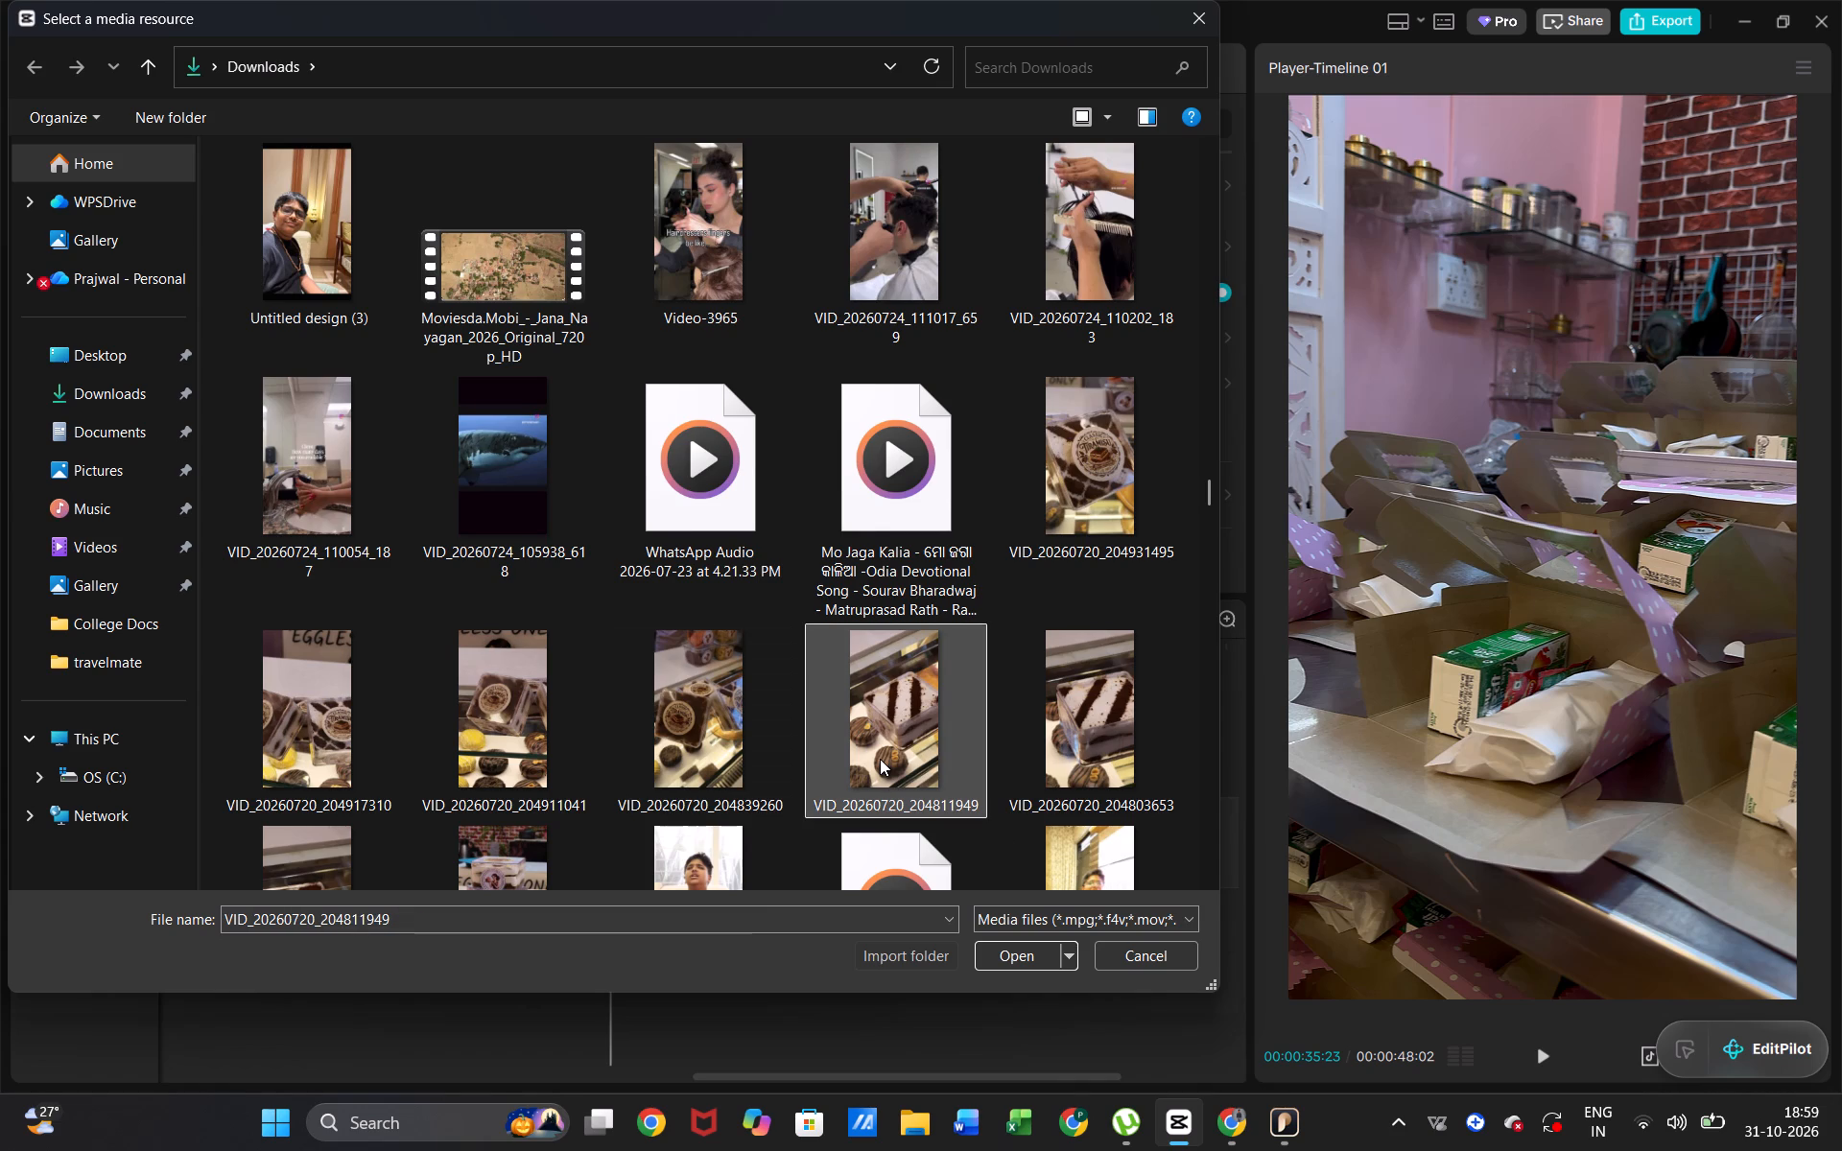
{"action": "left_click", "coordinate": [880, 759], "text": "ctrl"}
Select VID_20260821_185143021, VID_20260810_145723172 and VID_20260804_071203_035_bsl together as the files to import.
{"action": "scroll", "coordinate": [880, 759], "scroll_direction": "up", "scroll_amount": 7}
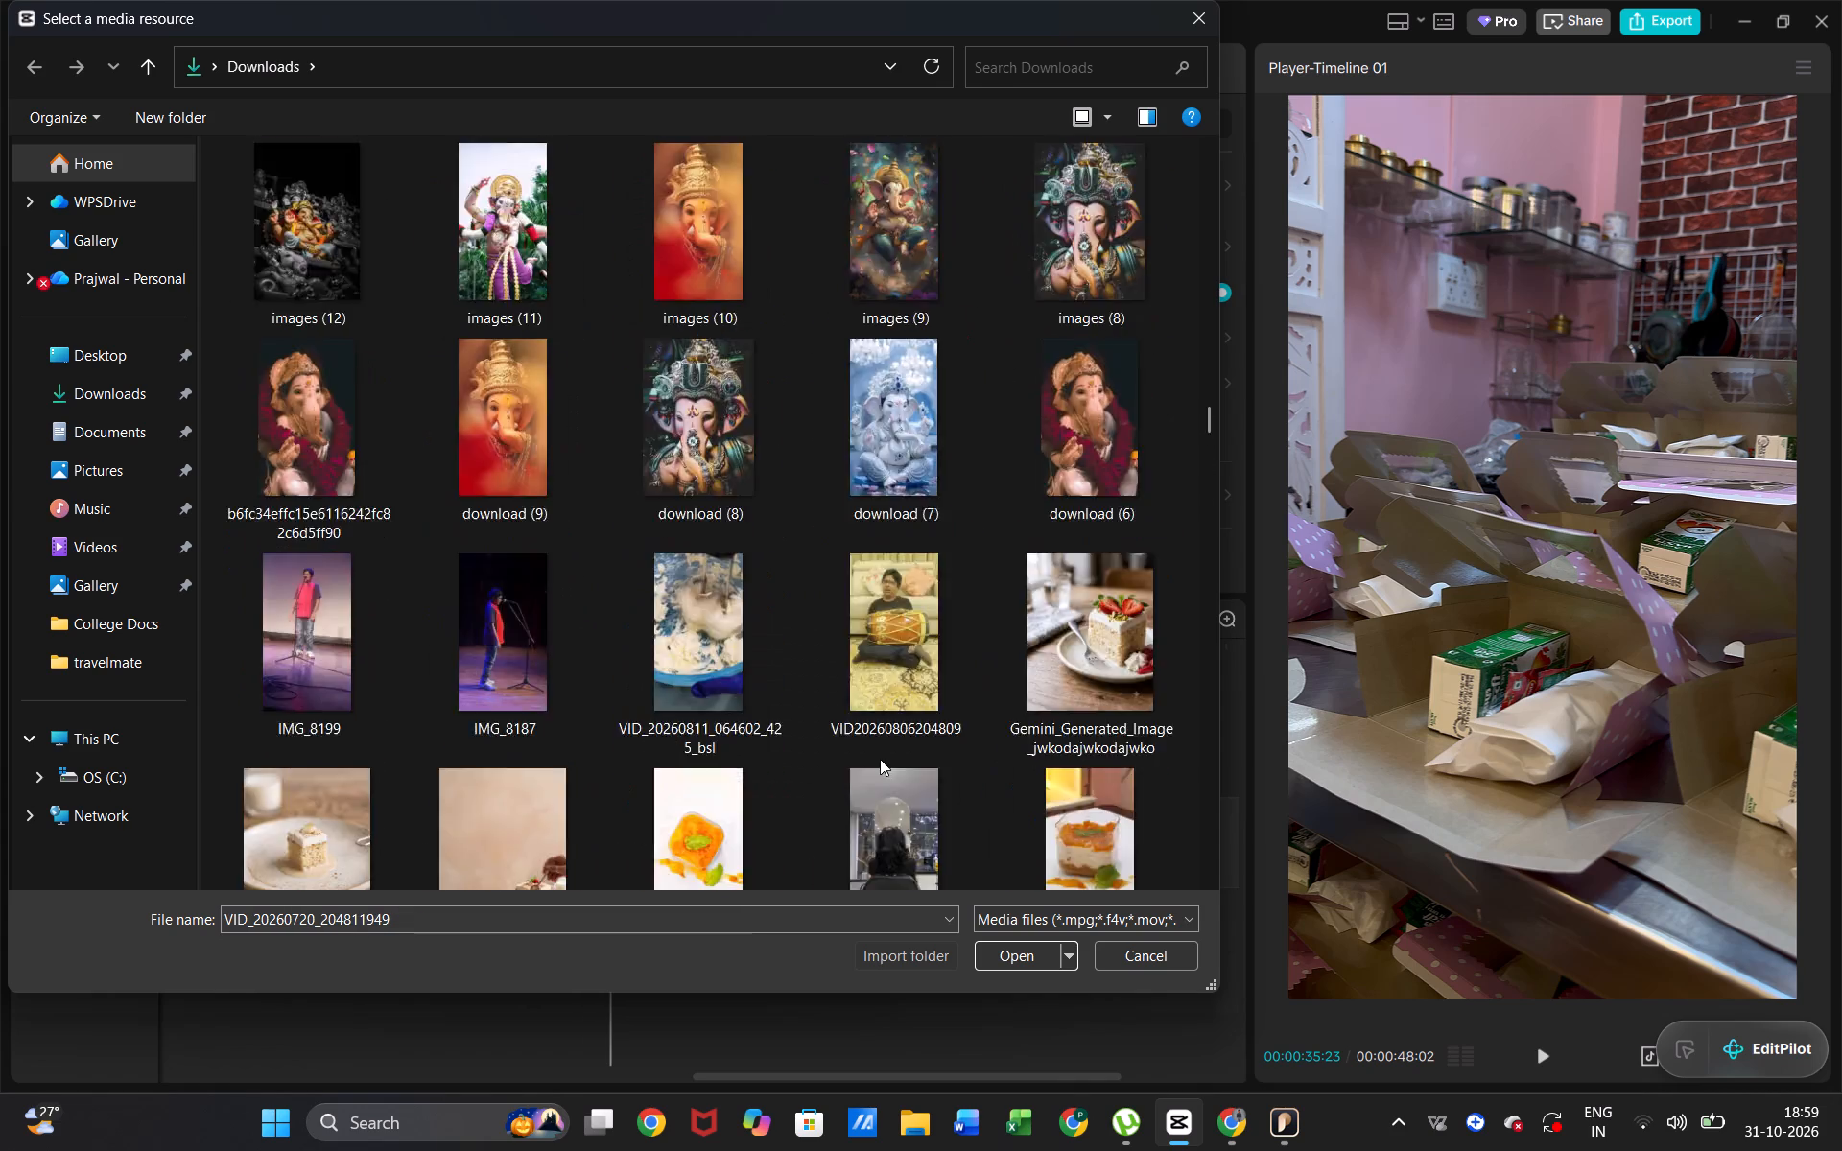
{"action": "scroll", "coordinate": [880, 759], "scroll_direction": "up", "scroll_amount": 1}
{"action": "left_click", "coordinate": [694, 445]}
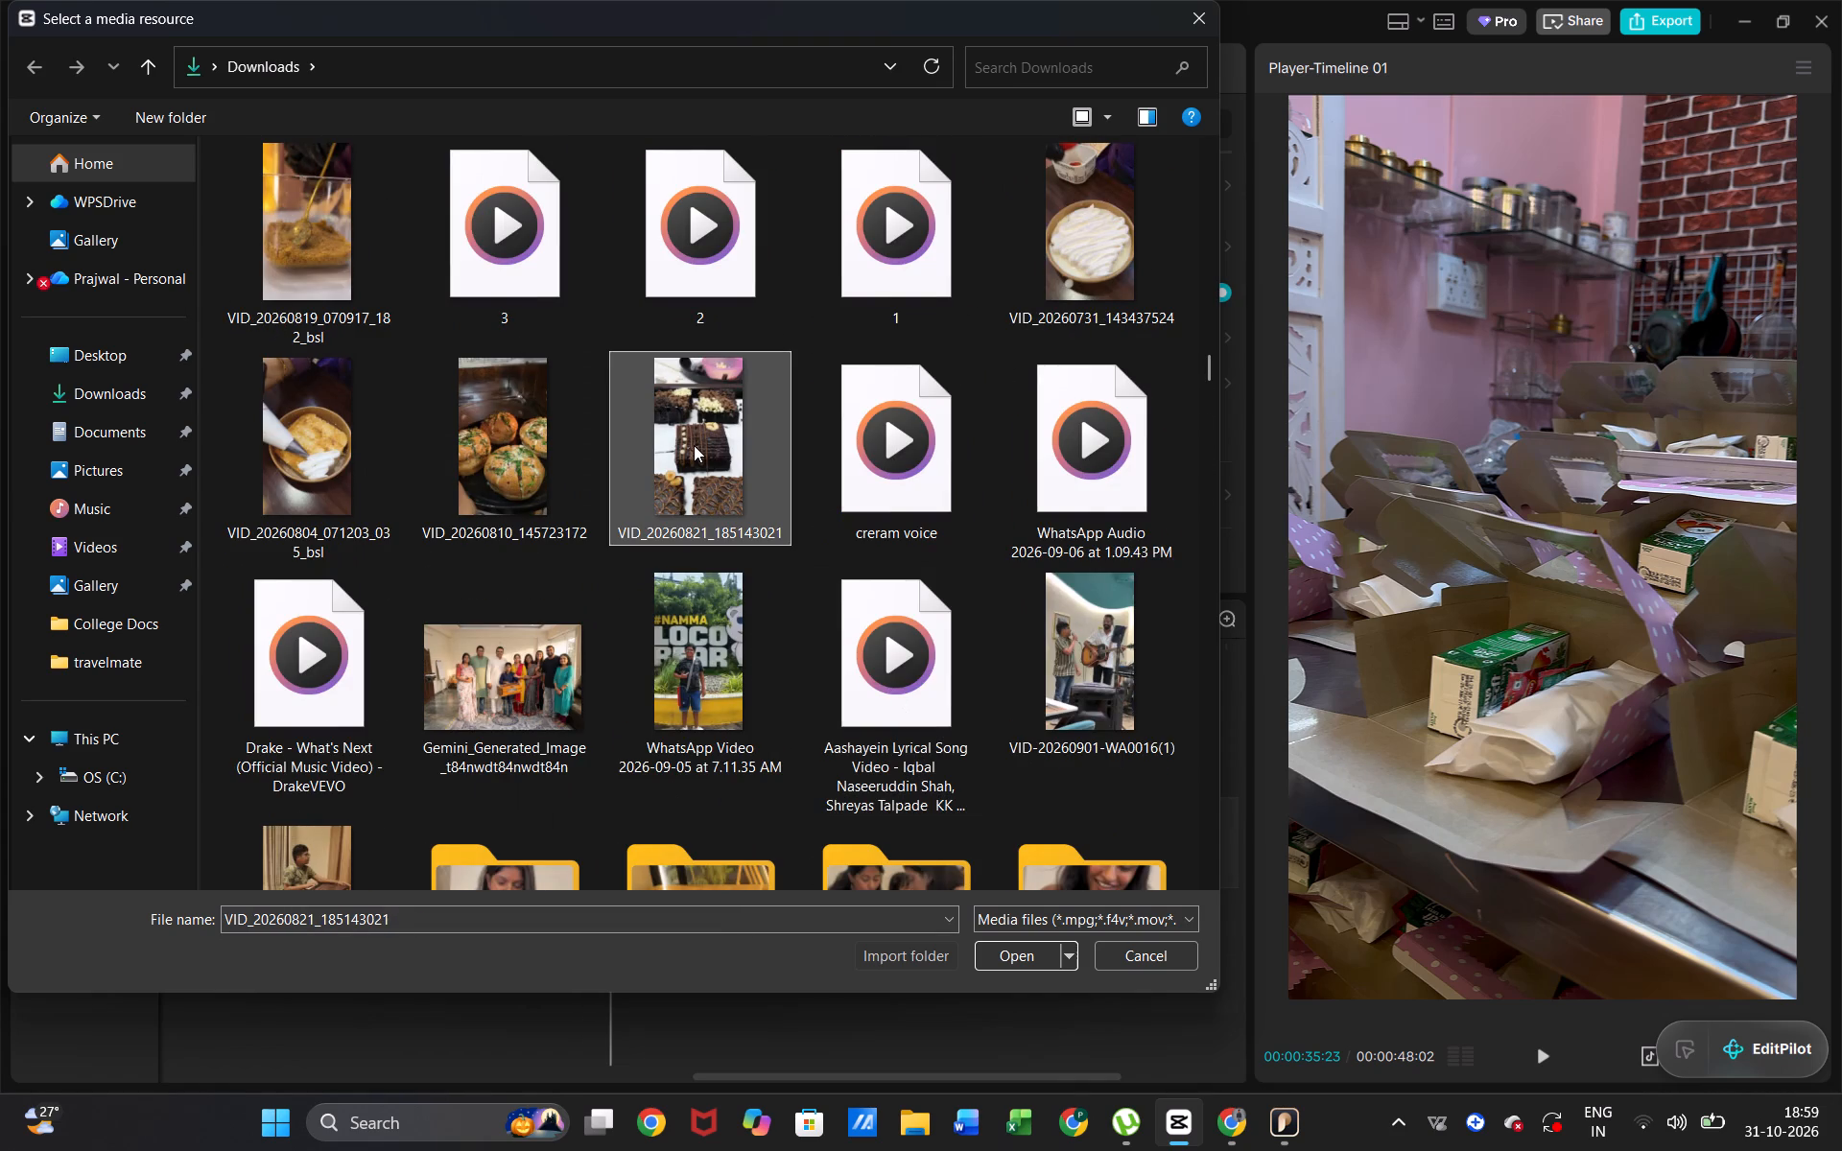
{"action": "left_click", "coordinate": [444, 411]}
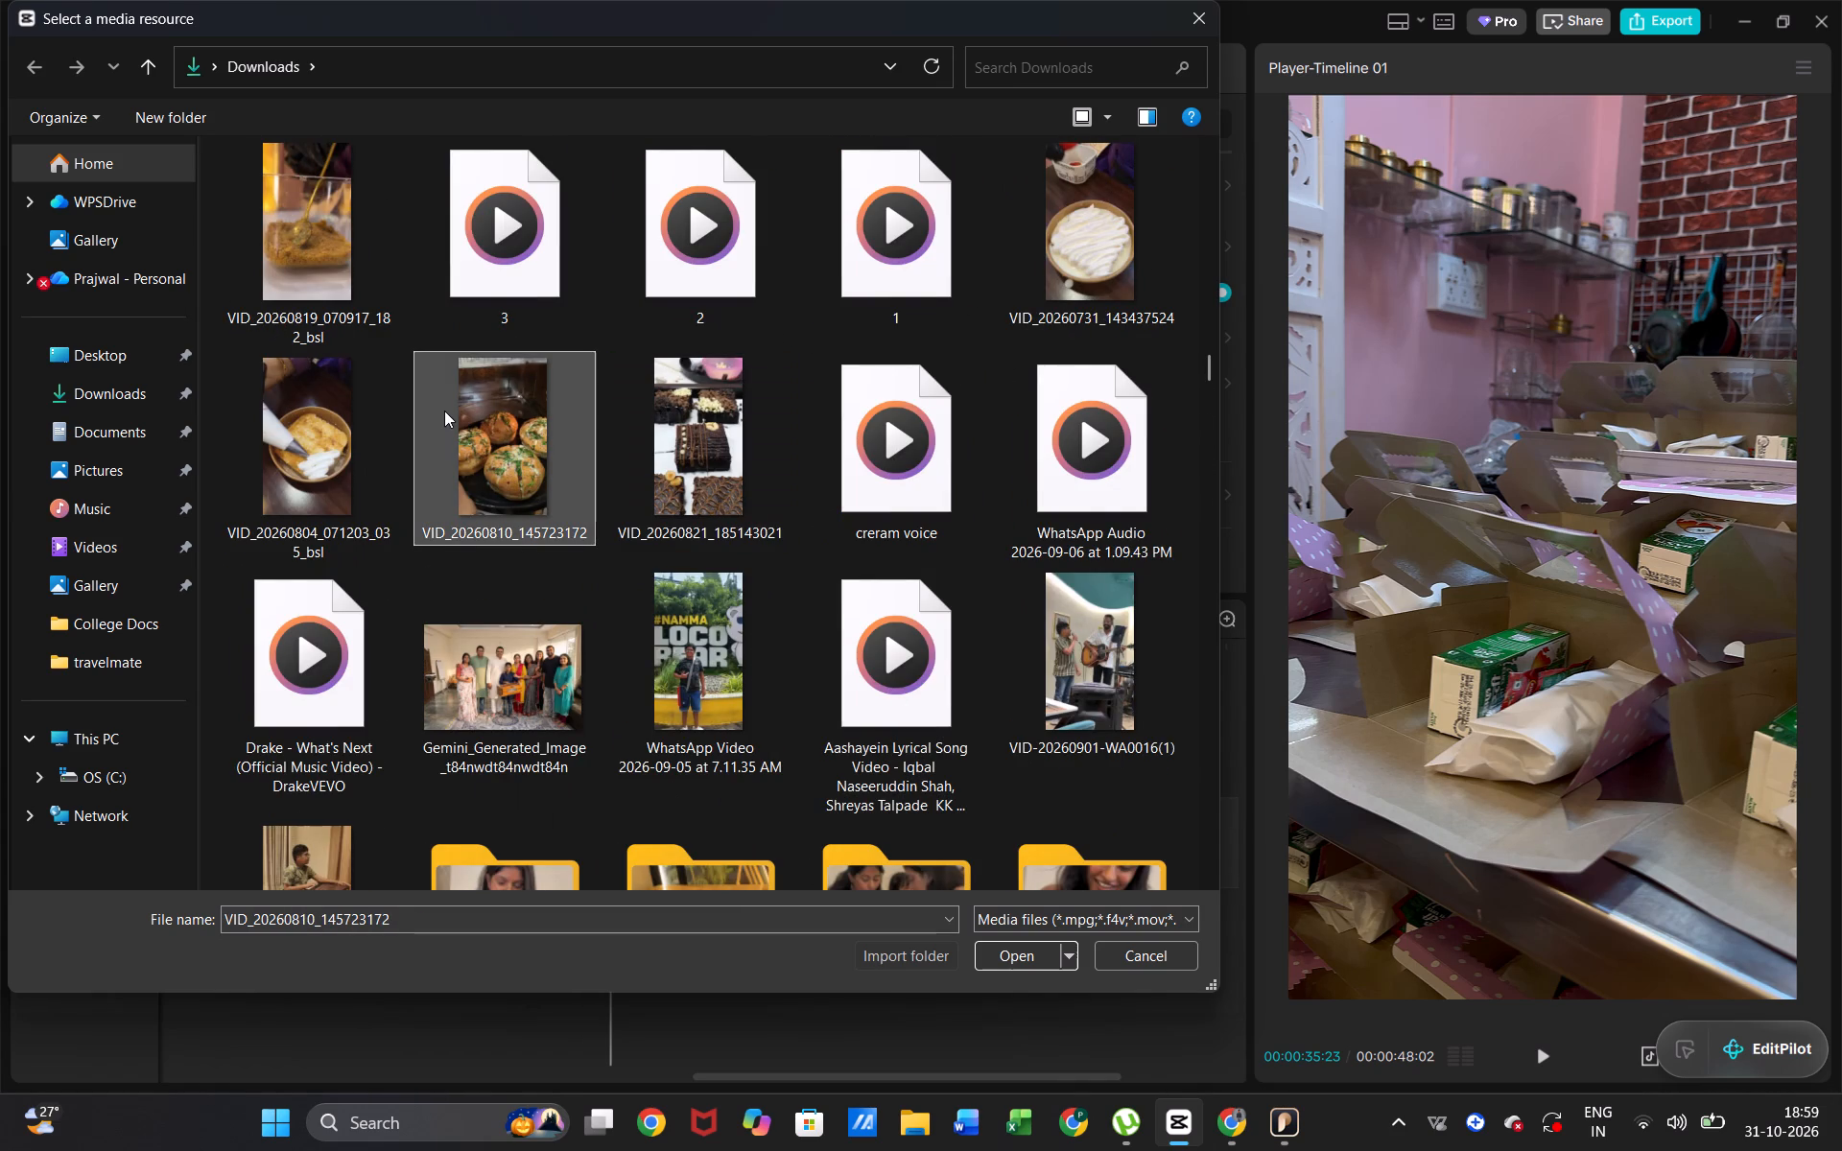
{"action": "left_click", "coordinate": [444, 411], "text": "ctrl"}
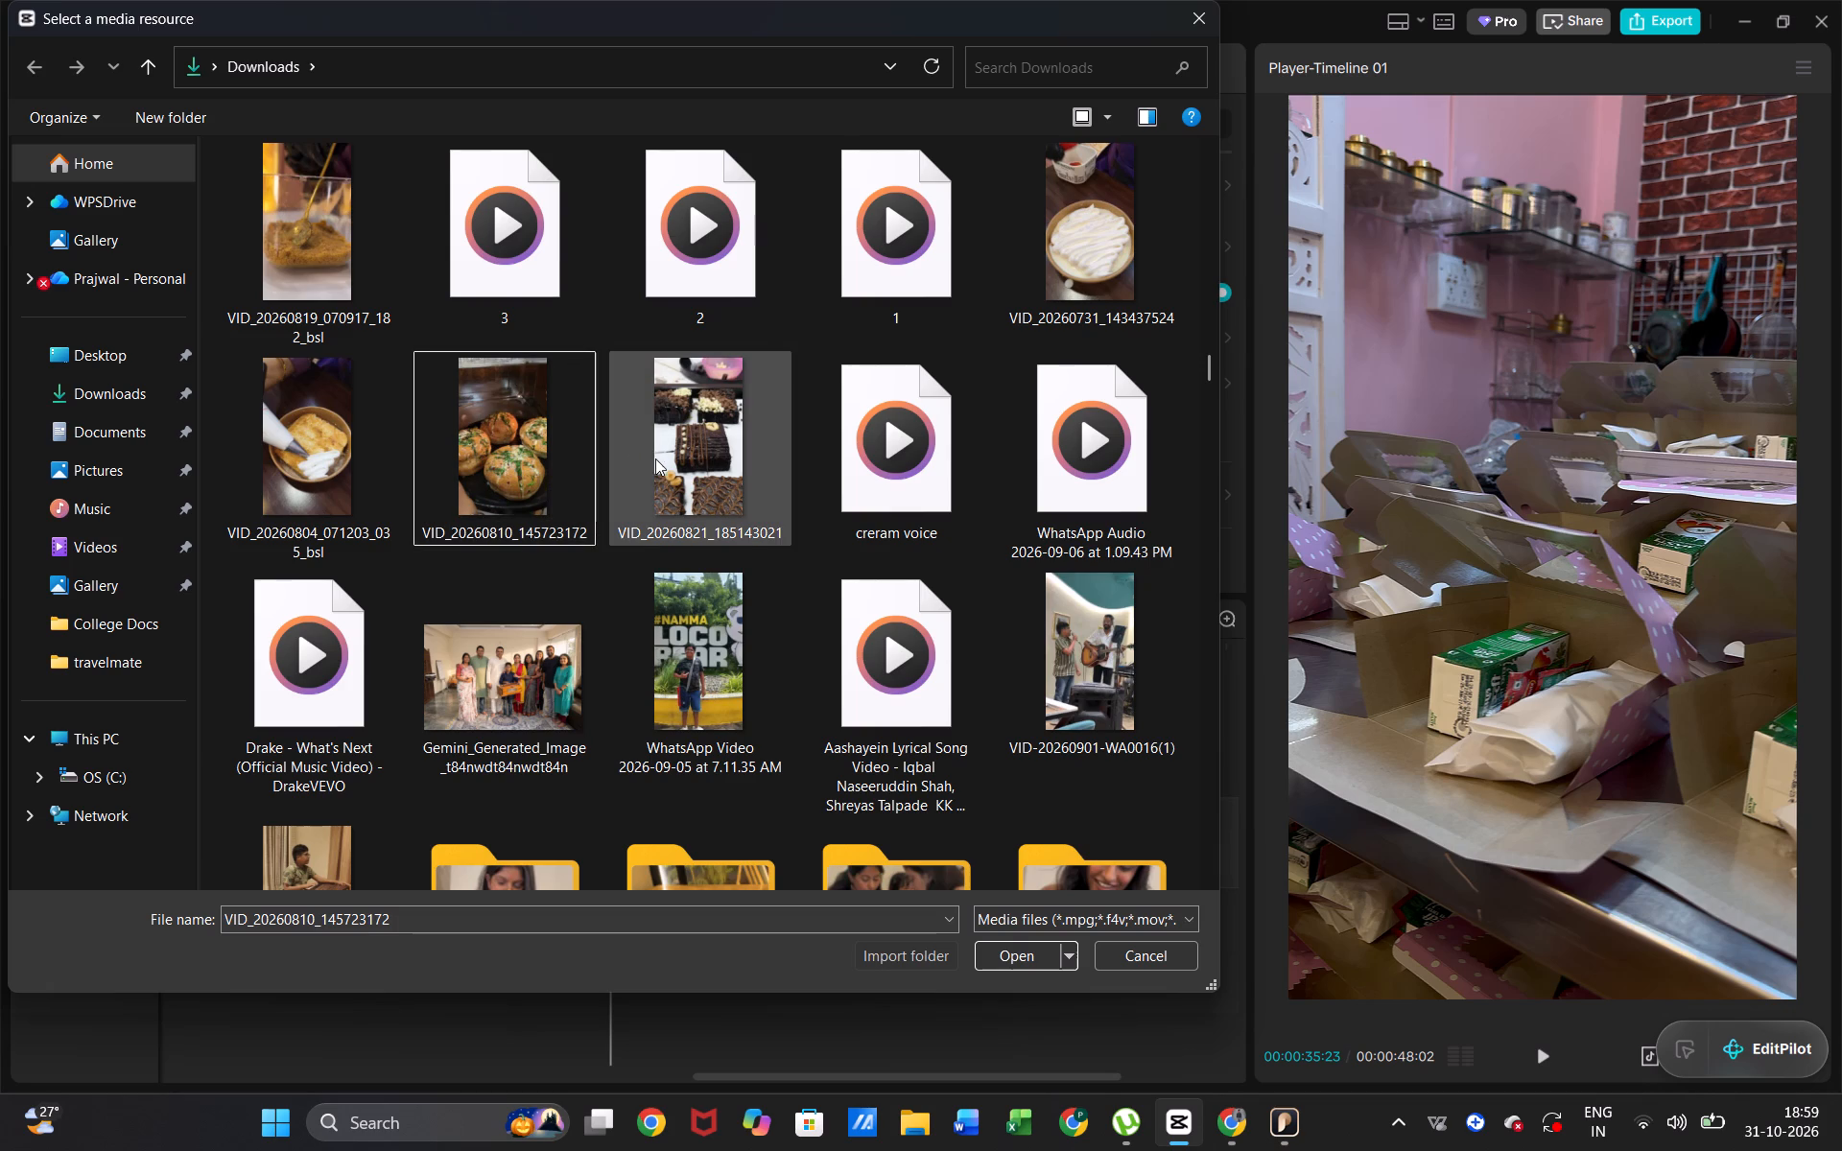
{"action": "left_click", "coordinate": [655, 458], "text": "ctrl"}
{"action": "left_click", "coordinate": [514, 399], "text": "ctrl"}
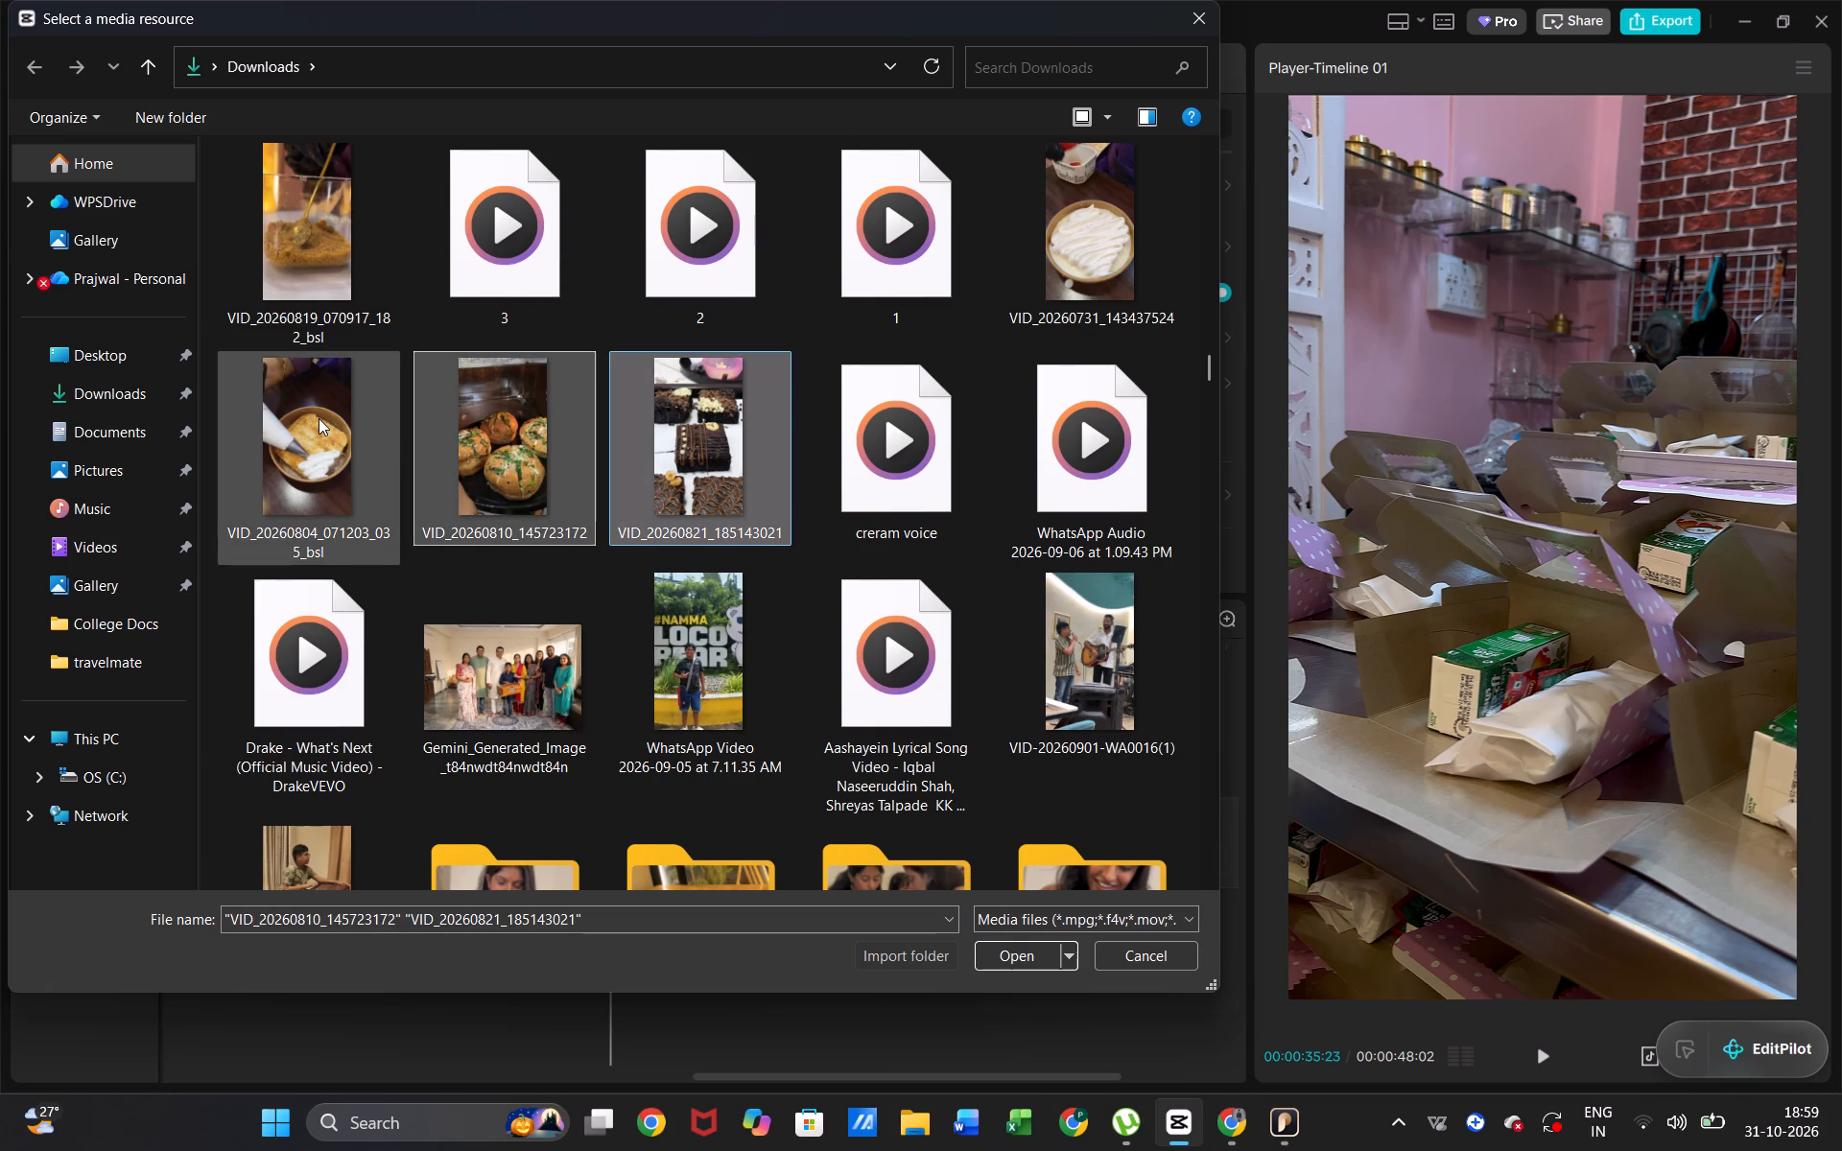
{"action": "left_click", "coordinate": [319, 418], "text": "ctrl"}
Add A_0002C756H251219_165817C0_CANON and A_0002C747H251219_165527LE_CANON from Downloads to the selected dessert videos and import all five.
{"action": "scroll", "coordinate": [319, 418], "scroll_direction": "down", "scroll_amount": 2}
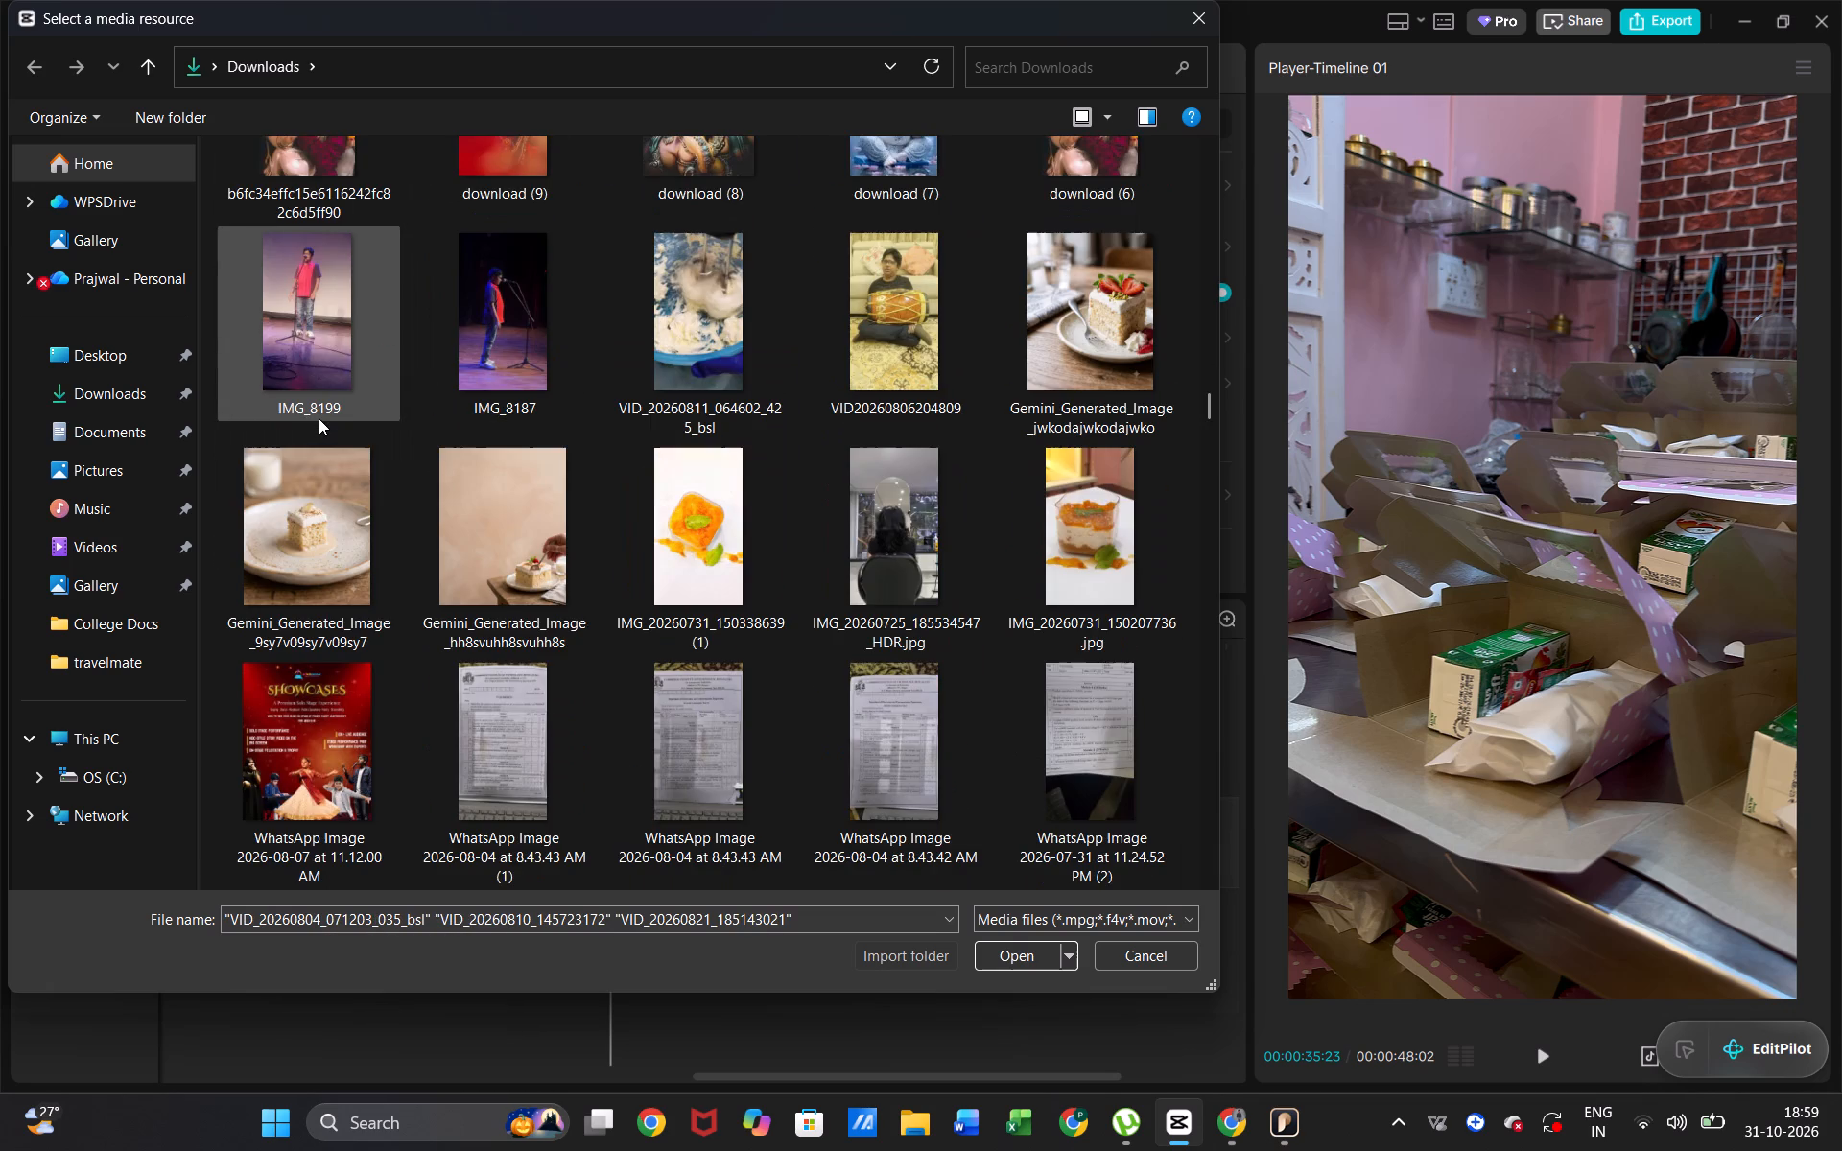
{"action": "scroll", "coordinate": [319, 418], "scroll_direction": "down", "scroll_amount": 7}
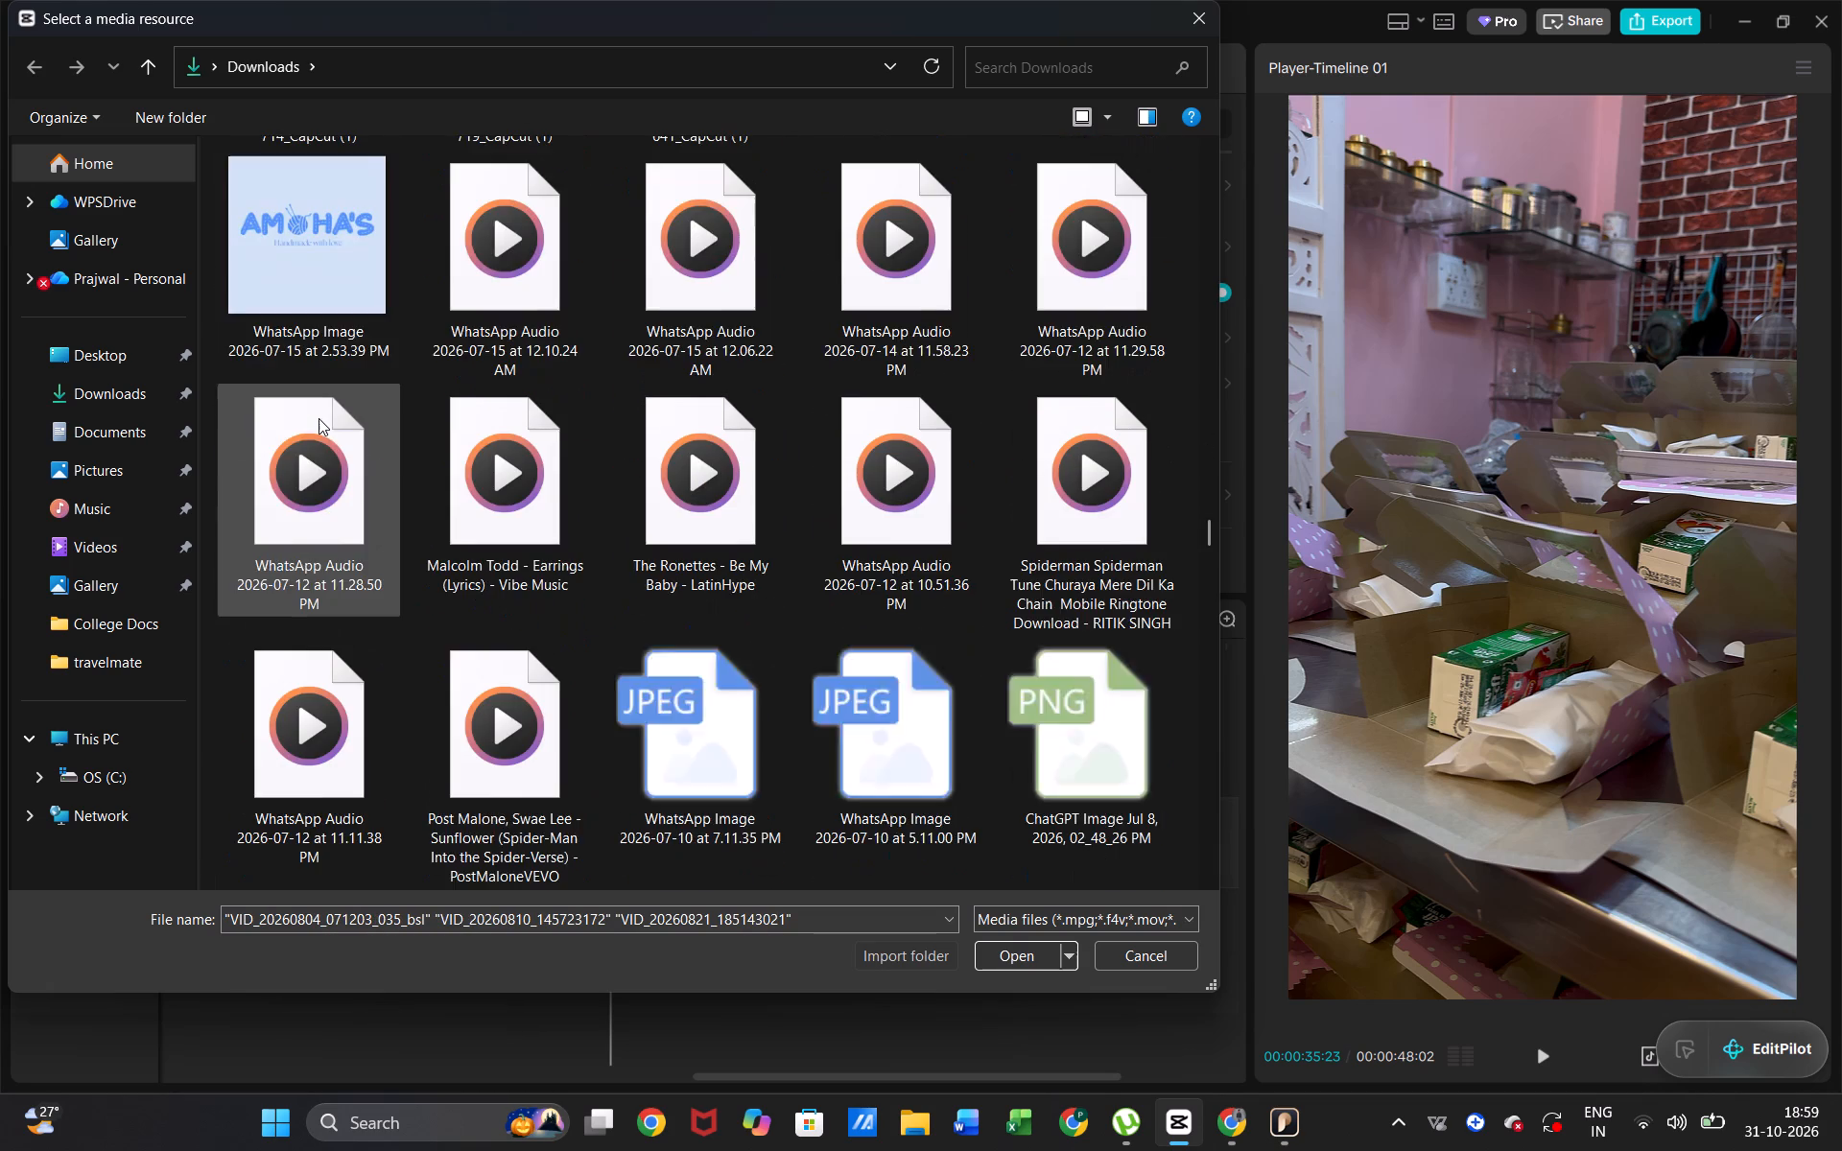
{"action": "scroll", "coordinate": [319, 418], "scroll_direction": "down", "scroll_amount": 3}
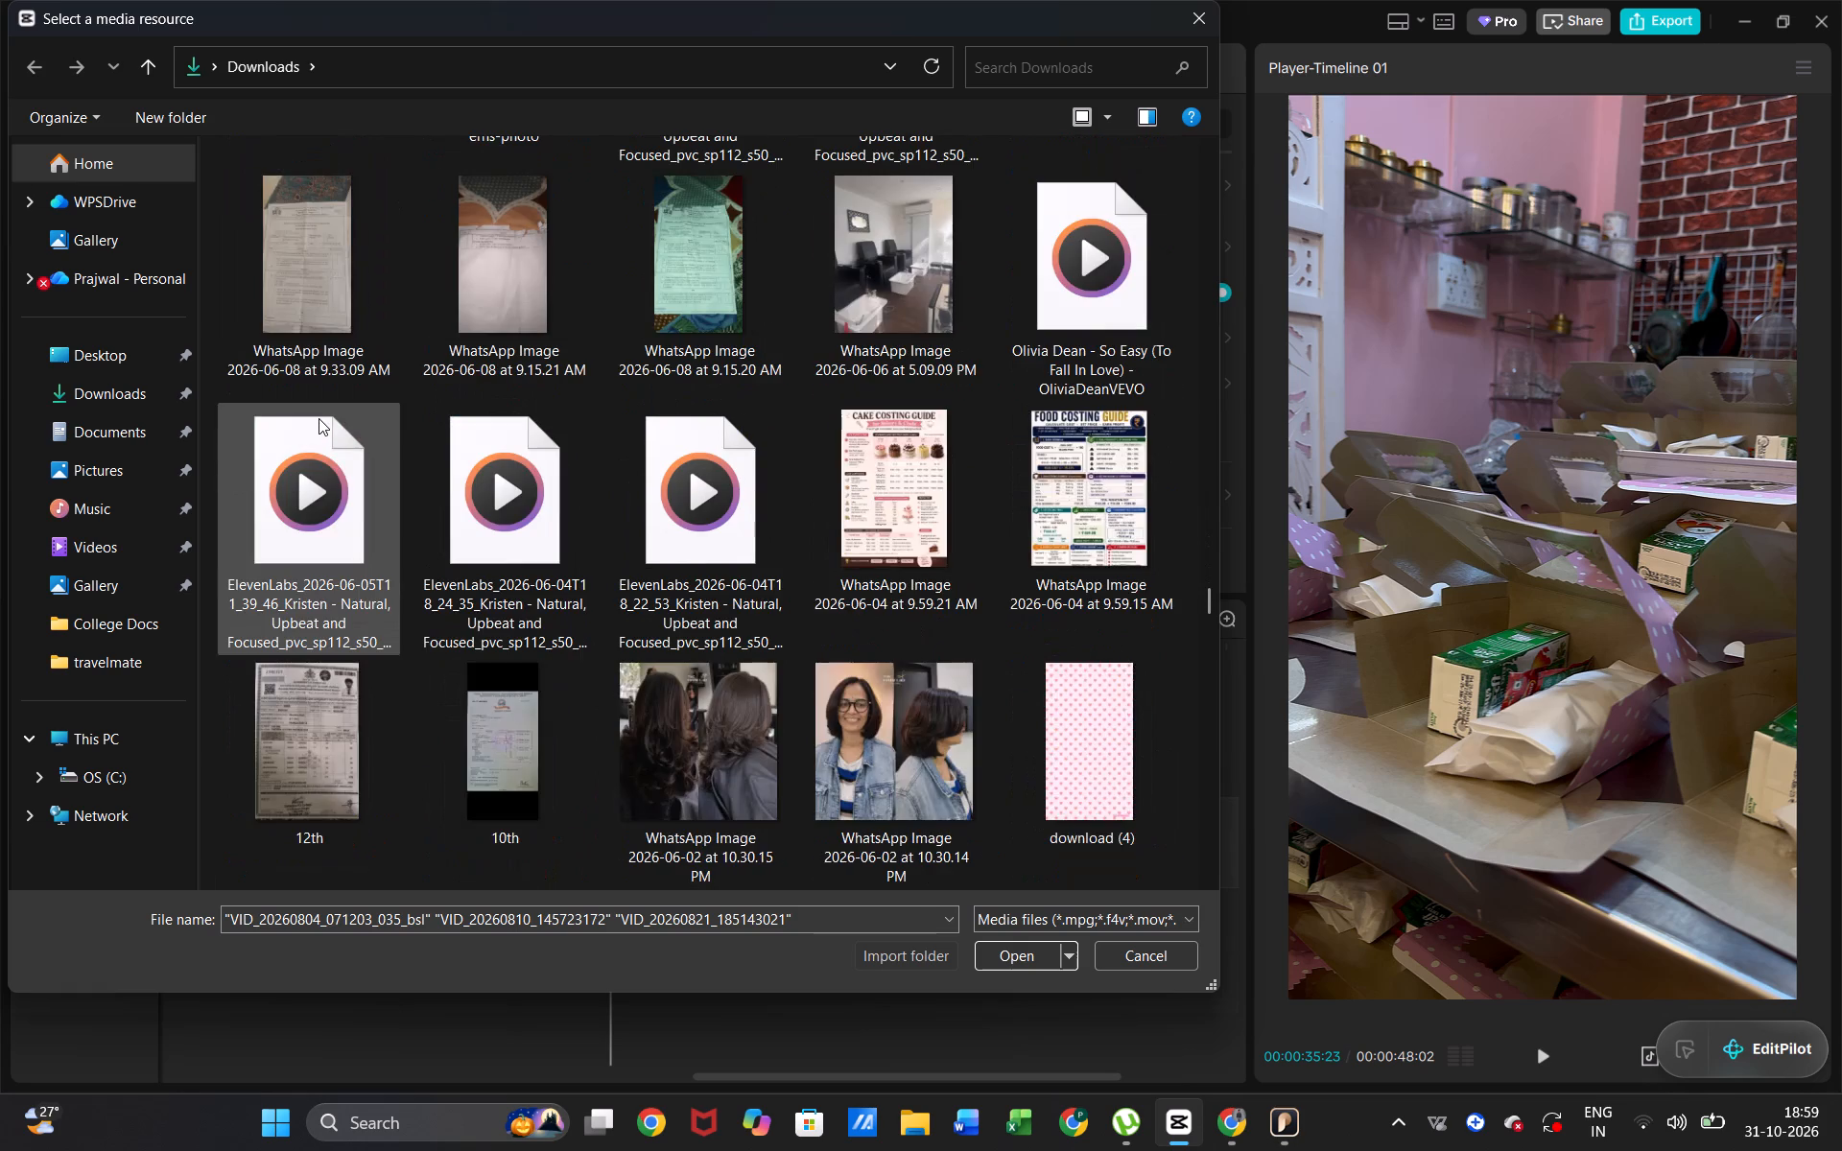
{"action": "scroll", "coordinate": [319, 418], "scroll_direction": "down", "scroll_amount": 3}
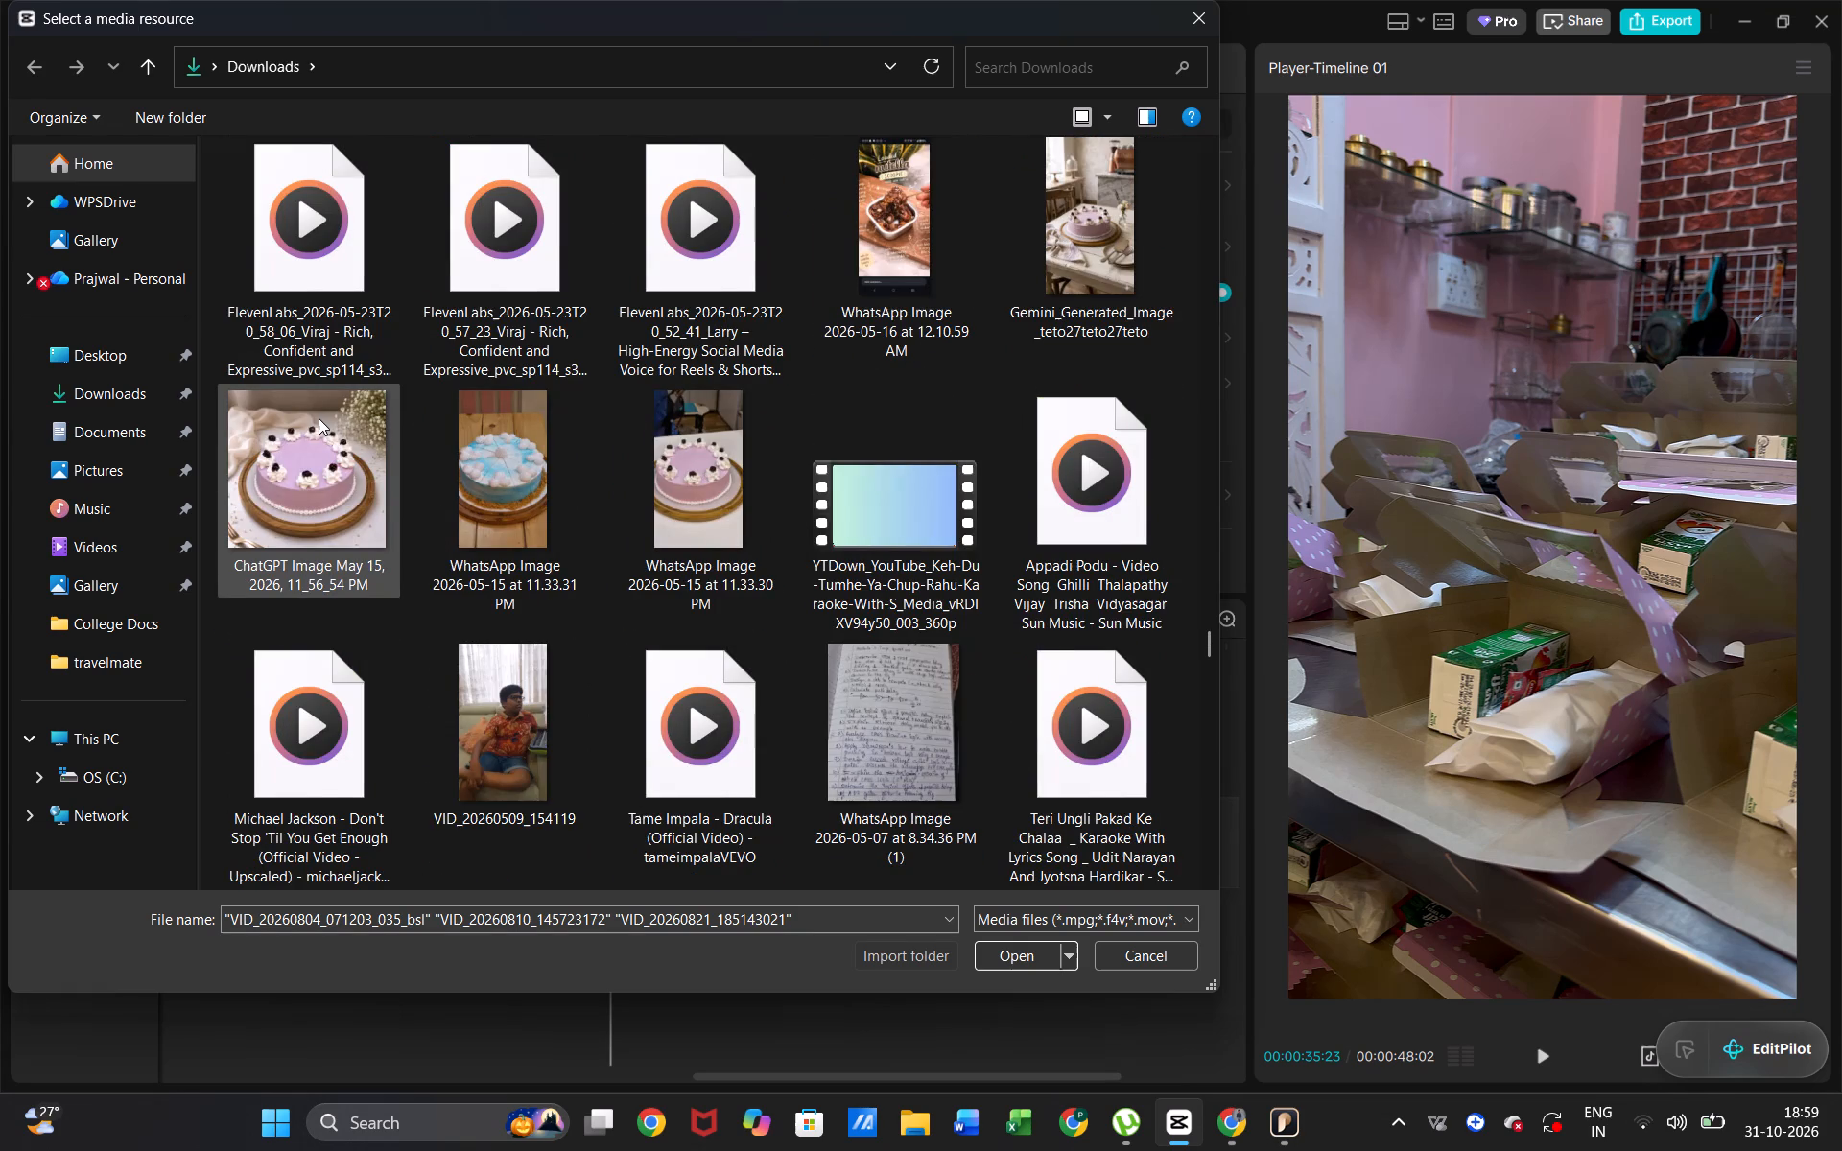
{"action": "scroll", "coordinate": [319, 418], "scroll_direction": "down", "scroll_amount": 1}
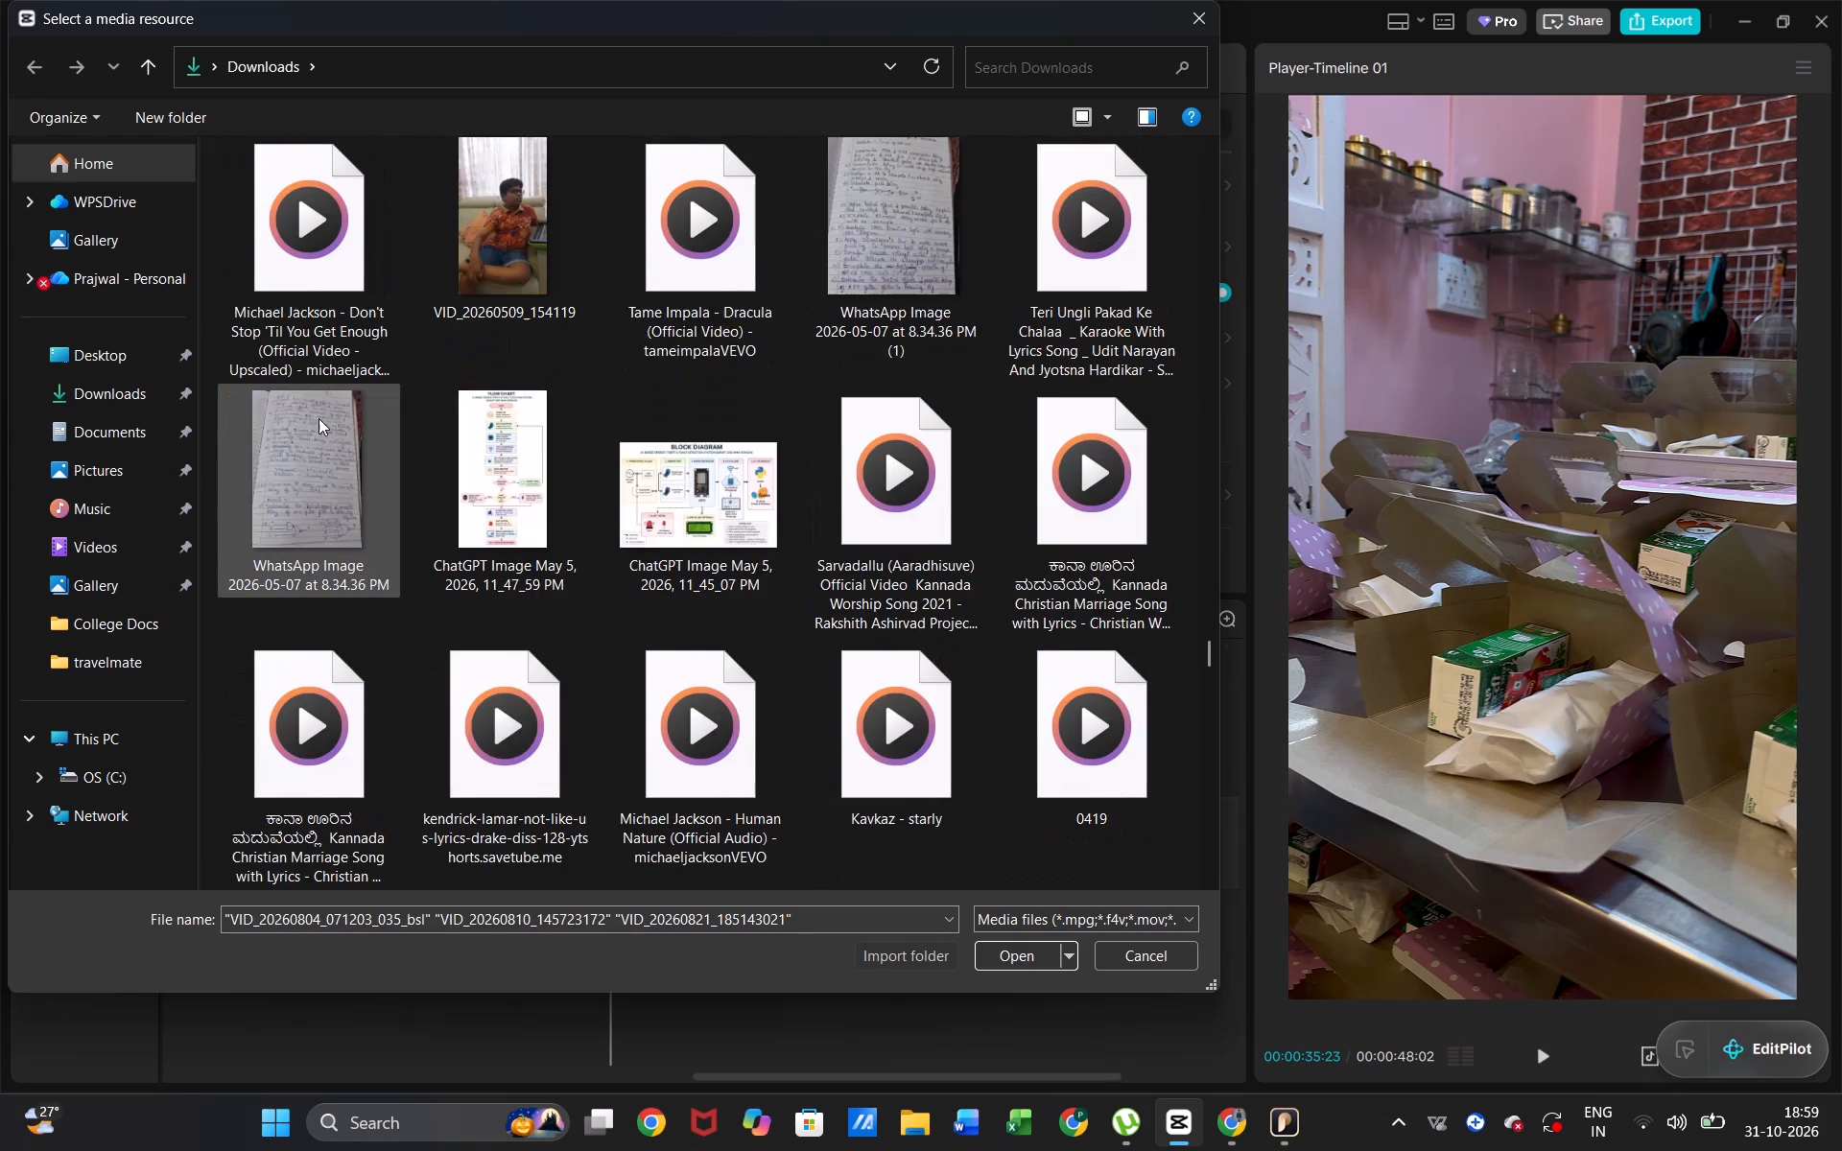
{"action": "scroll", "coordinate": [319, 418], "scroll_direction": "down", "scroll_amount": 1}
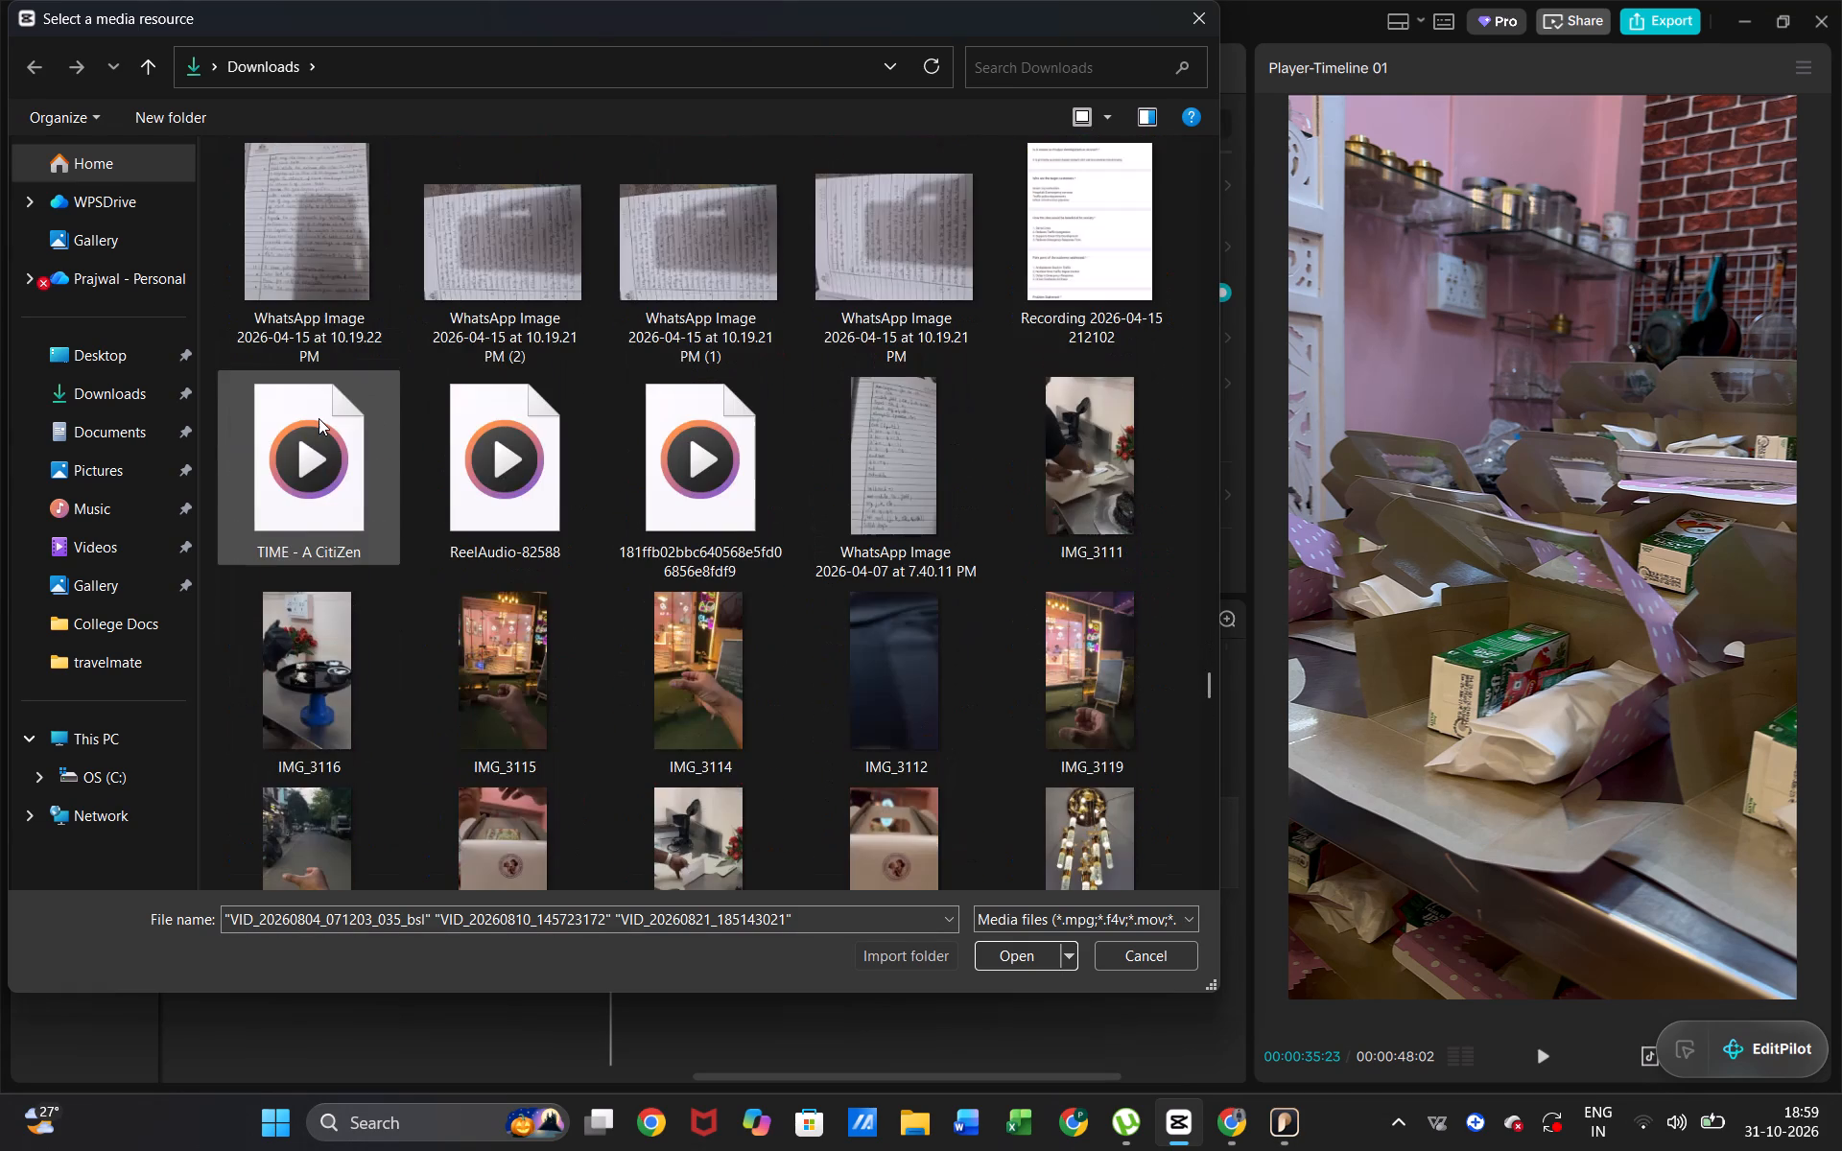
{"action": "scroll", "coordinate": [319, 418], "scroll_direction": "down", "scroll_amount": 1}
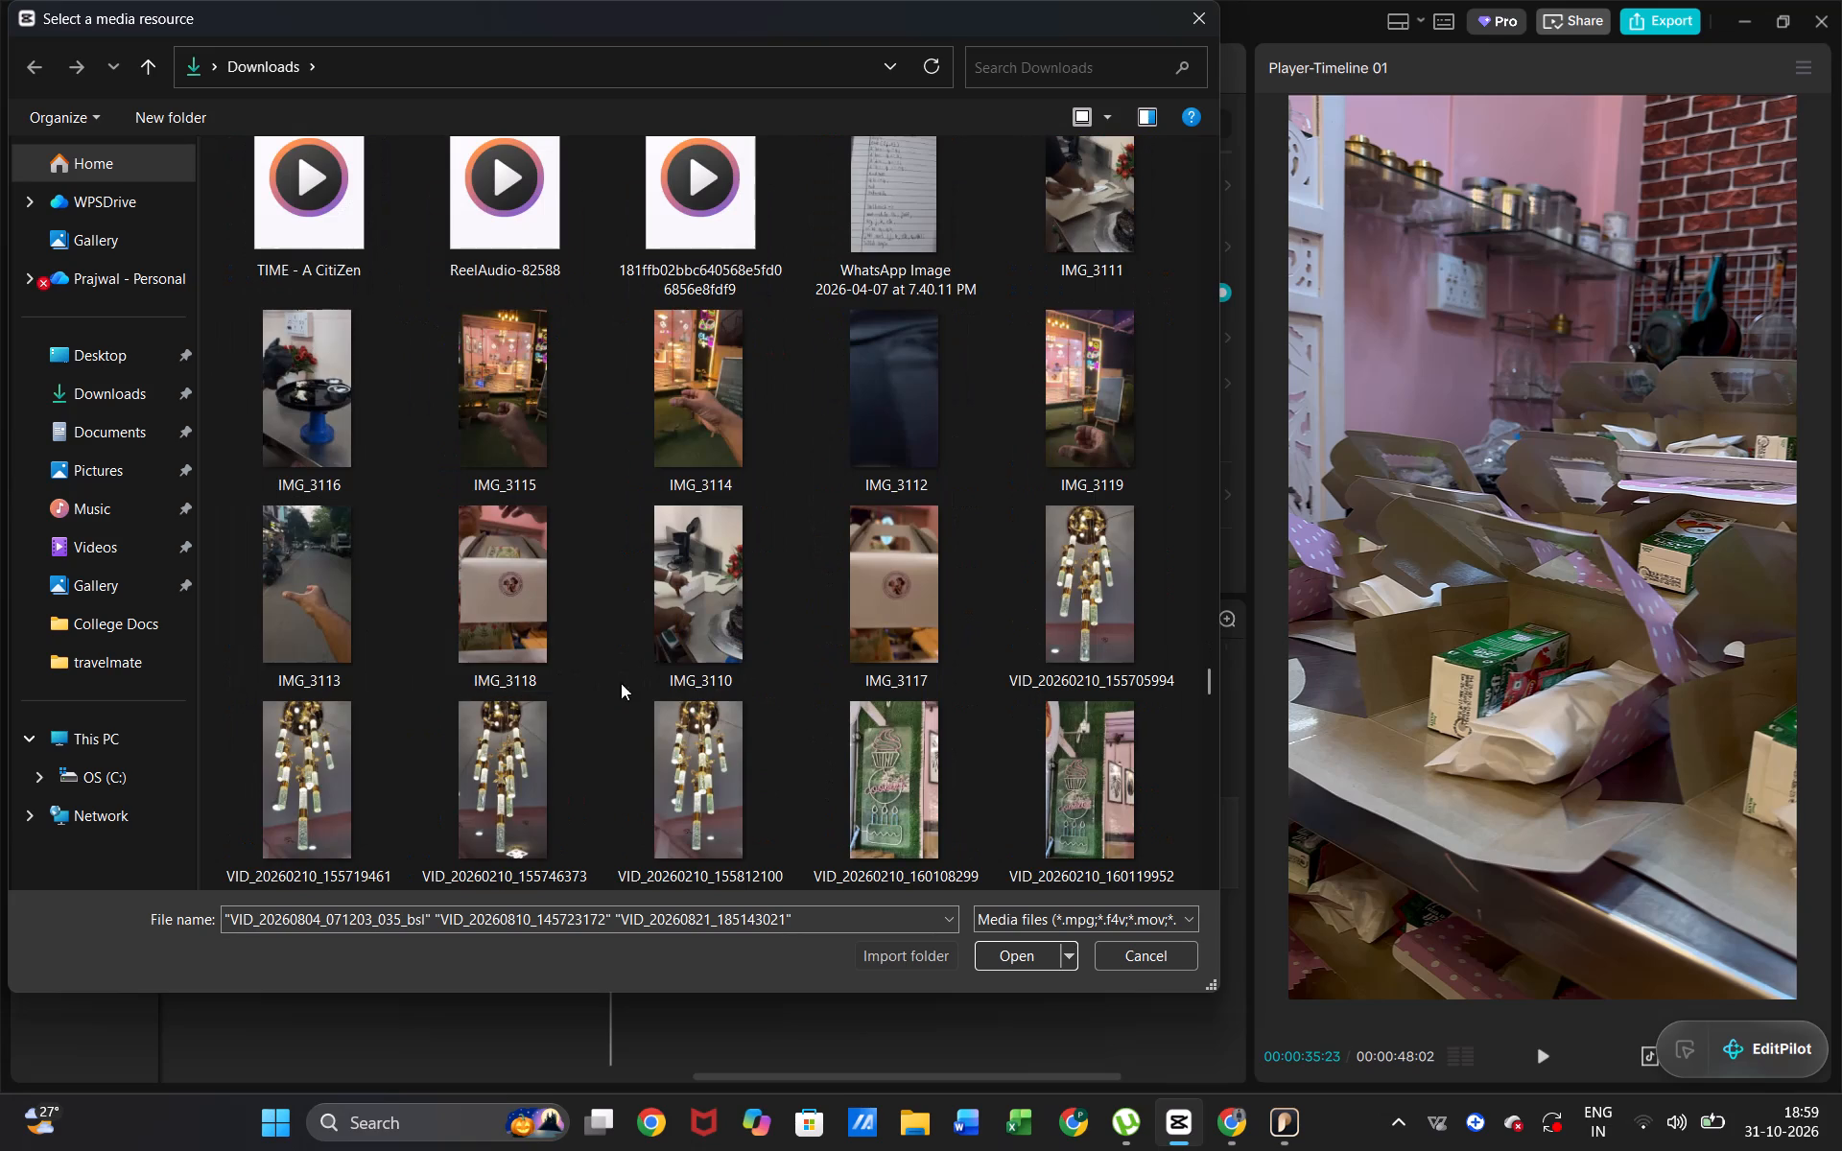
{"action": "scroll", "coordinate": [713, 690], "scroll_direction": "down", "scroll_amount": 1}
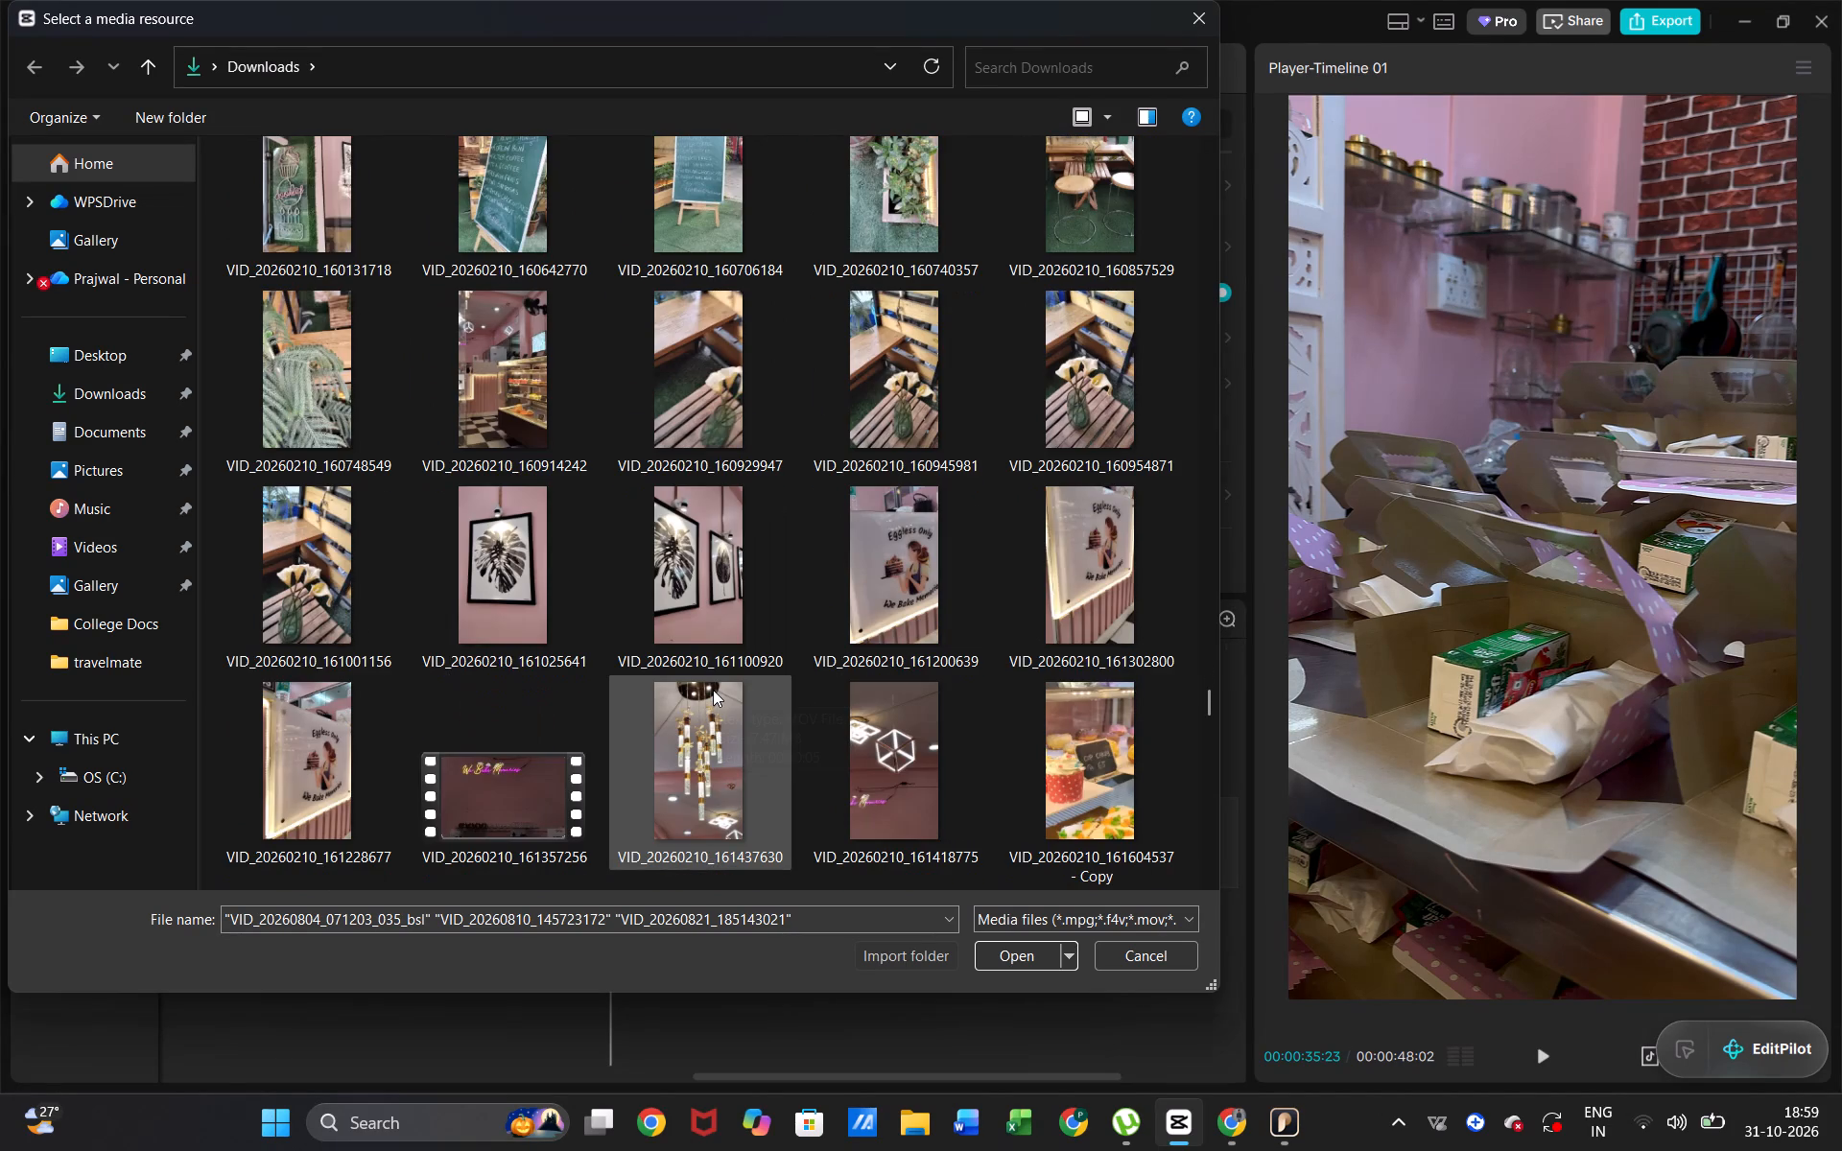
{"action": "scroll", "coordinate": [713, 690], "scroll_direction": "down", "scroll_amount": 1}
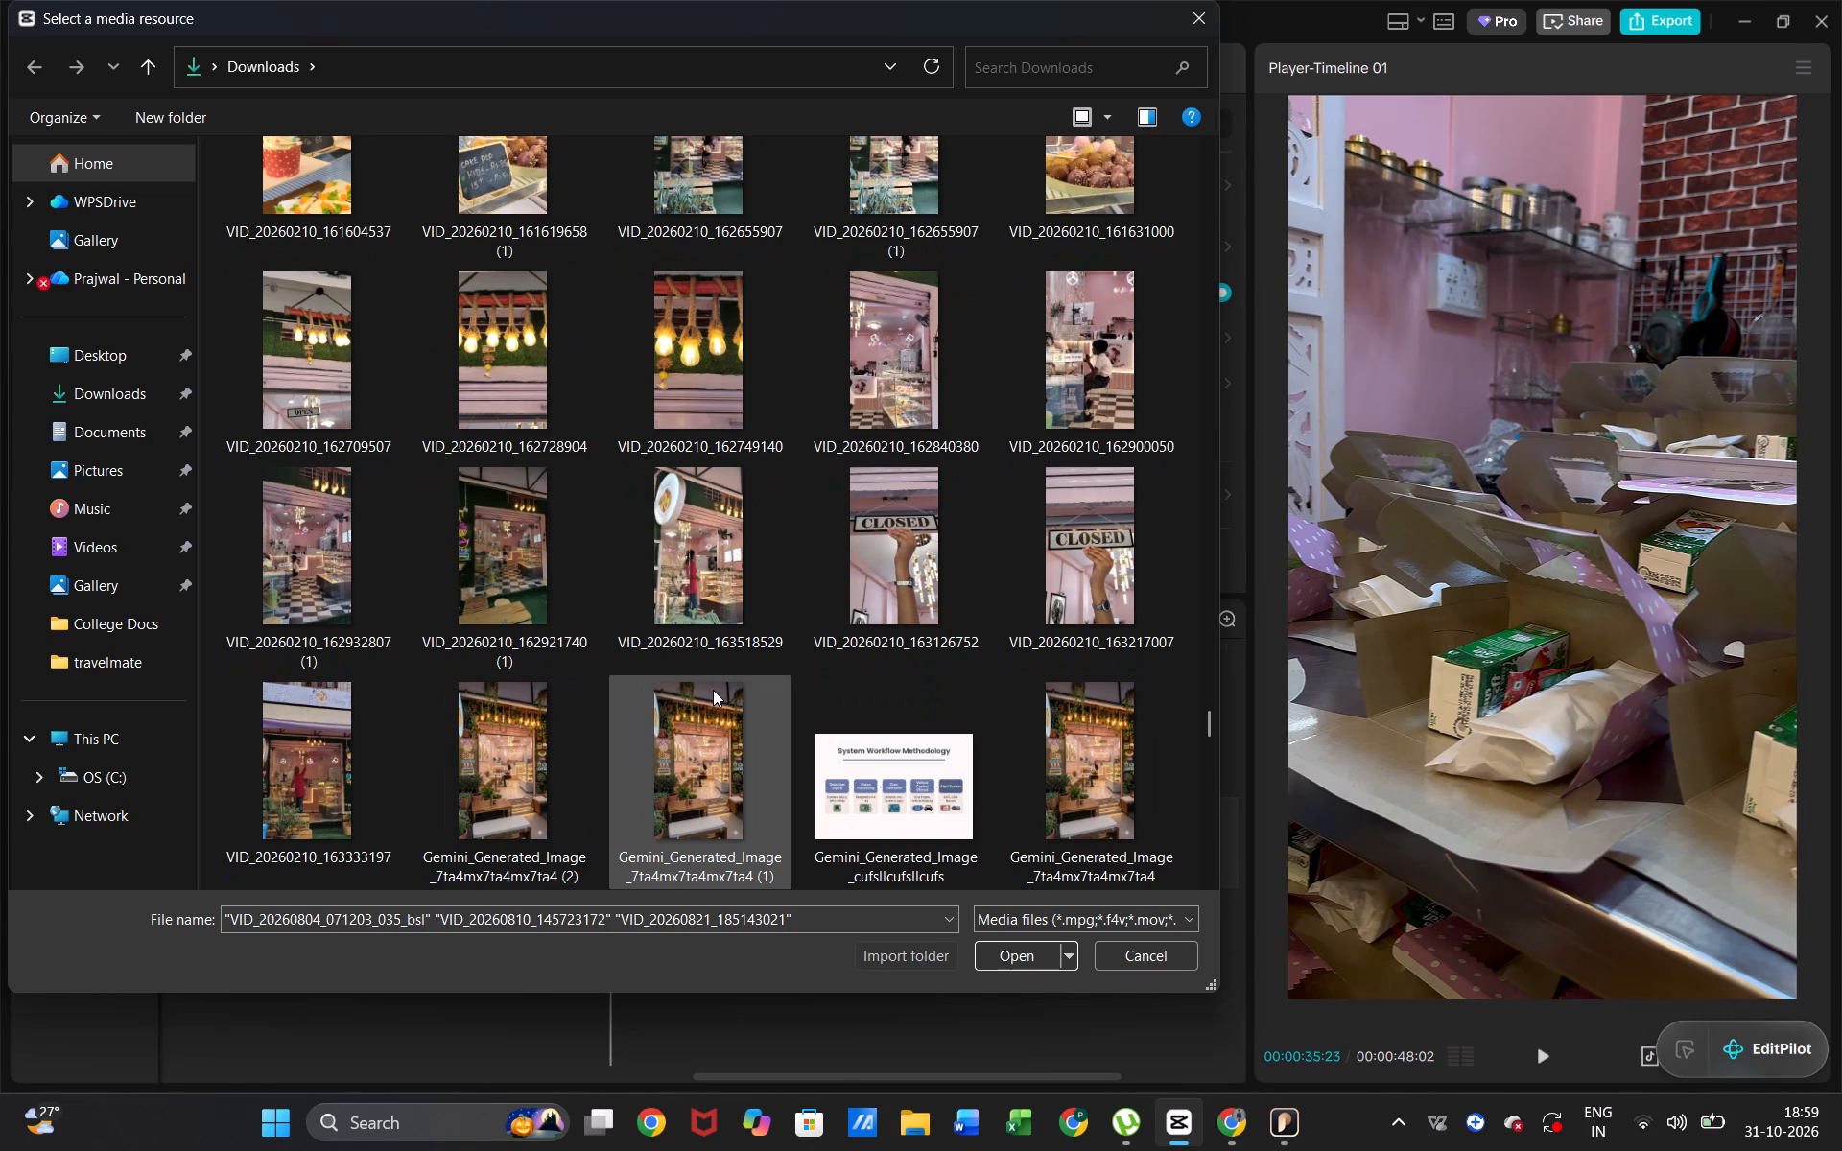
{"action": "scroll", "coordinate": [713, 690], "scroll_direction": "down", "scroll_amount": 1}
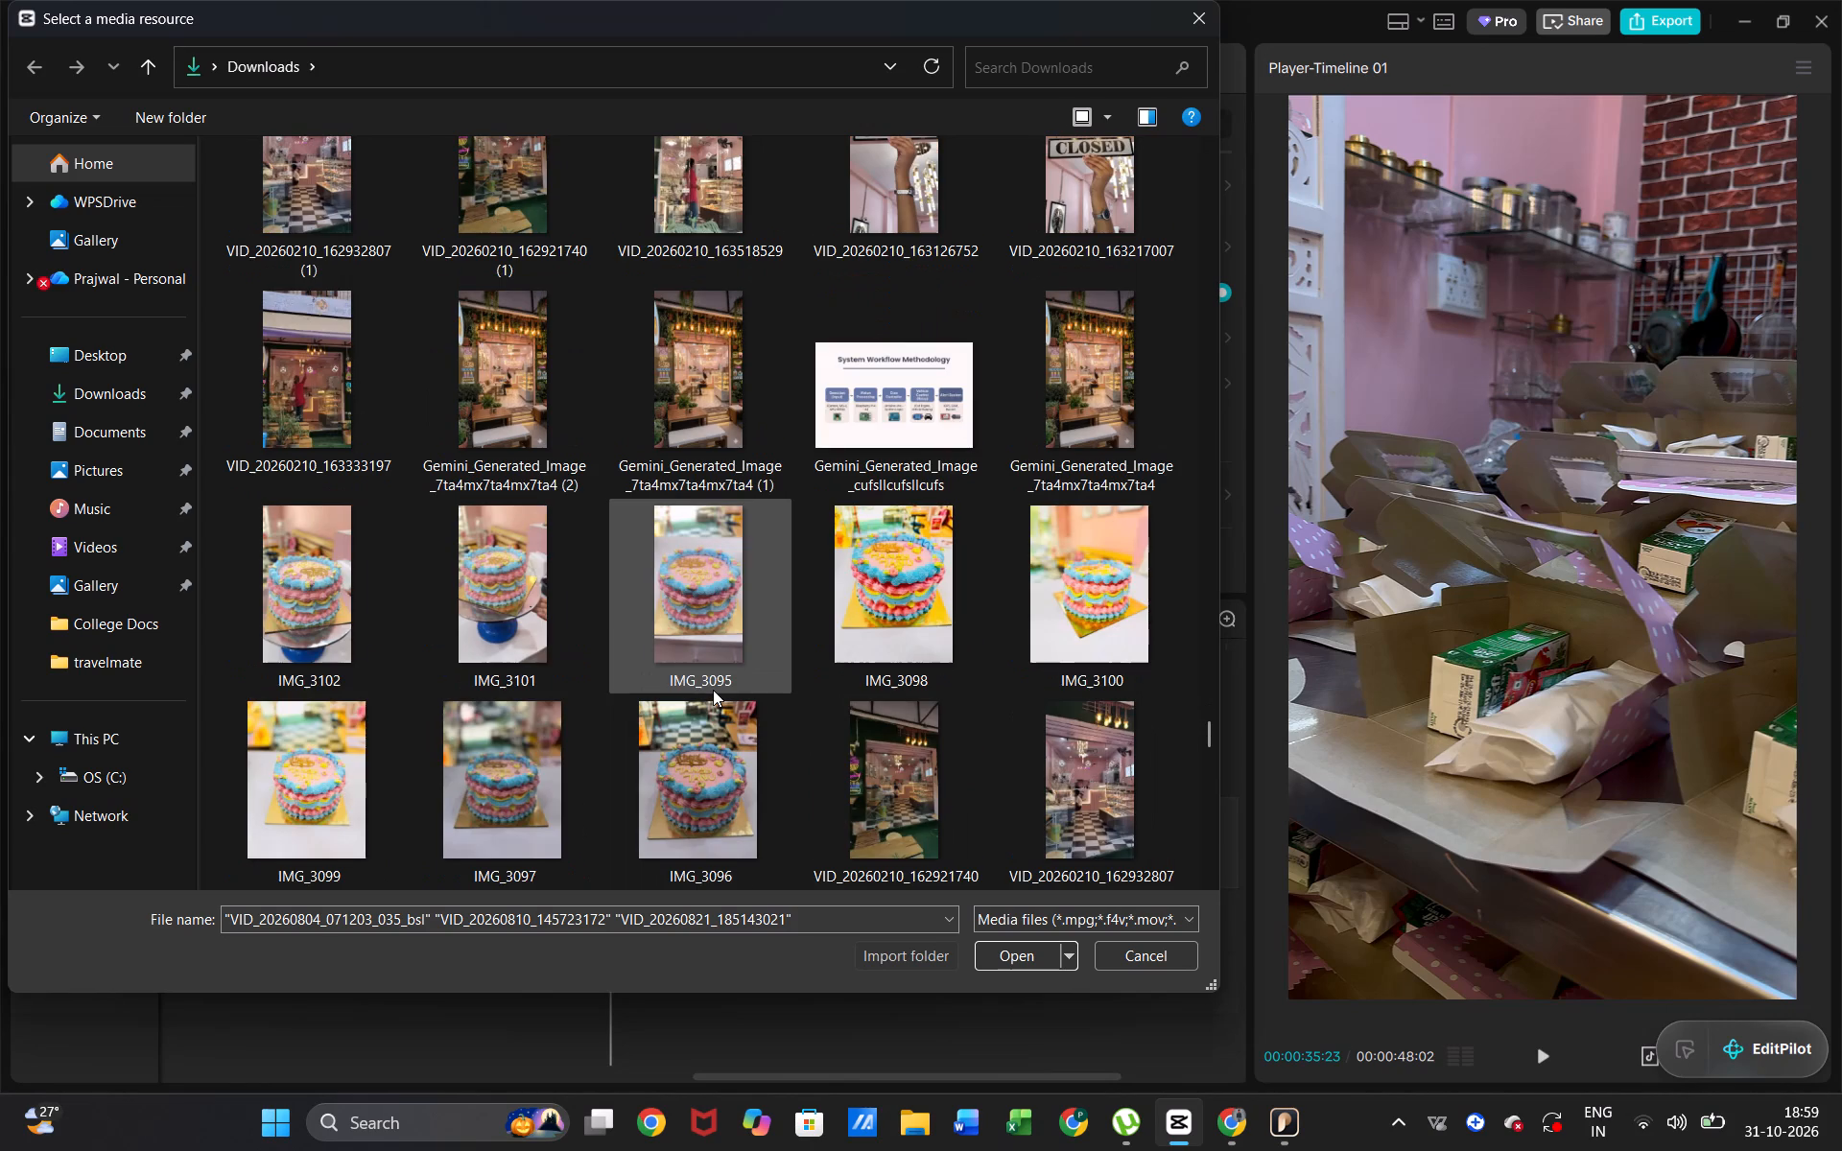
{"action": "scroll", "coordinate": [713, 690], "scroll_direction": "down", "scroll_amount": 2}
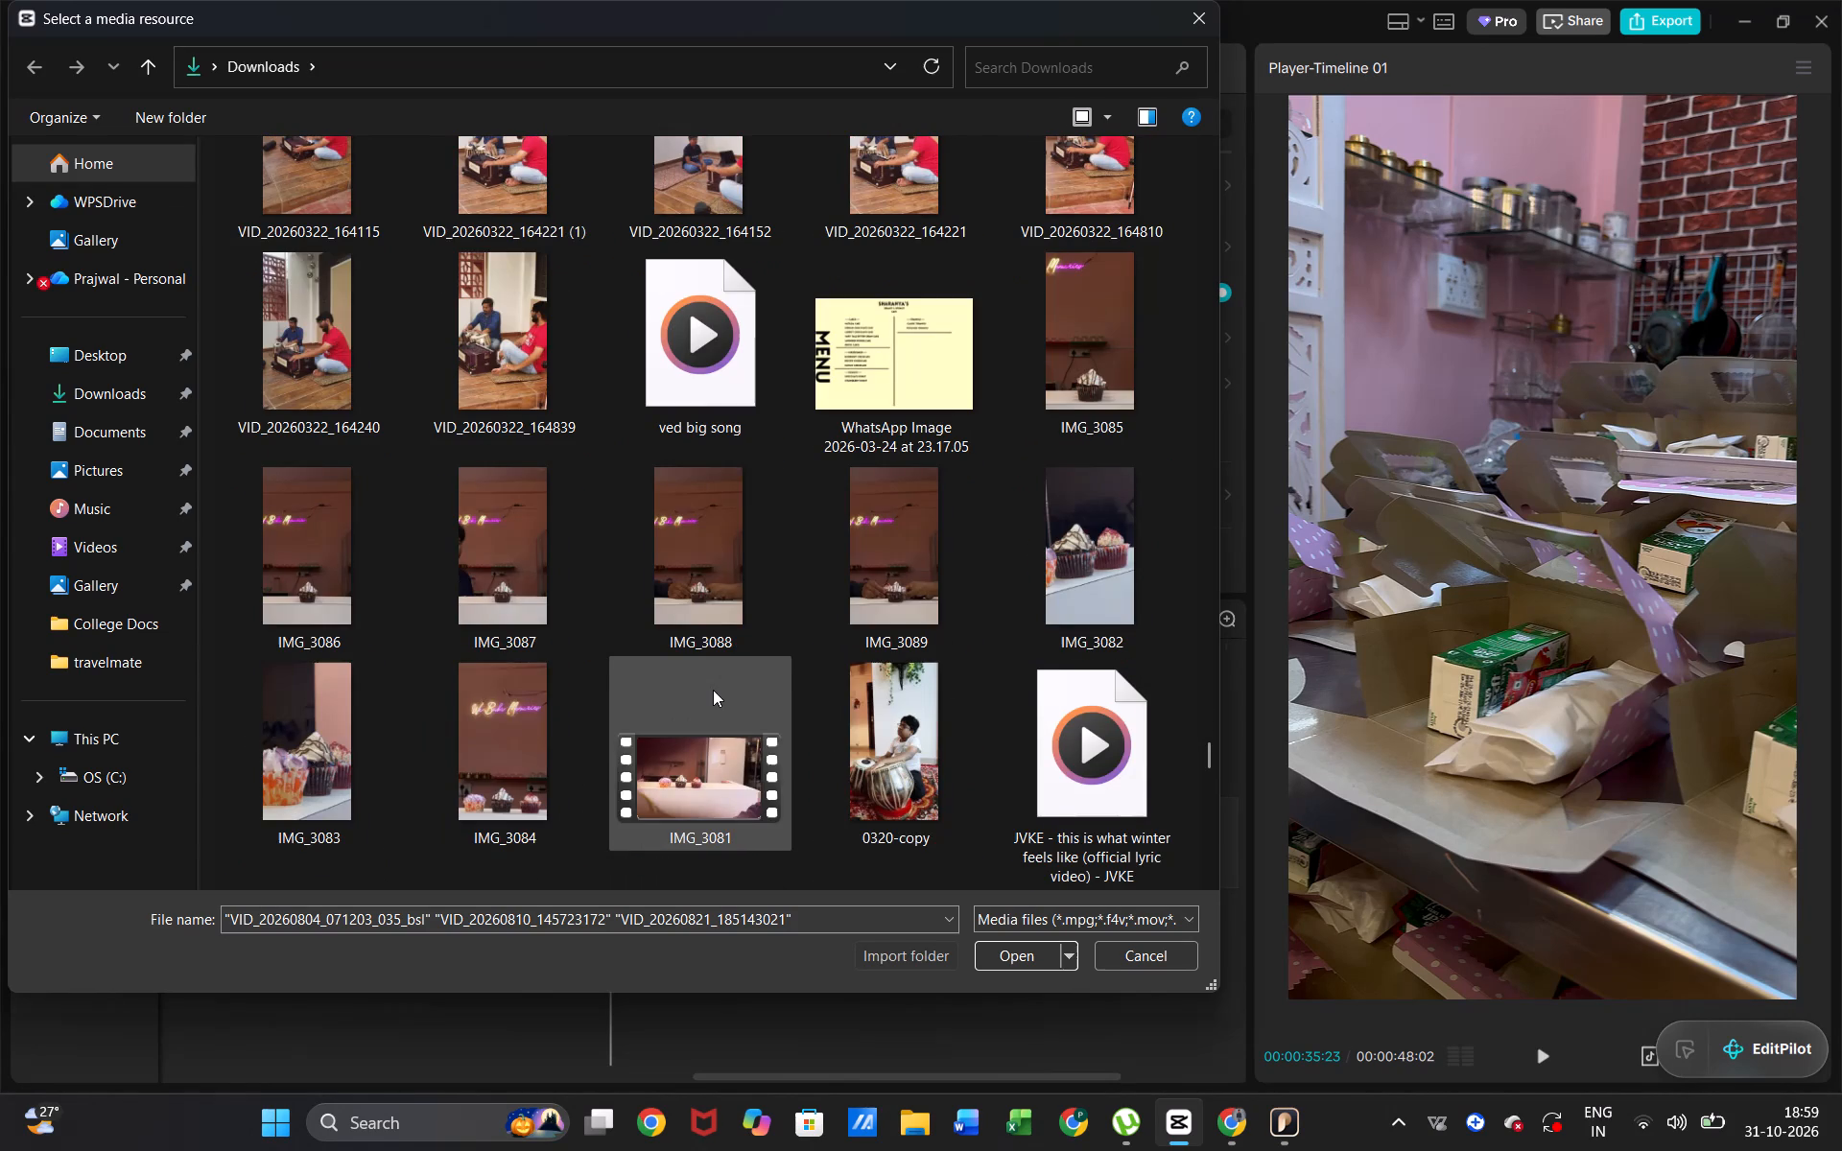
{"action": "scroll", "coordinate": [713, 690], "scroll_direction": "down", "scroll_amount": 1}
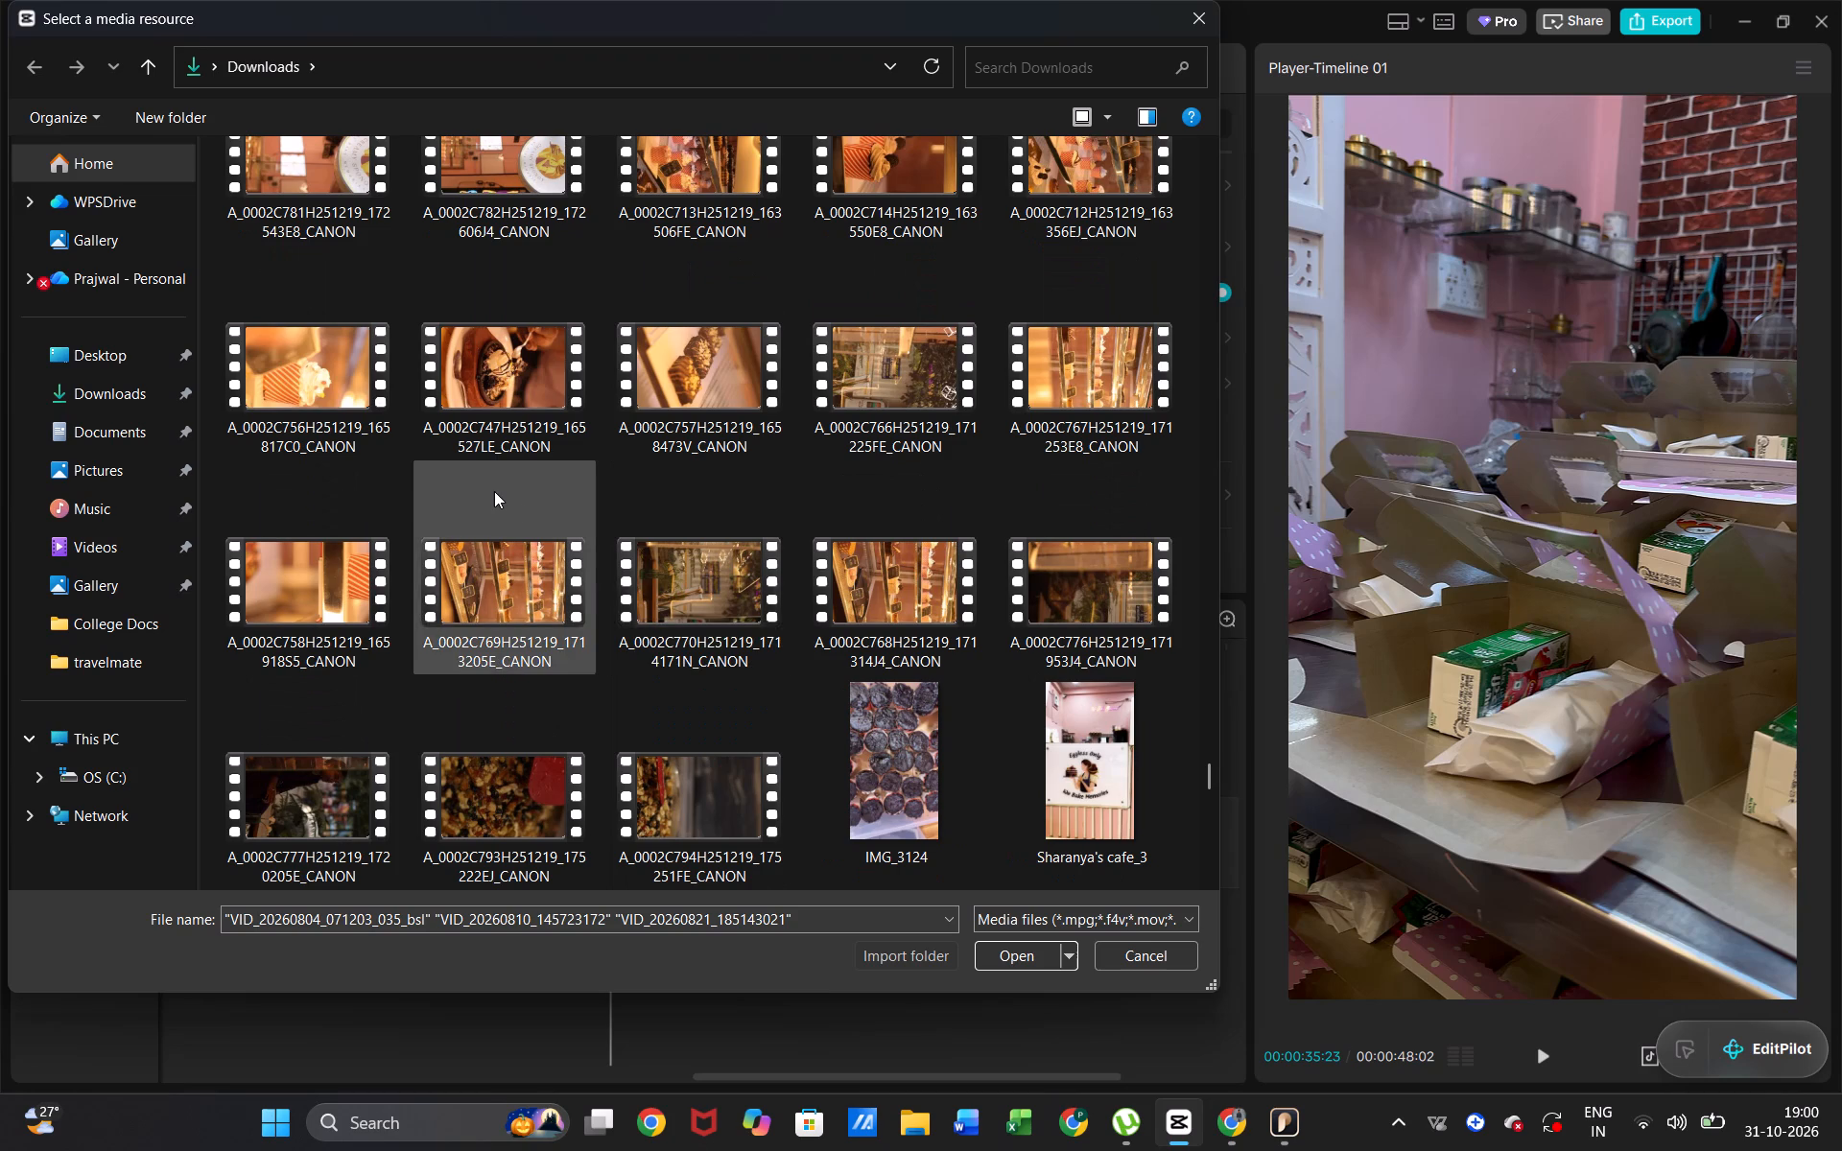
{"action": "scroll", "coordinate": [494, 491], "scroll_direction": "up", "scroll_amount": 1}
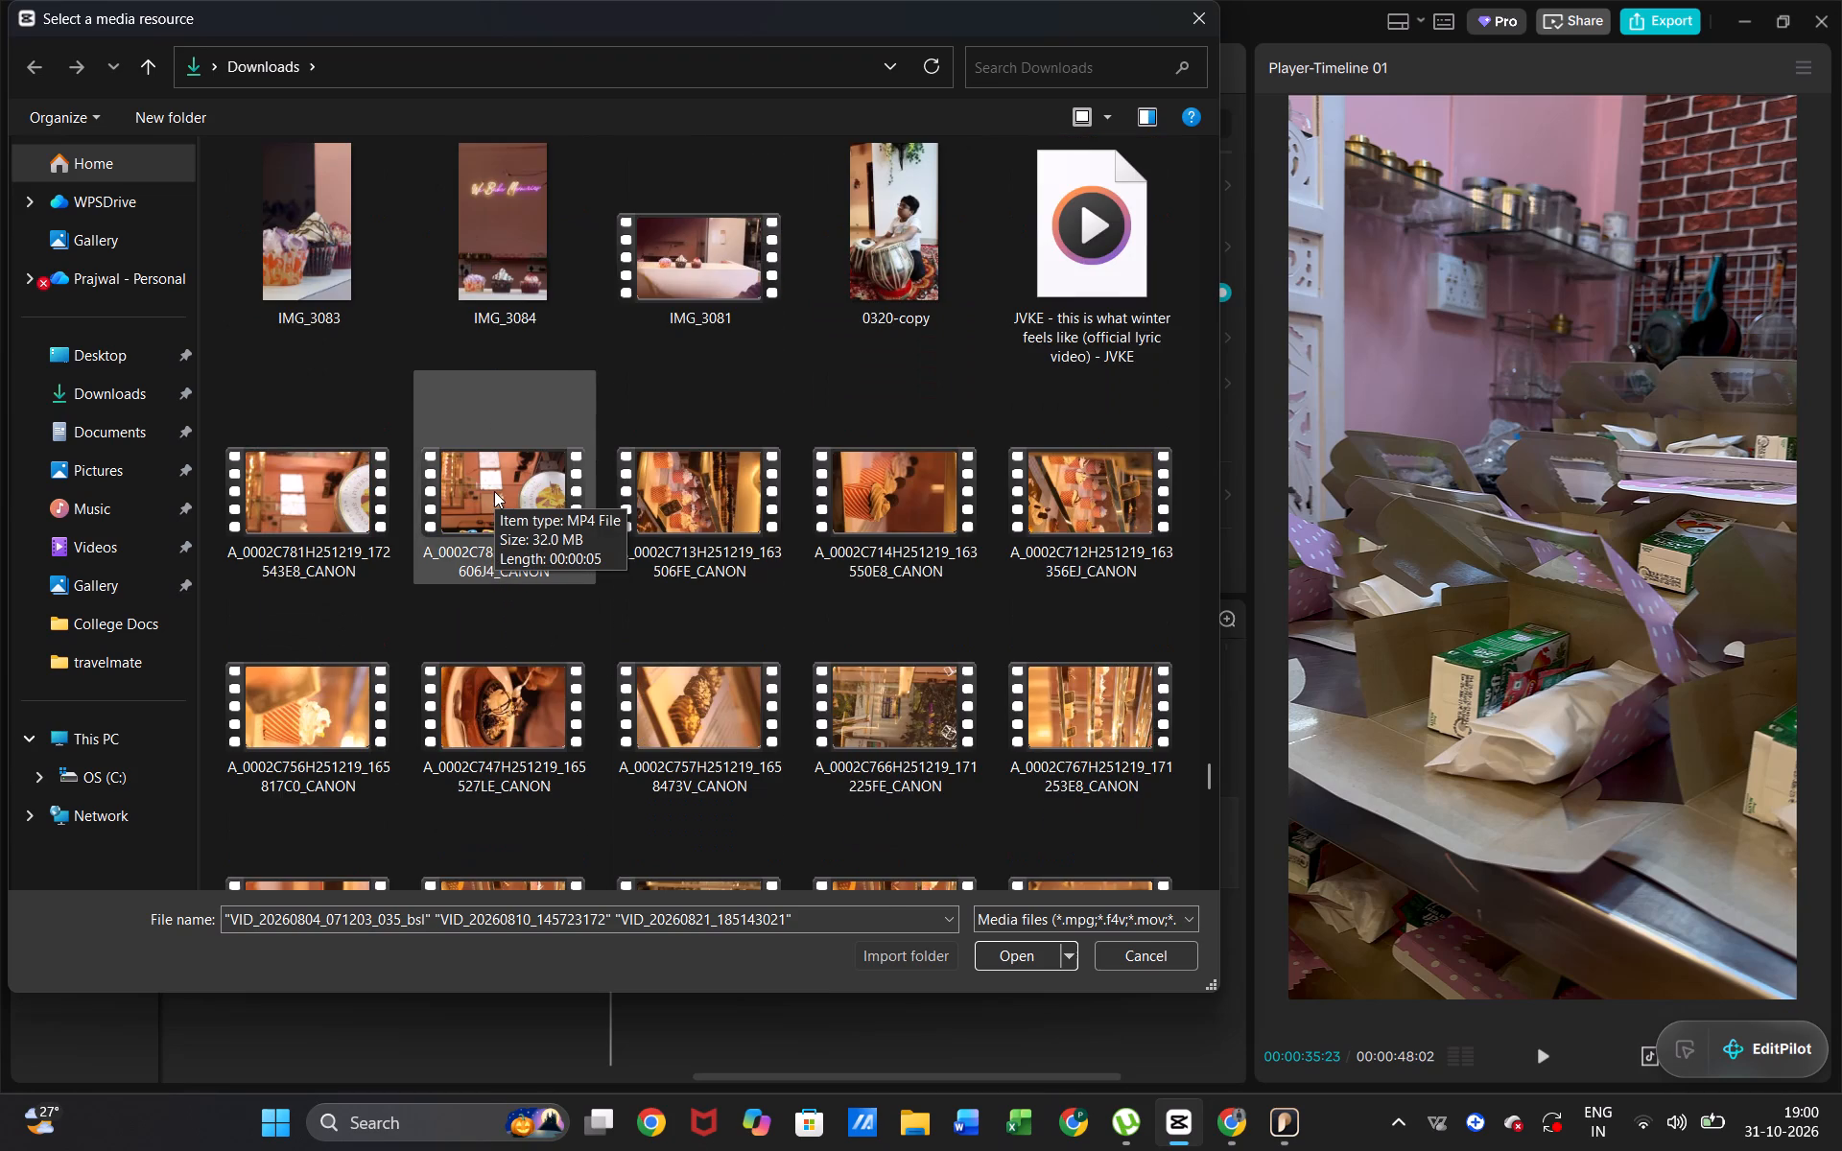
{"action": "scroll", "coordinate": [494, 491], "scroll_direction": "up", "scroll_amount": 1}
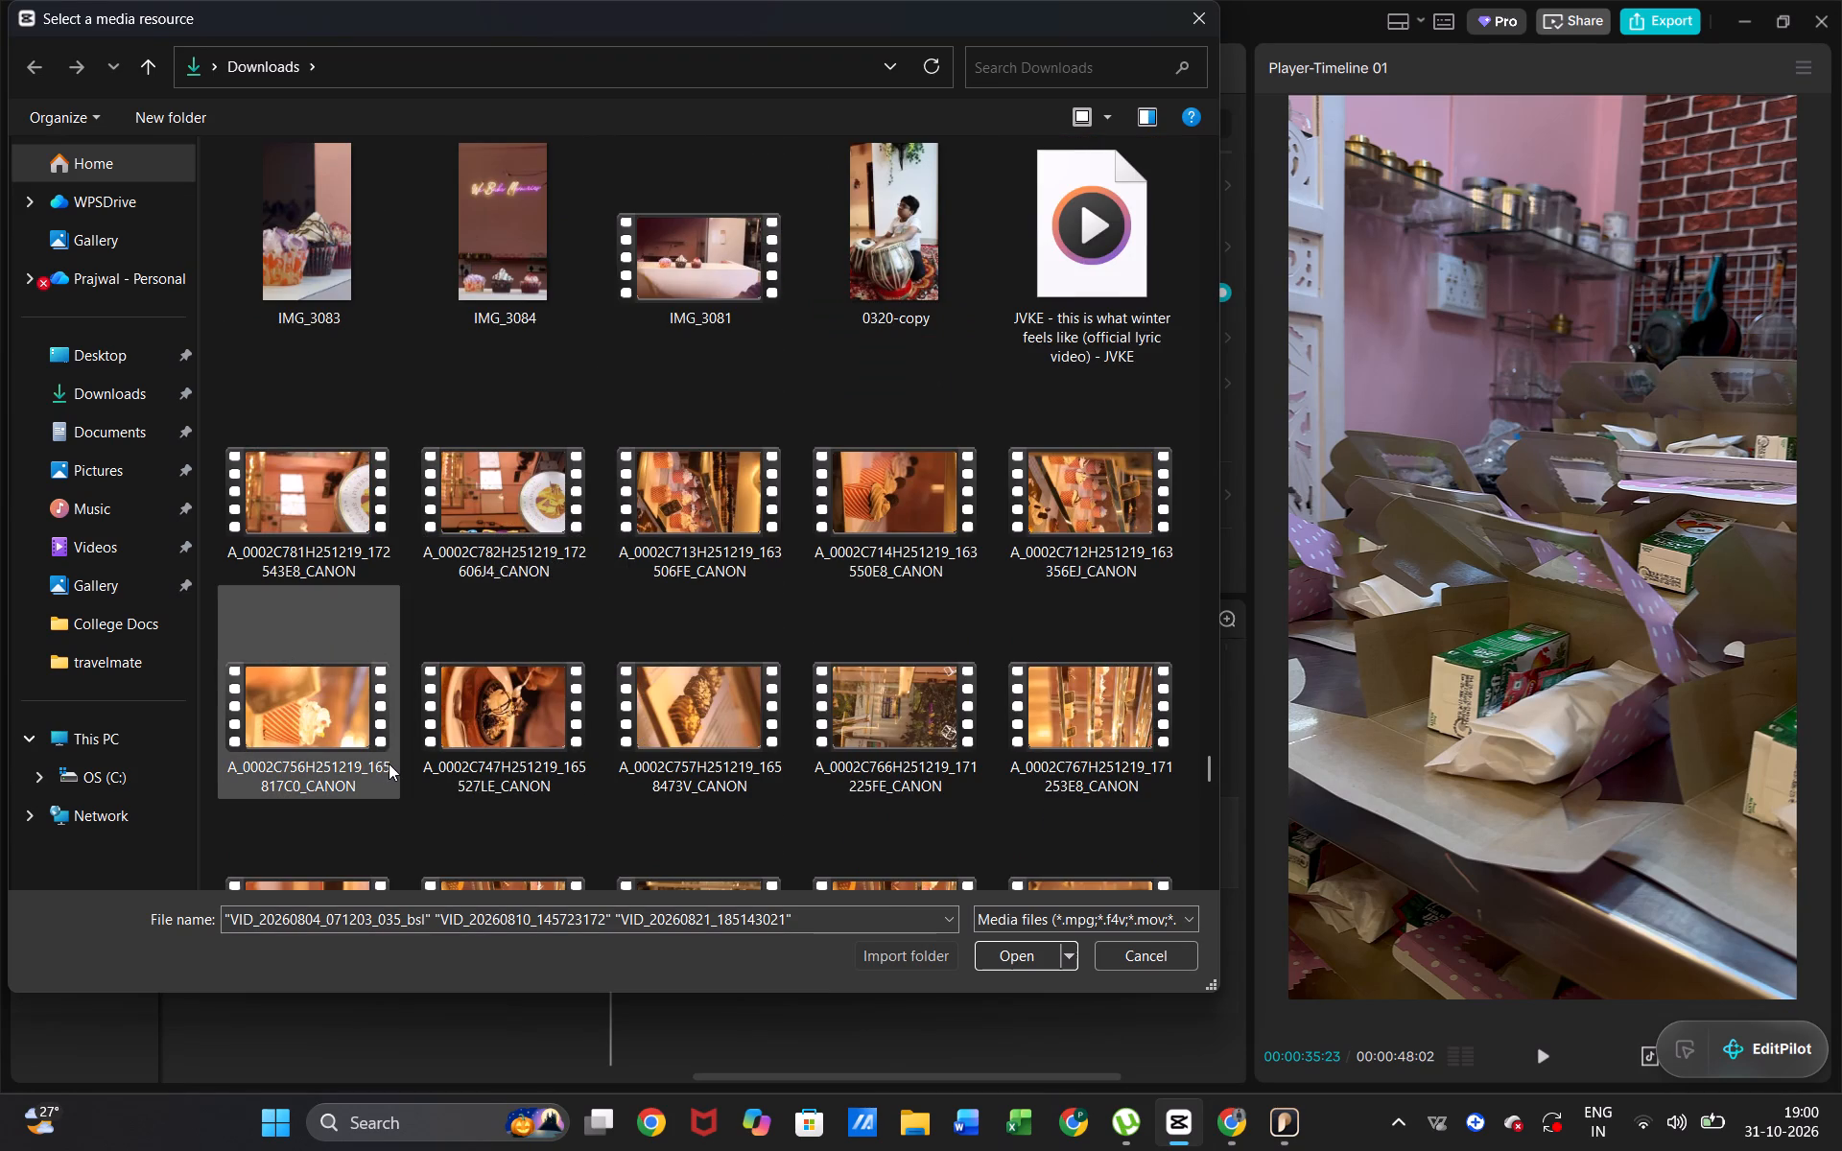
{"action": "left_click", "coordinate": [300, 713], "text": "ctrl"}
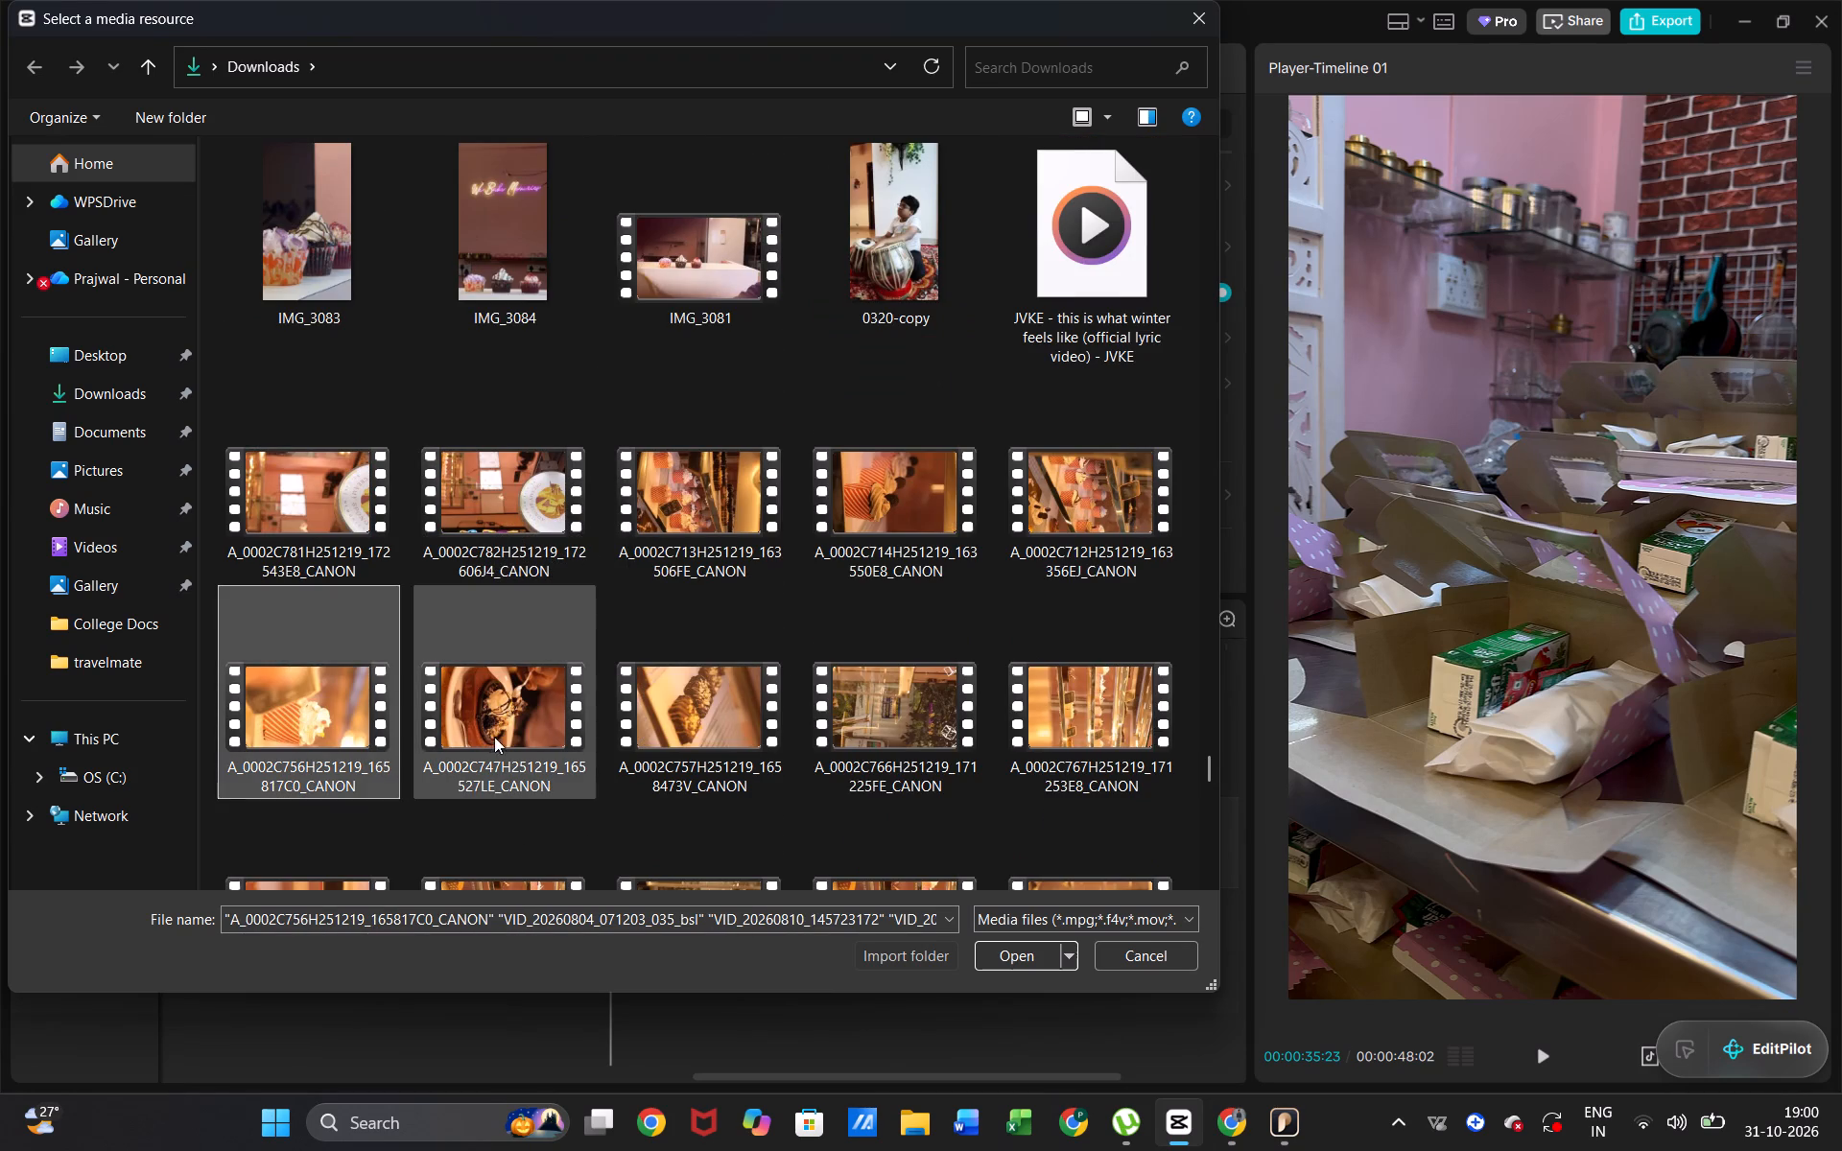
{"action": "left_click", "coordinate": [502, 739], "text": "ctrl"}
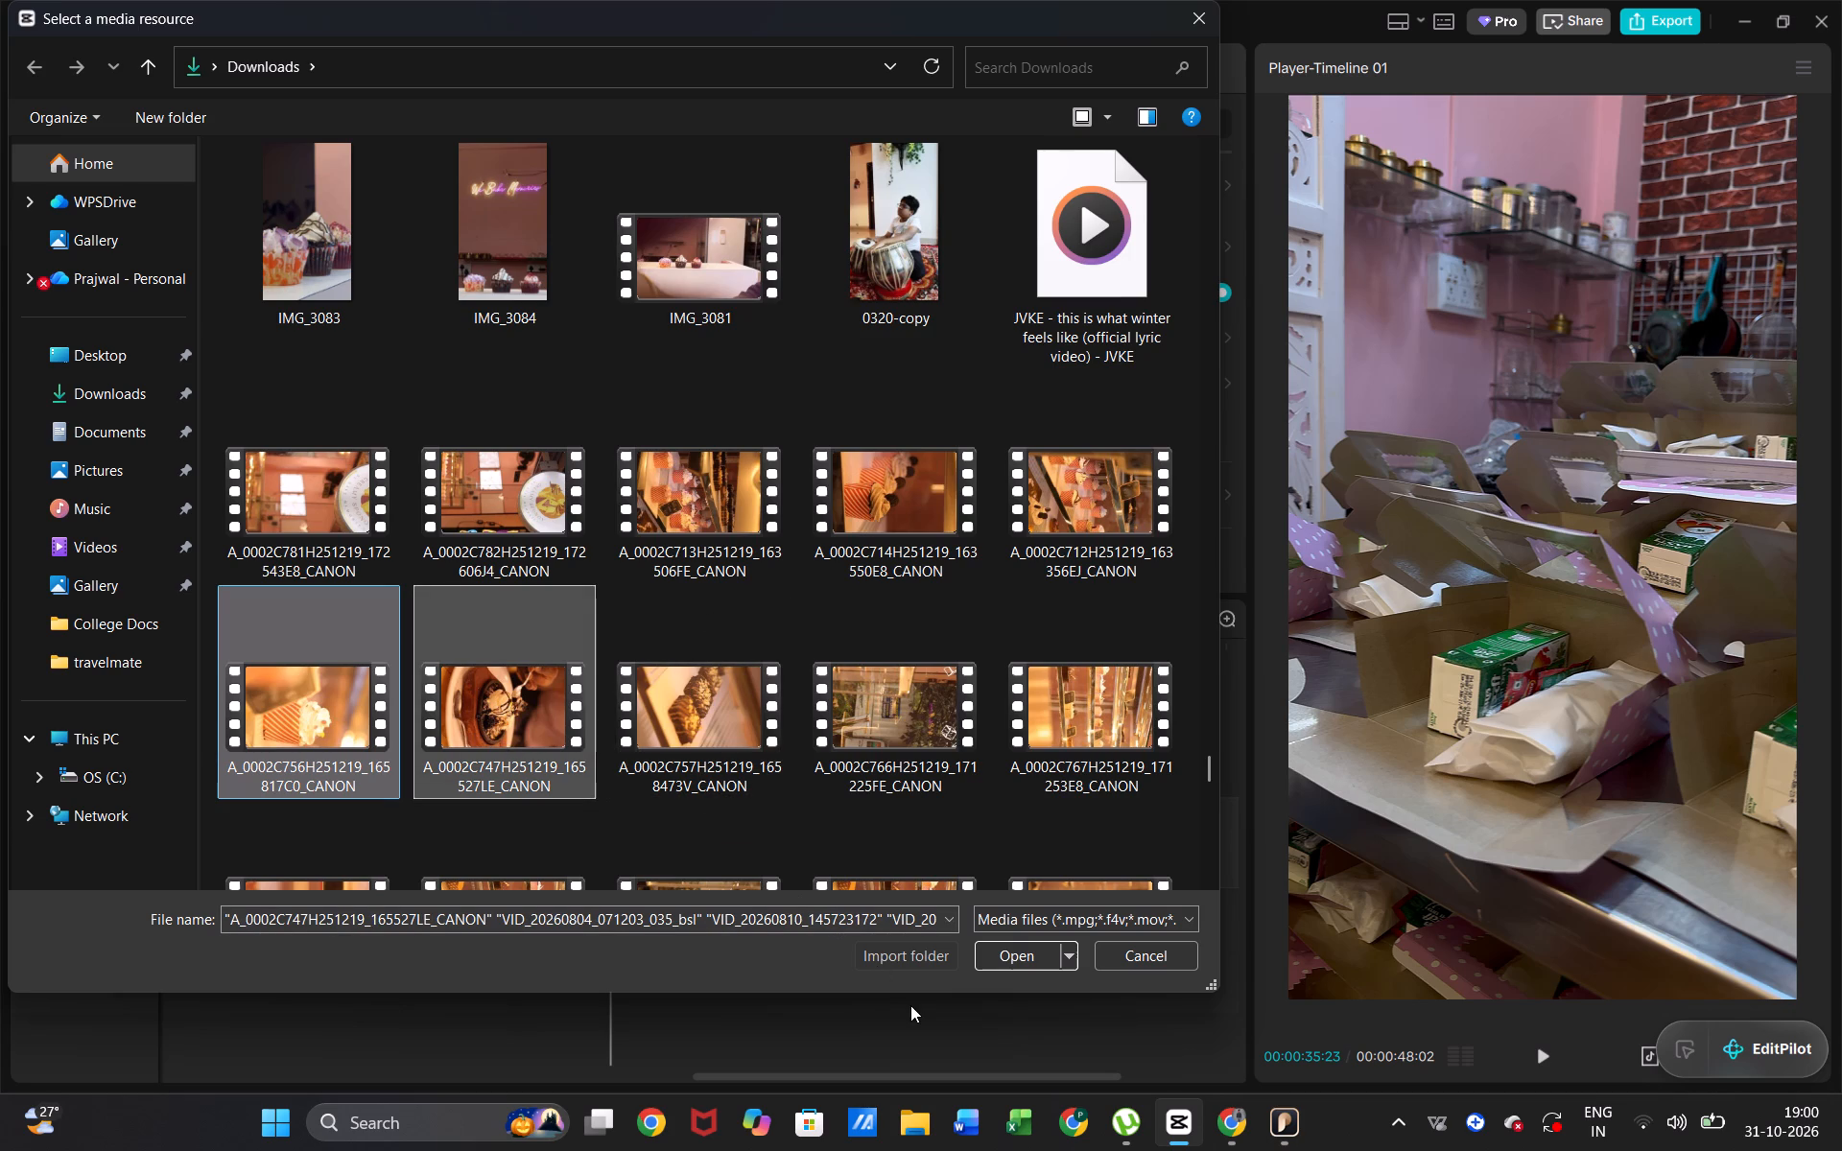
{"action": "left_click", "coordinate": [1006, 962]}
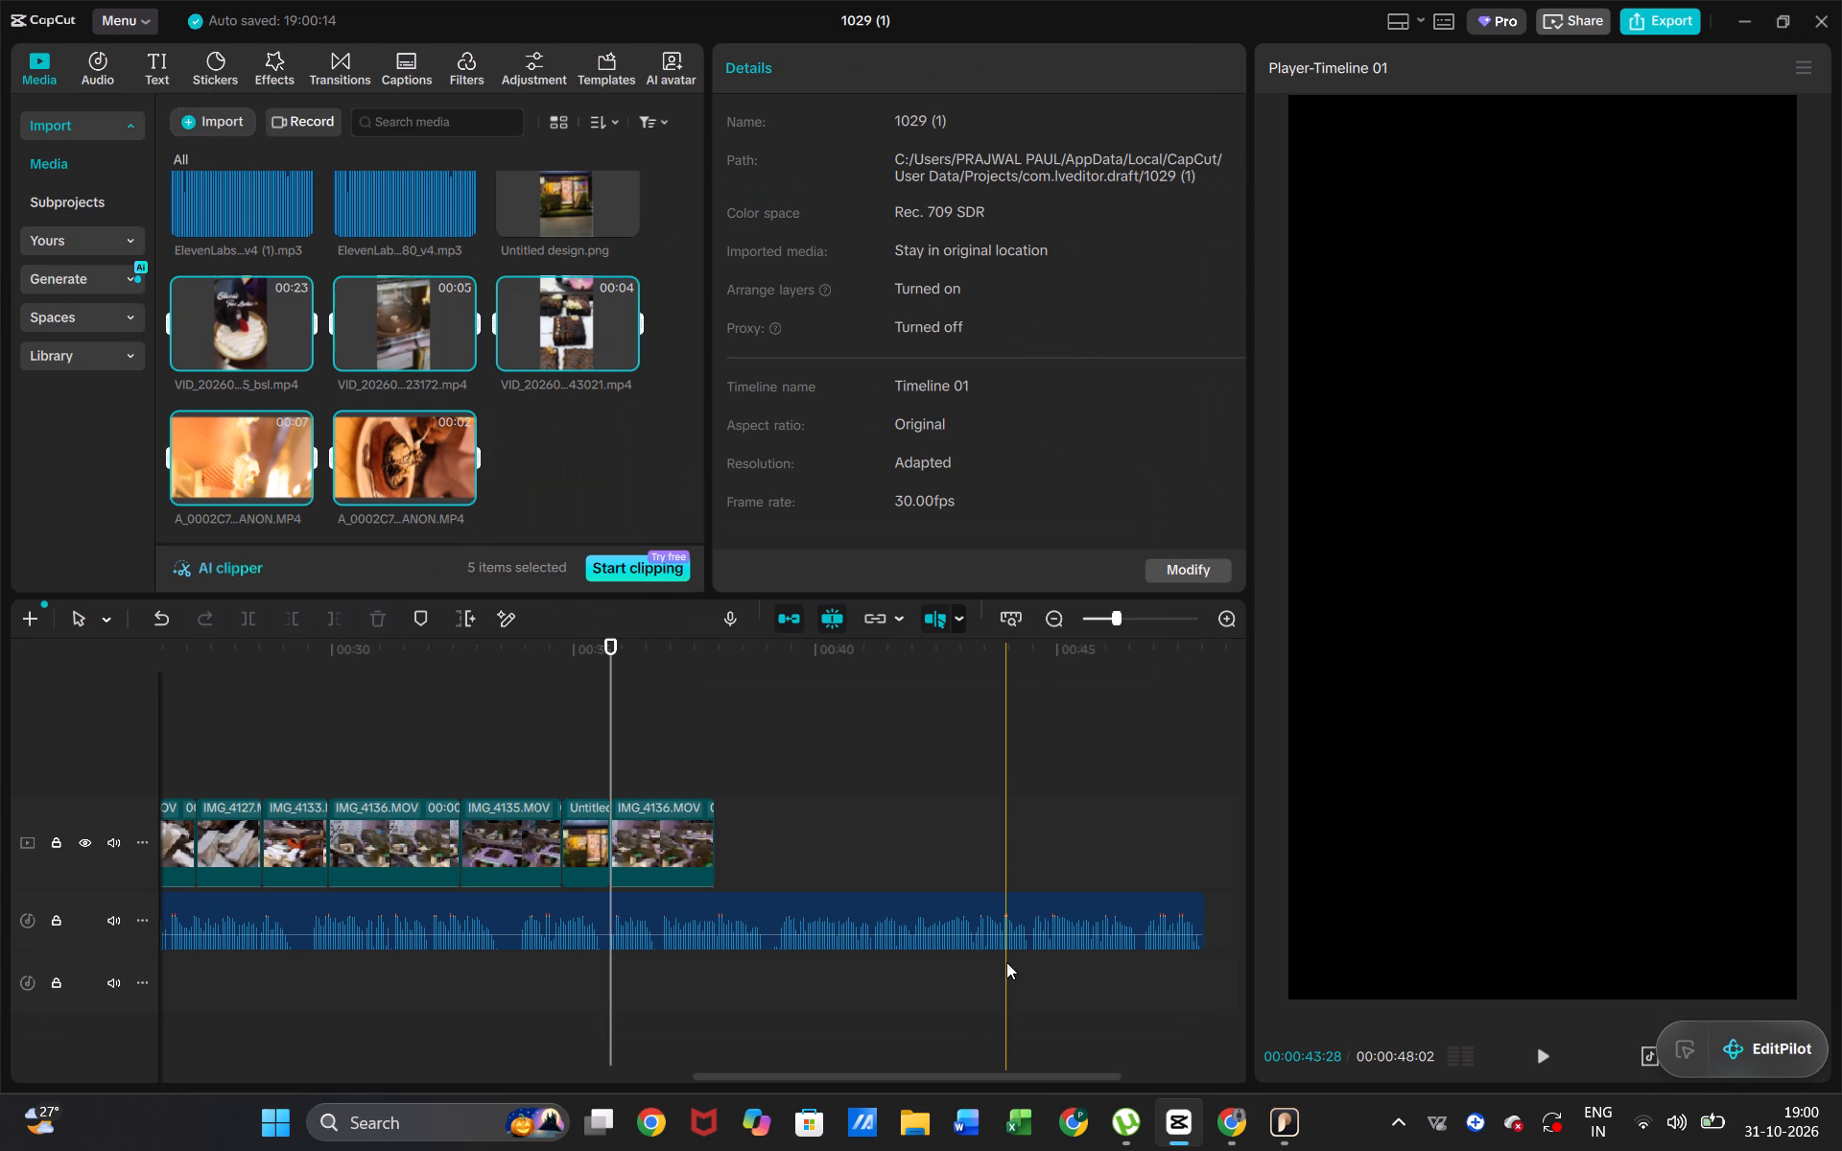
Delete the last IMG_4136 clip after the Untitled design image on the timeline.
{"action": "left_click", "coordinate": [662, 816]}
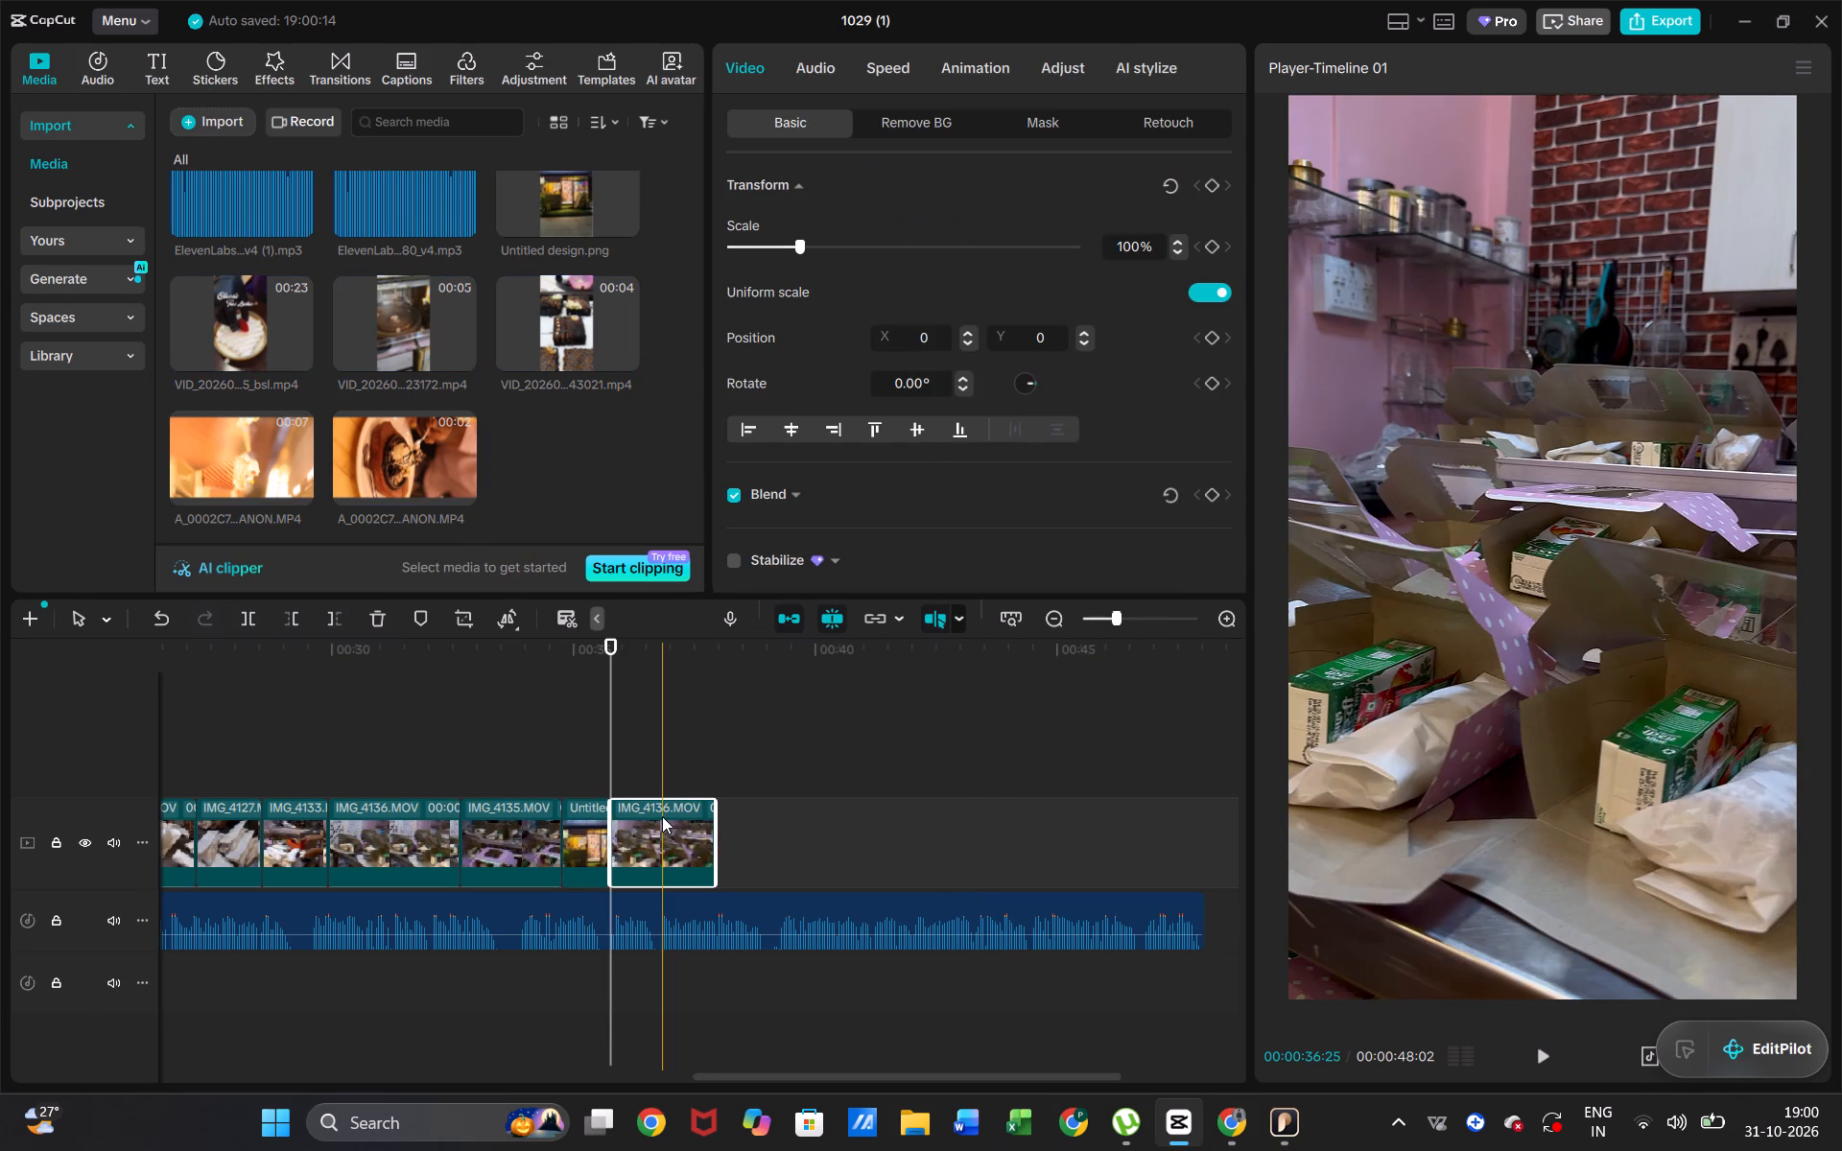
{"action": "key", "text": "Delete"}
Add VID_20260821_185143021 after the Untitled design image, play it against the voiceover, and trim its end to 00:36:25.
{"action": "left_click", "coordinate": [558, 310]}
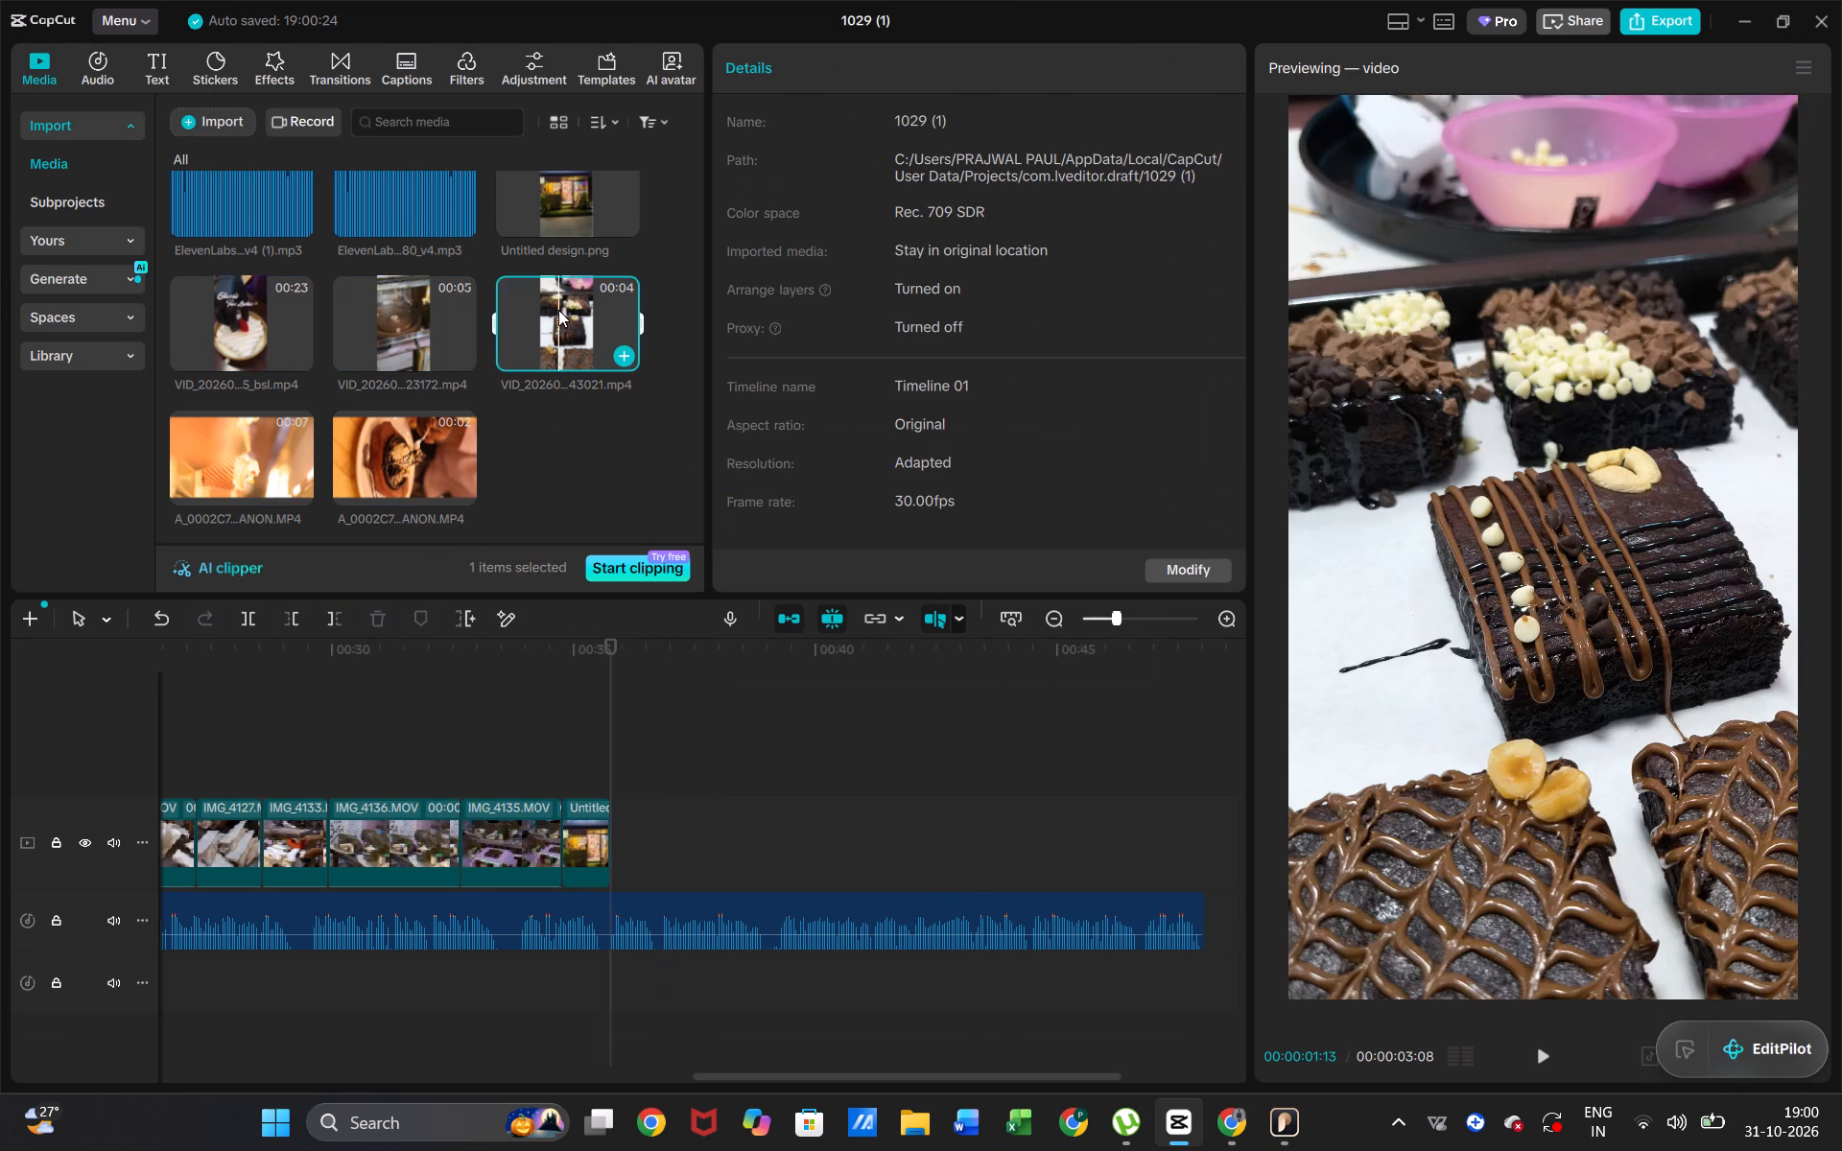
{"action": "left_click", "coordinate": [623, 356]}
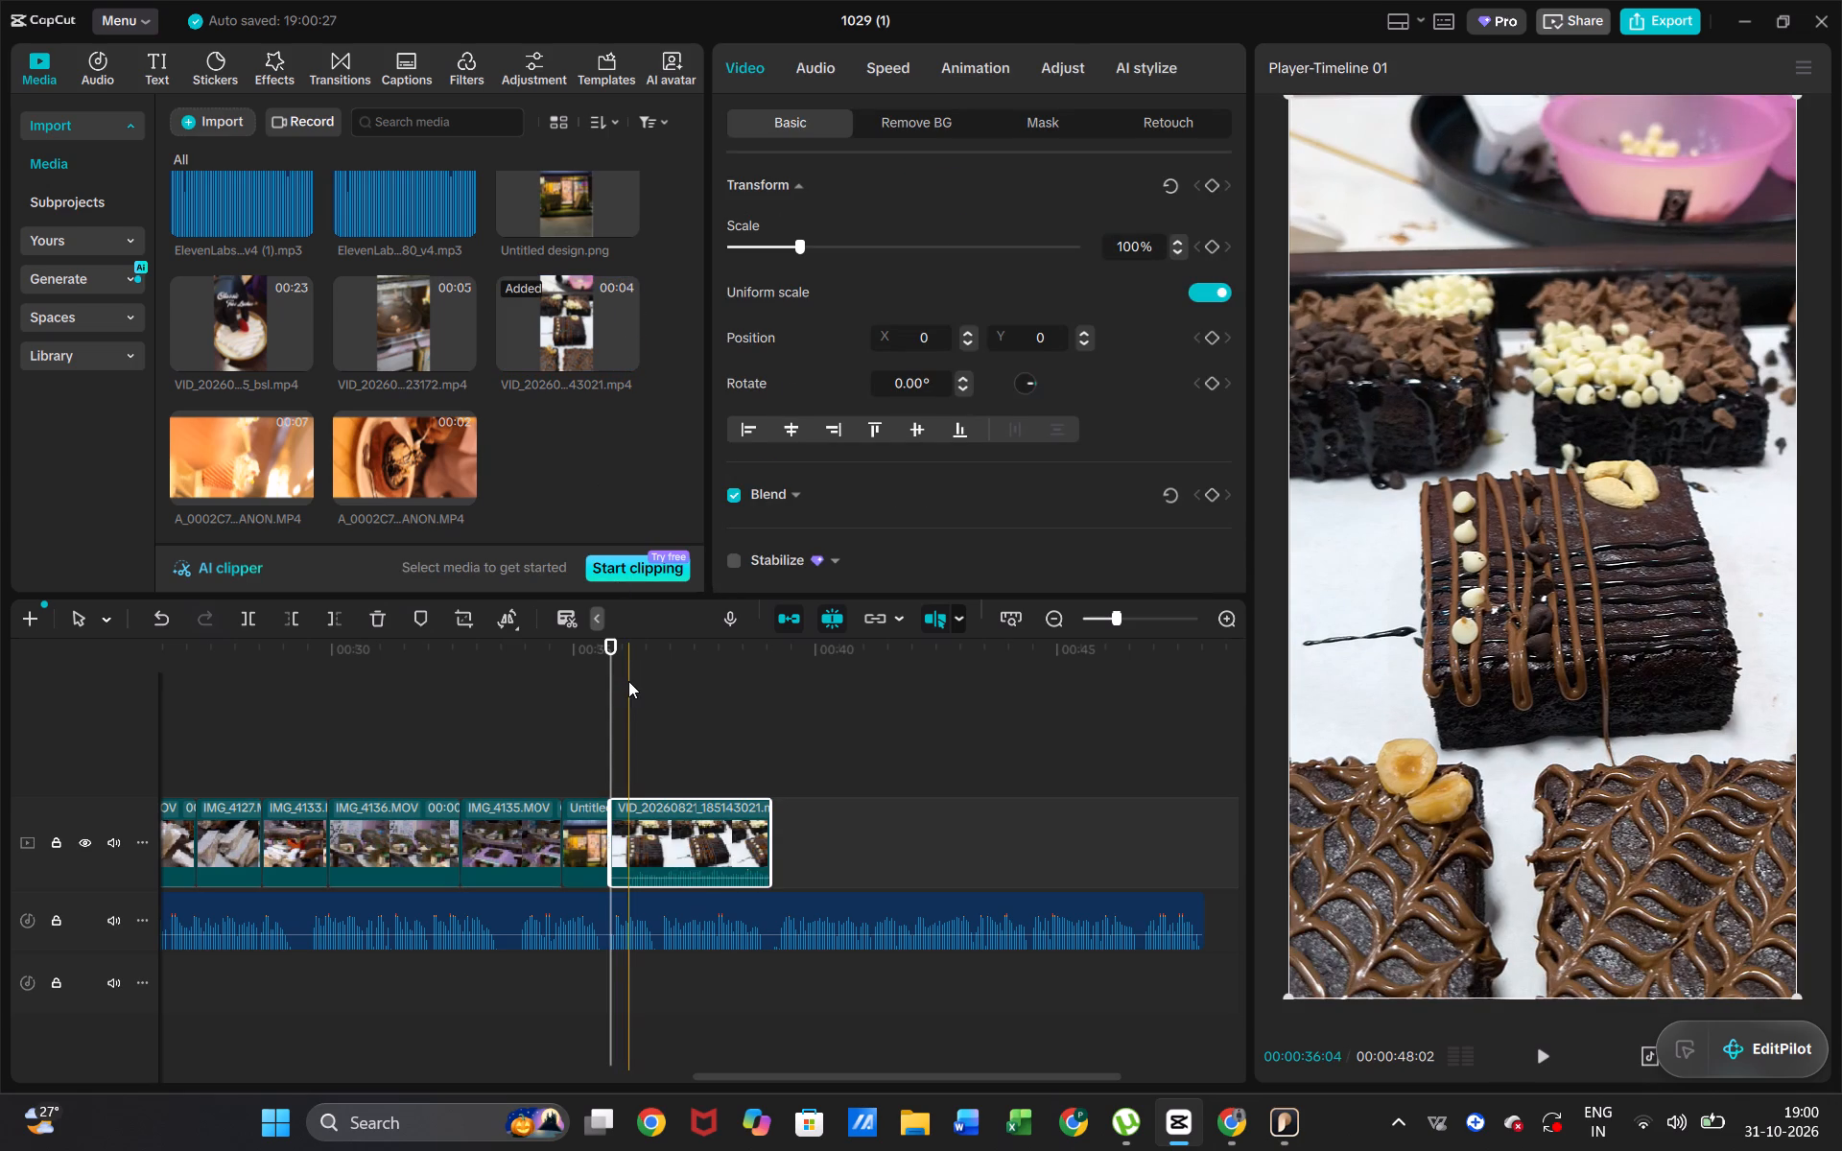
{"action": "key", "text": "space"}
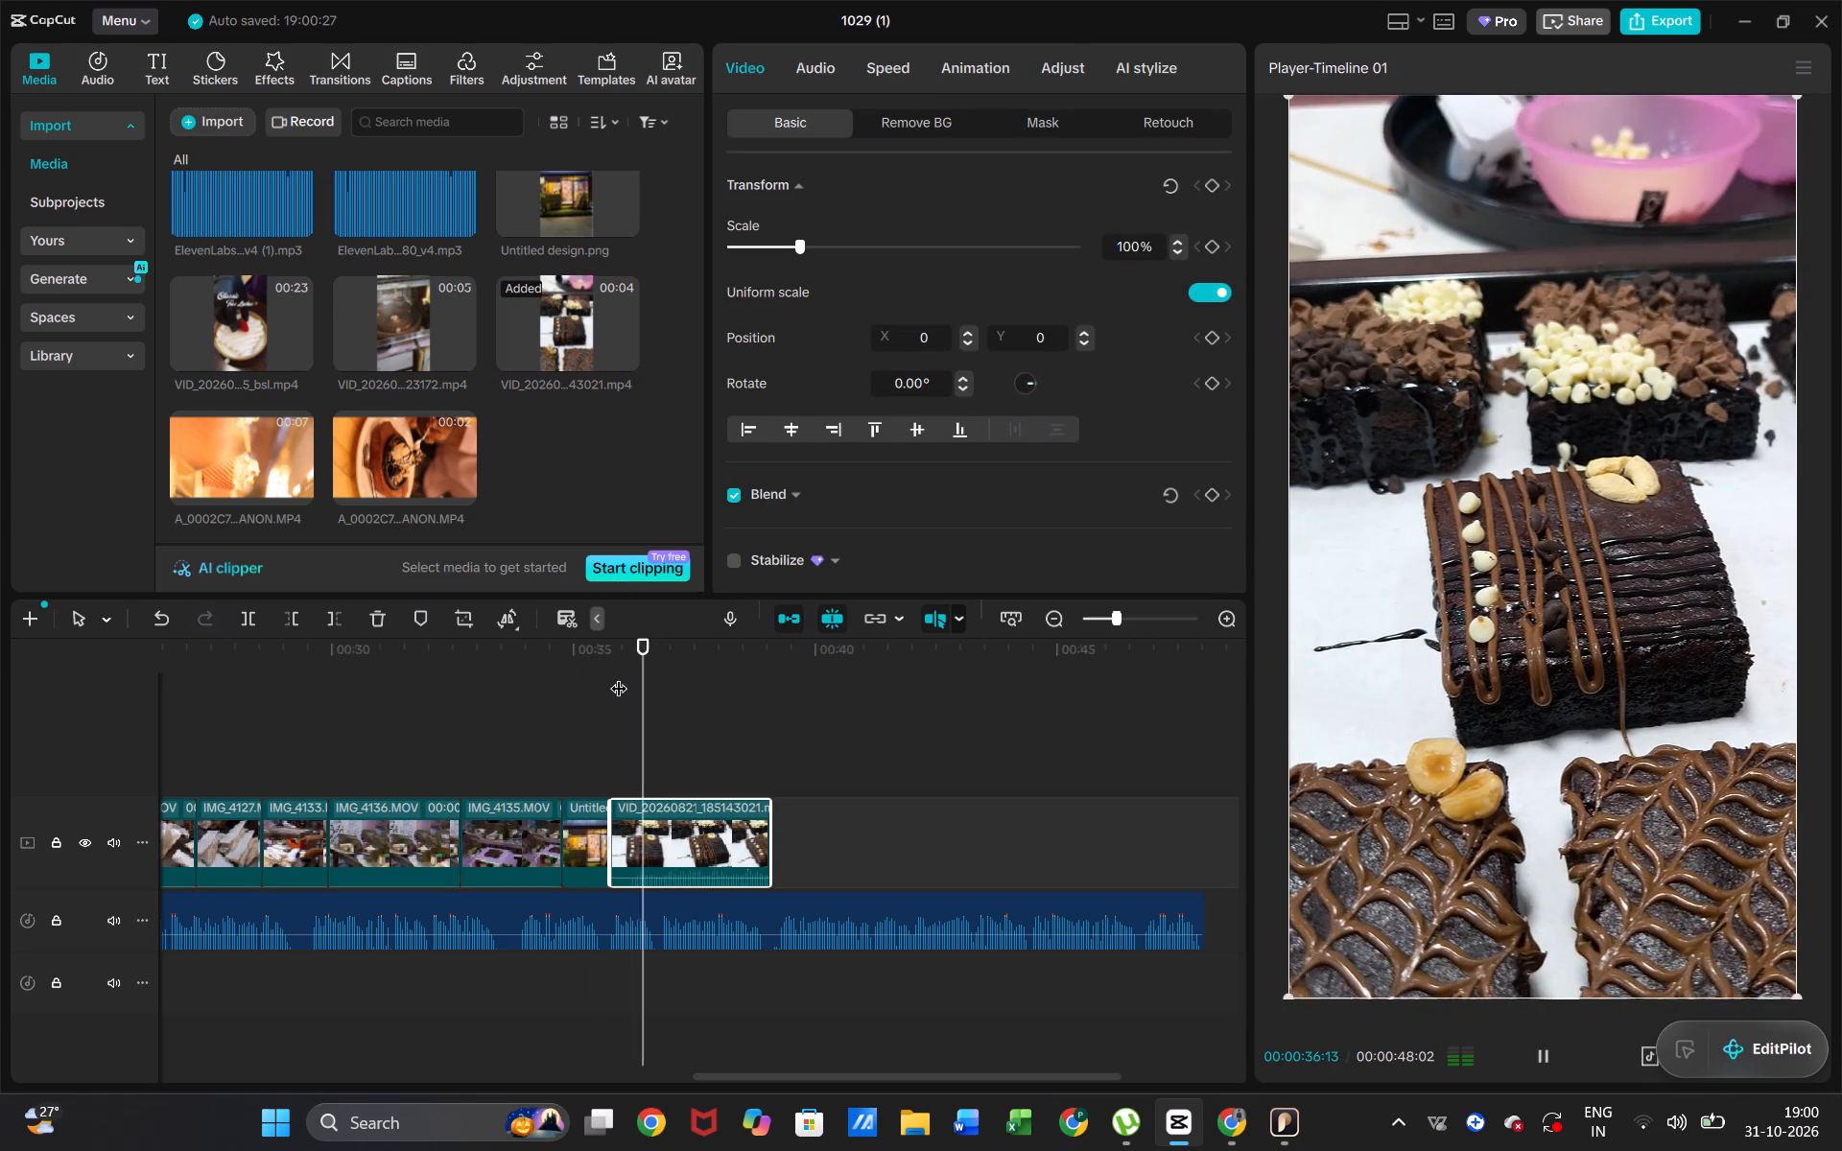
{"action": "key", "text": "space"}
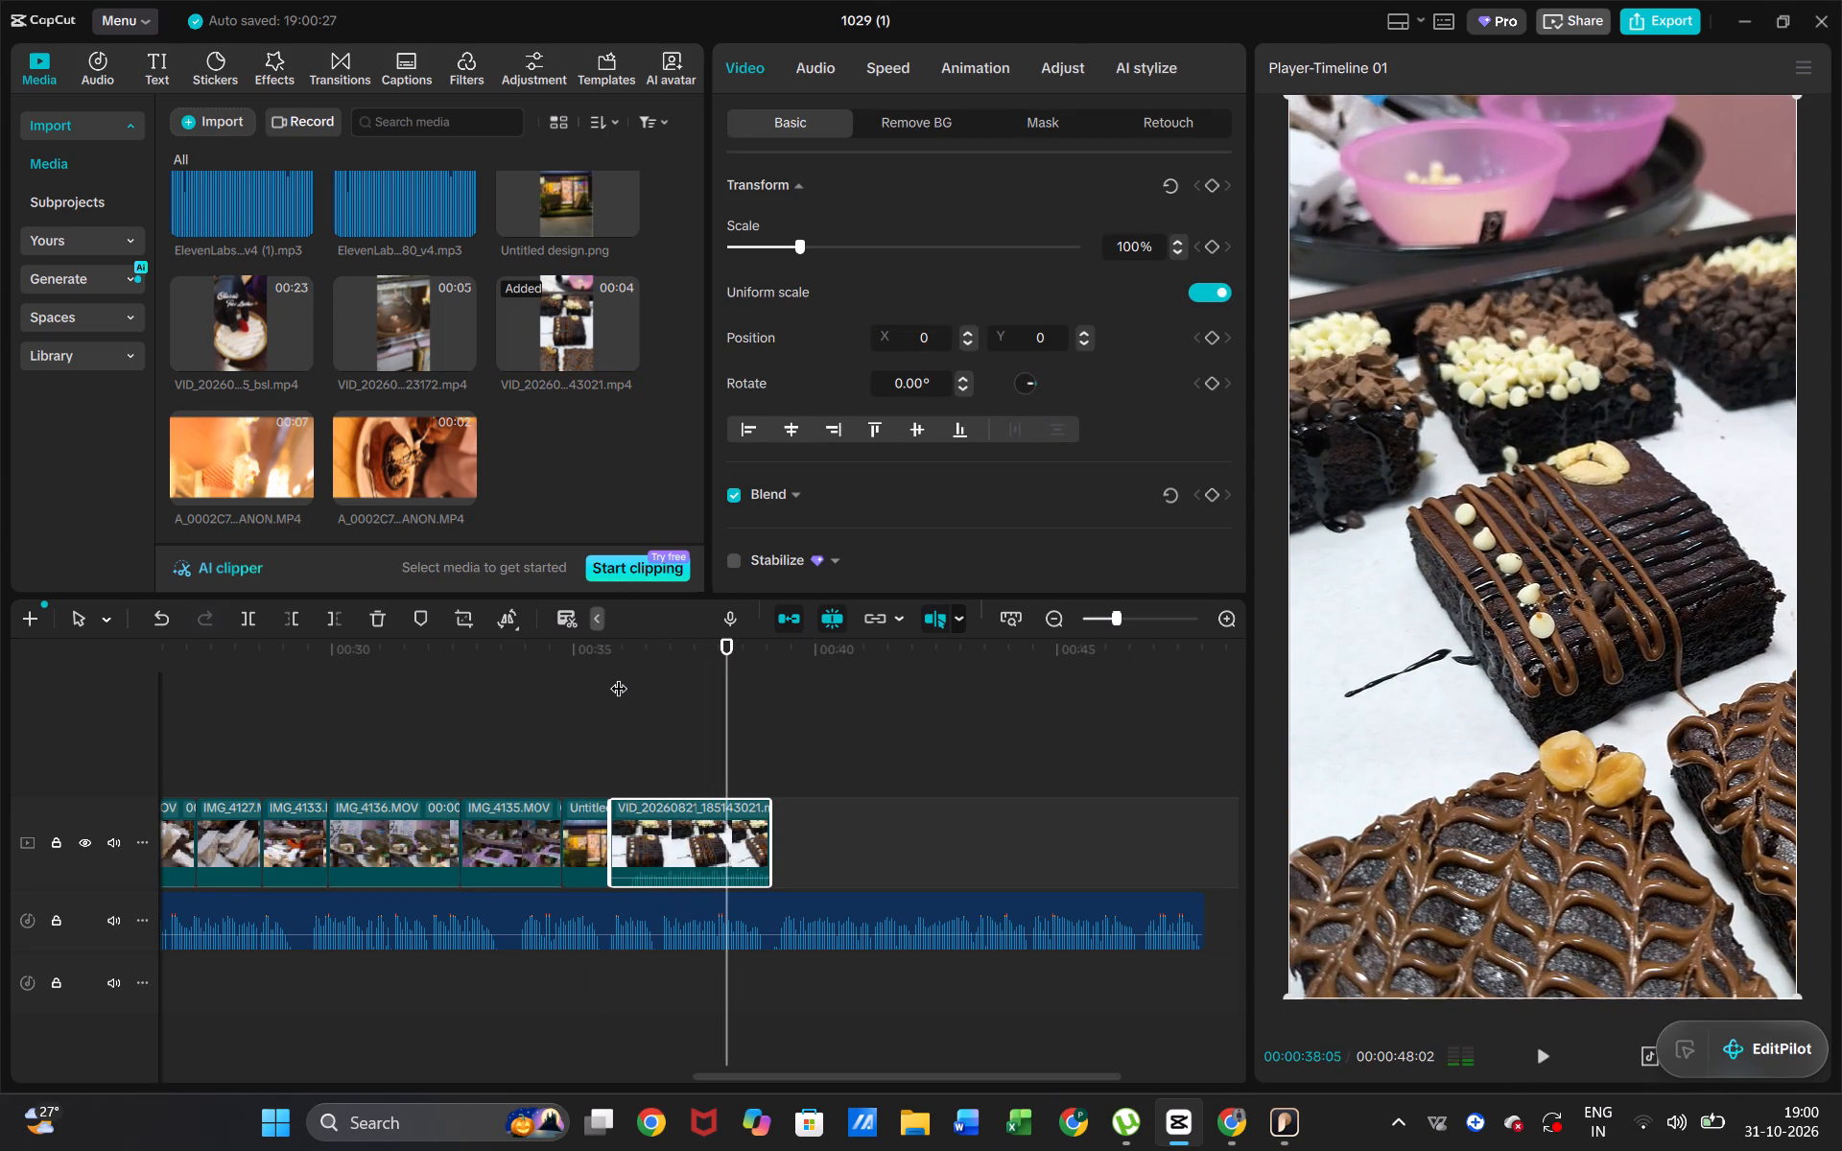
{"action": "left_click", "coordinate": [662, 665]}
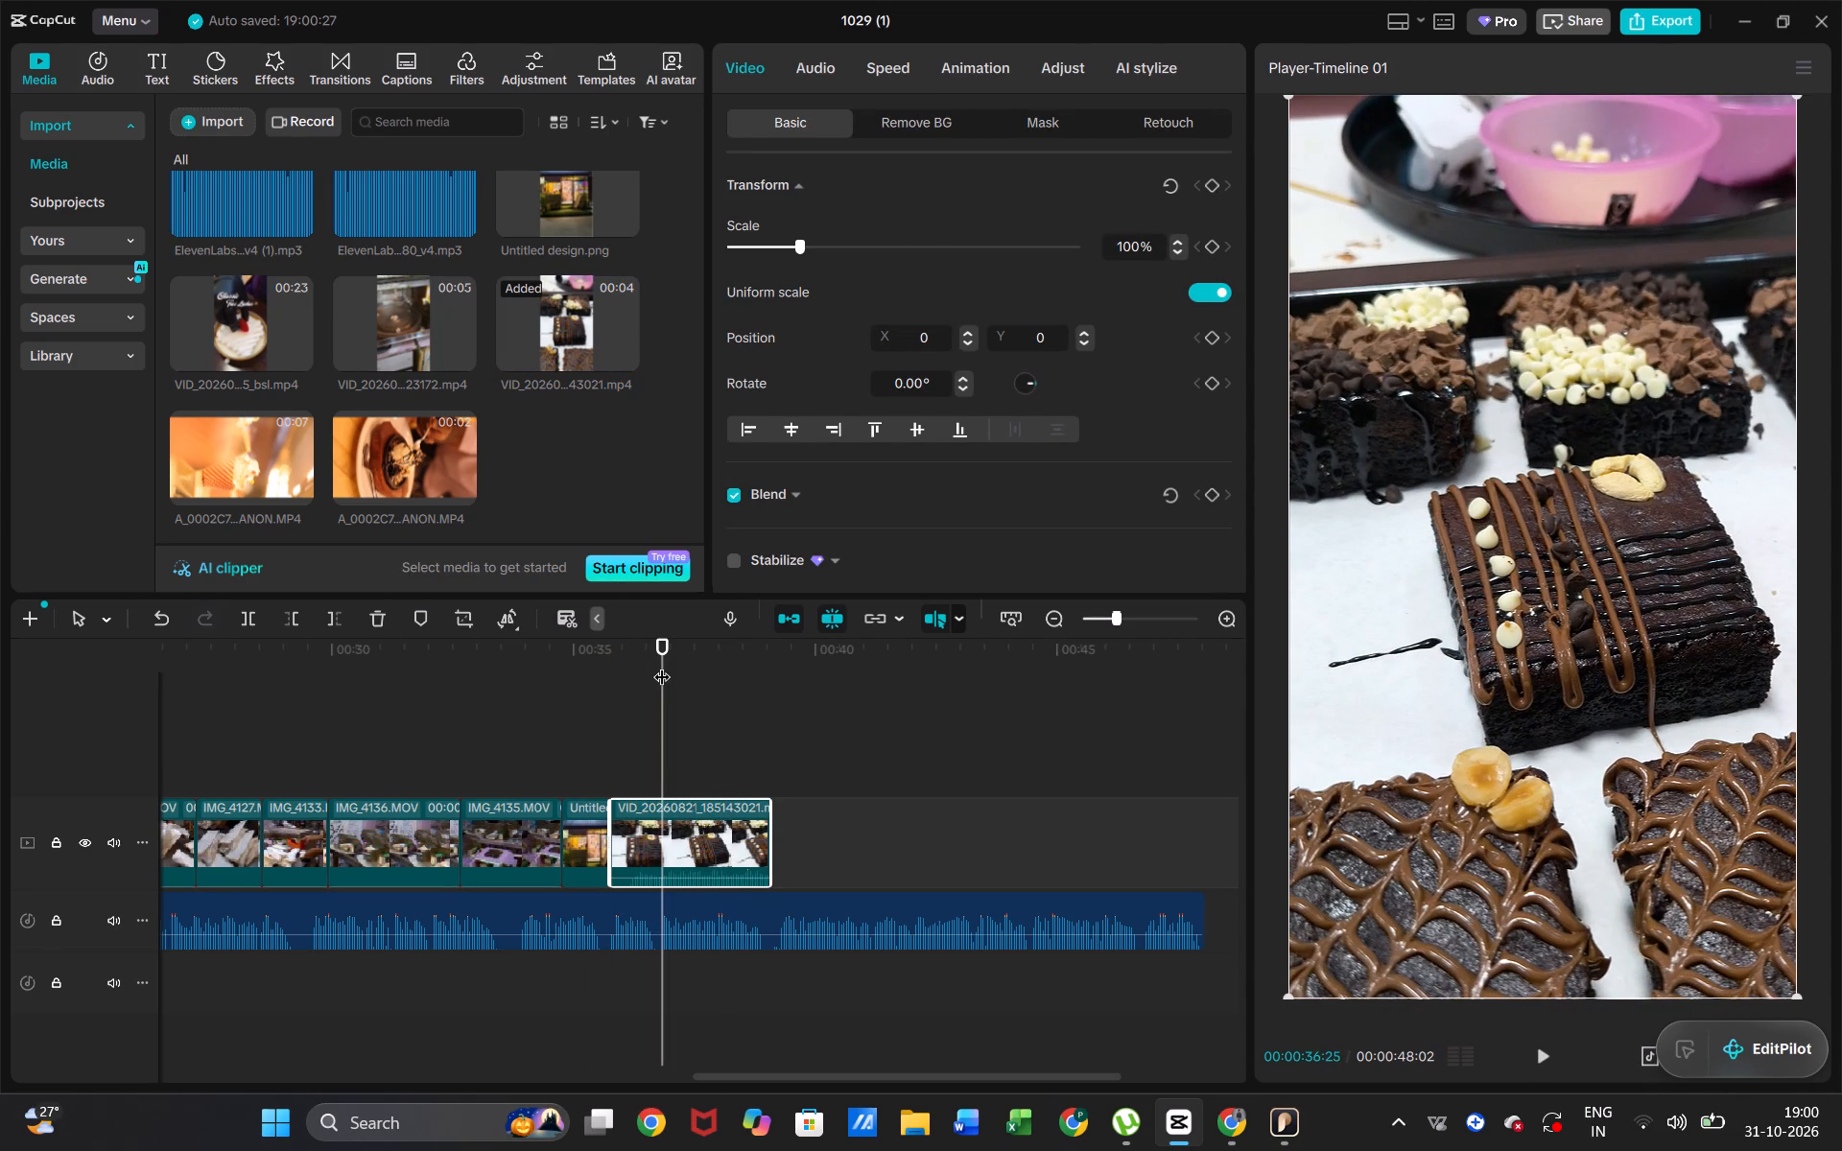
{"action": "left_click", "coordinate": [335, 613]}
{"action": "key", "text": "space"}
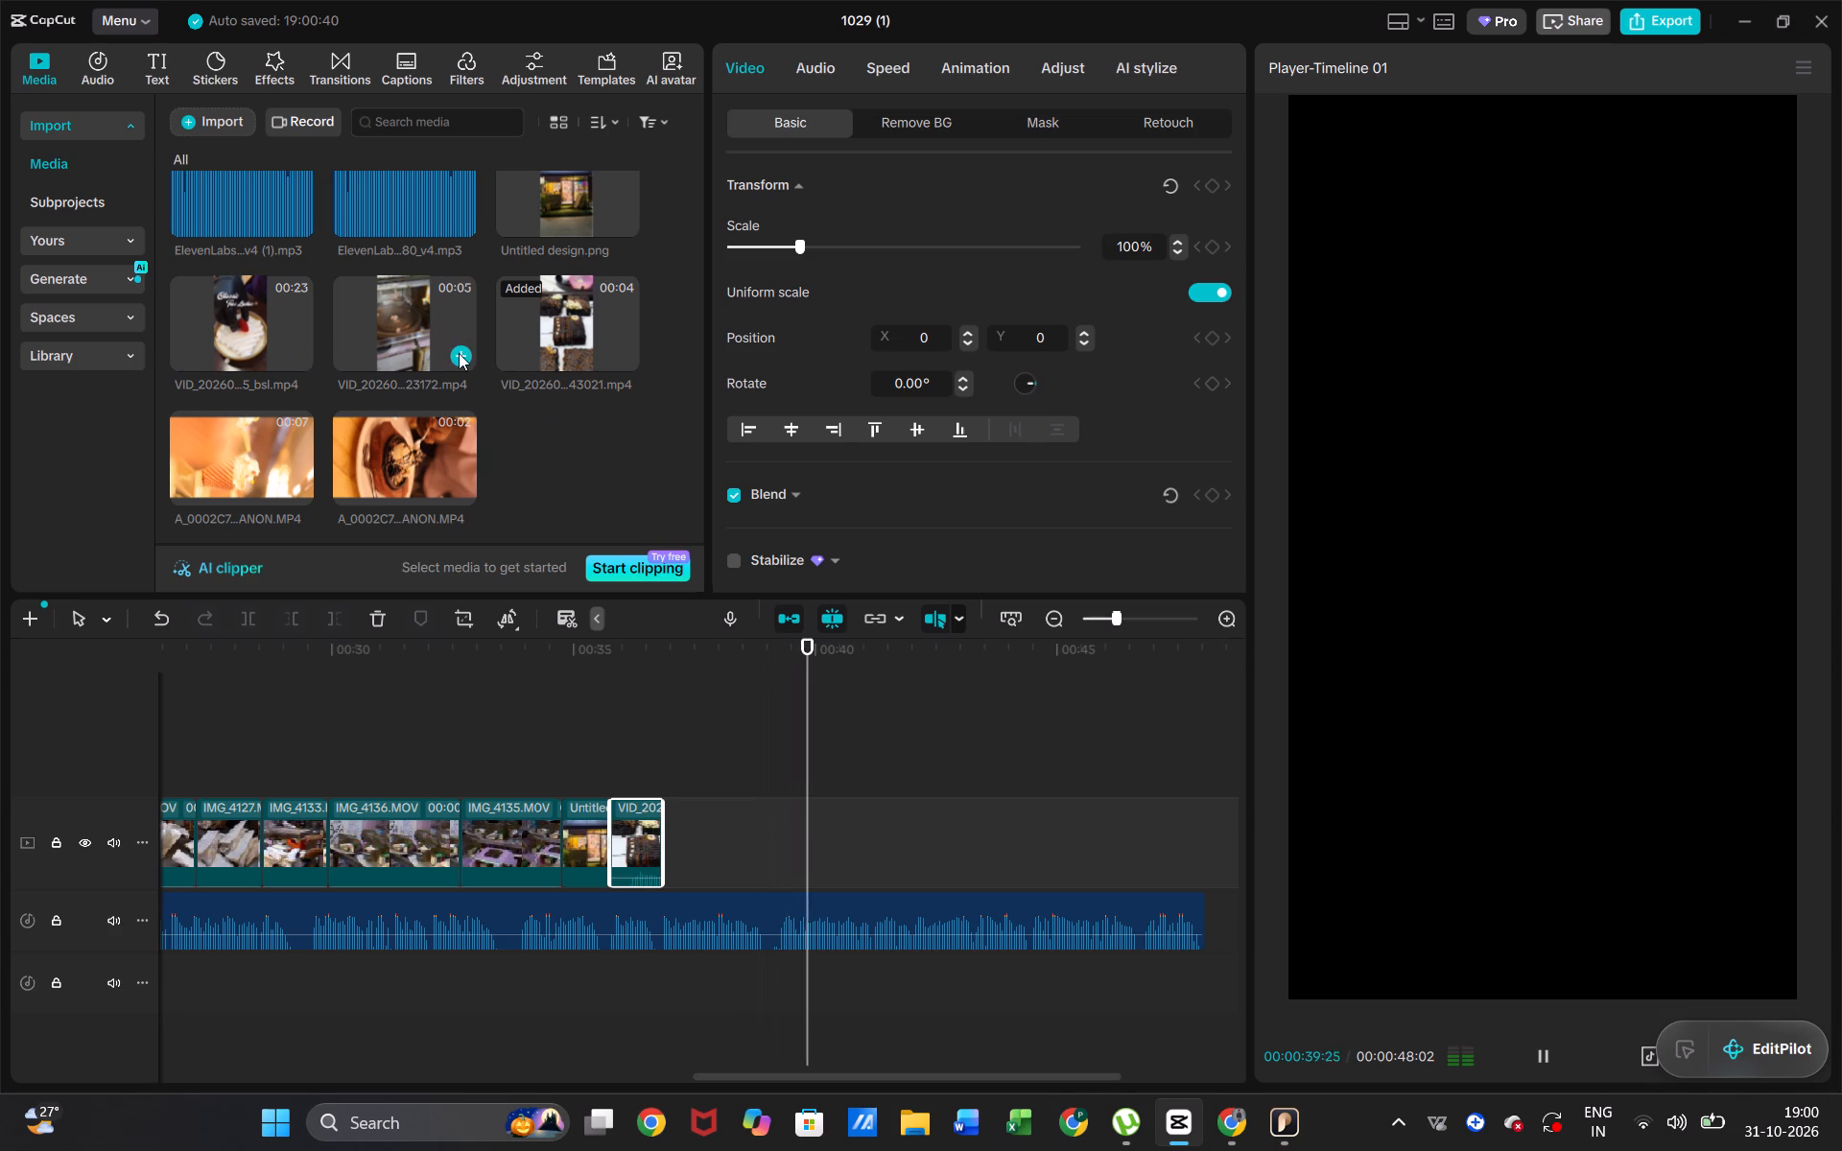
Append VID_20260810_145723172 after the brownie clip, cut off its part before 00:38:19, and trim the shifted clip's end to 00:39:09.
{"action": "left_click", "coordinate": [460, 358]}
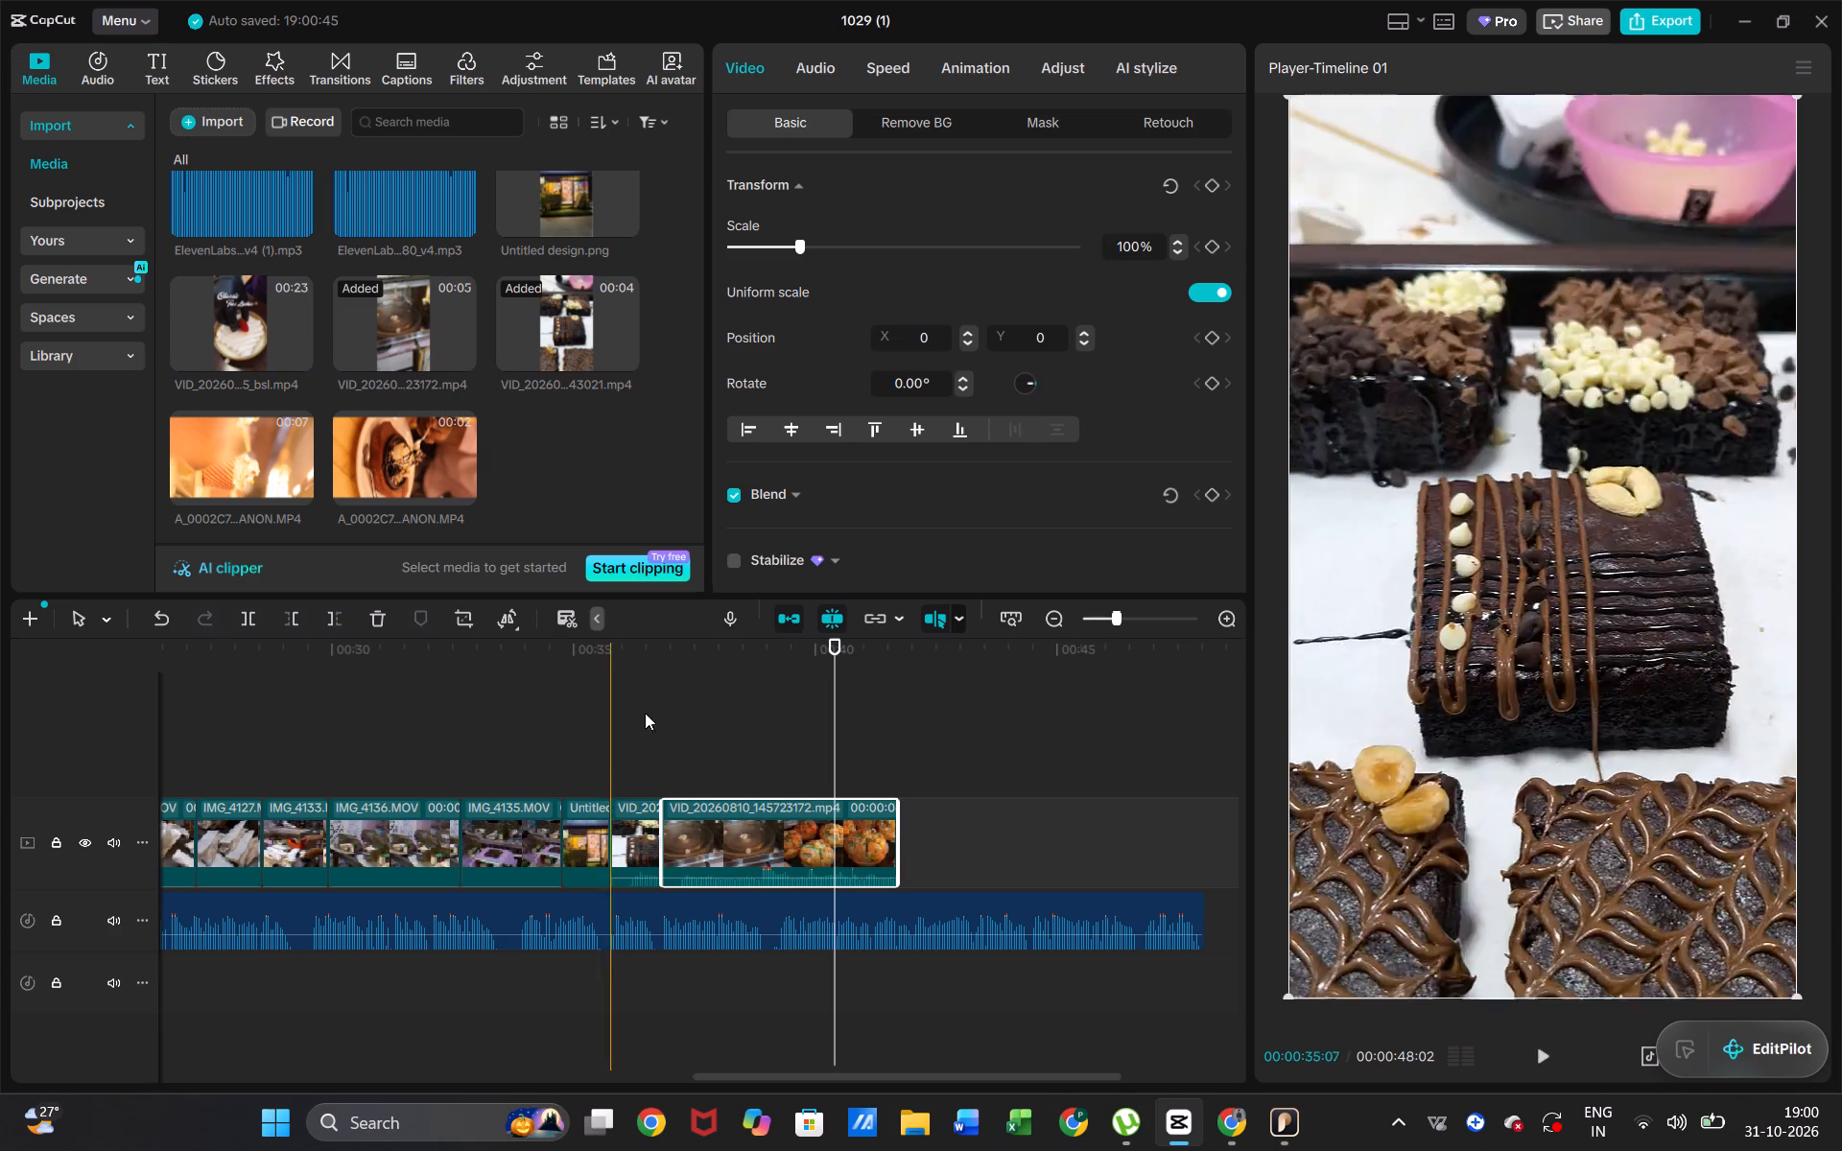
{"action": "key", "text": "space"}
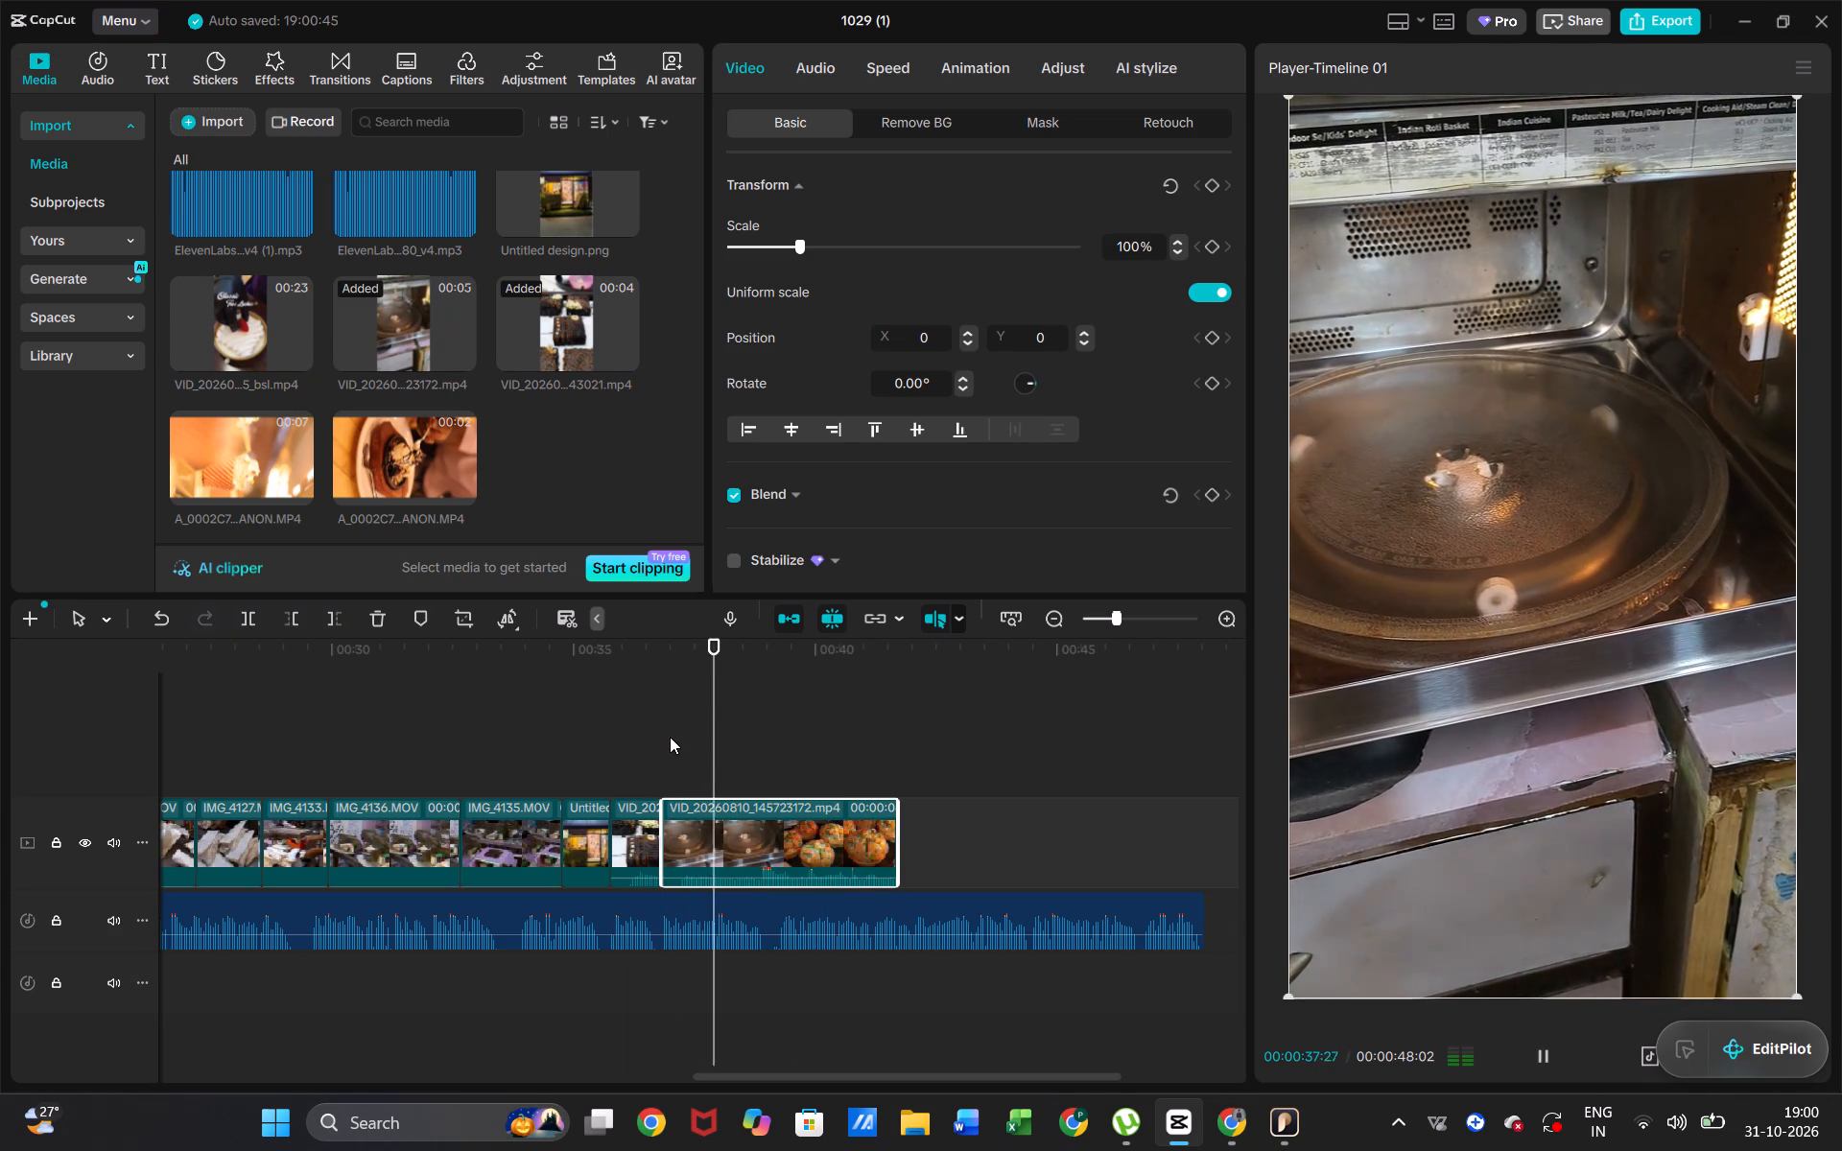
{"action": "key", "text": "space"}
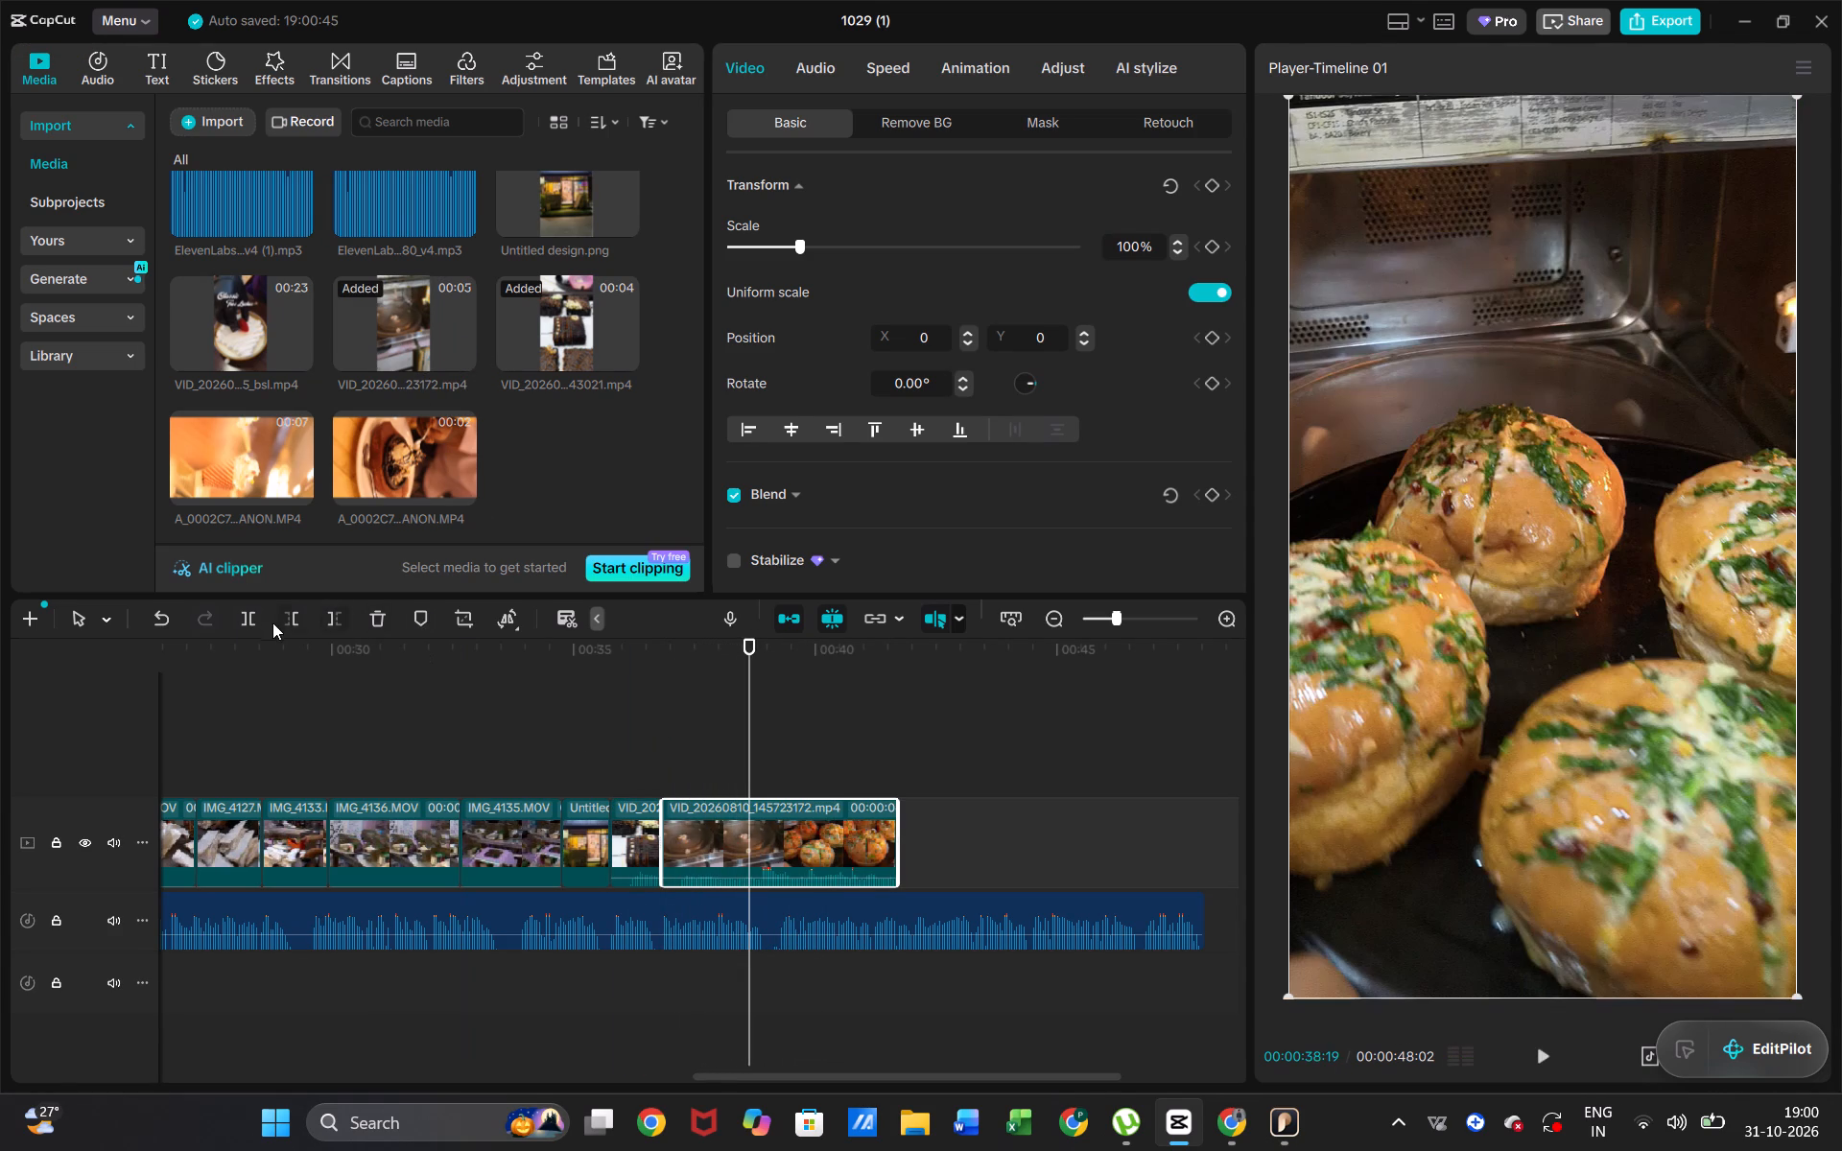
{"action": "left_click", "coordinate": [286, 621]}
{"action": "key", "text": "space"}
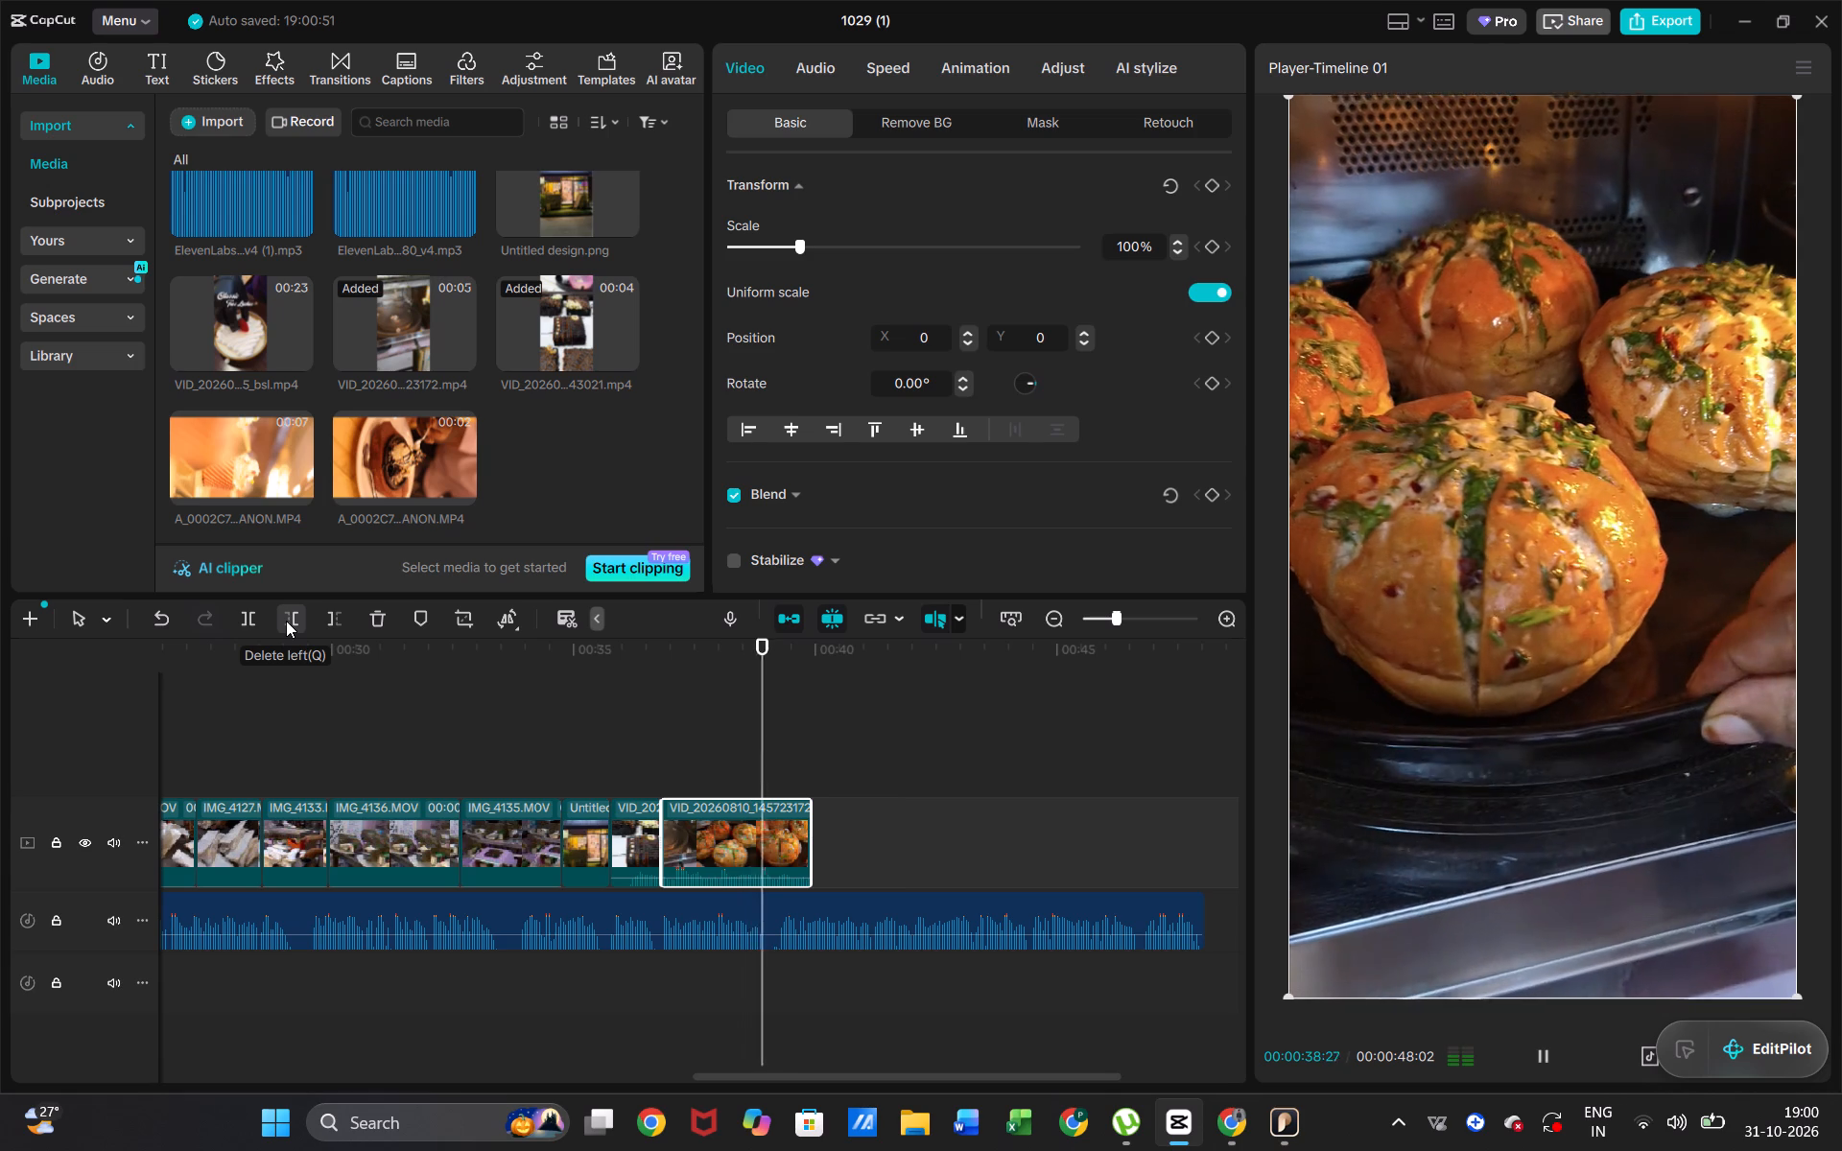
{"action": "key", "text": "space"}
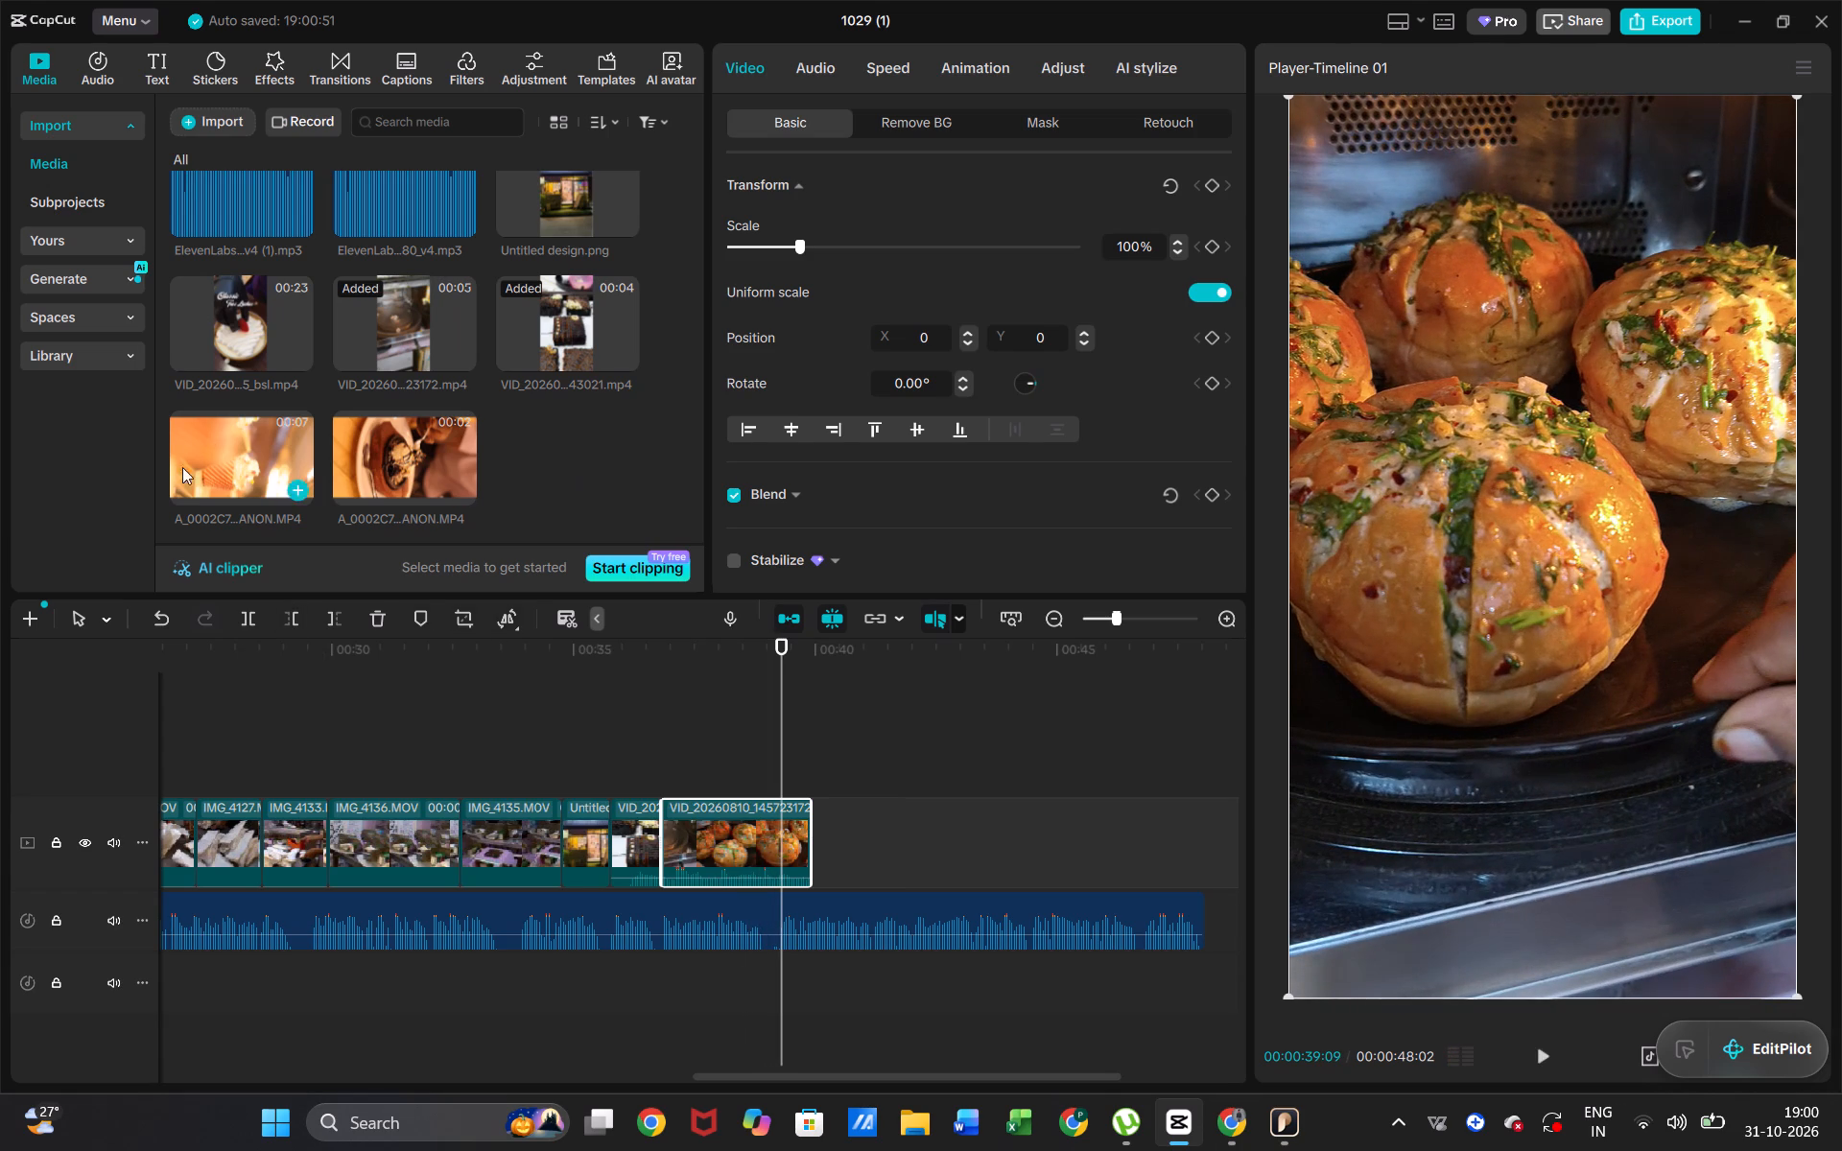
{"action": "left_click", "coordinate": [323, 617]}
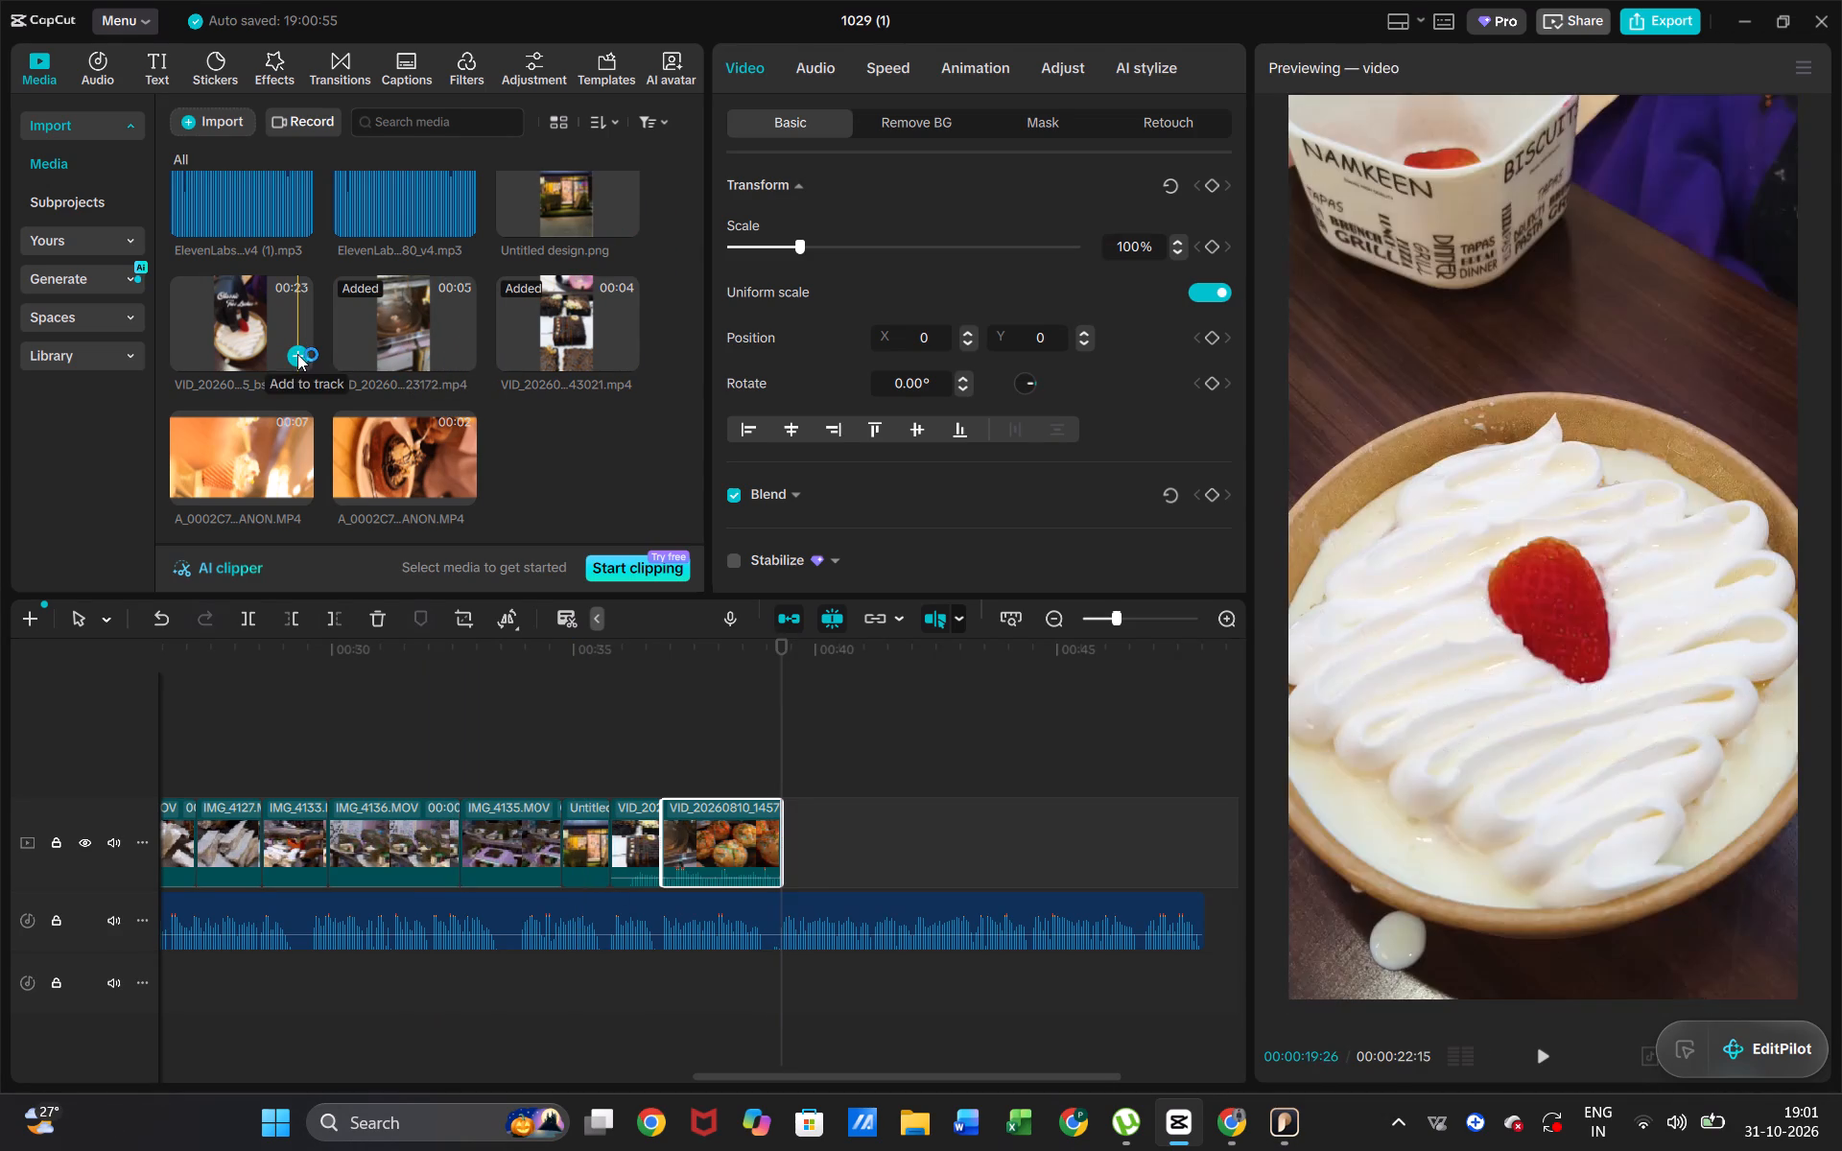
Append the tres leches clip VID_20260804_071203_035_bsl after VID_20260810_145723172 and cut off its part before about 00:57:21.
{"action": "left_click", "coordinate": [297, 354]}
{"action": "scroll", "coordinate": [836, 746], "scroll_direction": "right", "scroll_amount": 1}
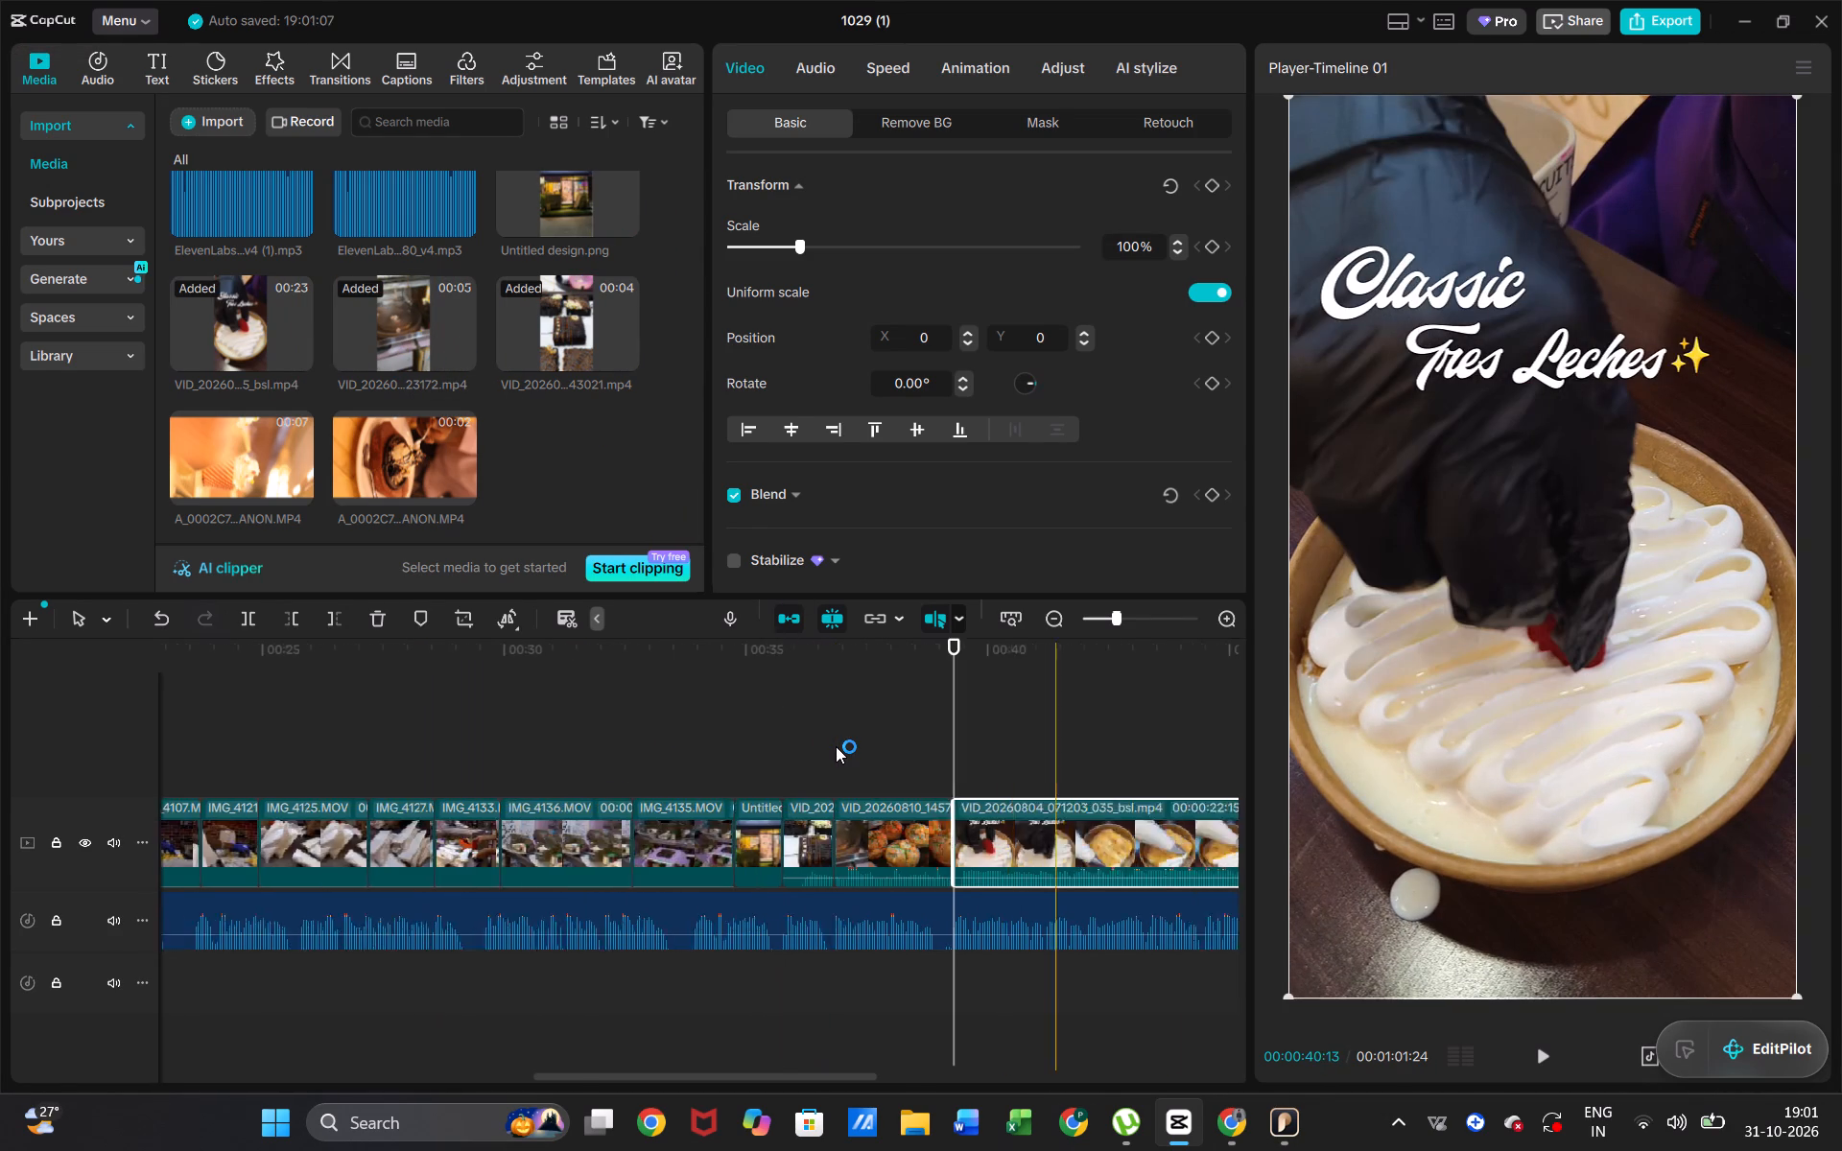
{"action": "scroll", "coordinate": [836, 746], "scroll_direction": "right", "scroll_amount": 1}
{"action": "scroll", "coordinate": [836, 746], "scroll_direction": "left", "scroll_amount": 2}
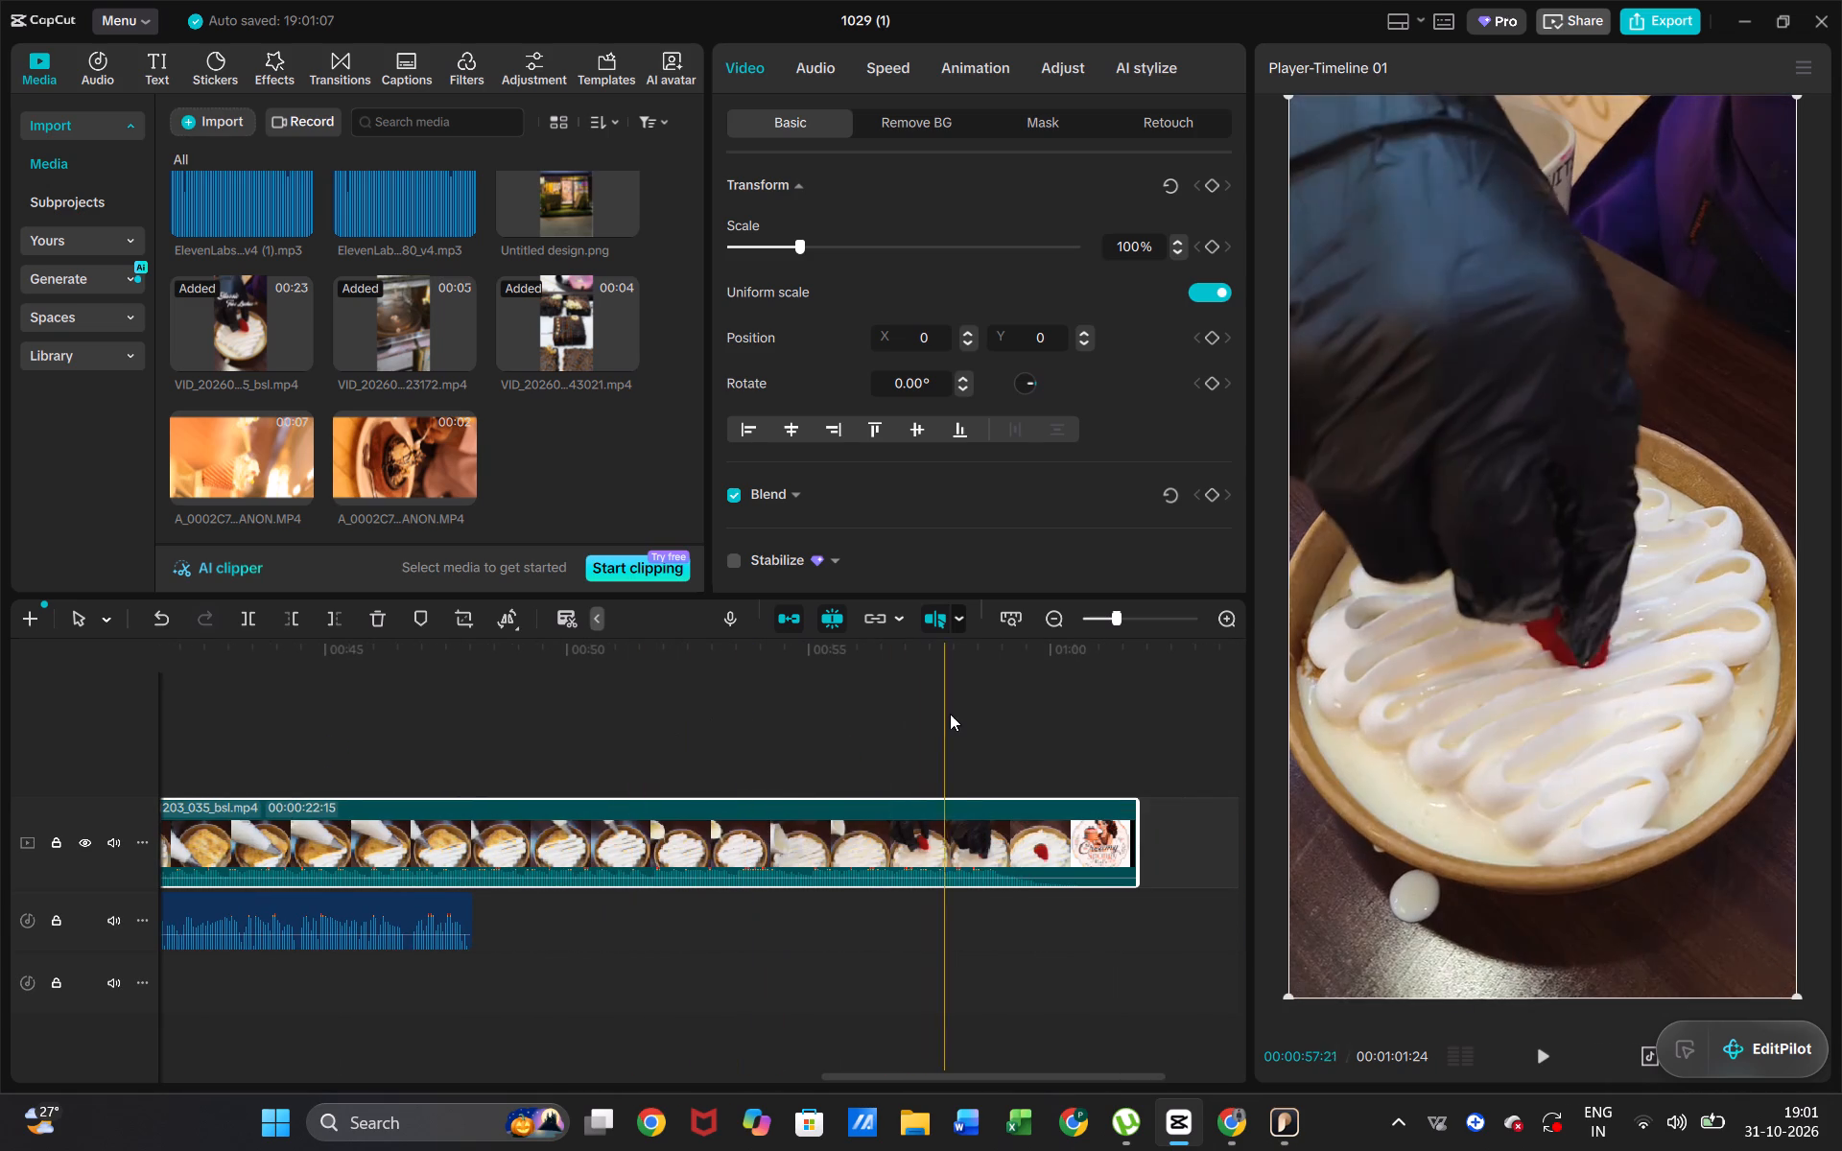
{"action": "left_click", "coordinate": [952, 714]}
{"action": "left_click", "coordinate": [290, 615]}
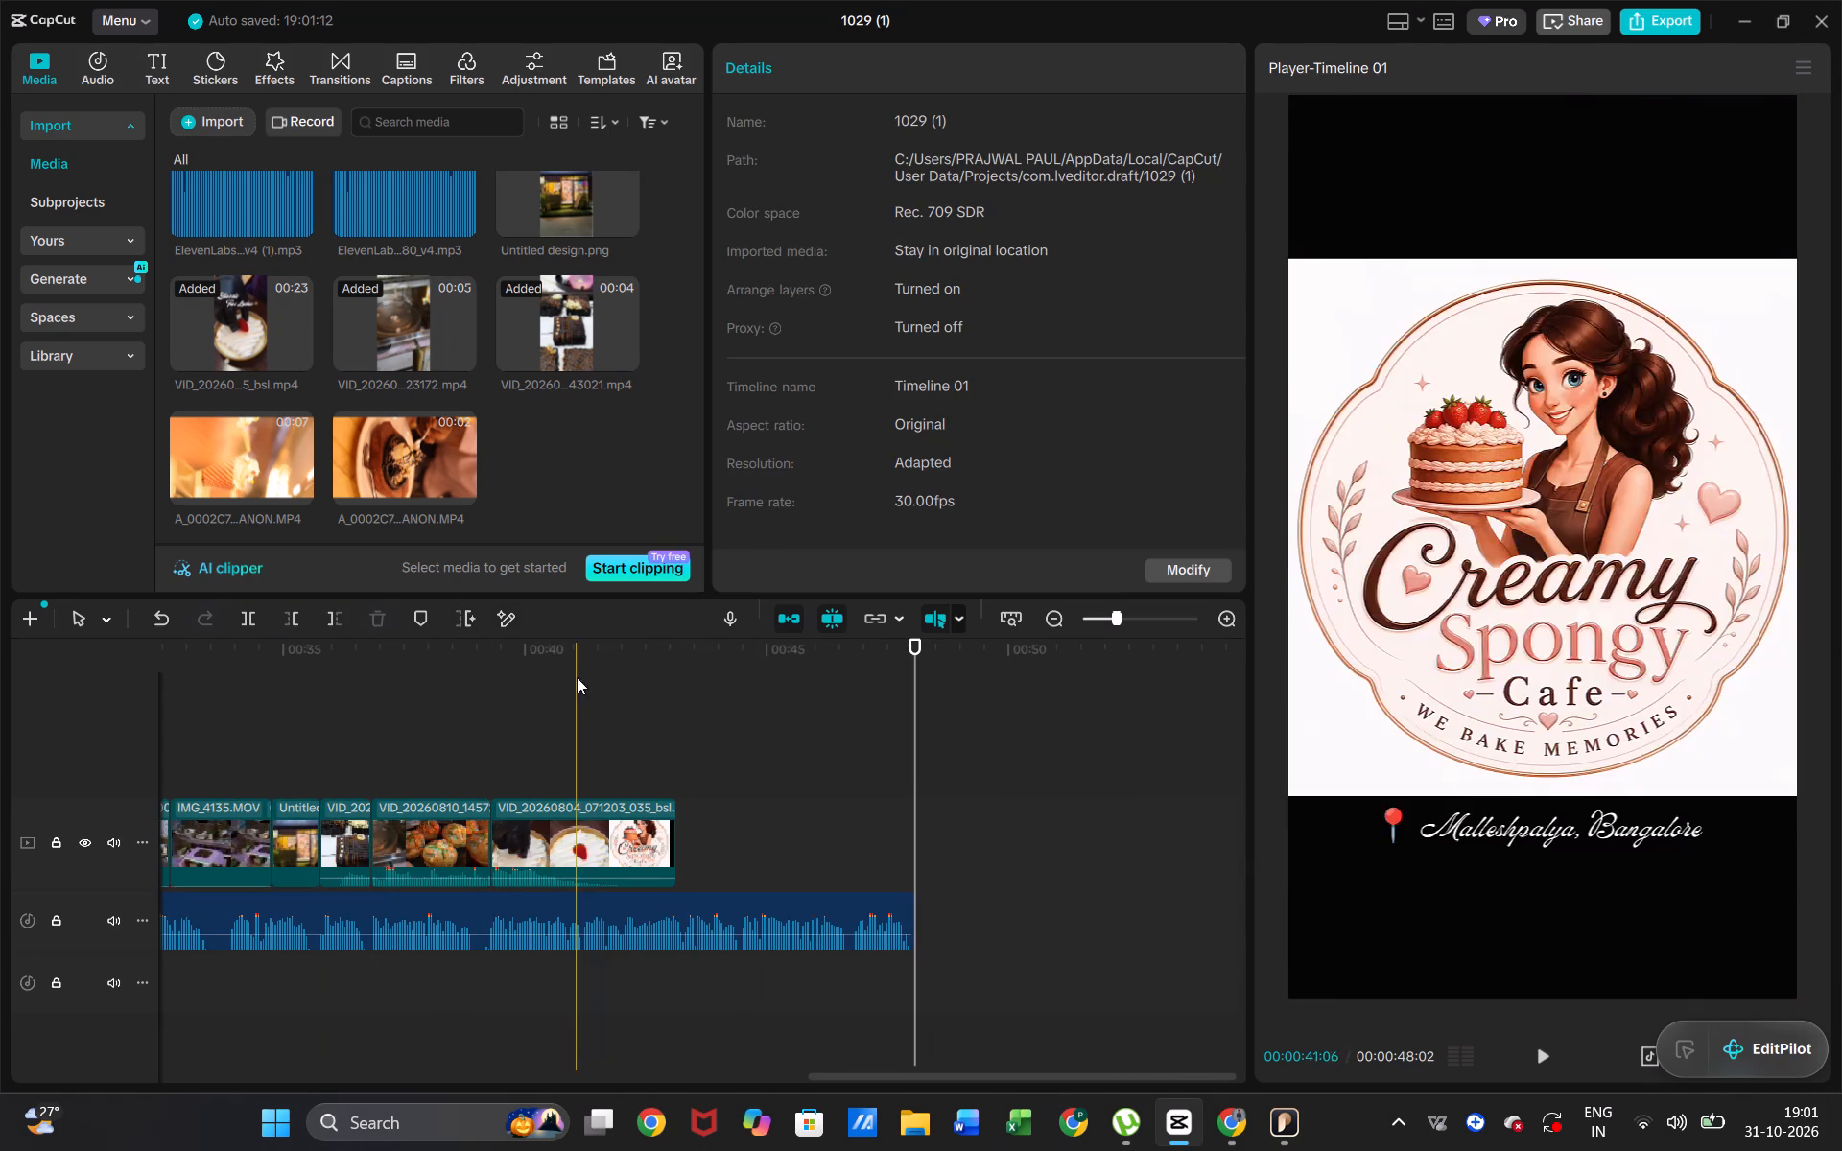
Play the shortened tres leches clip and trim its end to 00:40:17, before the cafe logo fades in.
{"action": "key", "text": "space"}
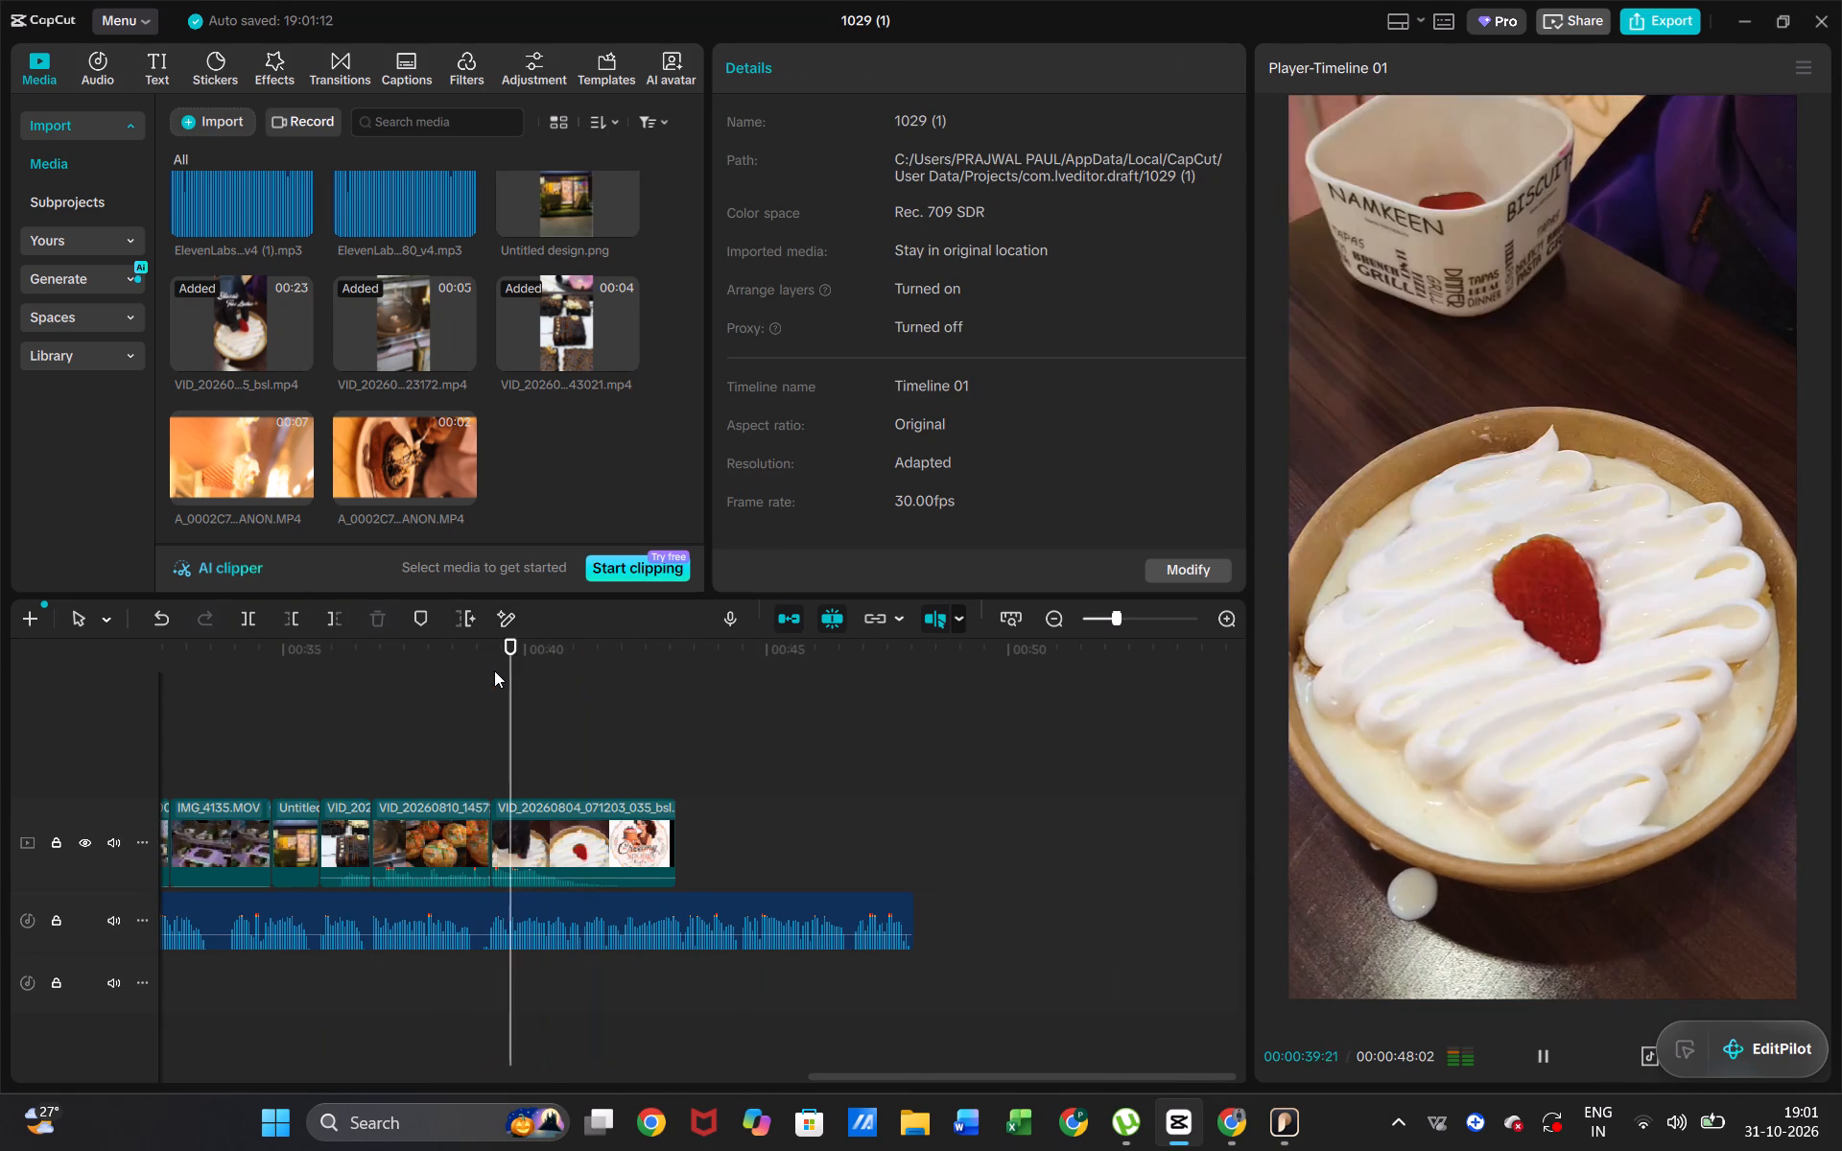
{"action": "key", "text": "space"}
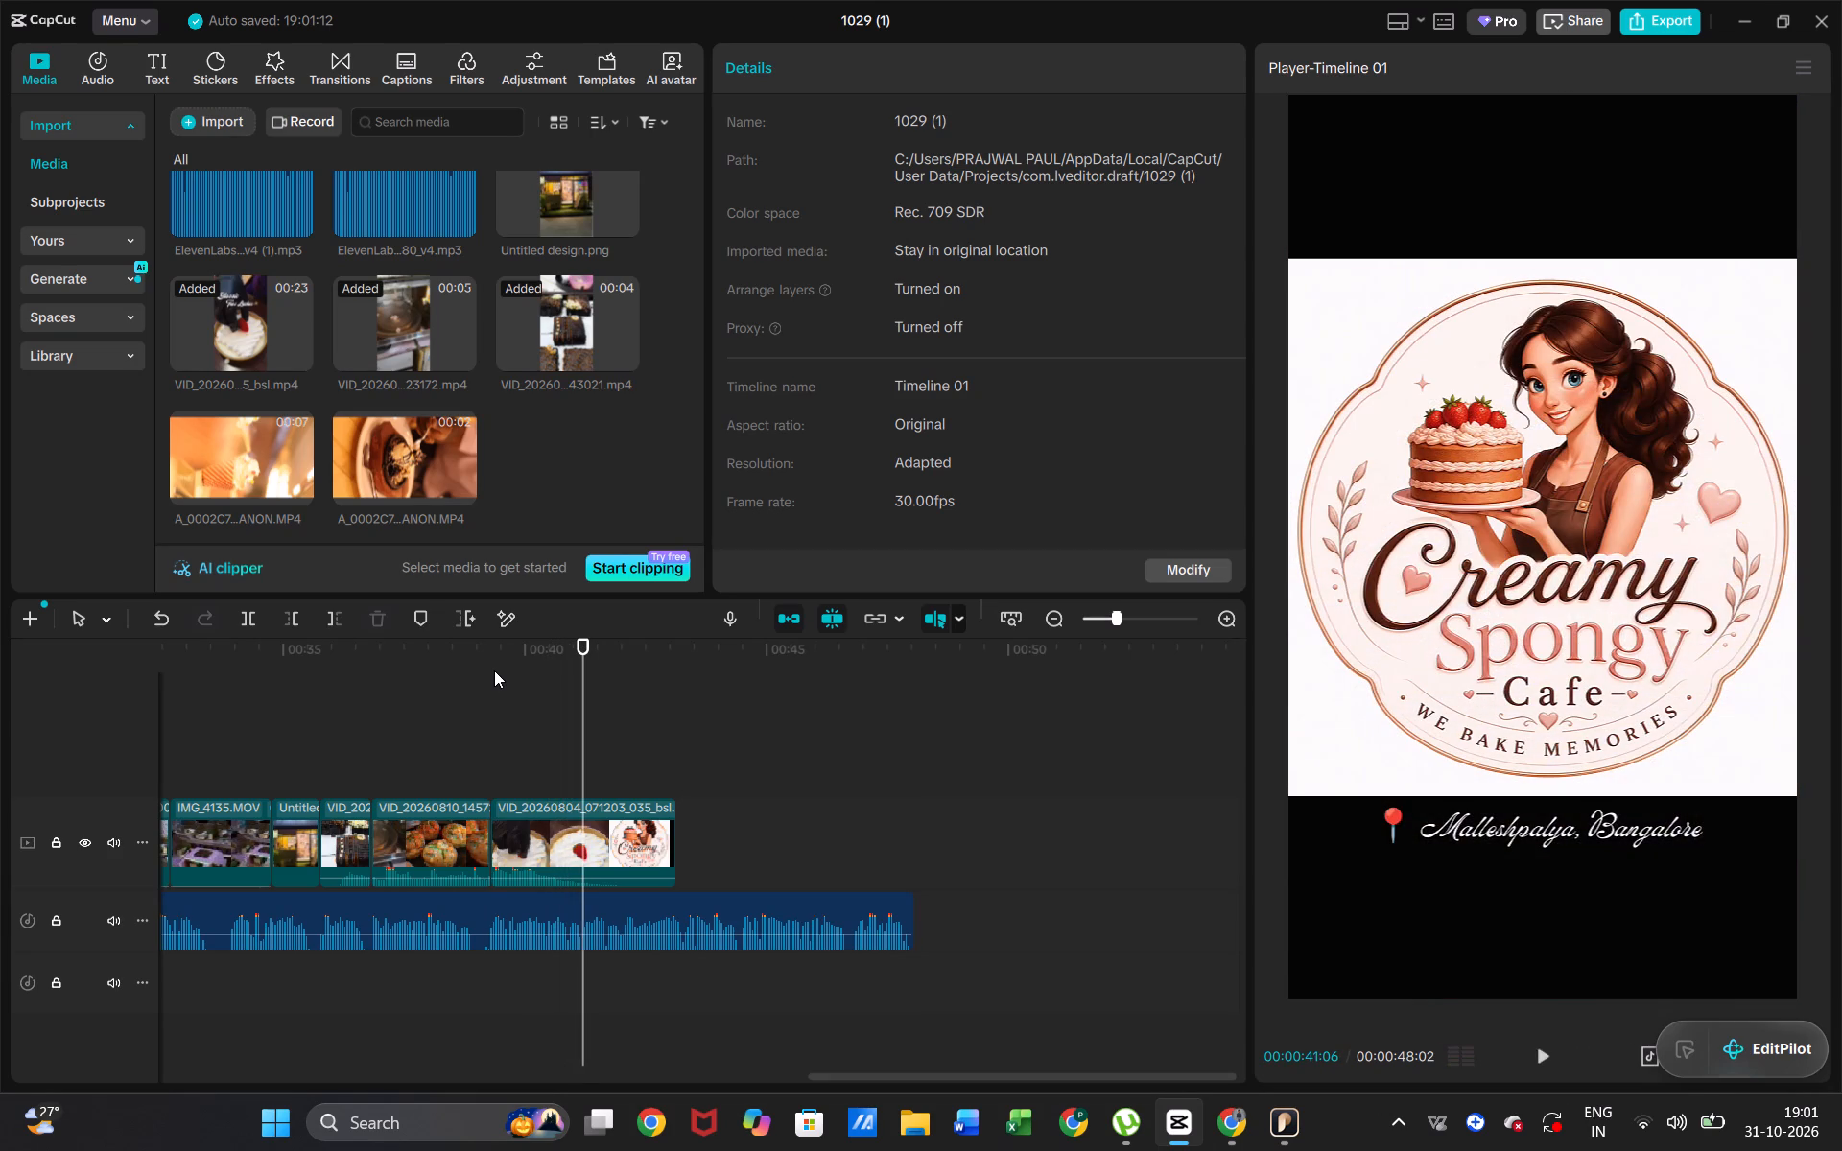
{"action": "key", "text": "Left"}
{"action": "key", "text": "Left"}
{"action": "key", "text": "Left"}
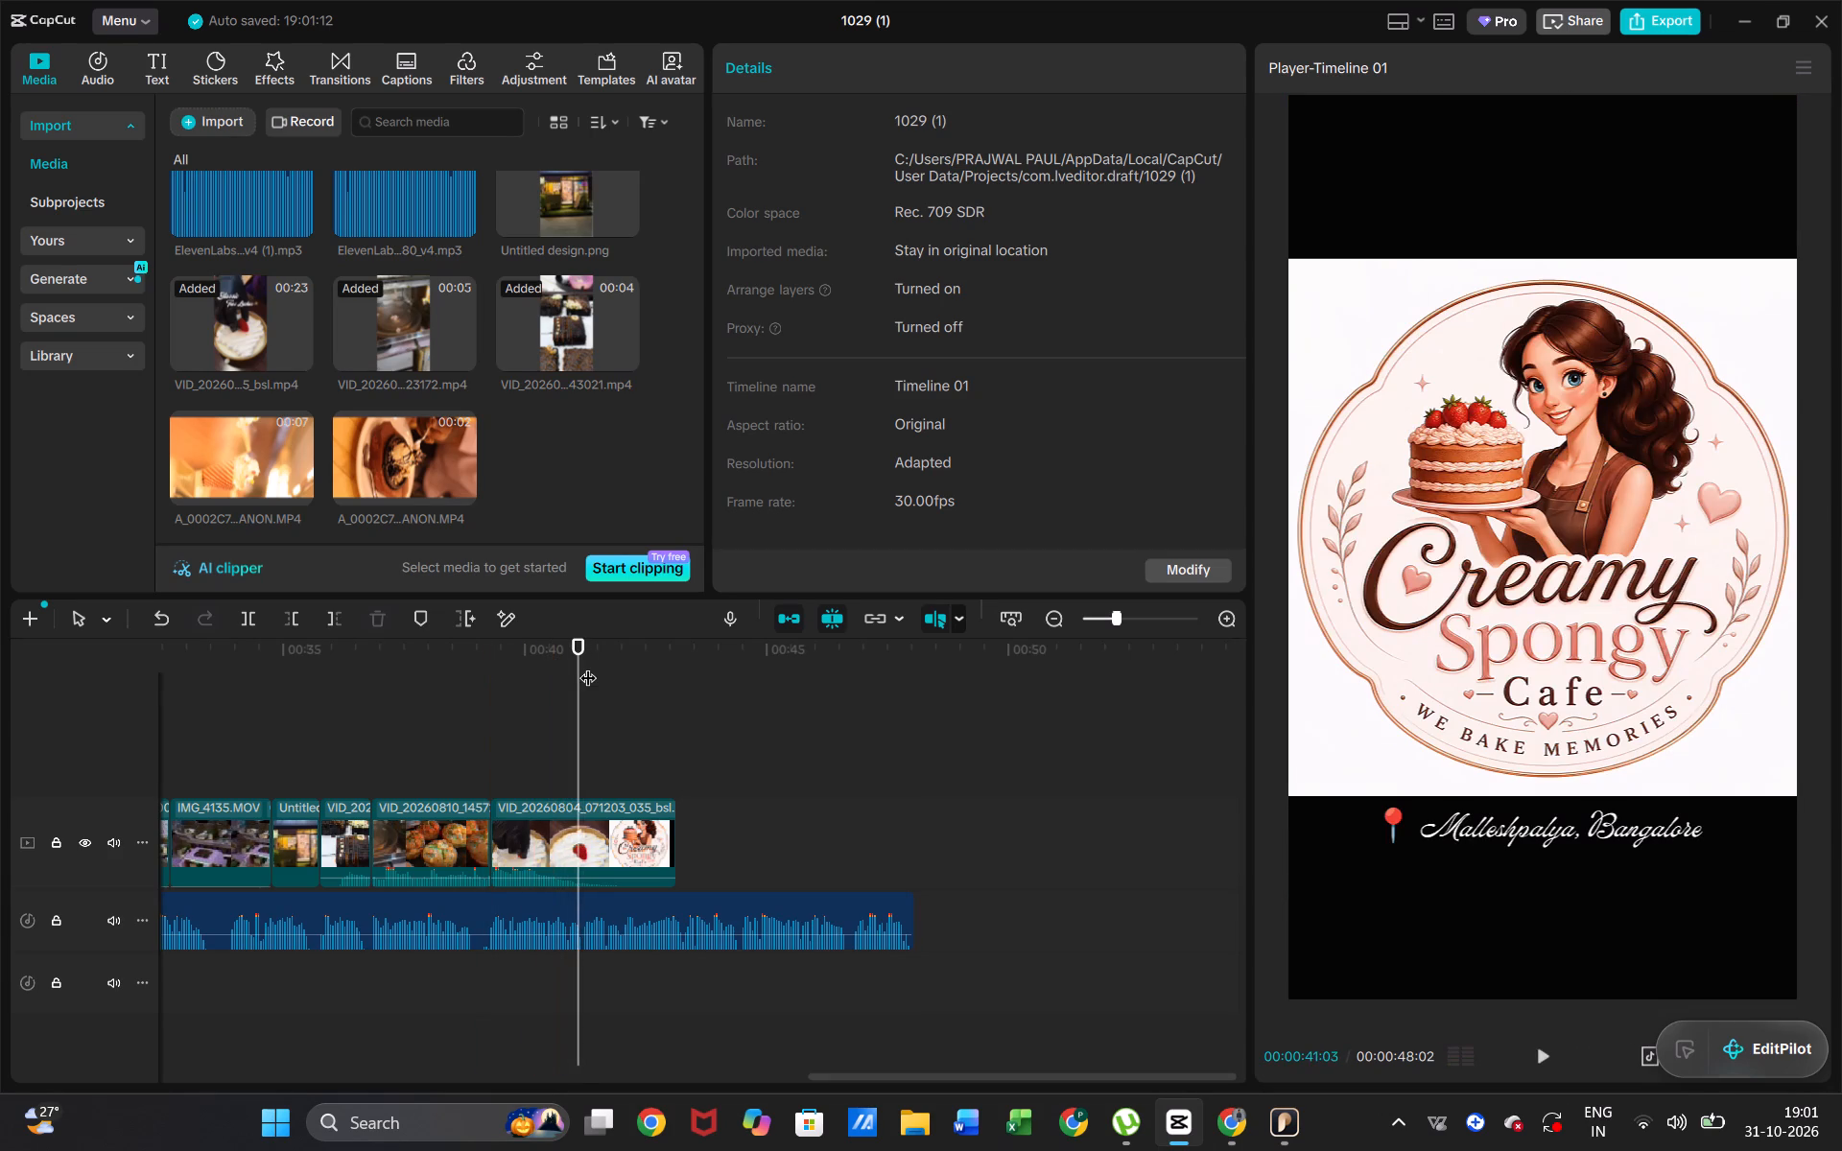
{"action": "key", "text": "Left"}
{"action": "key", "text": "Left"}
{"action": "key", "text": "Left"}
{"action": "key", "text": "Left"}
{"action": "key", "text": "Left"}
{"action": "key", "text": "Left"}
{"action": "key", "text": "Left"}
{"action": "key", "text": "Left"}
{"action": "key", "text": "Left"}
{"action": "key", "text": "Left"}
{"action": "key", "text": "Left"}
{"action": "key", "text": "Left"}
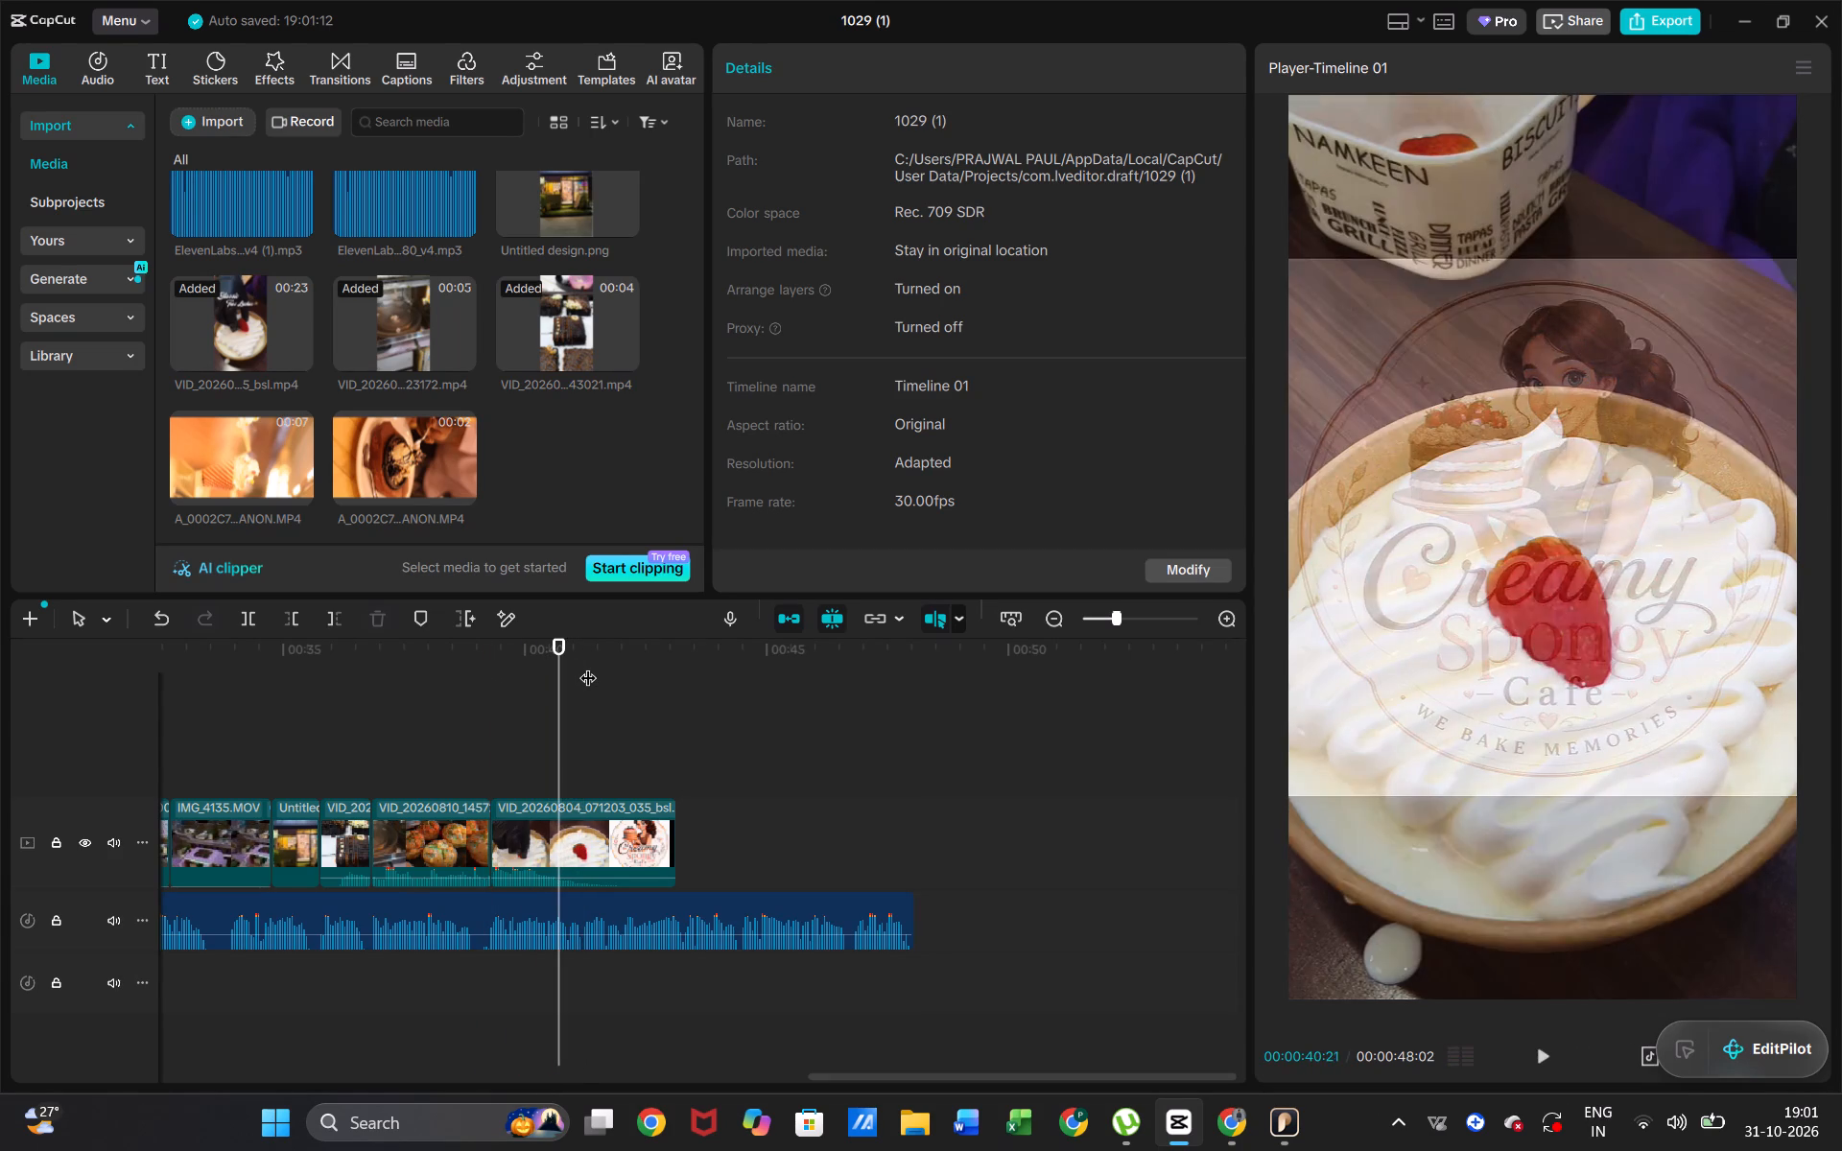
{"action": "key", "text": "Left"}
{"action": "key", "text": "Left"}
{"action": "key", "text": "Left"}
{"action": "key", "text": "Left"}
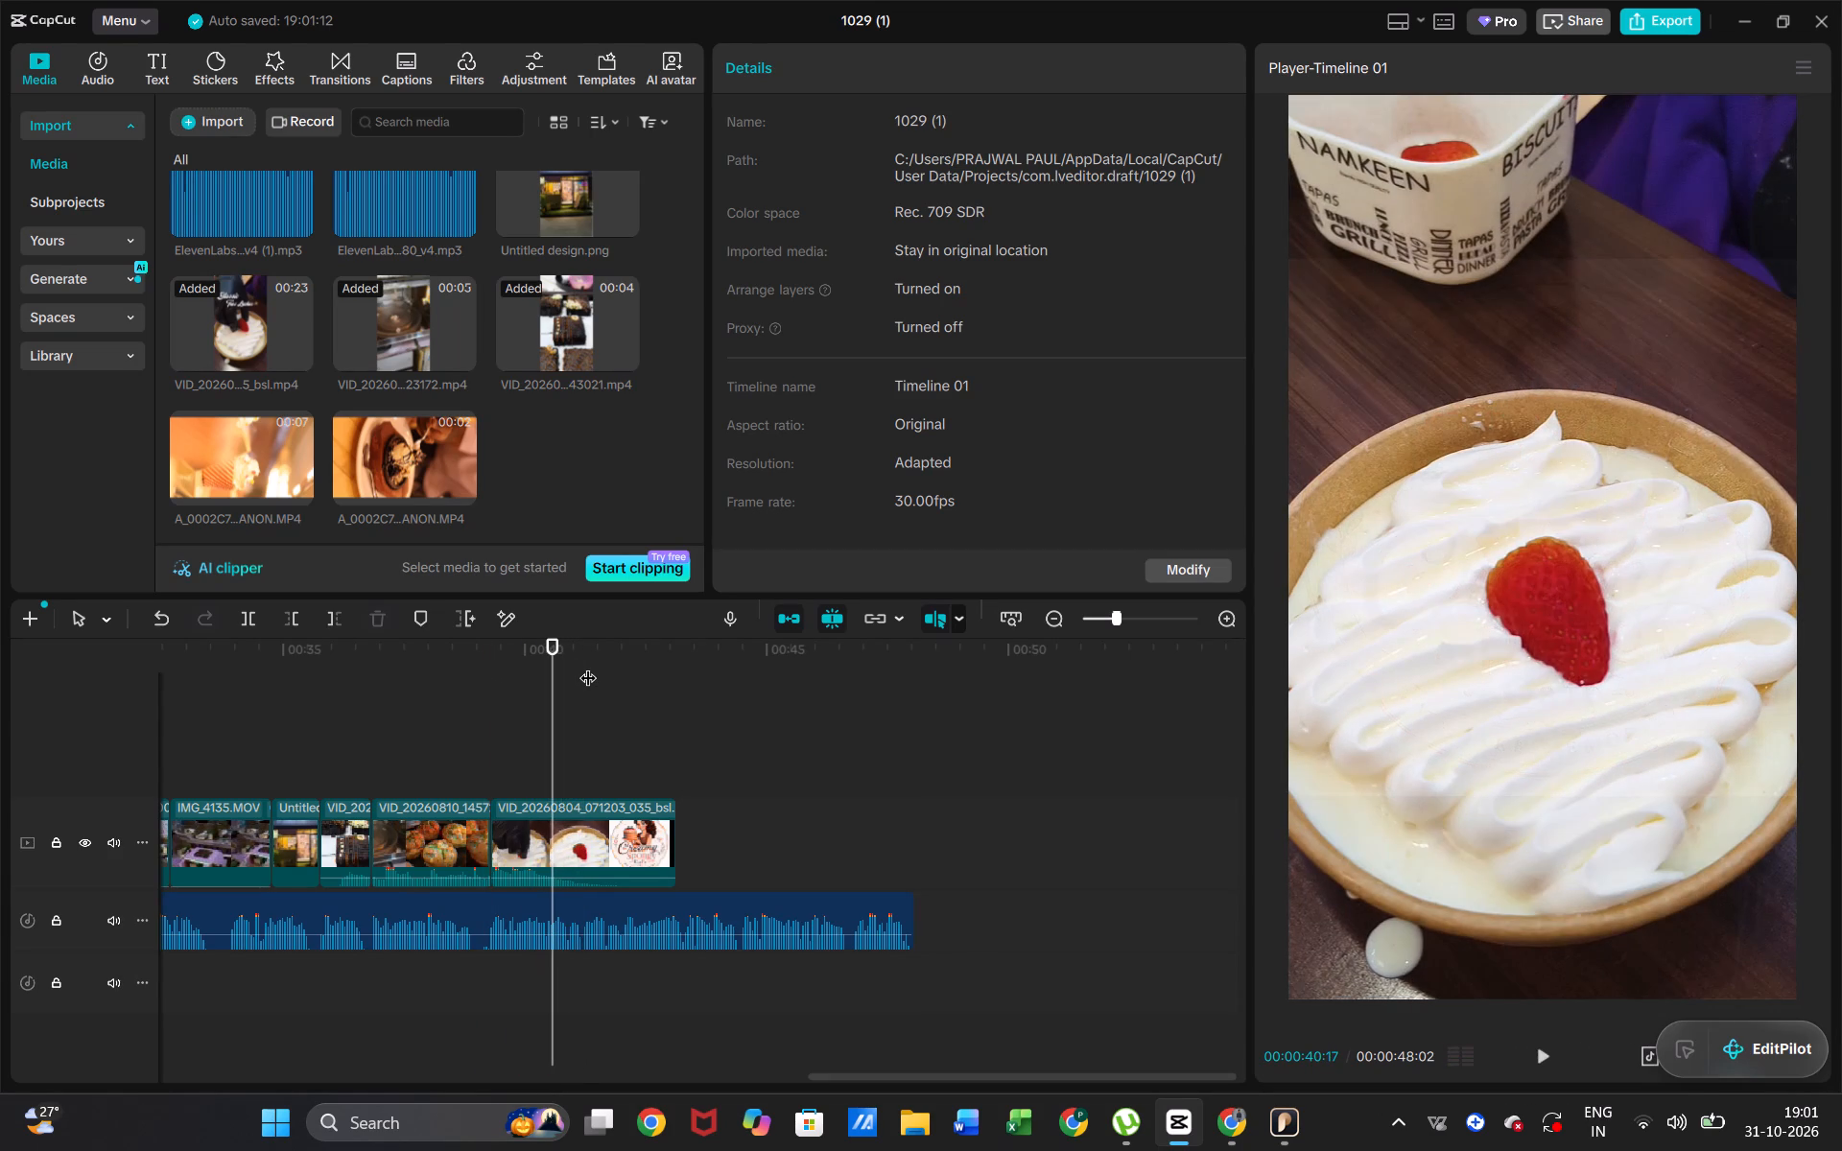
{"action": "left_click", "coordinate": [334, 618]}
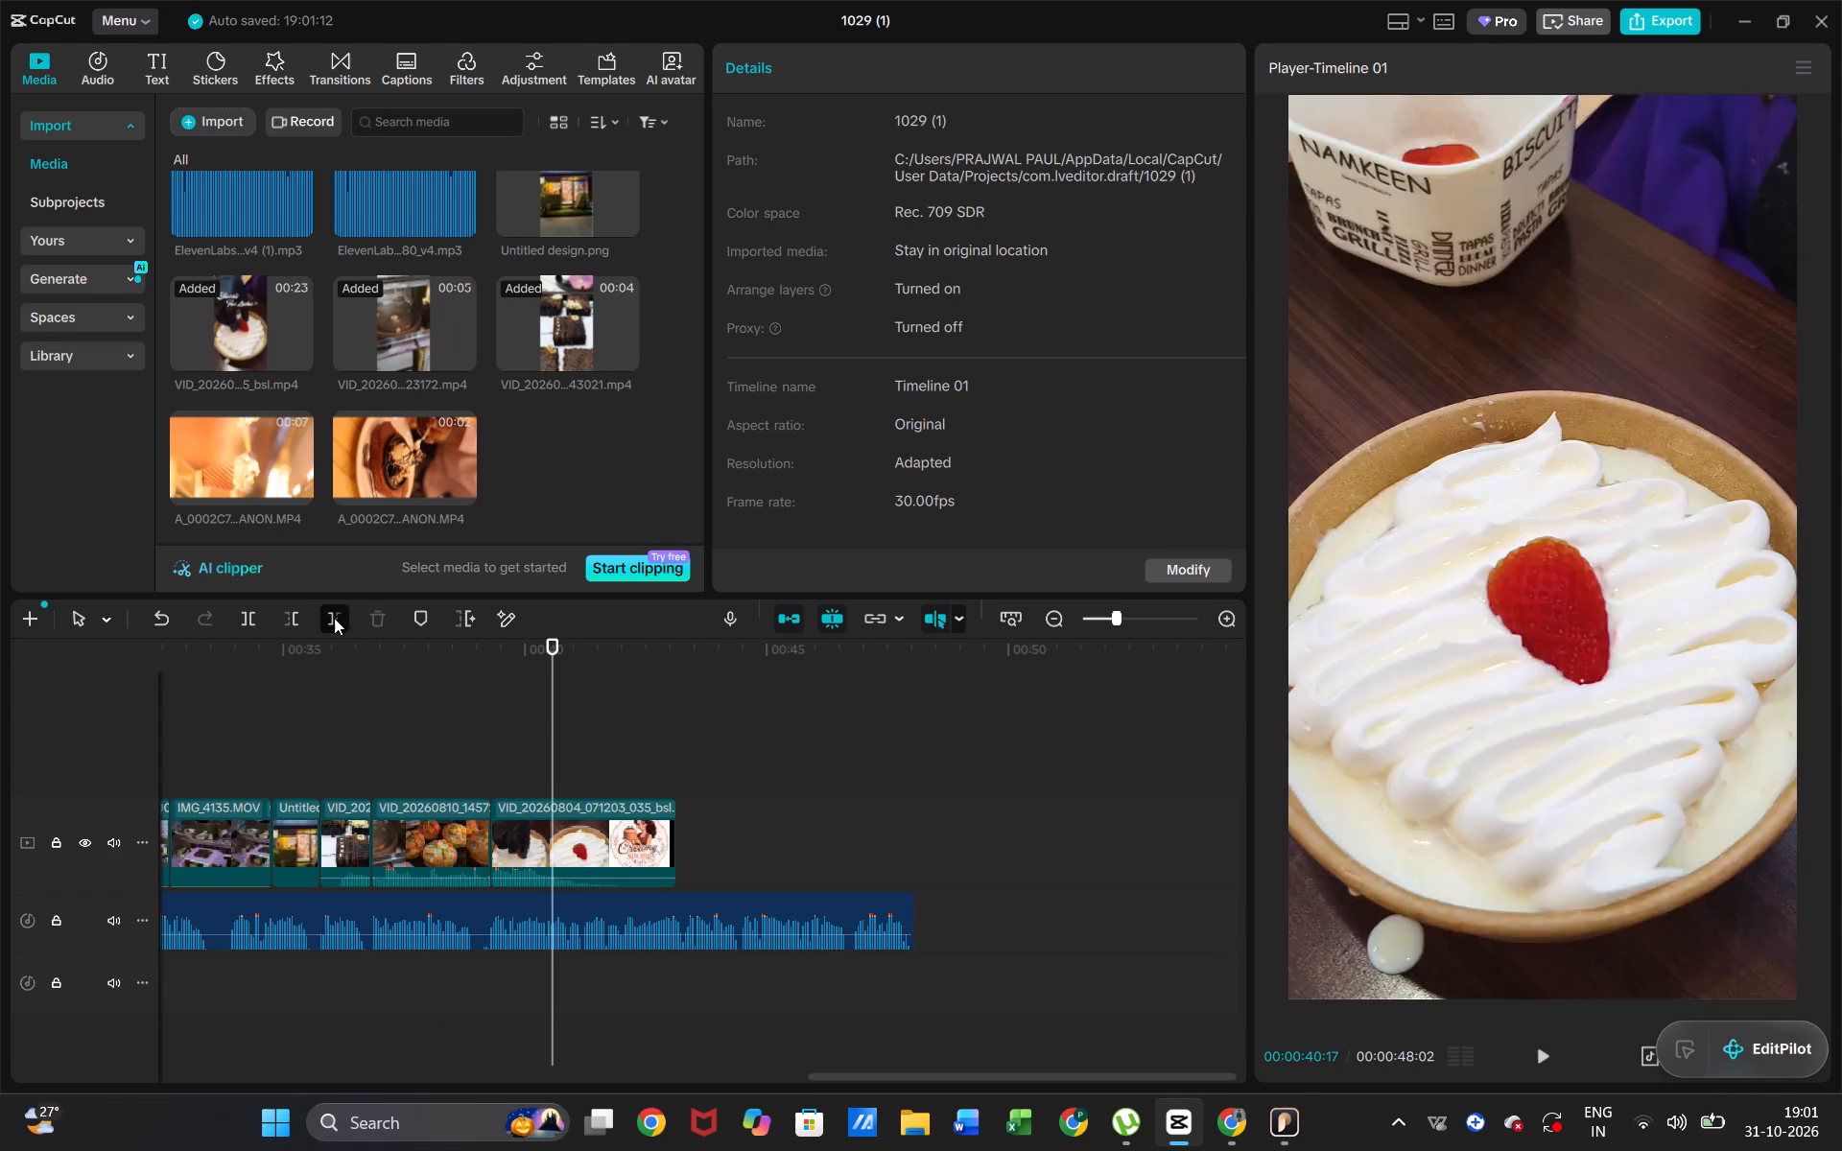
Append A_0002C747H251219_165527LE_CANON after the tres leches clip and rotate it to -90°.
{"action": "left_click", "coordinate": [458, 494]}
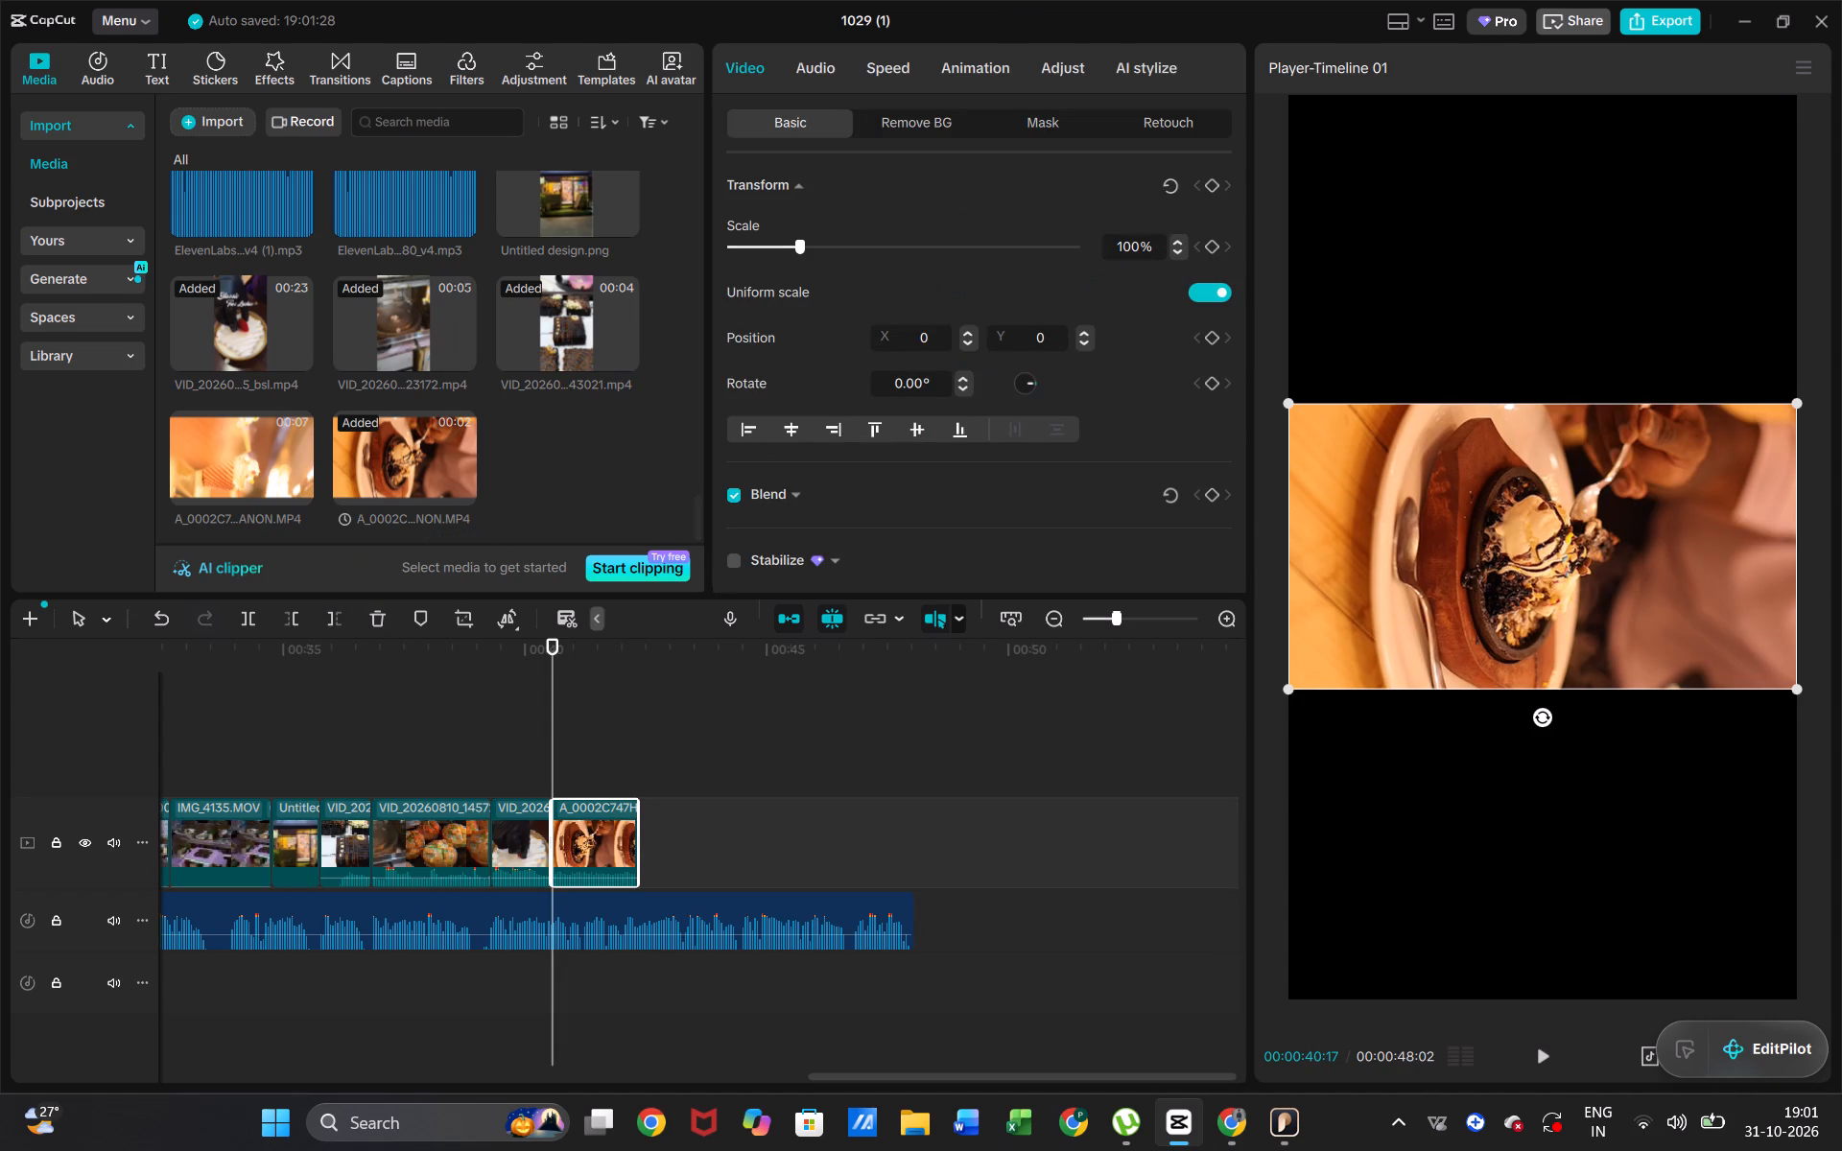
{"action": "left_click", "coordinate": [923, 386]}
{"action": "key", "text": "BackSpace"}
{"action": "key", "text": "BackSpace"}
{"action": "key", "text": "BackSpace"}
{"action": "key", "text": "BackSpace"}
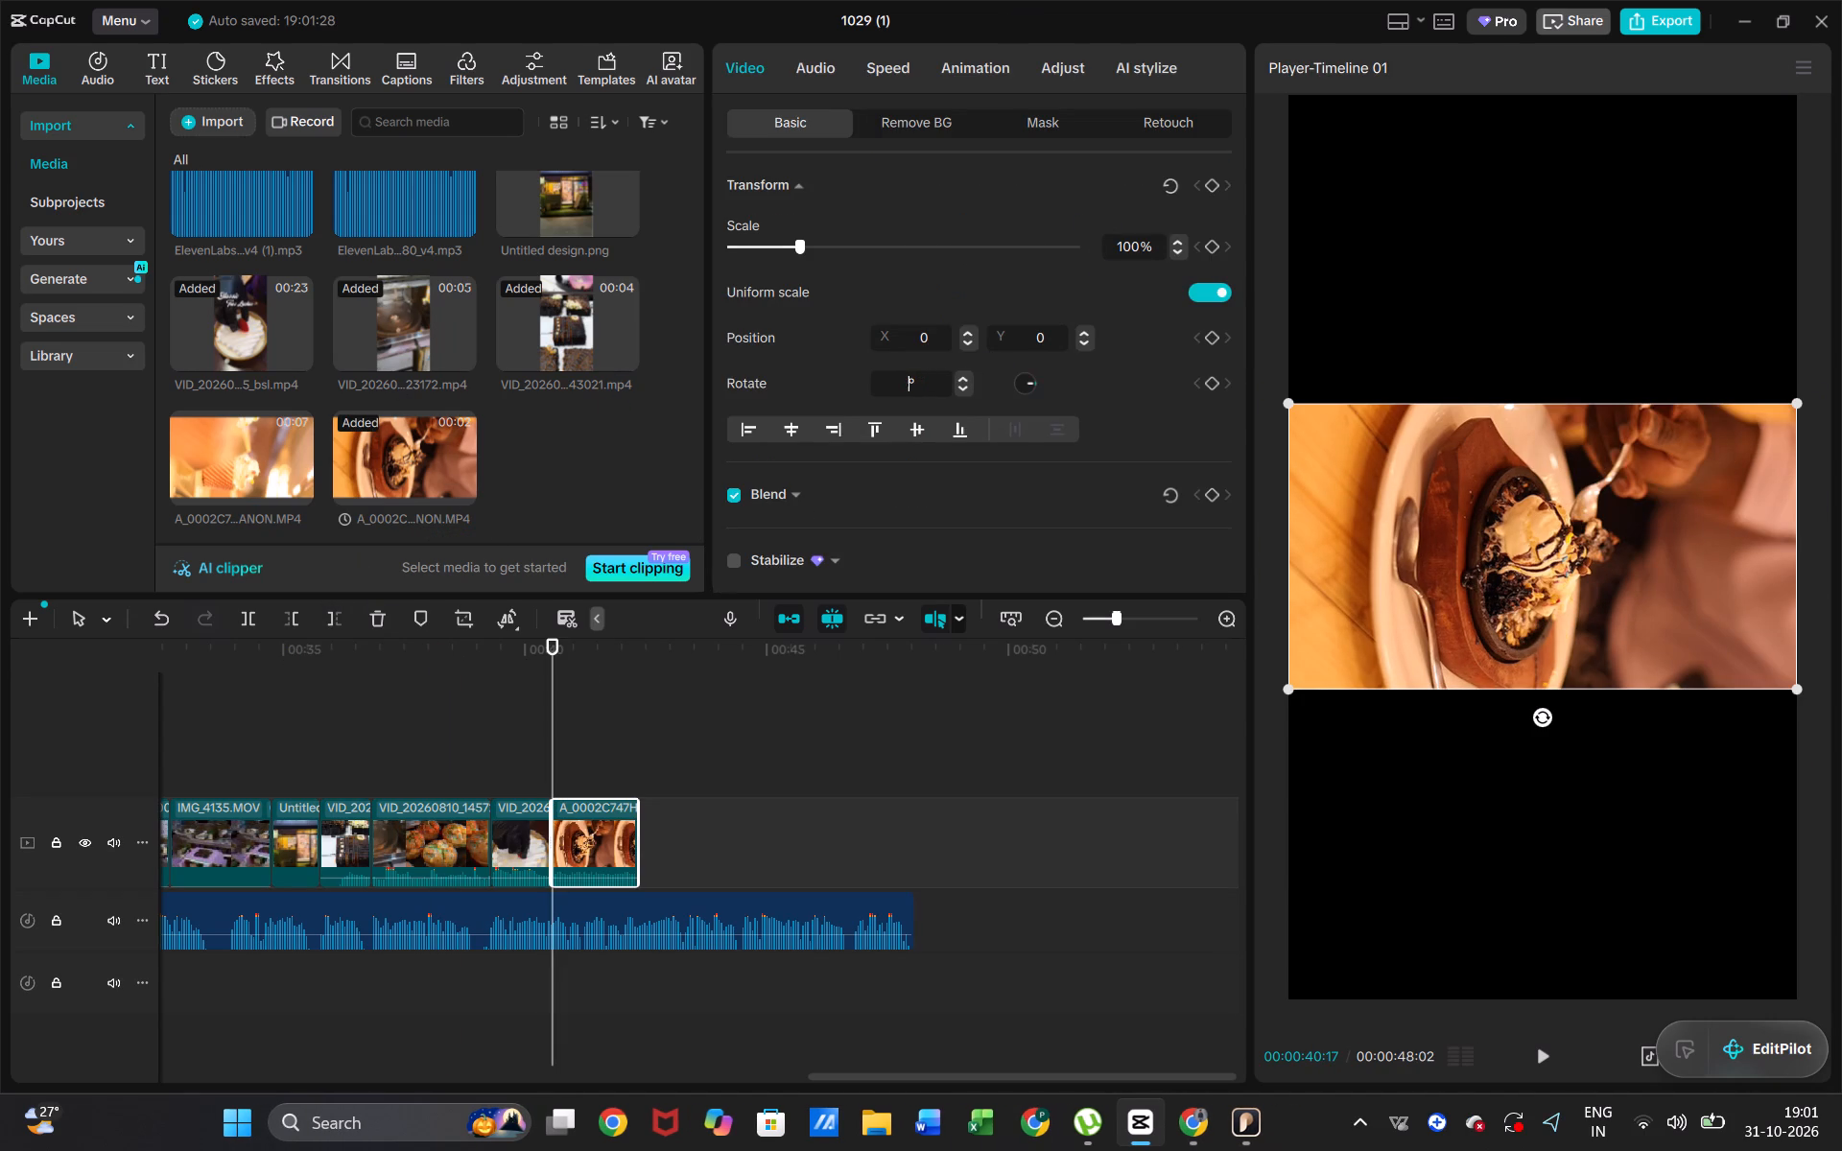
{"action": "type", "text": "90"}
{"action": "key", "text": "Return"}
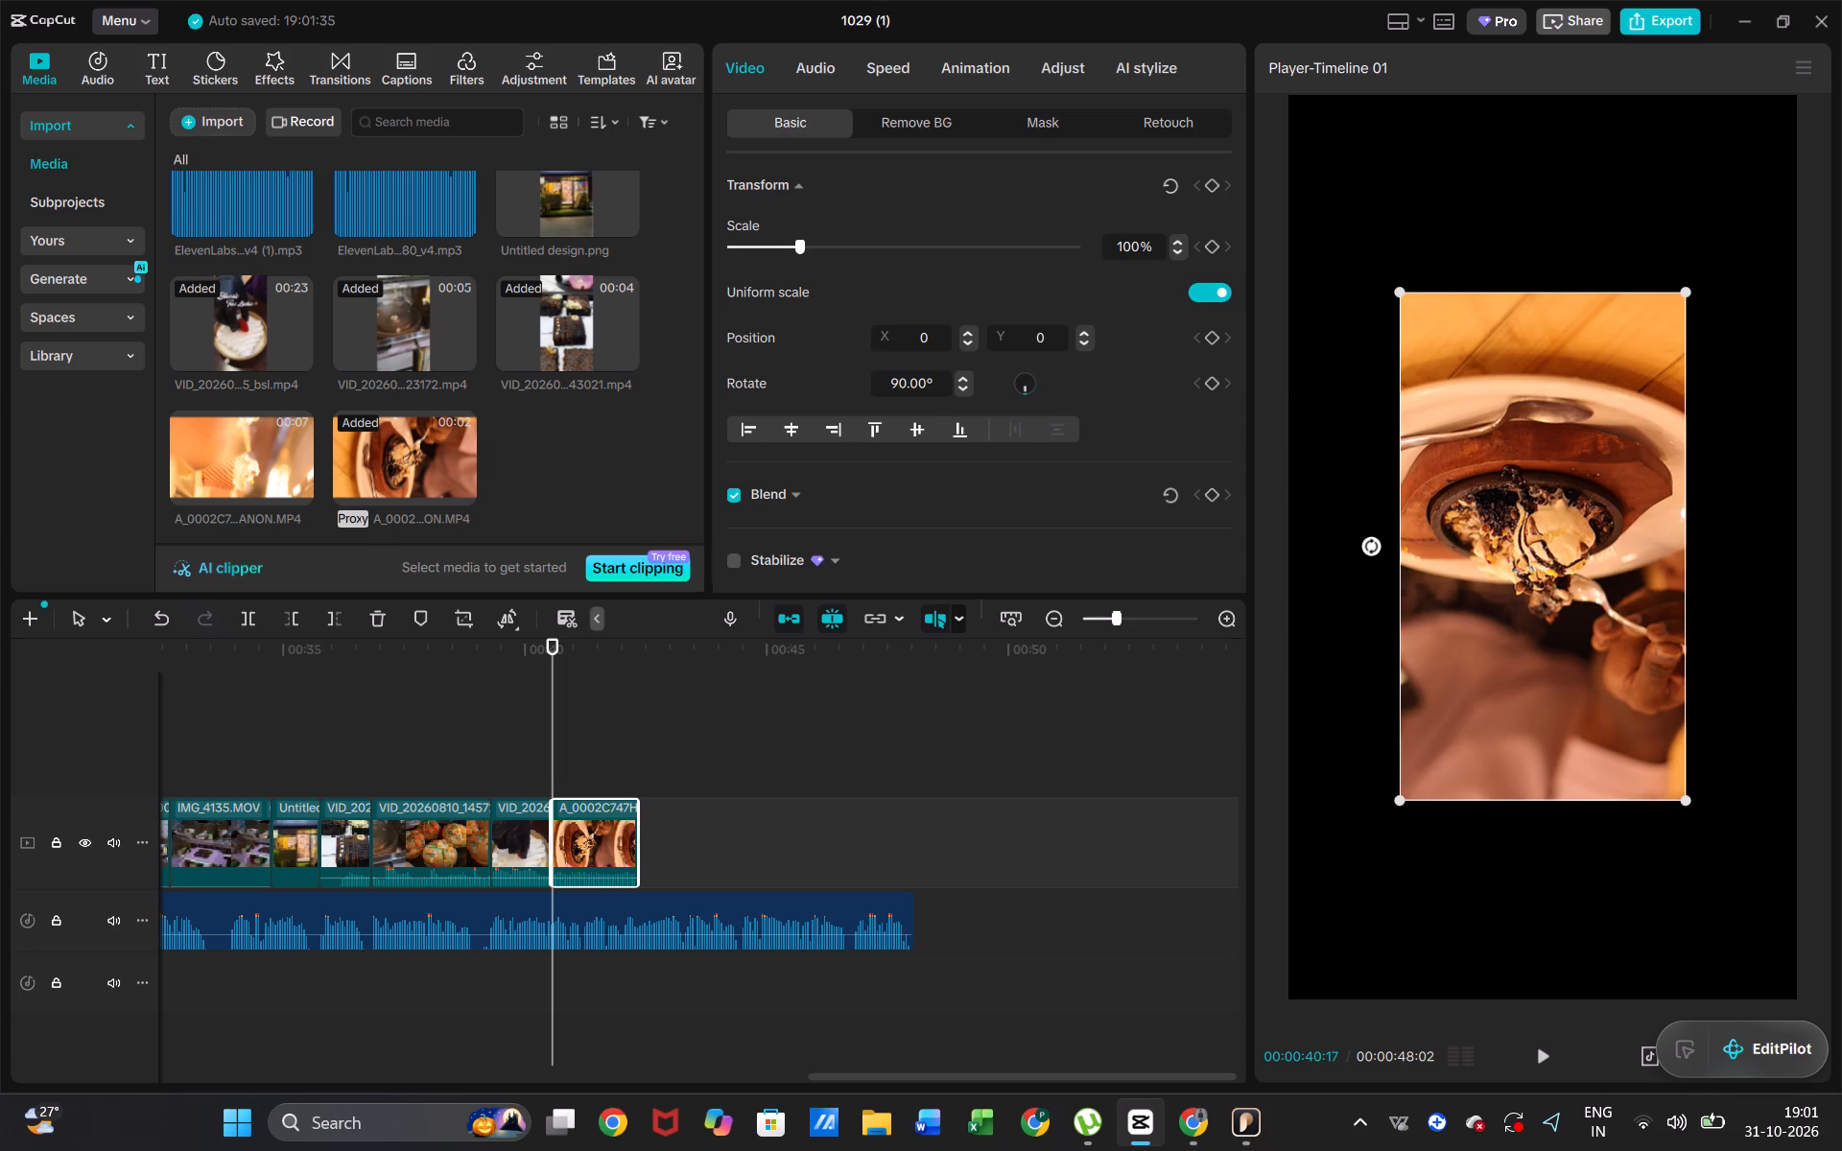
{"action": "left_click", "coordinate": [885, 382]}
{"action": "key", "text": "minus"}
{"action": "key", "text": "Return"}
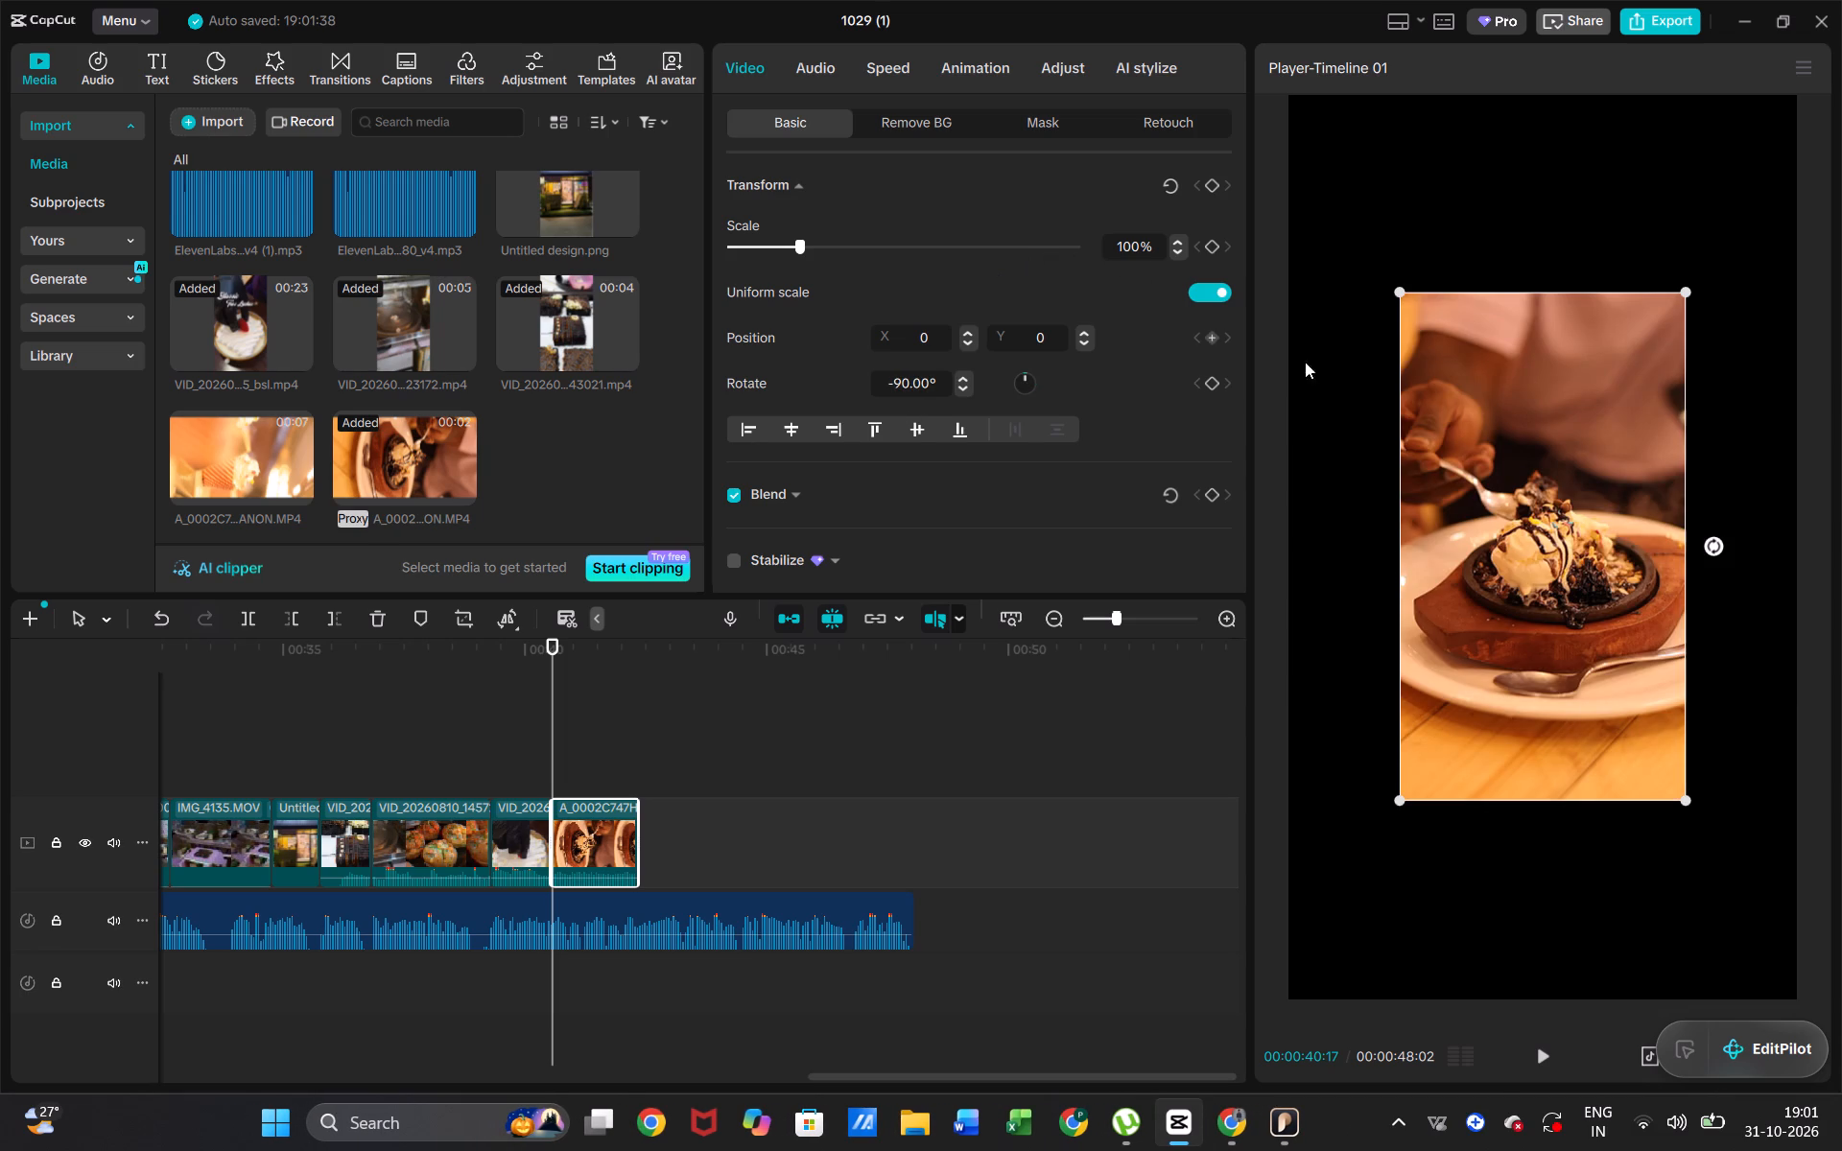
Scale the rotated sizzling brownie clip to 177% so it fills the frame, and play it against the voiceover.
{"action": "left_click_drag", "start_coordinate": [1690, 802], "coordinate": [1695, 816]}
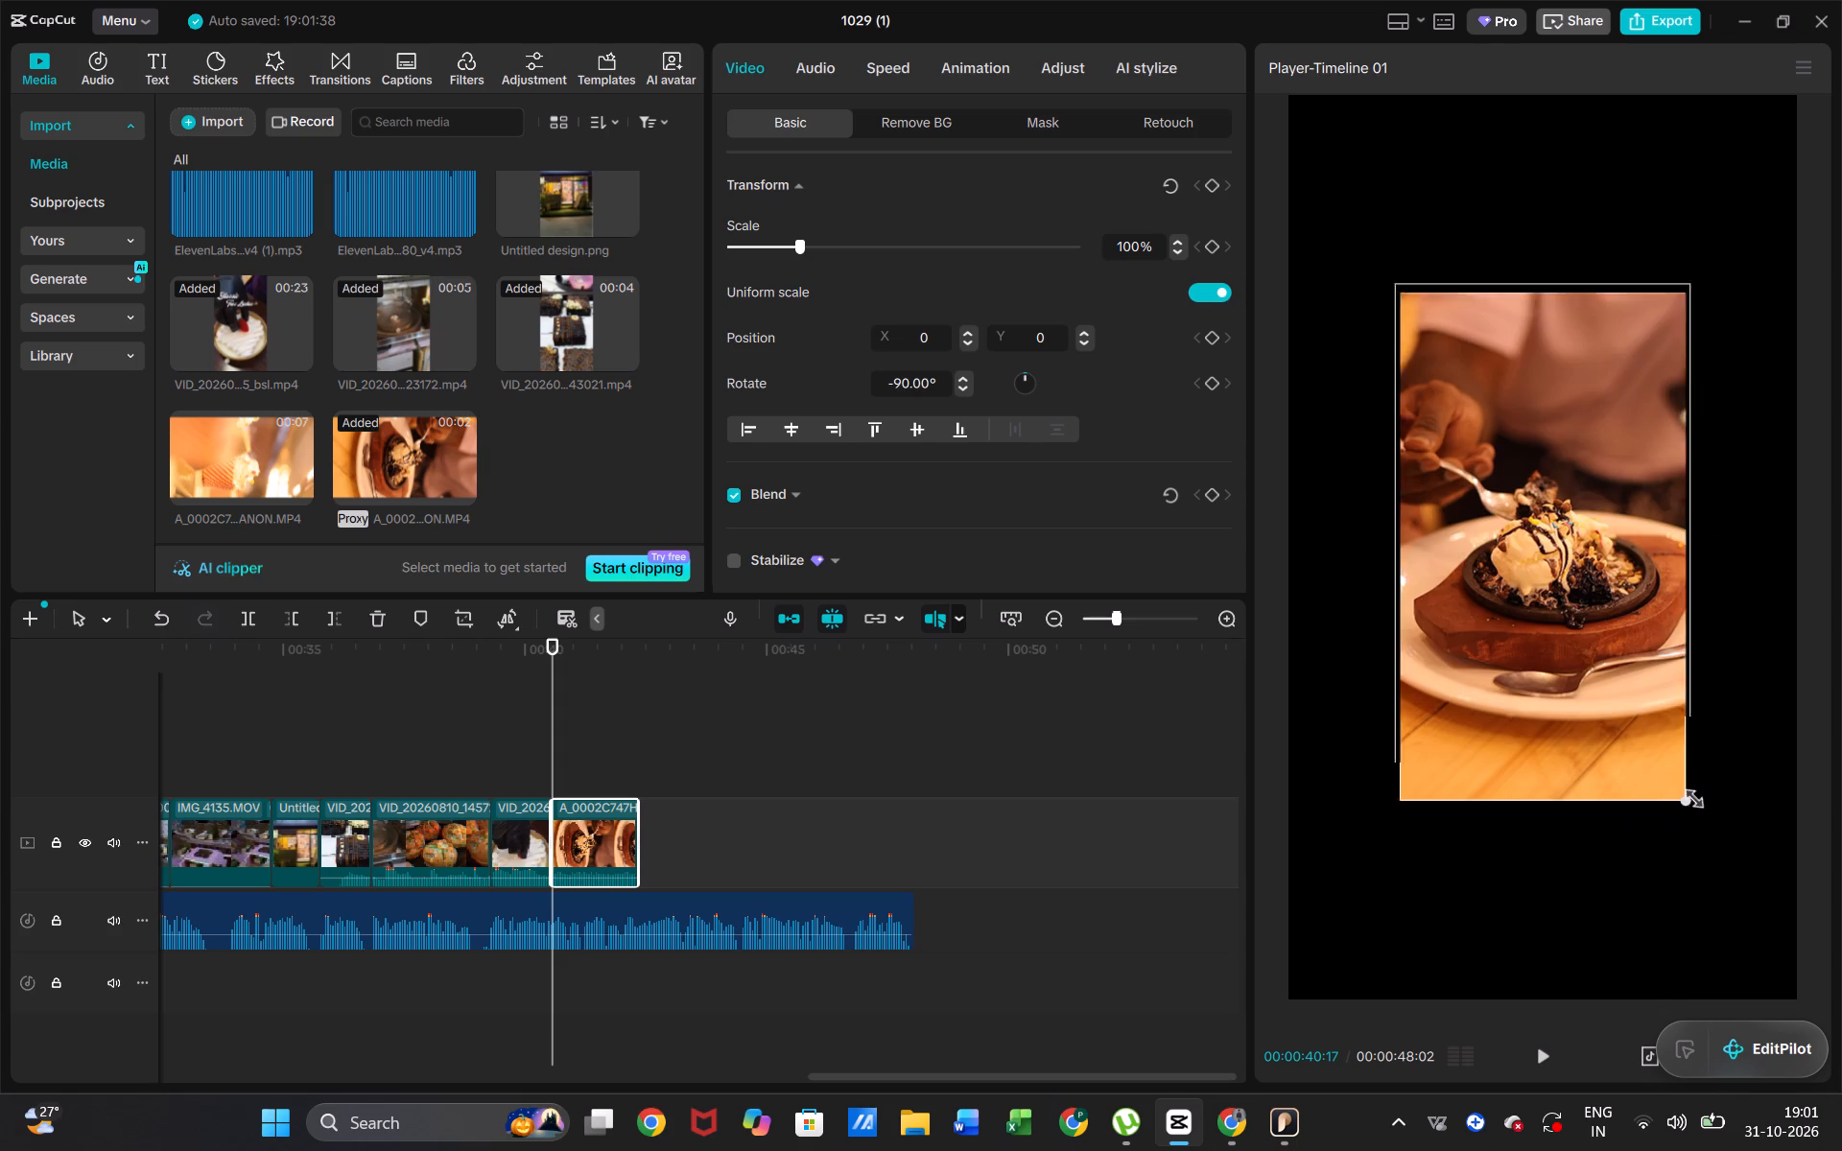
{"action": "left_click_drag", "start_coordinate": [1695, 816], "coordinate": [1799, 1142]}
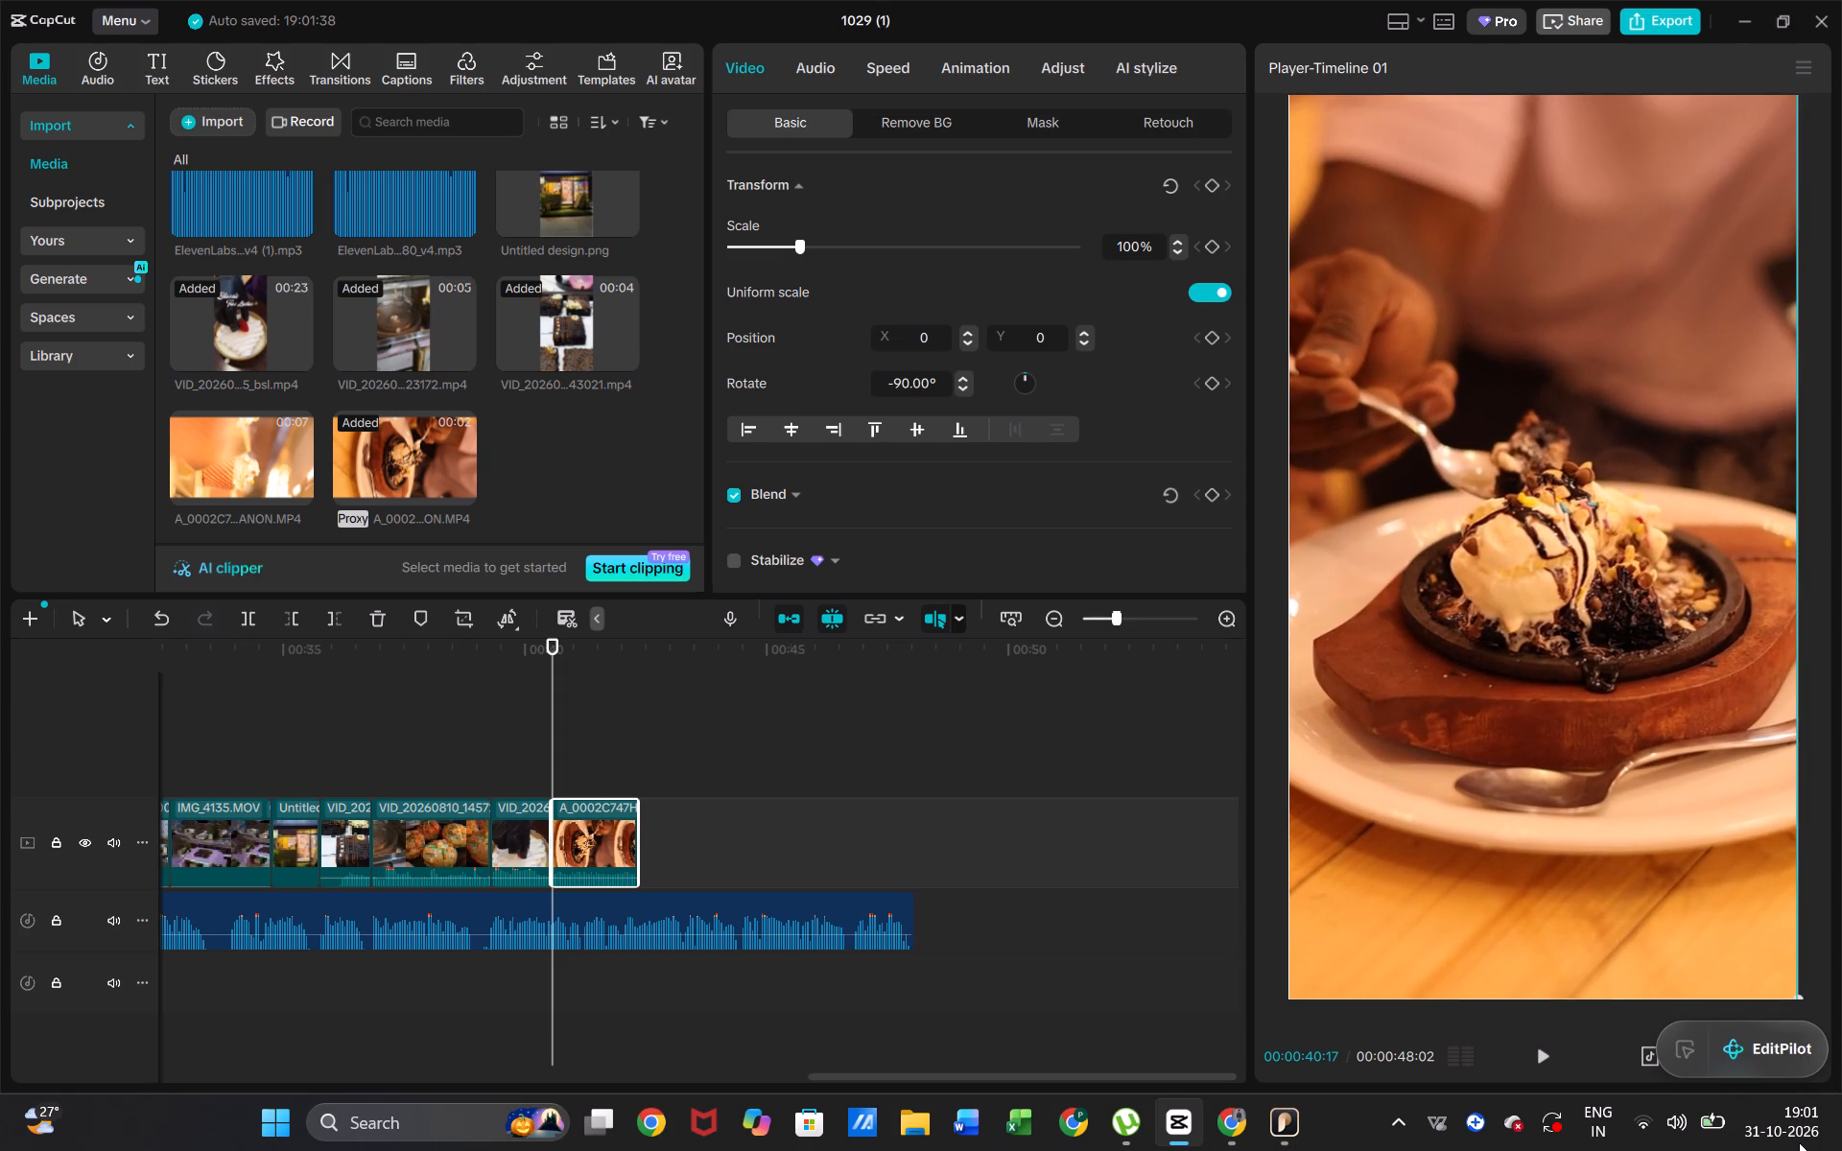
{"action": "key", "text": "space"}
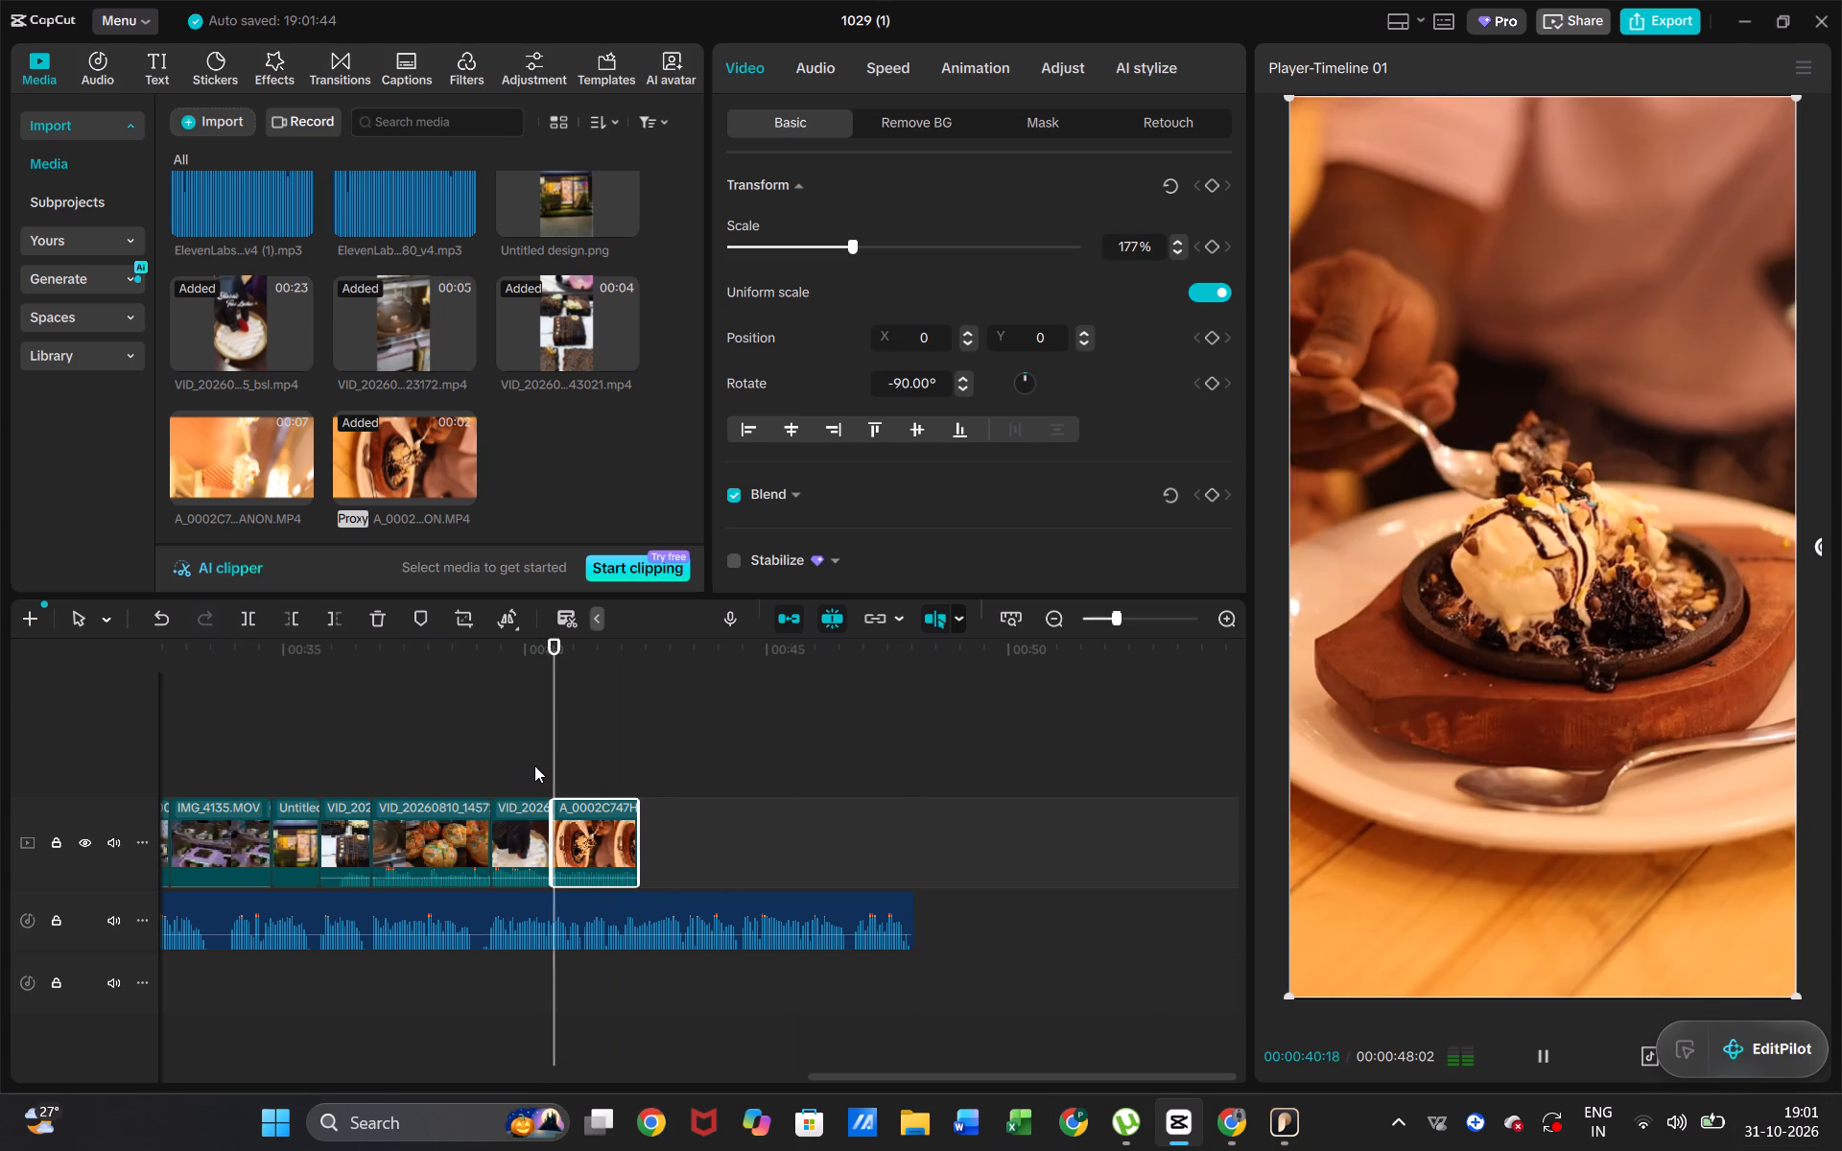
{"action": "key", "text": "space"}
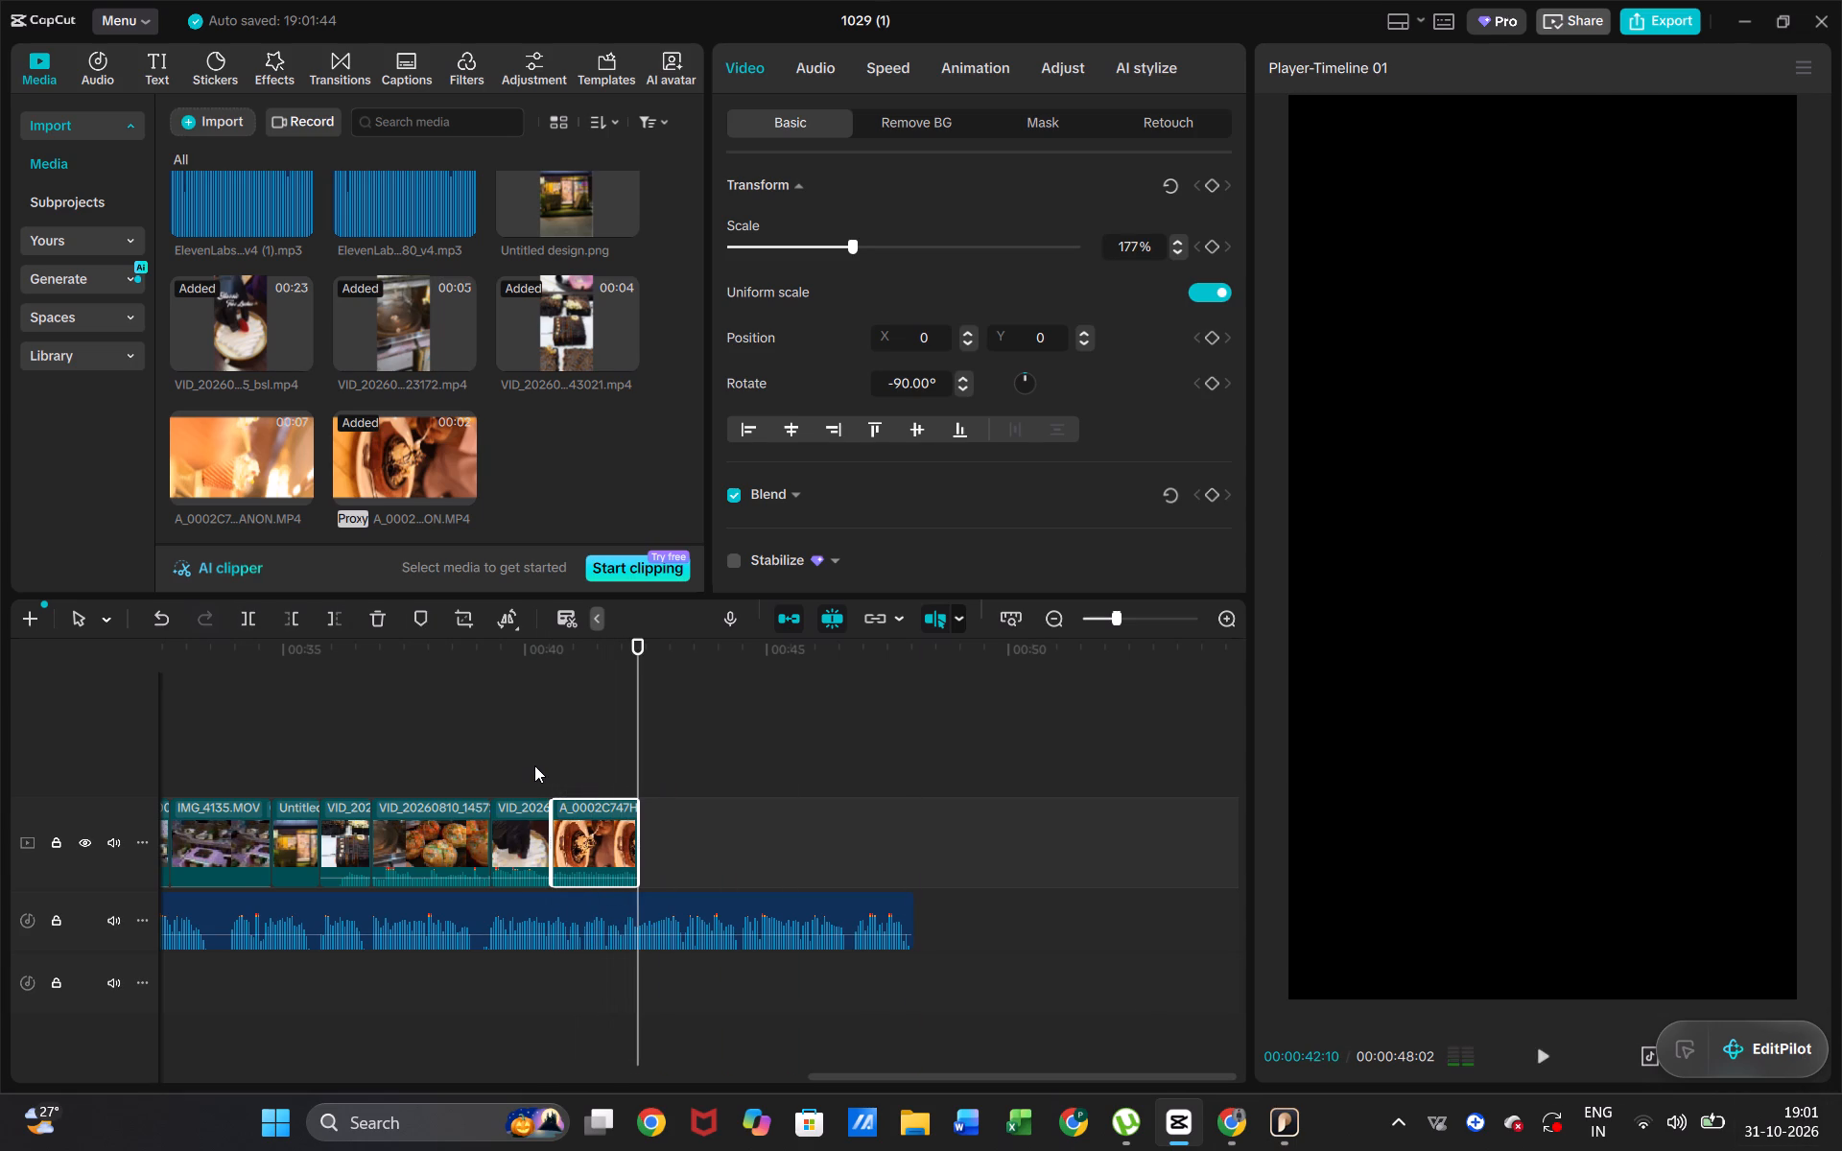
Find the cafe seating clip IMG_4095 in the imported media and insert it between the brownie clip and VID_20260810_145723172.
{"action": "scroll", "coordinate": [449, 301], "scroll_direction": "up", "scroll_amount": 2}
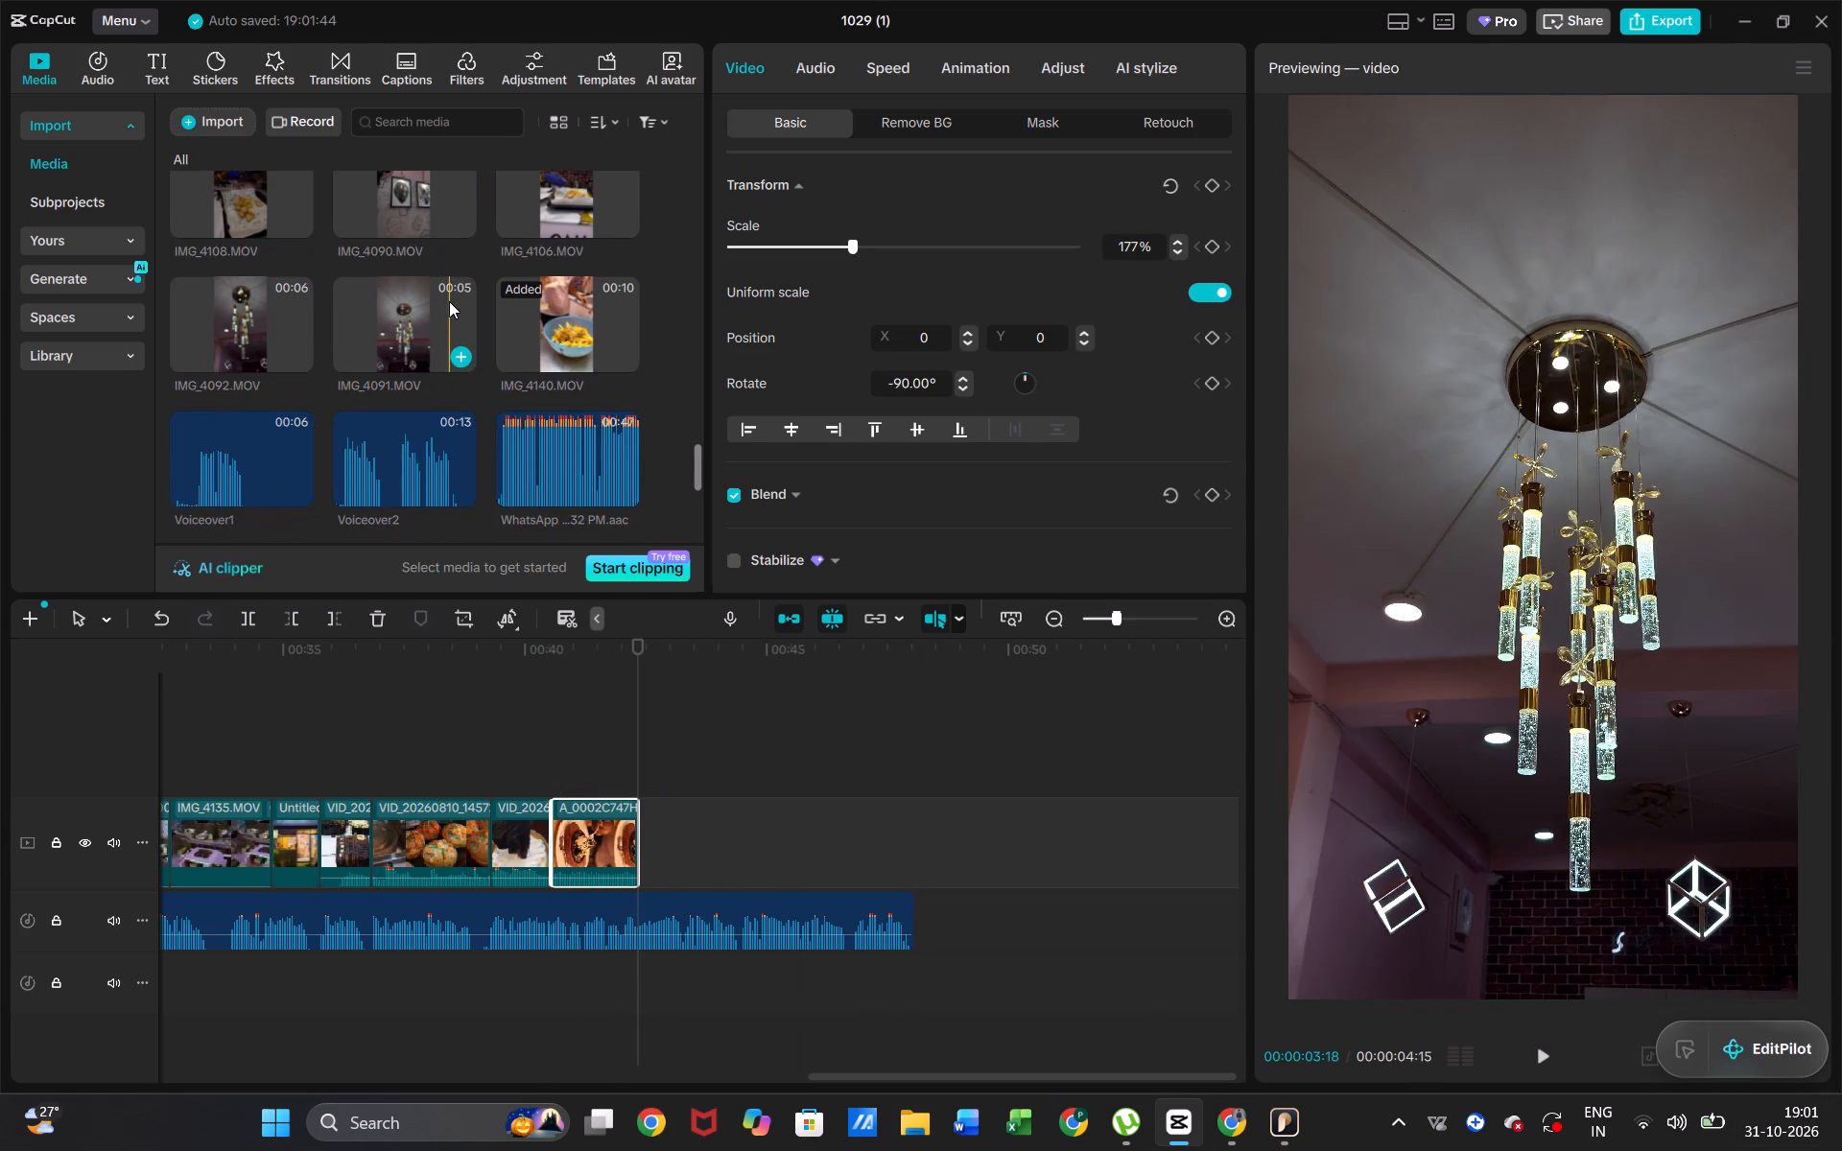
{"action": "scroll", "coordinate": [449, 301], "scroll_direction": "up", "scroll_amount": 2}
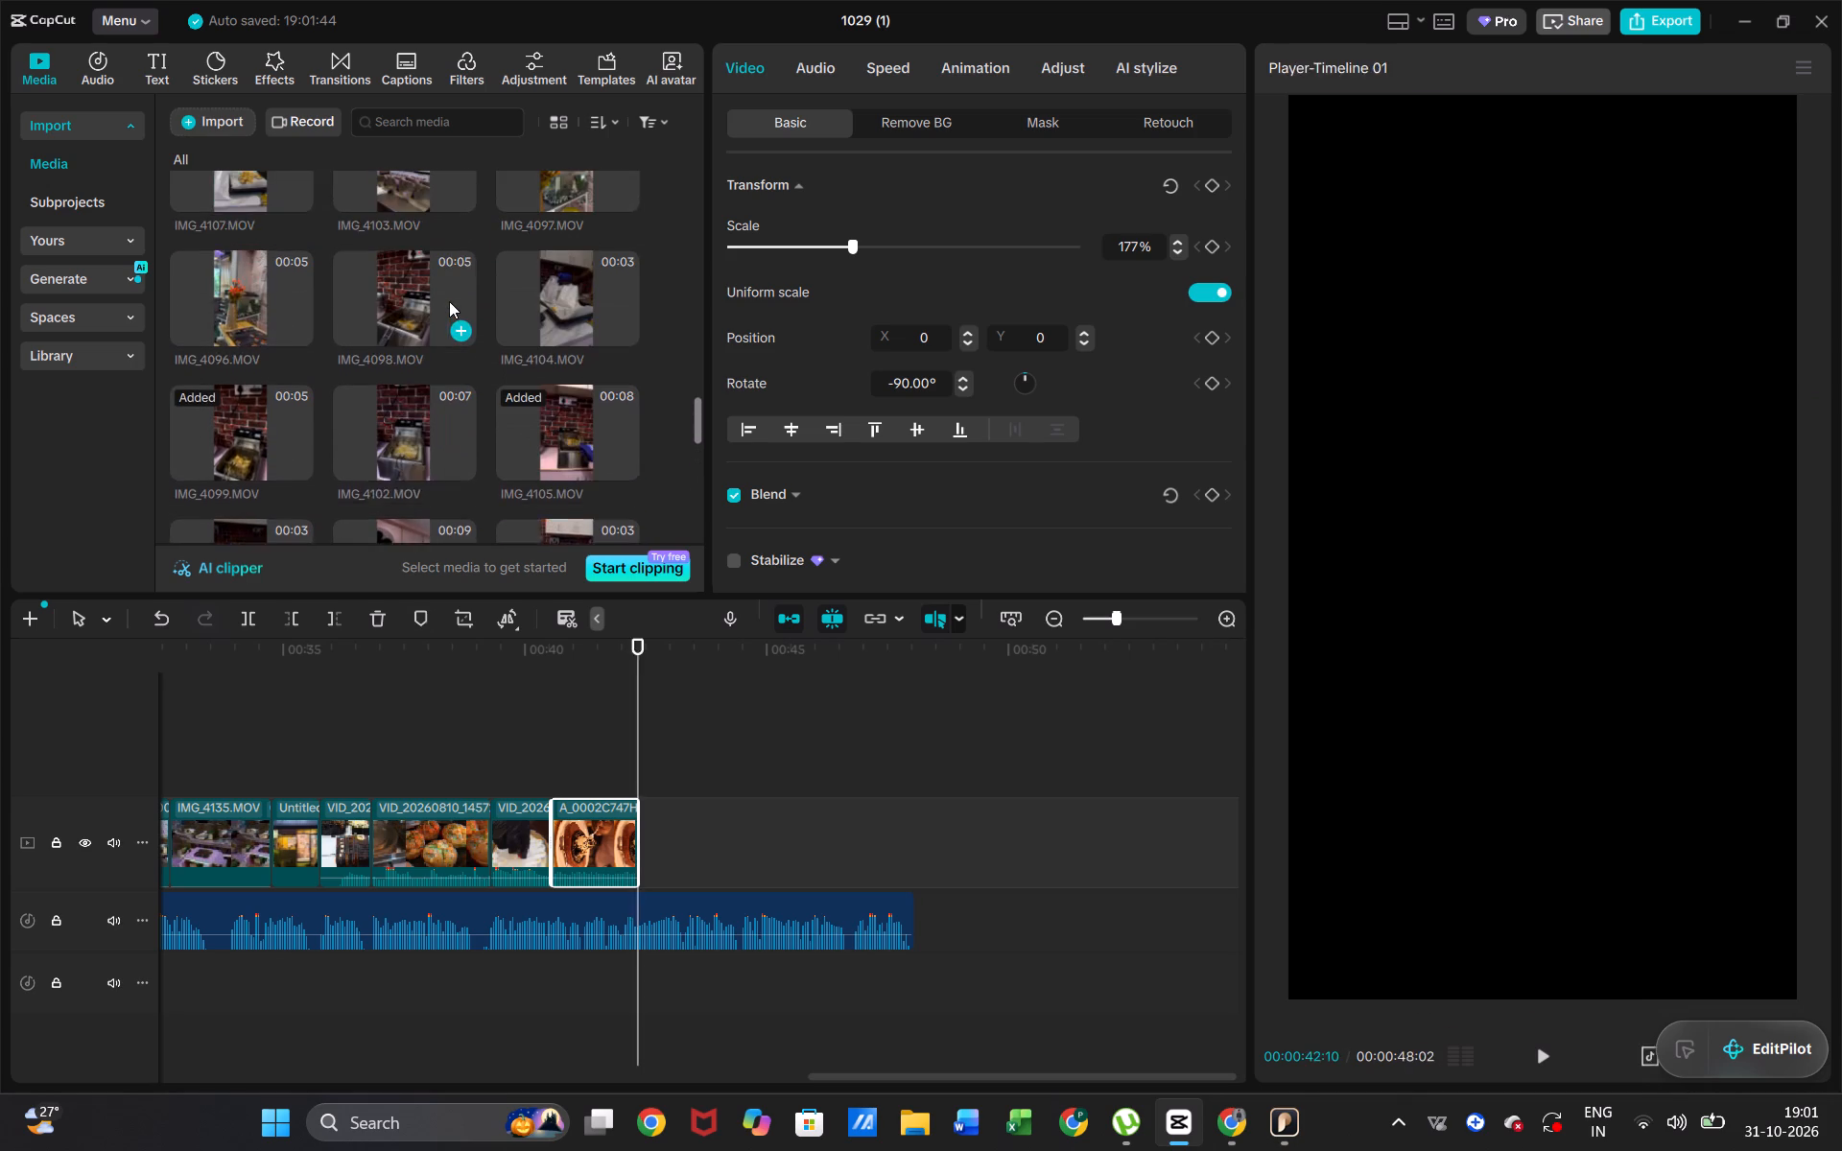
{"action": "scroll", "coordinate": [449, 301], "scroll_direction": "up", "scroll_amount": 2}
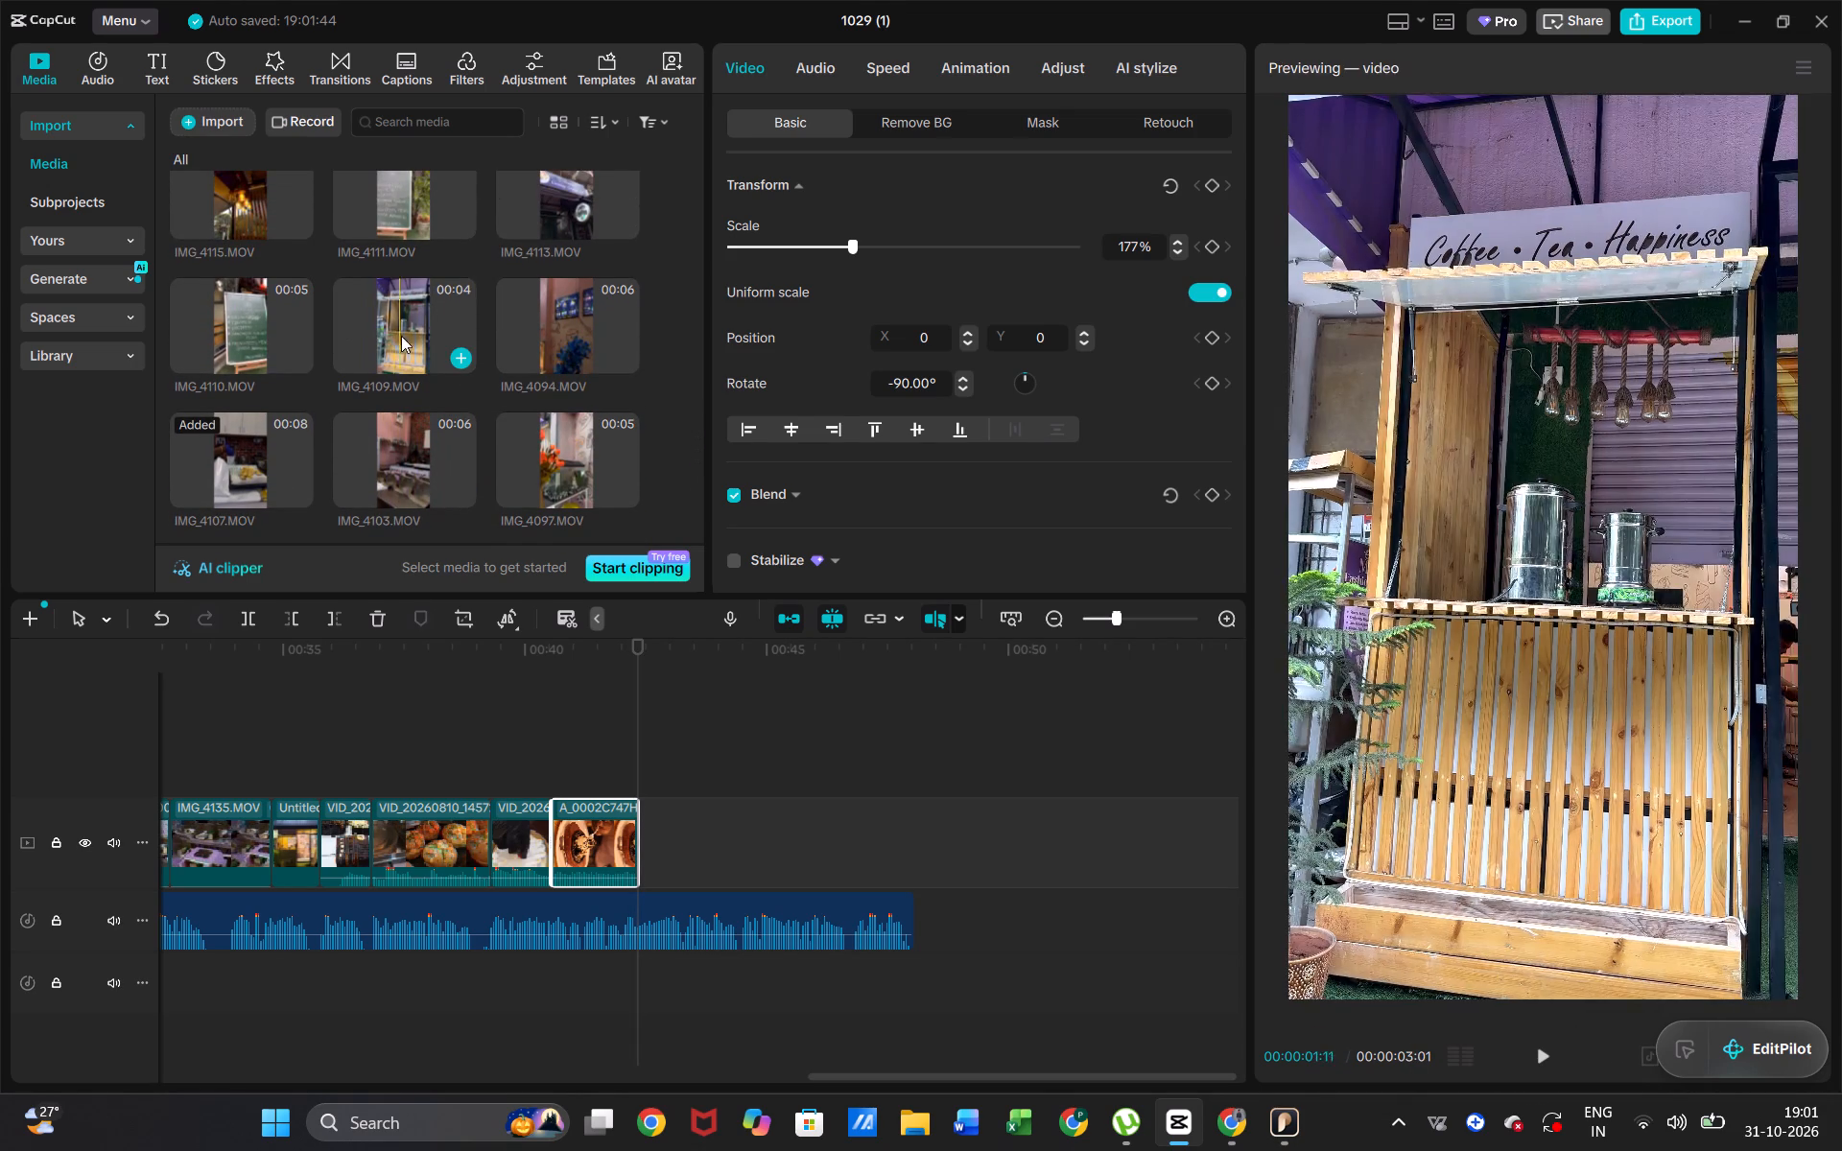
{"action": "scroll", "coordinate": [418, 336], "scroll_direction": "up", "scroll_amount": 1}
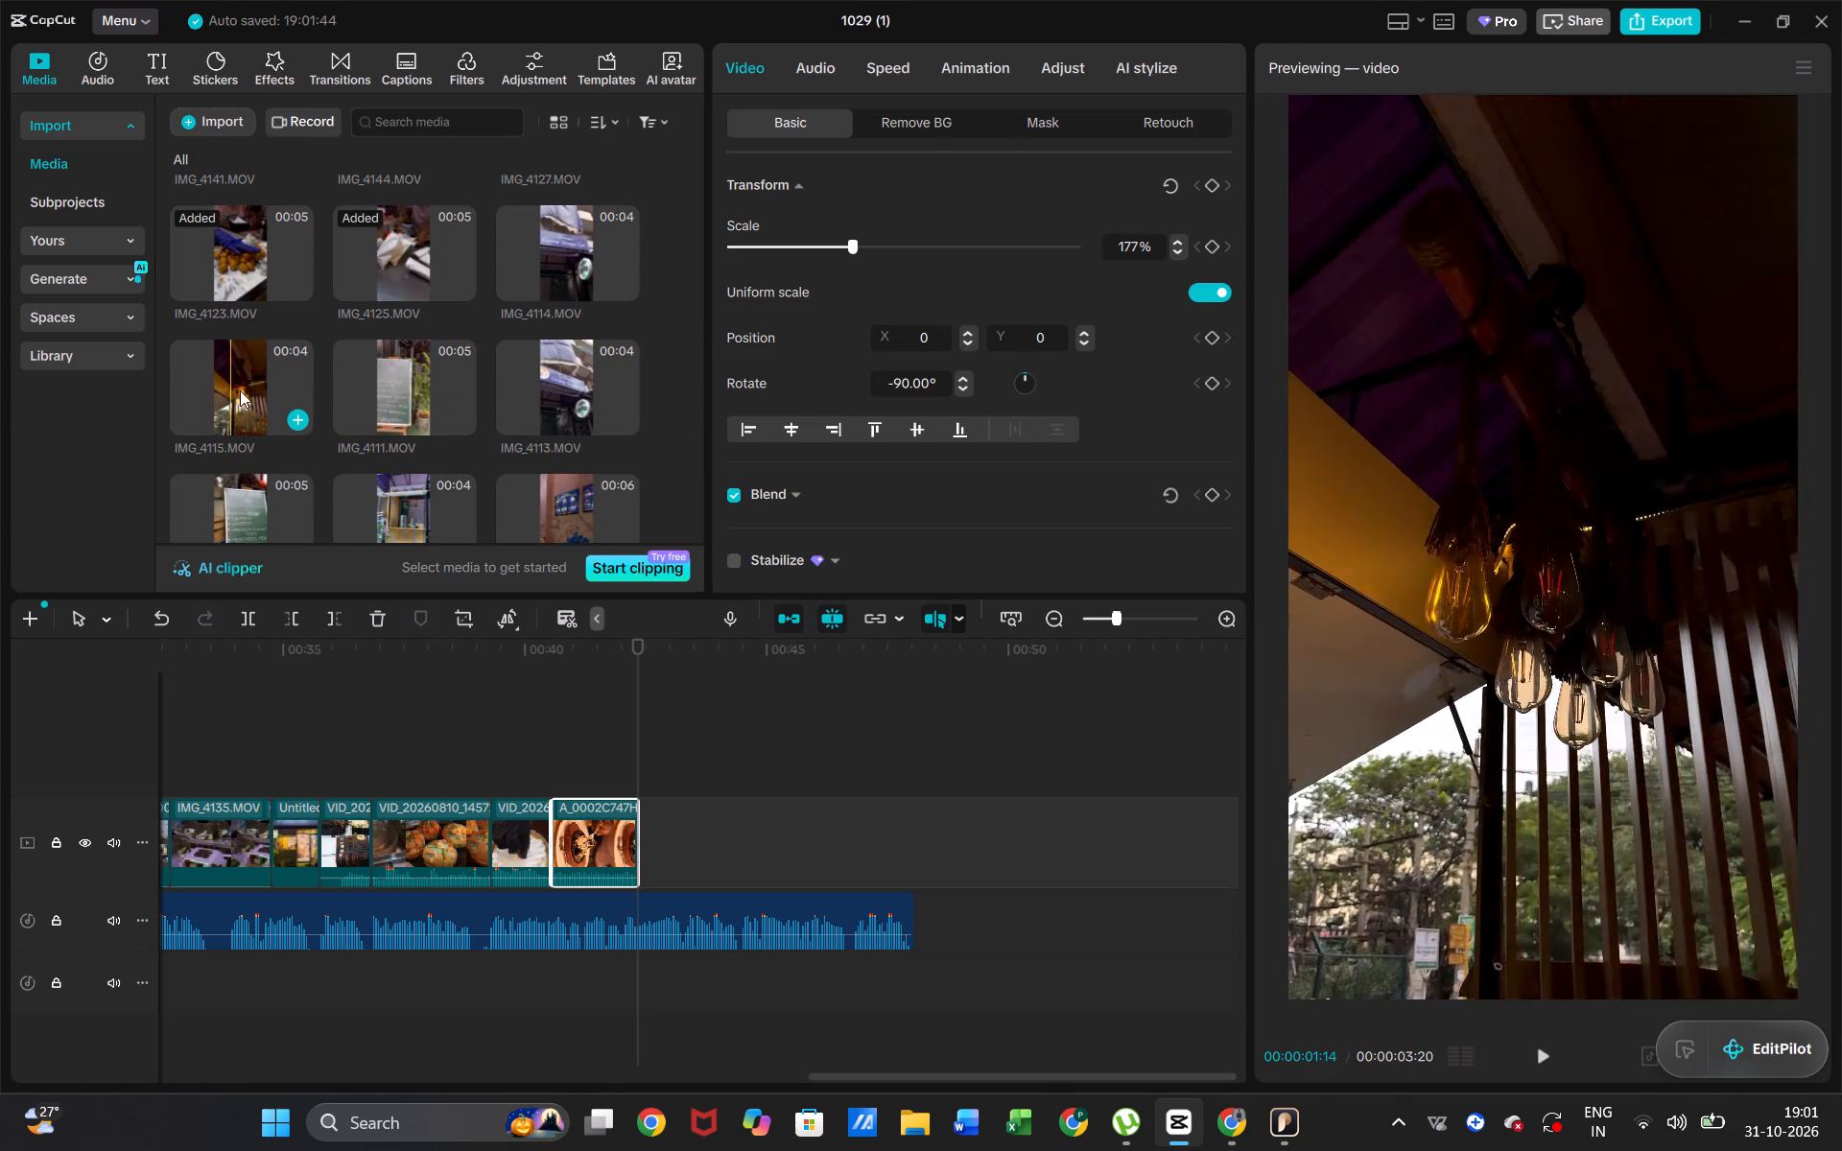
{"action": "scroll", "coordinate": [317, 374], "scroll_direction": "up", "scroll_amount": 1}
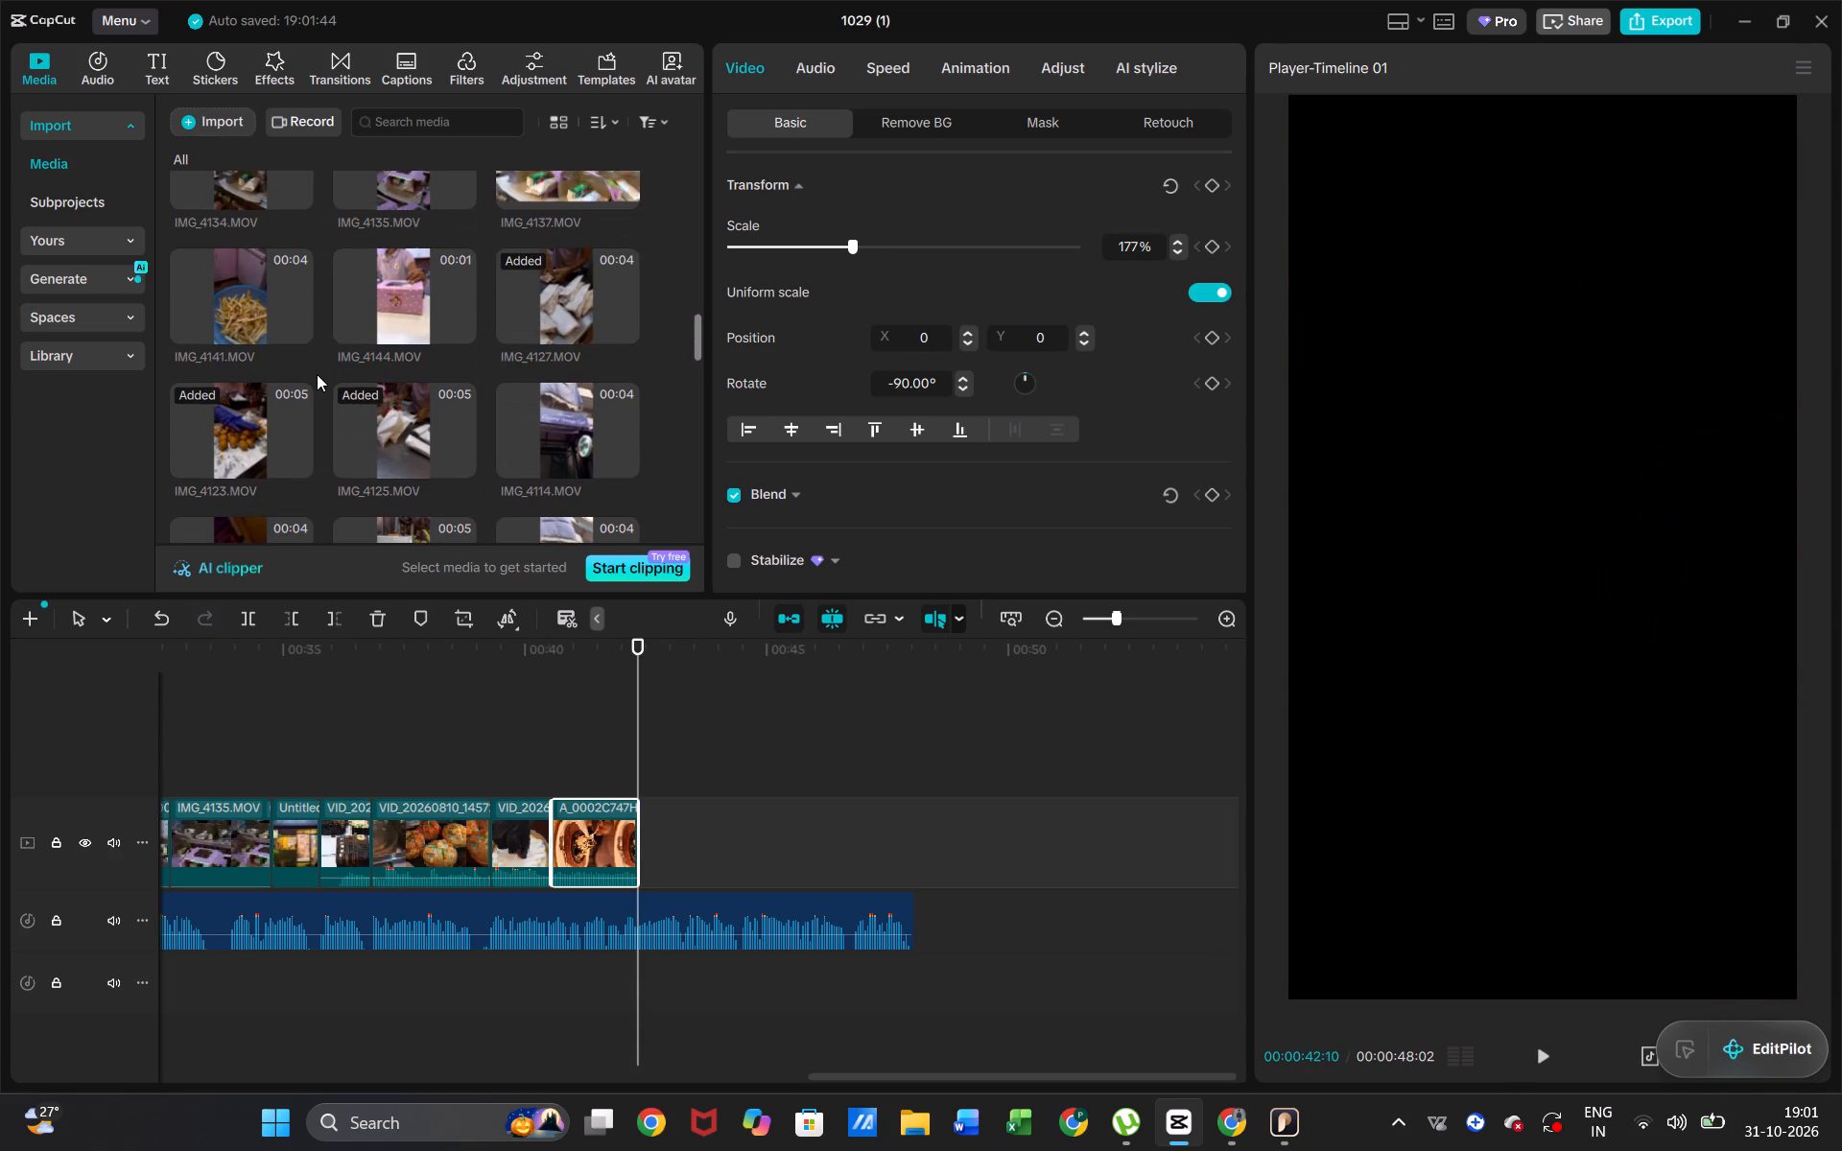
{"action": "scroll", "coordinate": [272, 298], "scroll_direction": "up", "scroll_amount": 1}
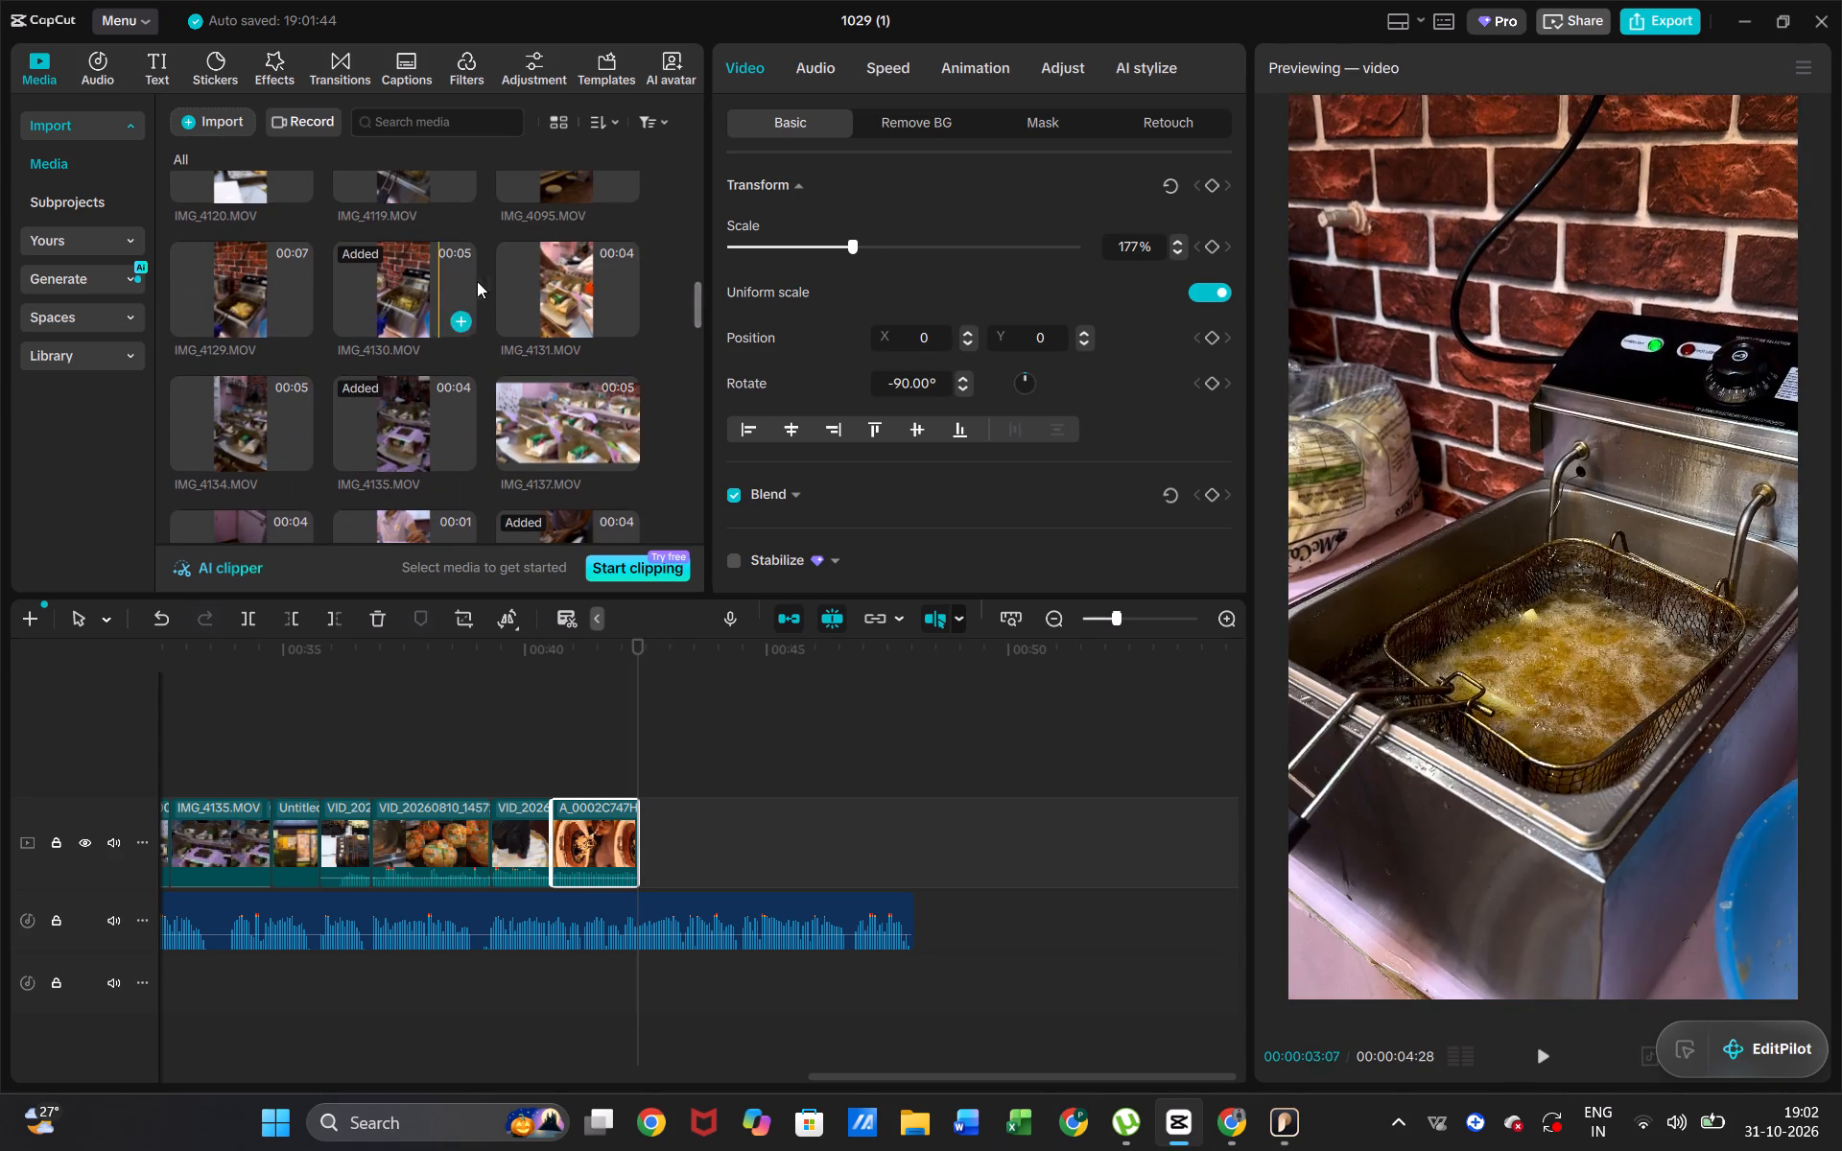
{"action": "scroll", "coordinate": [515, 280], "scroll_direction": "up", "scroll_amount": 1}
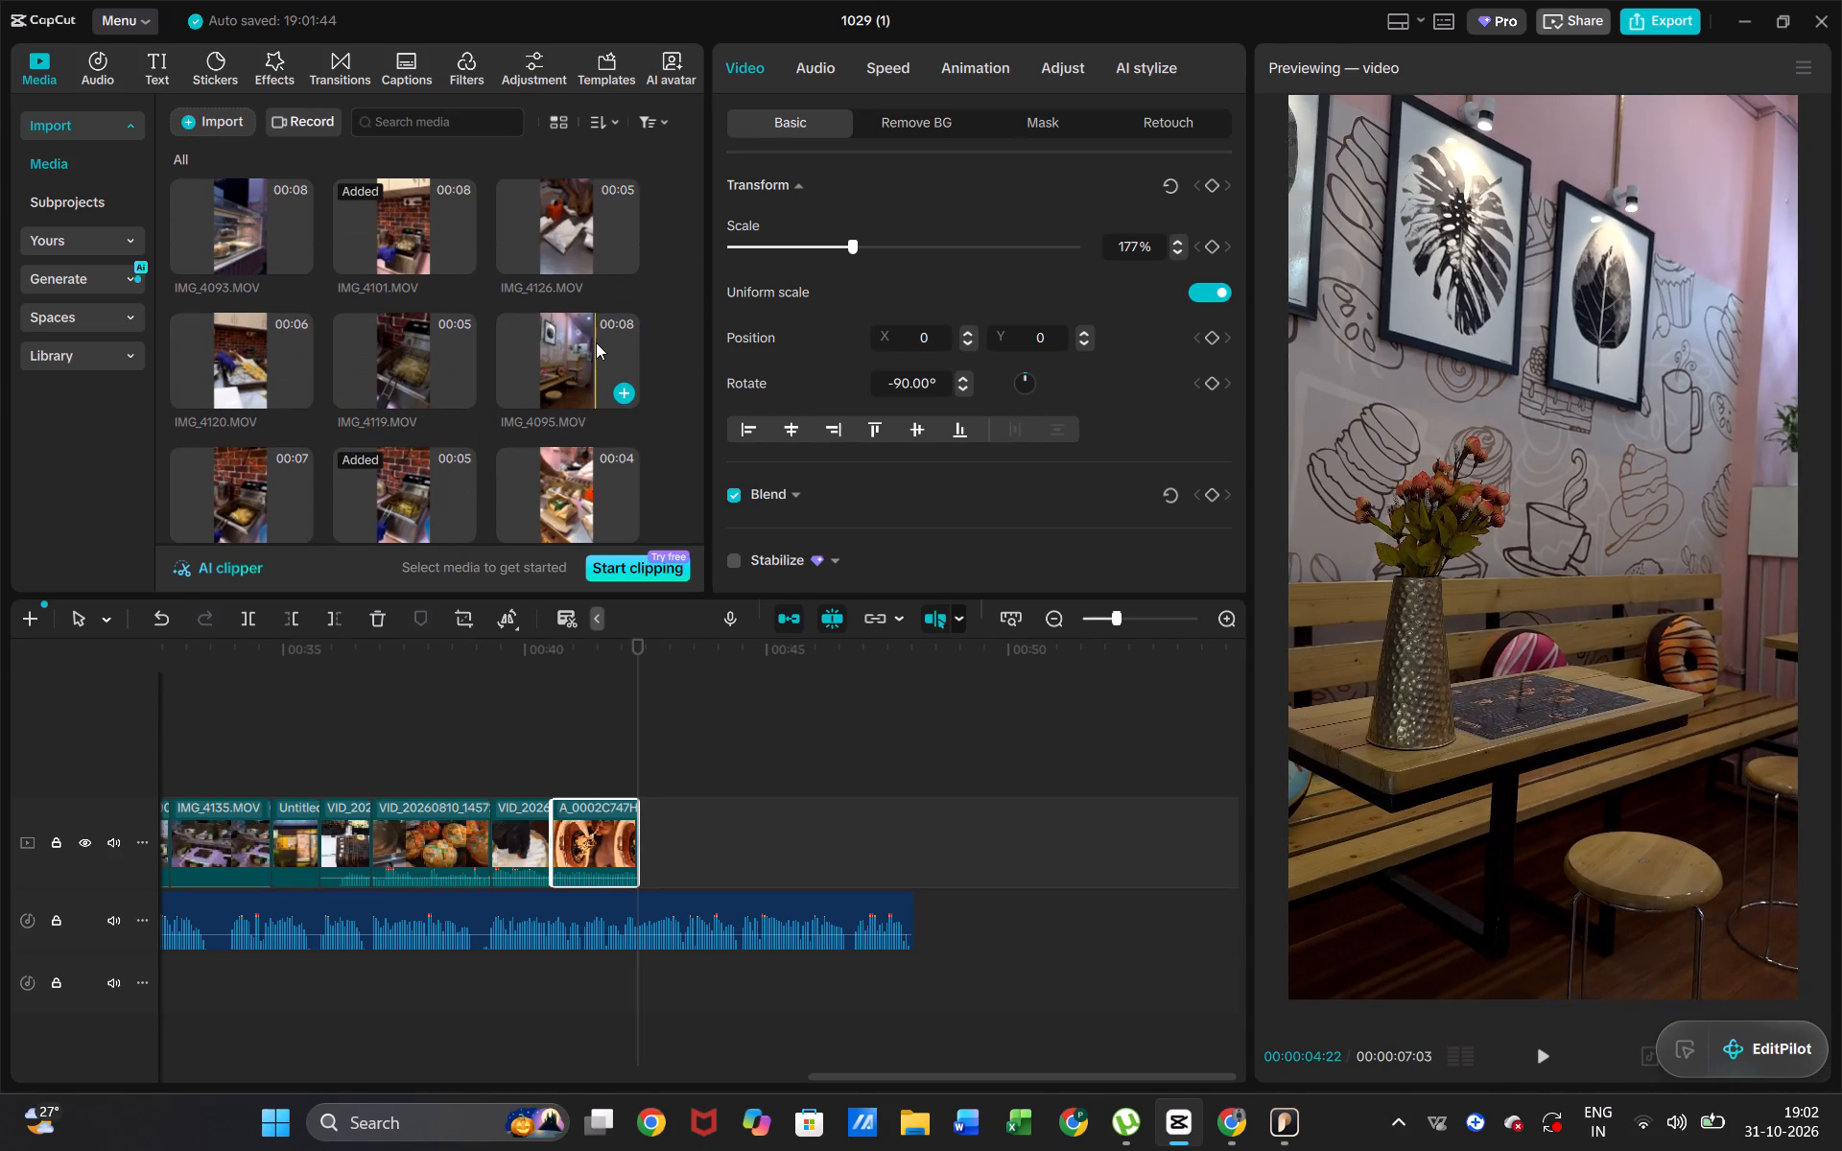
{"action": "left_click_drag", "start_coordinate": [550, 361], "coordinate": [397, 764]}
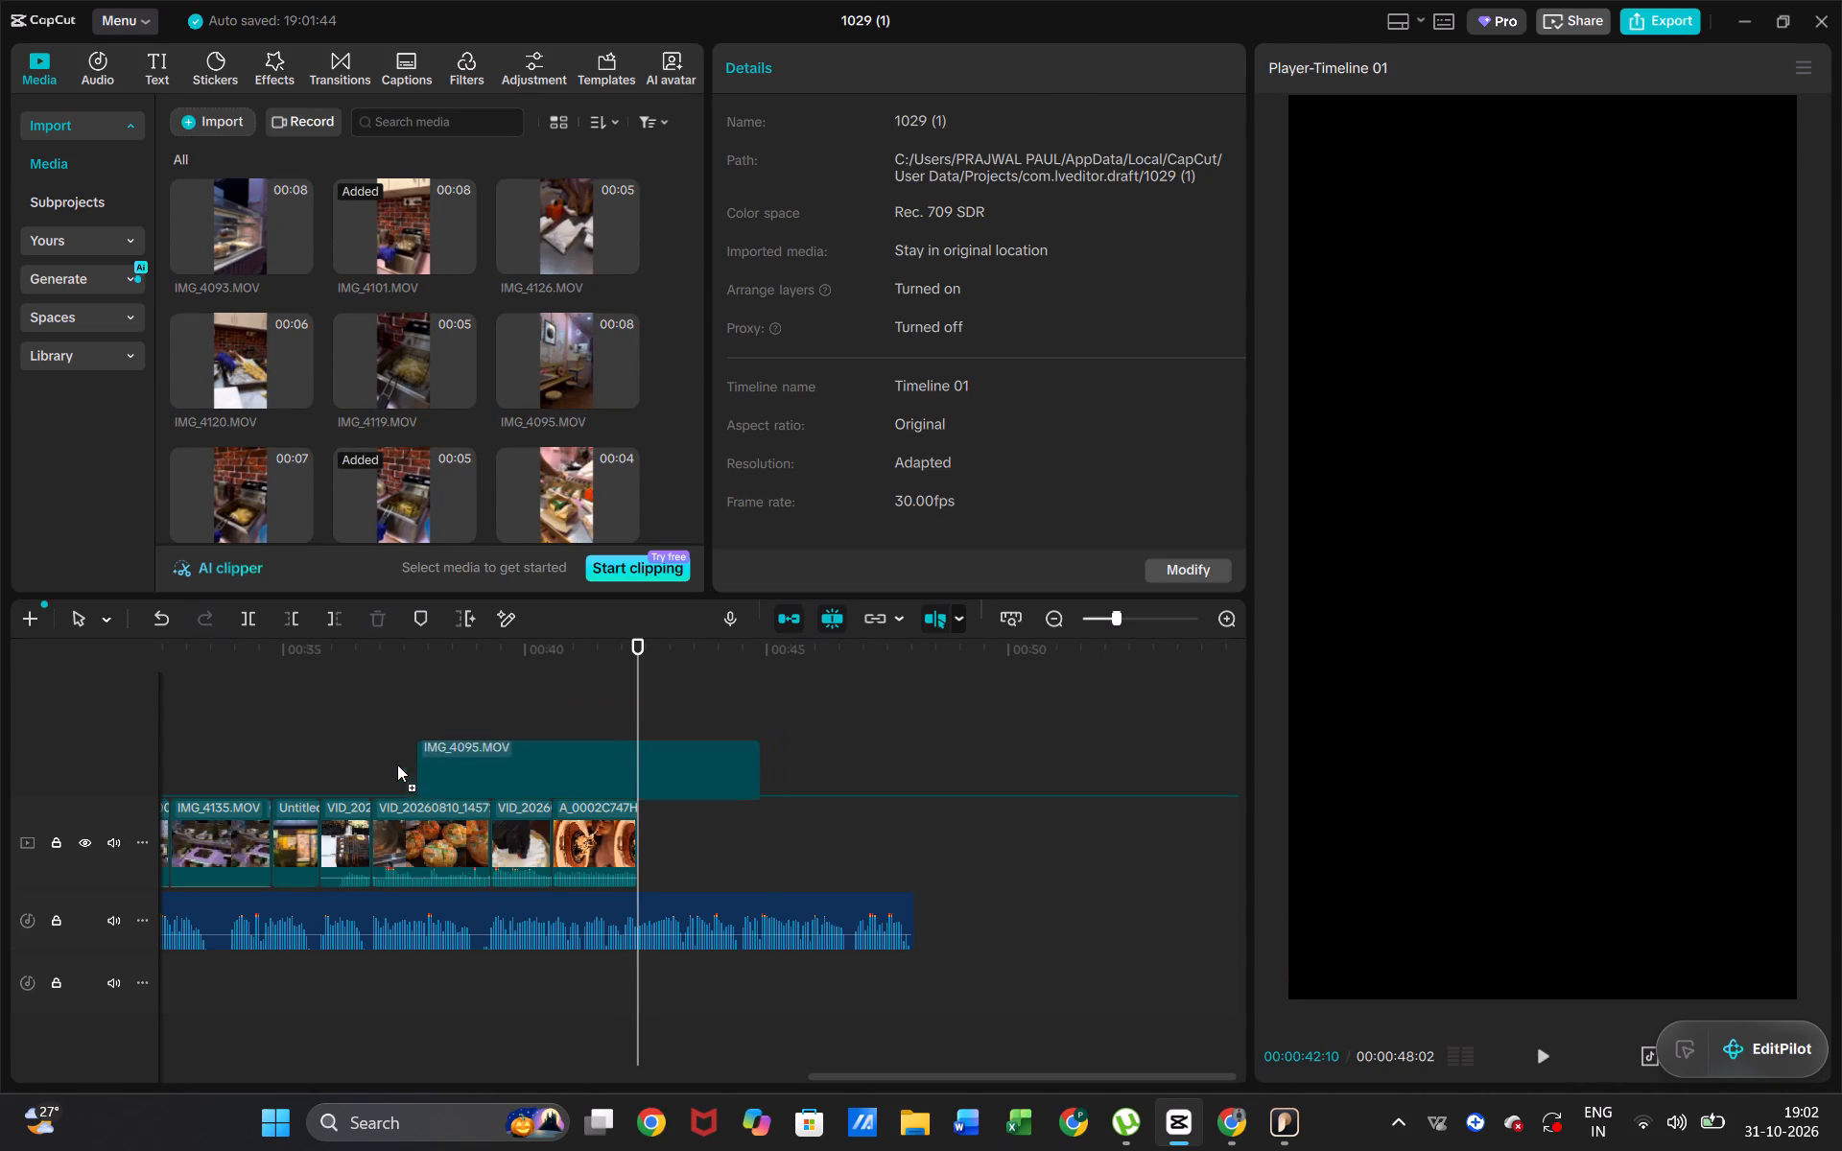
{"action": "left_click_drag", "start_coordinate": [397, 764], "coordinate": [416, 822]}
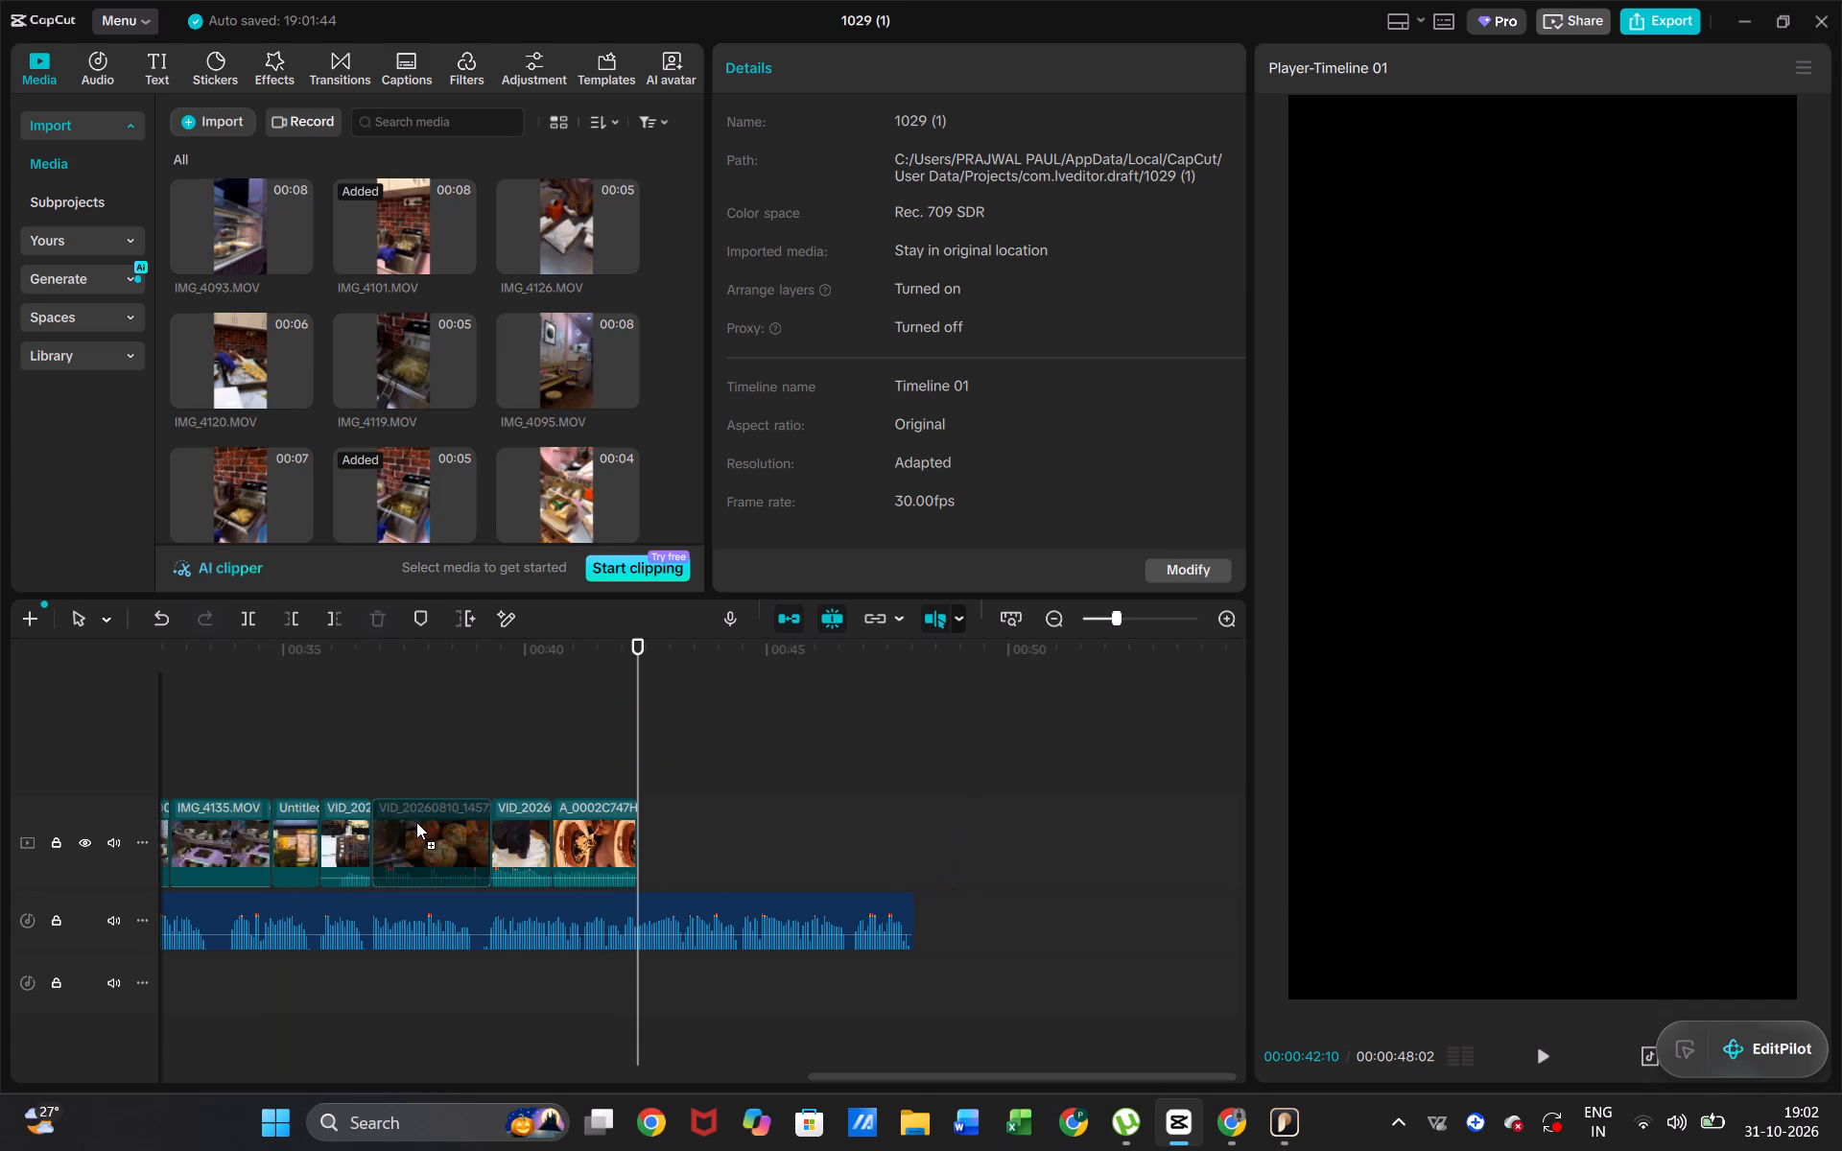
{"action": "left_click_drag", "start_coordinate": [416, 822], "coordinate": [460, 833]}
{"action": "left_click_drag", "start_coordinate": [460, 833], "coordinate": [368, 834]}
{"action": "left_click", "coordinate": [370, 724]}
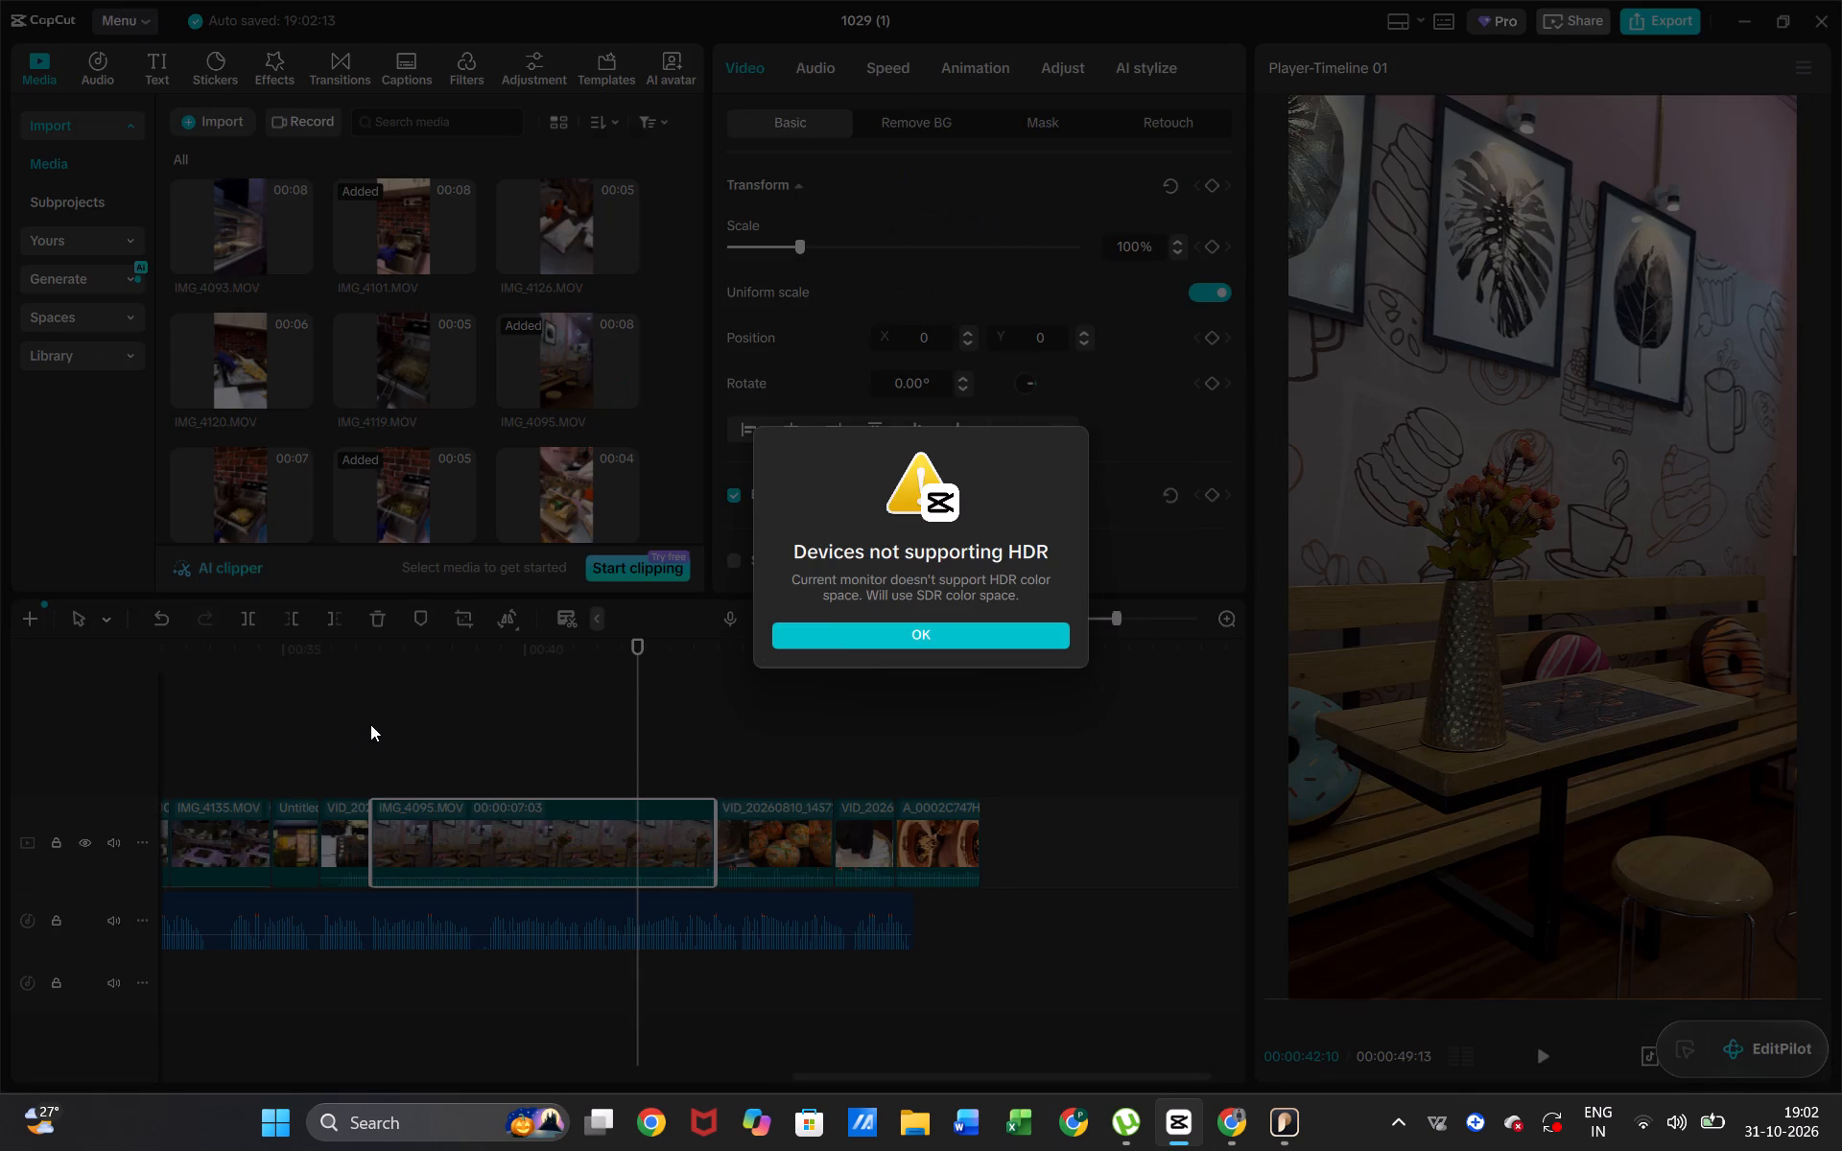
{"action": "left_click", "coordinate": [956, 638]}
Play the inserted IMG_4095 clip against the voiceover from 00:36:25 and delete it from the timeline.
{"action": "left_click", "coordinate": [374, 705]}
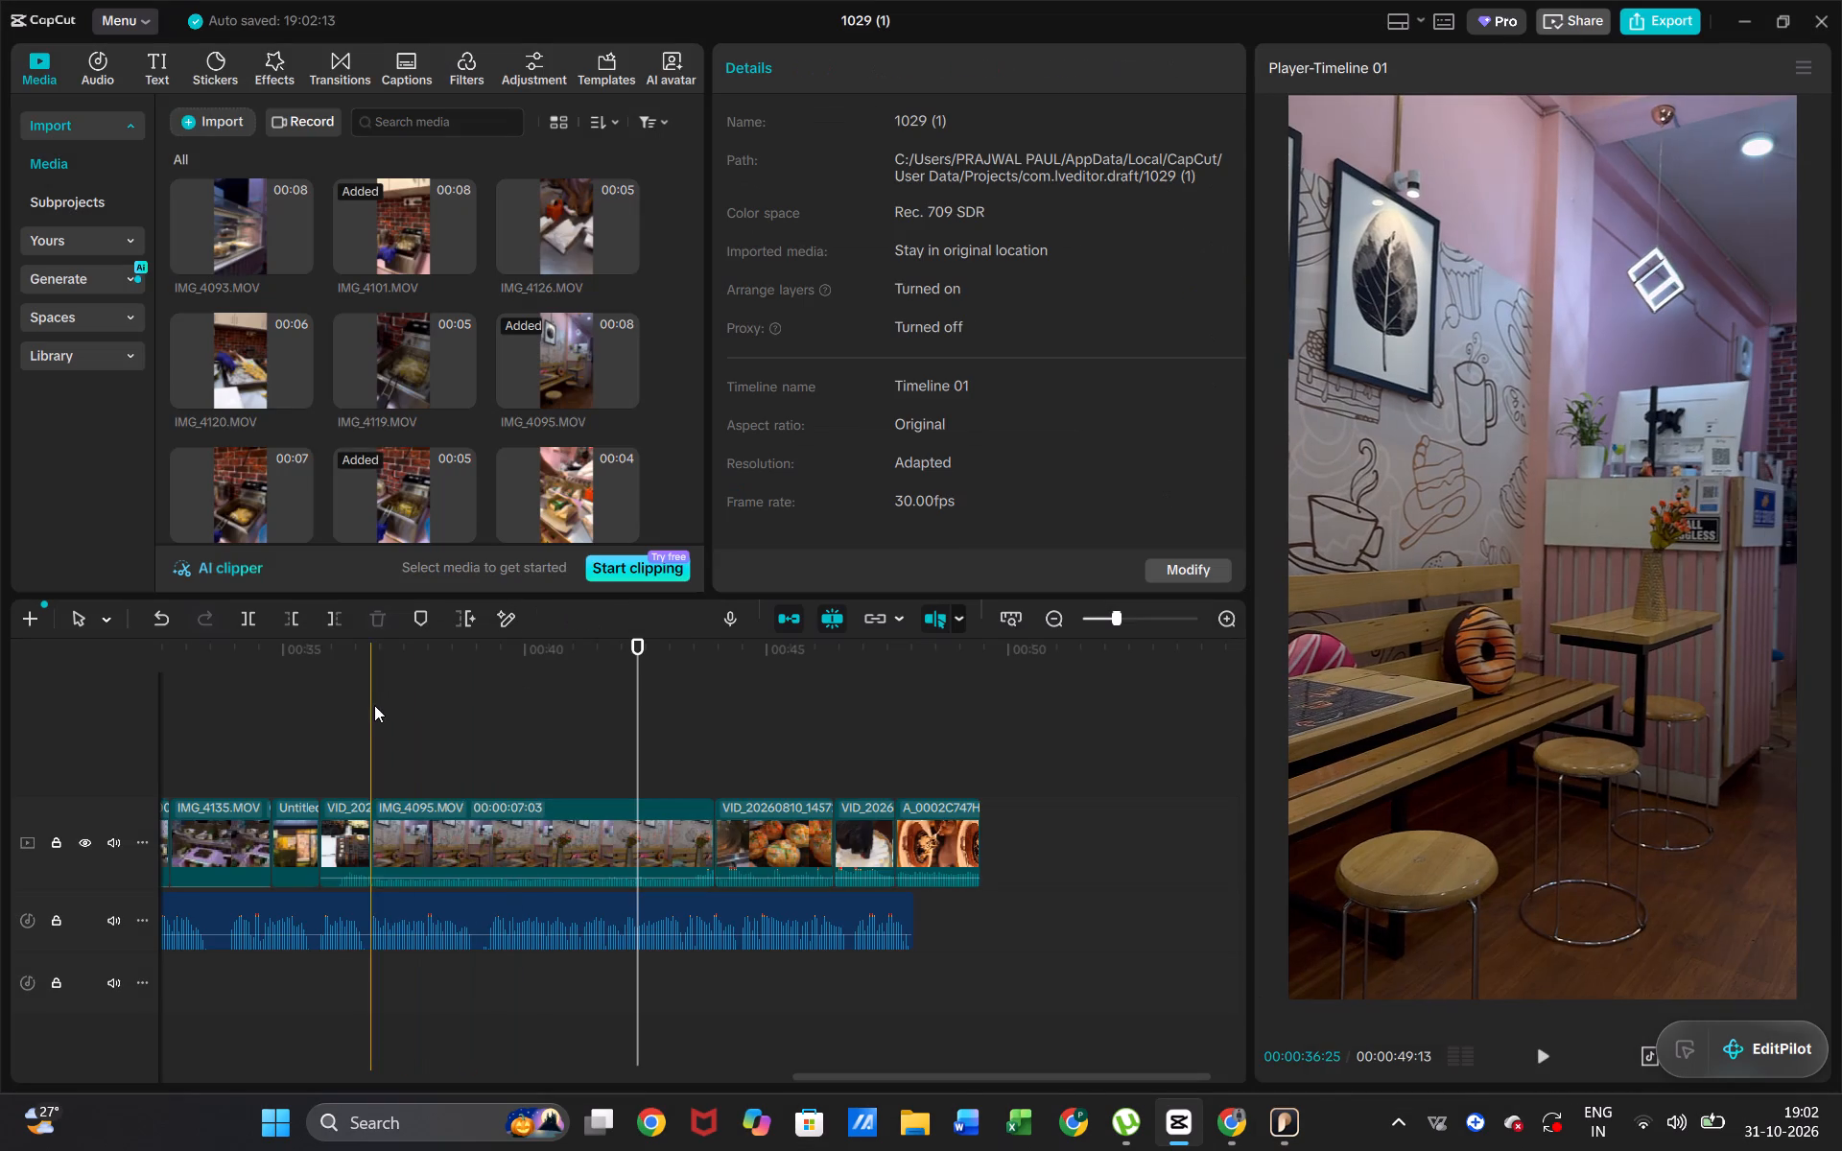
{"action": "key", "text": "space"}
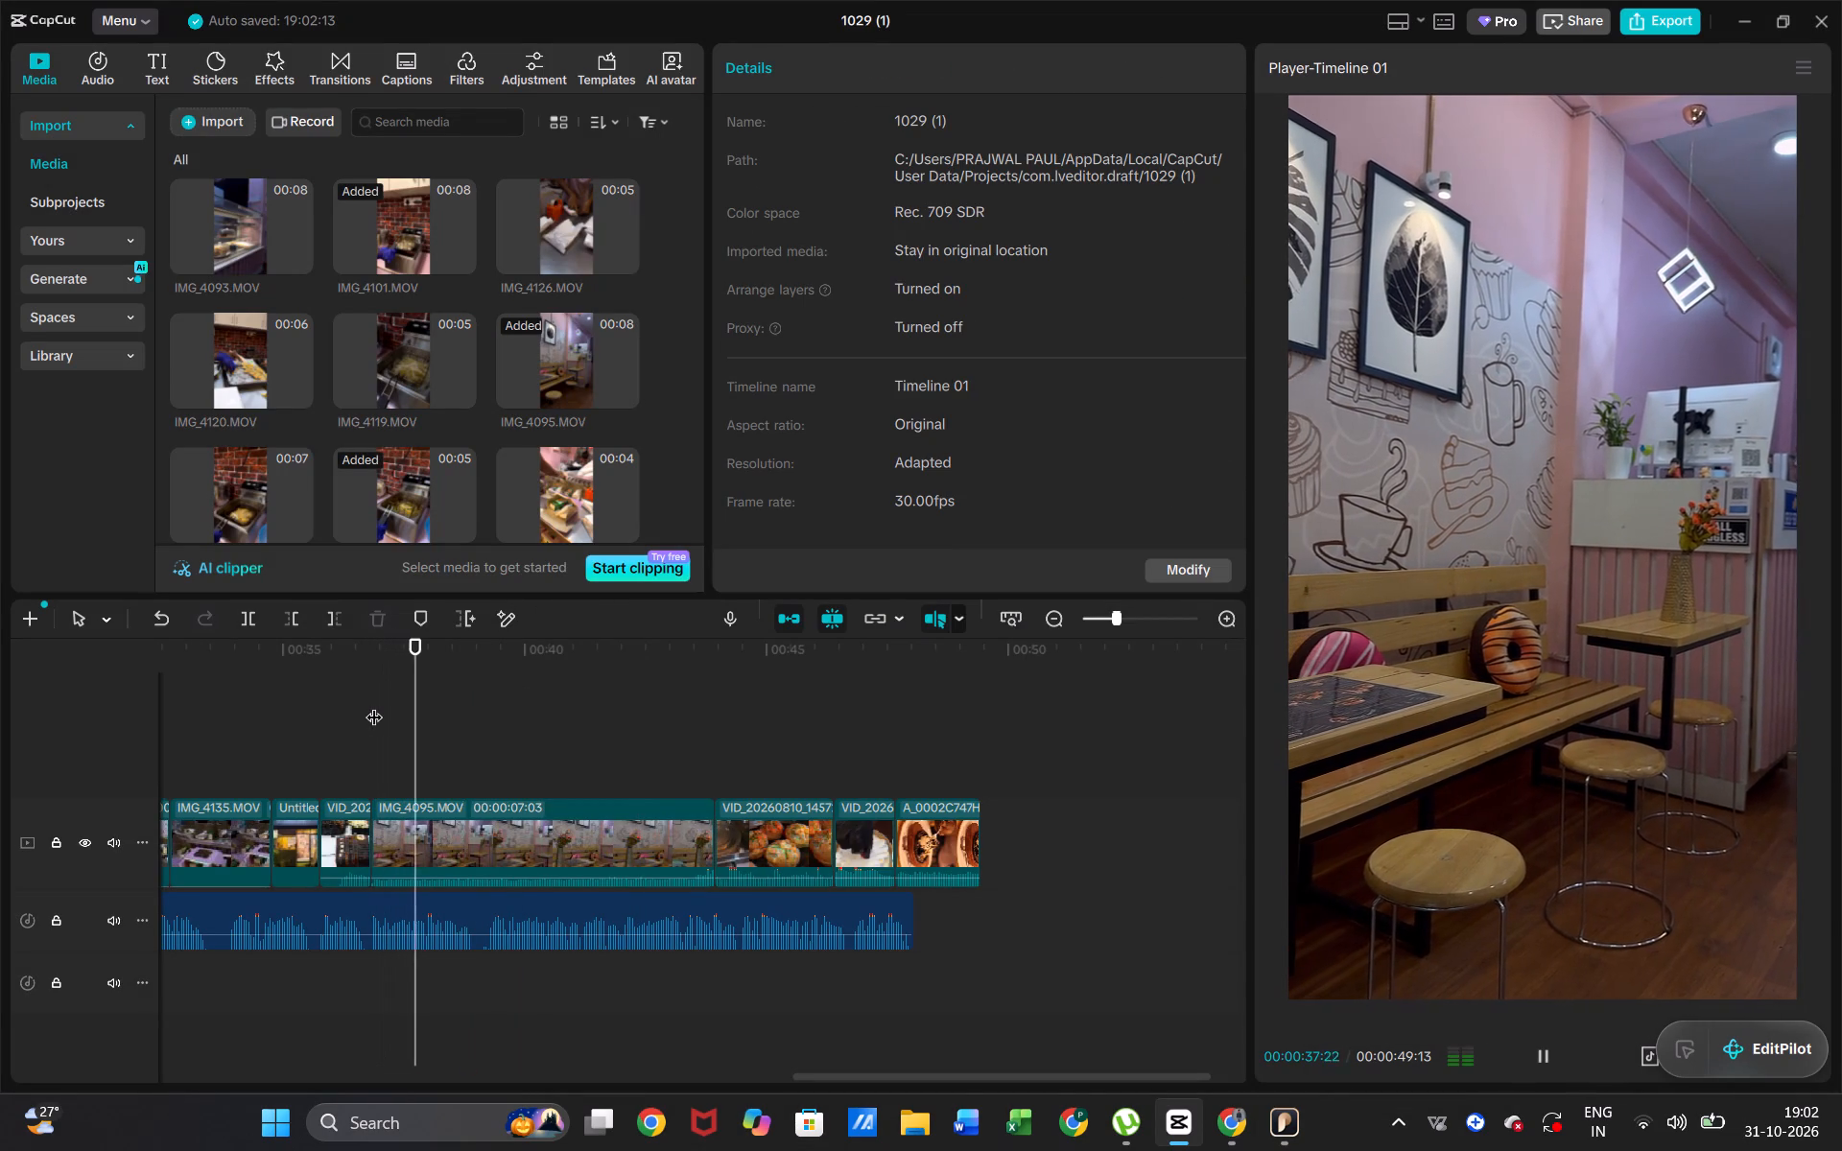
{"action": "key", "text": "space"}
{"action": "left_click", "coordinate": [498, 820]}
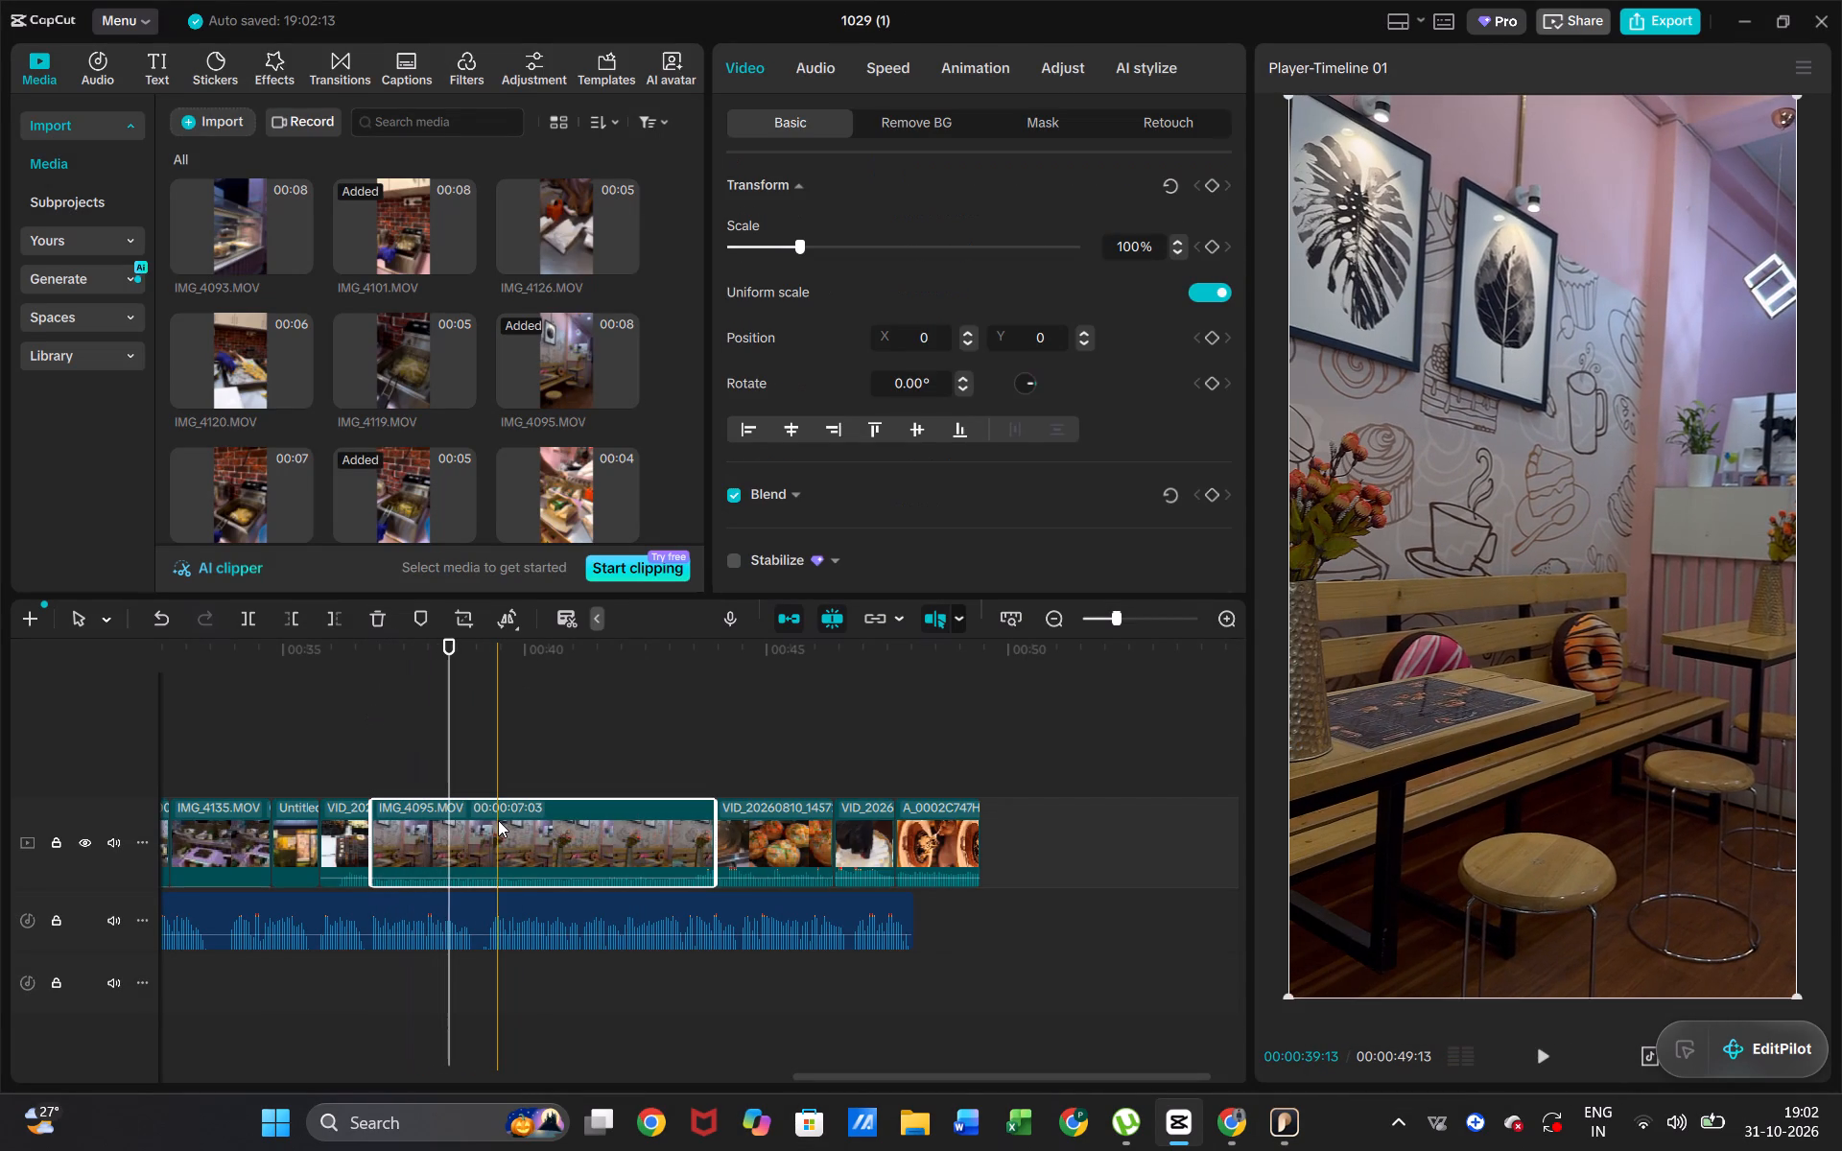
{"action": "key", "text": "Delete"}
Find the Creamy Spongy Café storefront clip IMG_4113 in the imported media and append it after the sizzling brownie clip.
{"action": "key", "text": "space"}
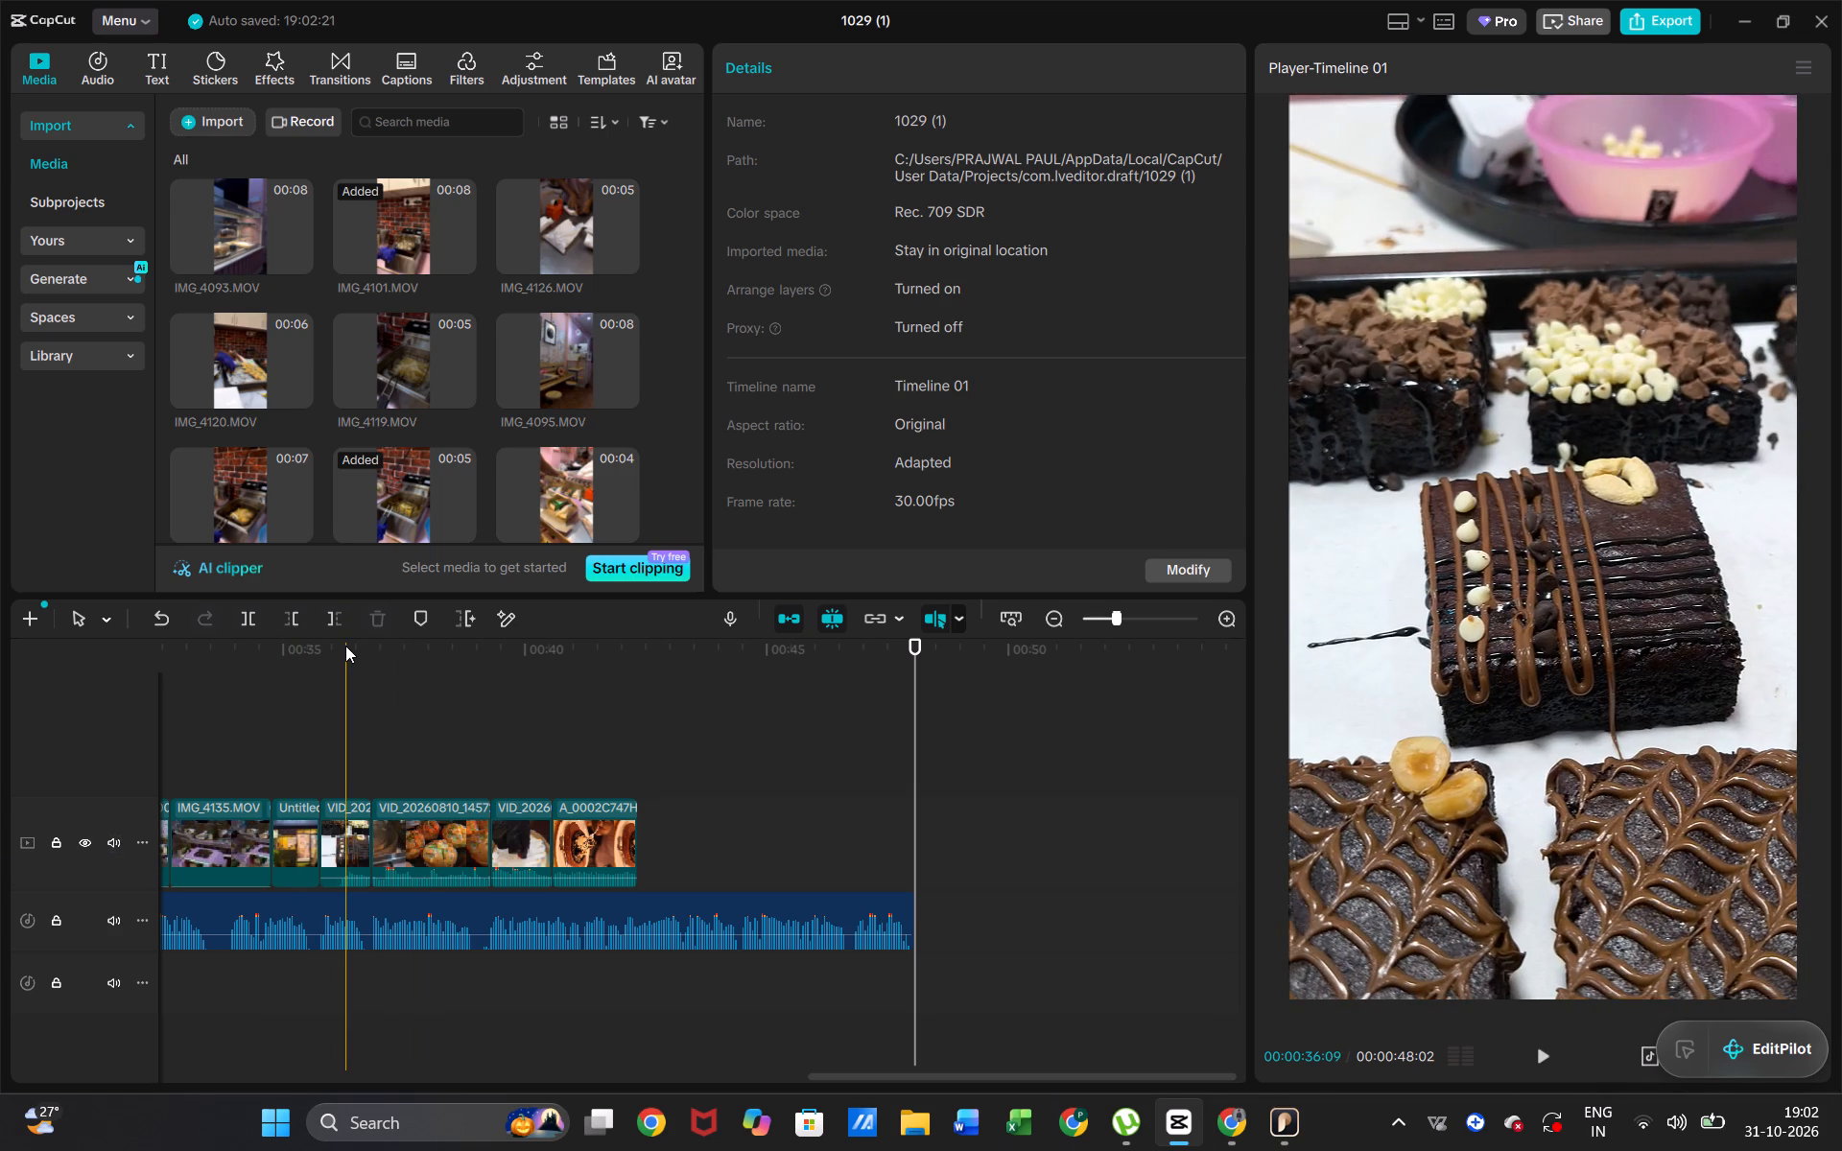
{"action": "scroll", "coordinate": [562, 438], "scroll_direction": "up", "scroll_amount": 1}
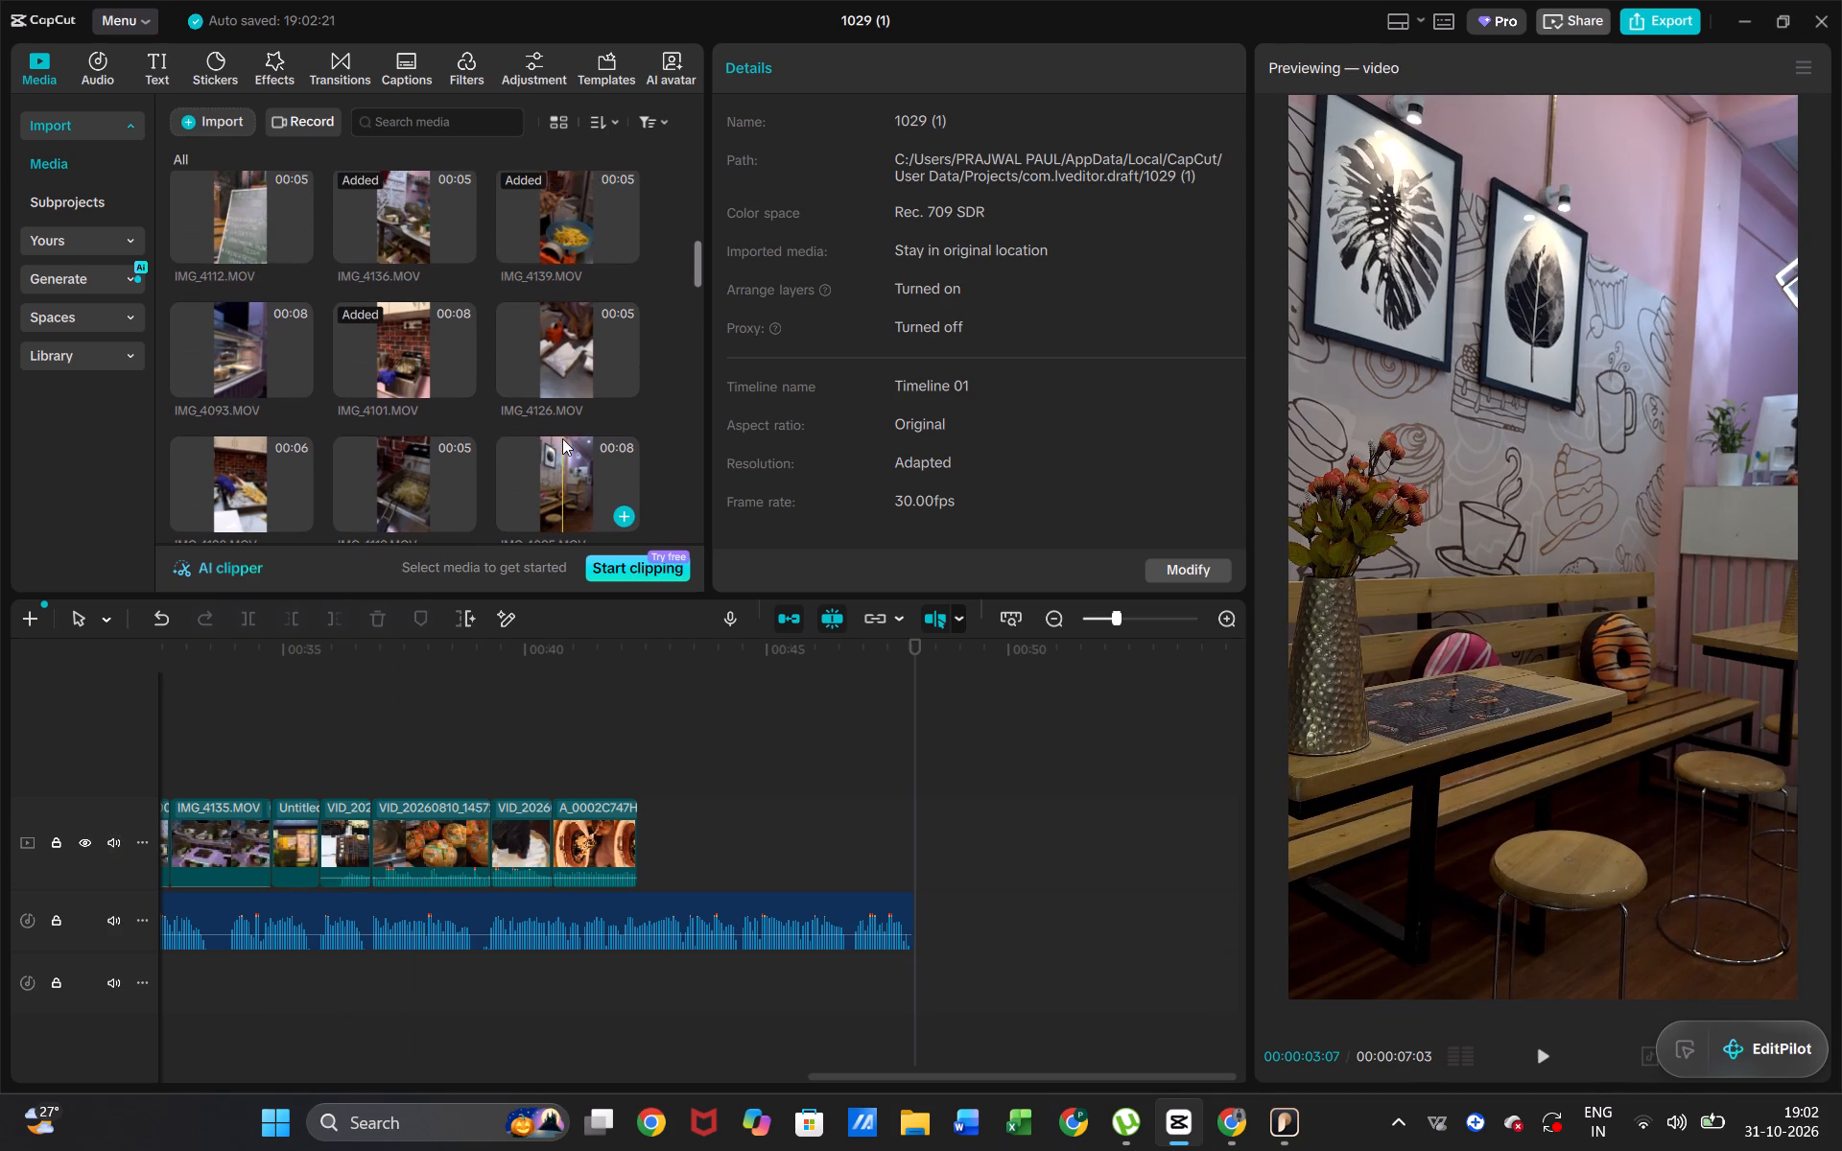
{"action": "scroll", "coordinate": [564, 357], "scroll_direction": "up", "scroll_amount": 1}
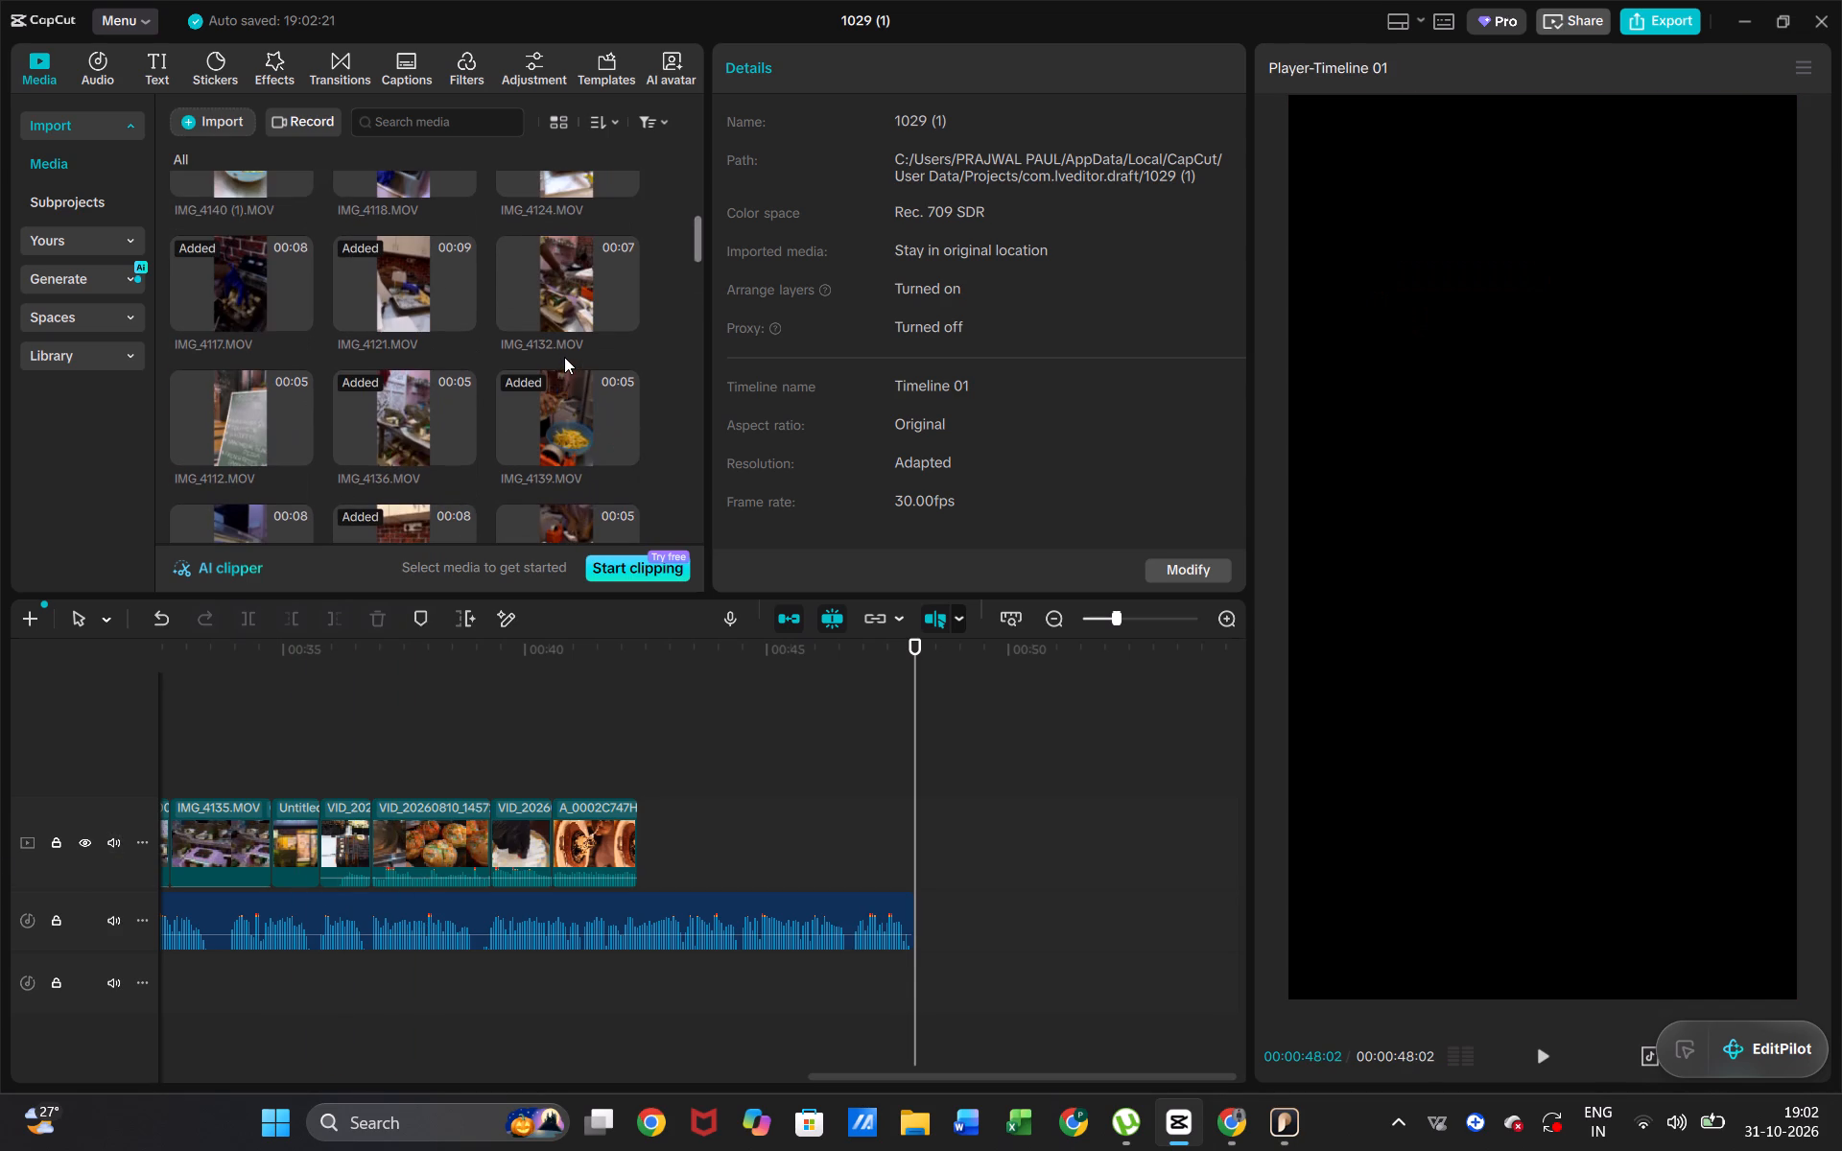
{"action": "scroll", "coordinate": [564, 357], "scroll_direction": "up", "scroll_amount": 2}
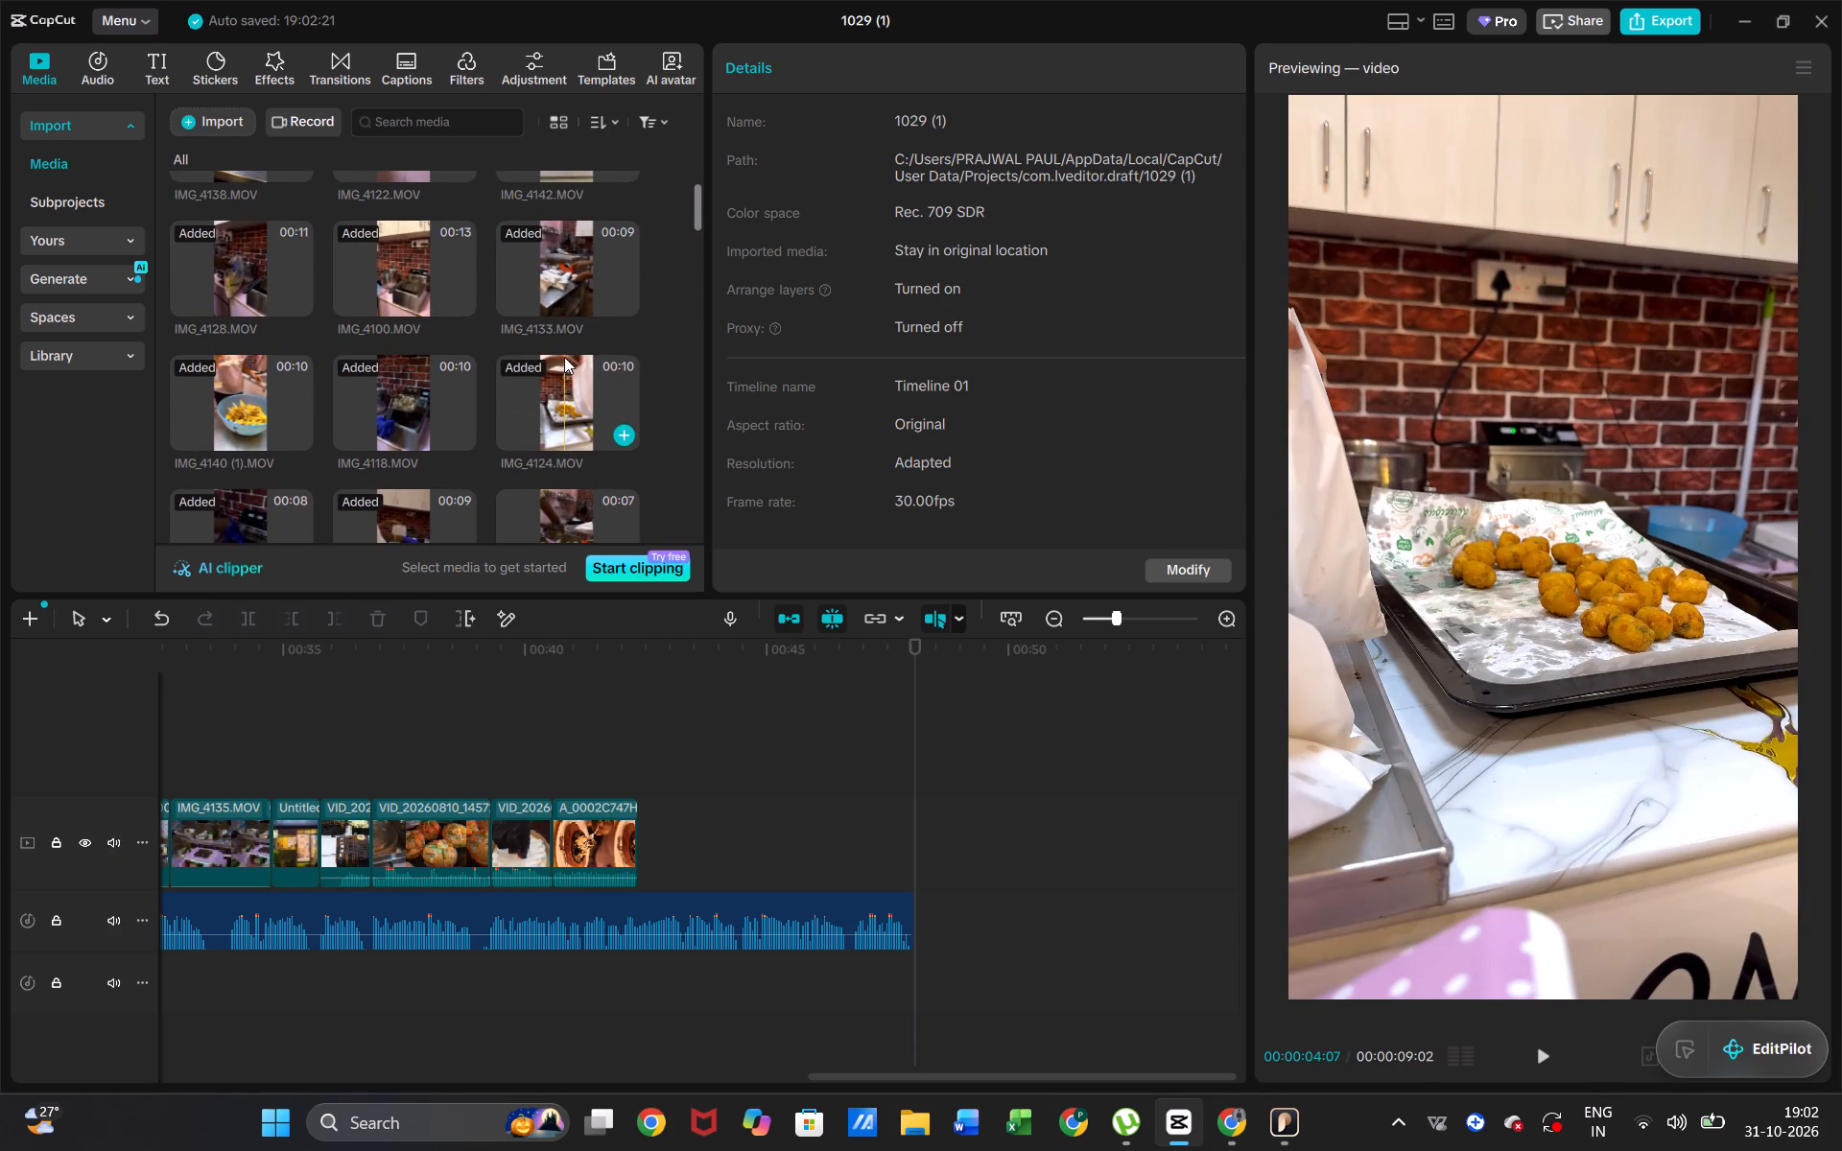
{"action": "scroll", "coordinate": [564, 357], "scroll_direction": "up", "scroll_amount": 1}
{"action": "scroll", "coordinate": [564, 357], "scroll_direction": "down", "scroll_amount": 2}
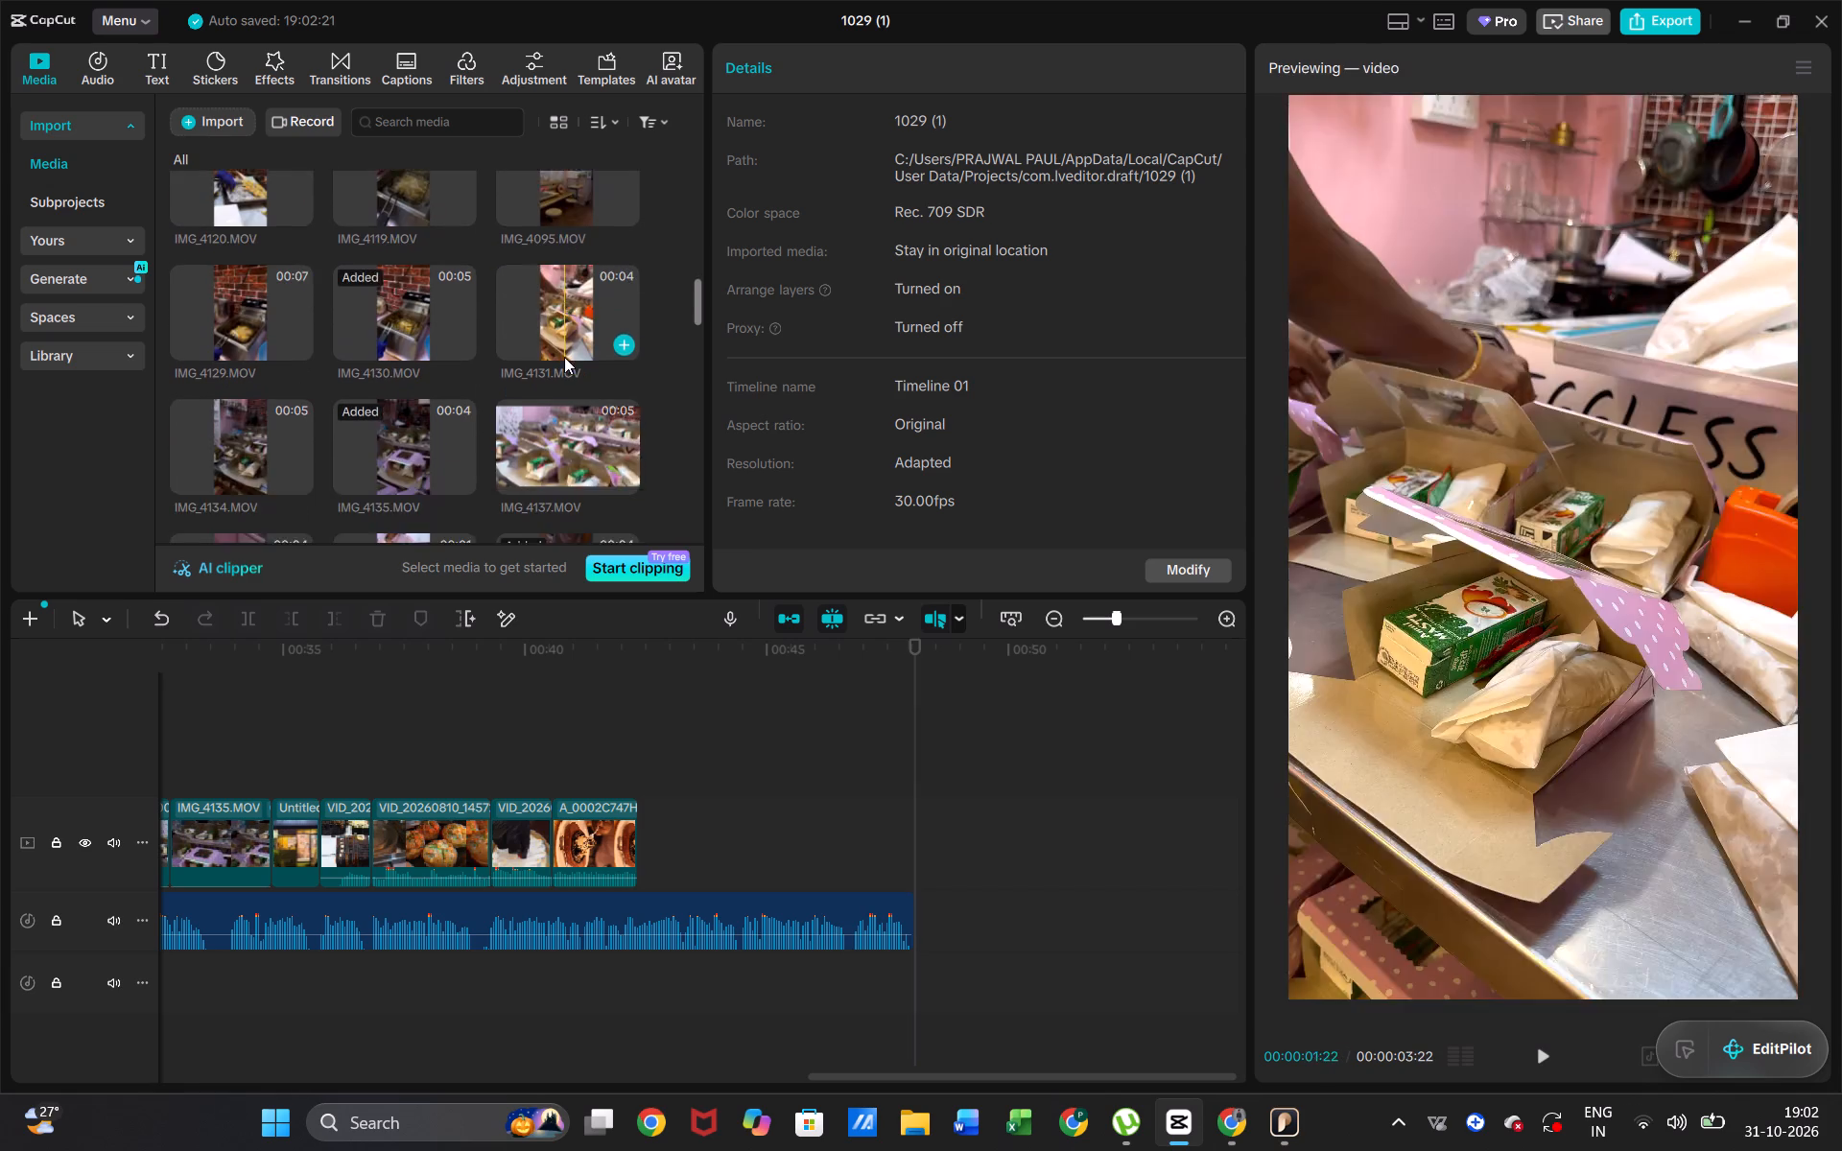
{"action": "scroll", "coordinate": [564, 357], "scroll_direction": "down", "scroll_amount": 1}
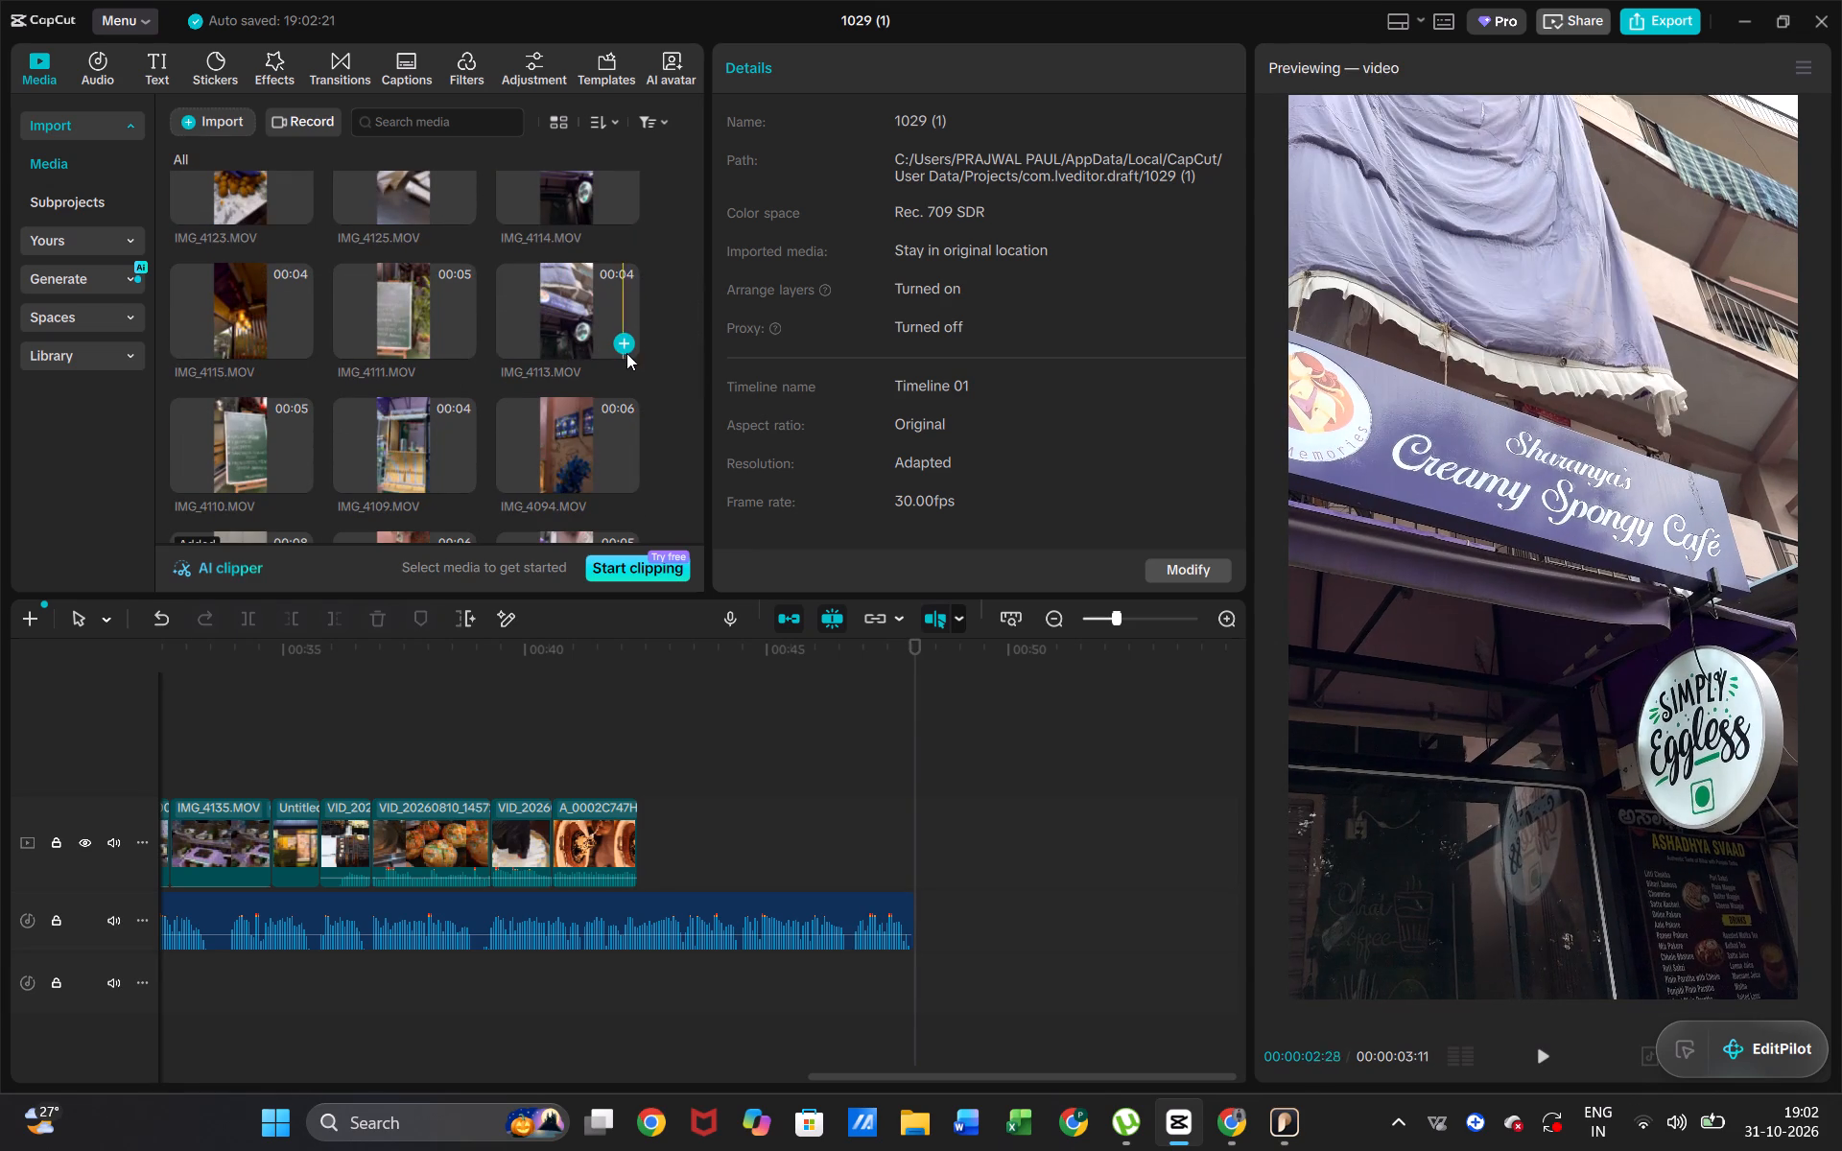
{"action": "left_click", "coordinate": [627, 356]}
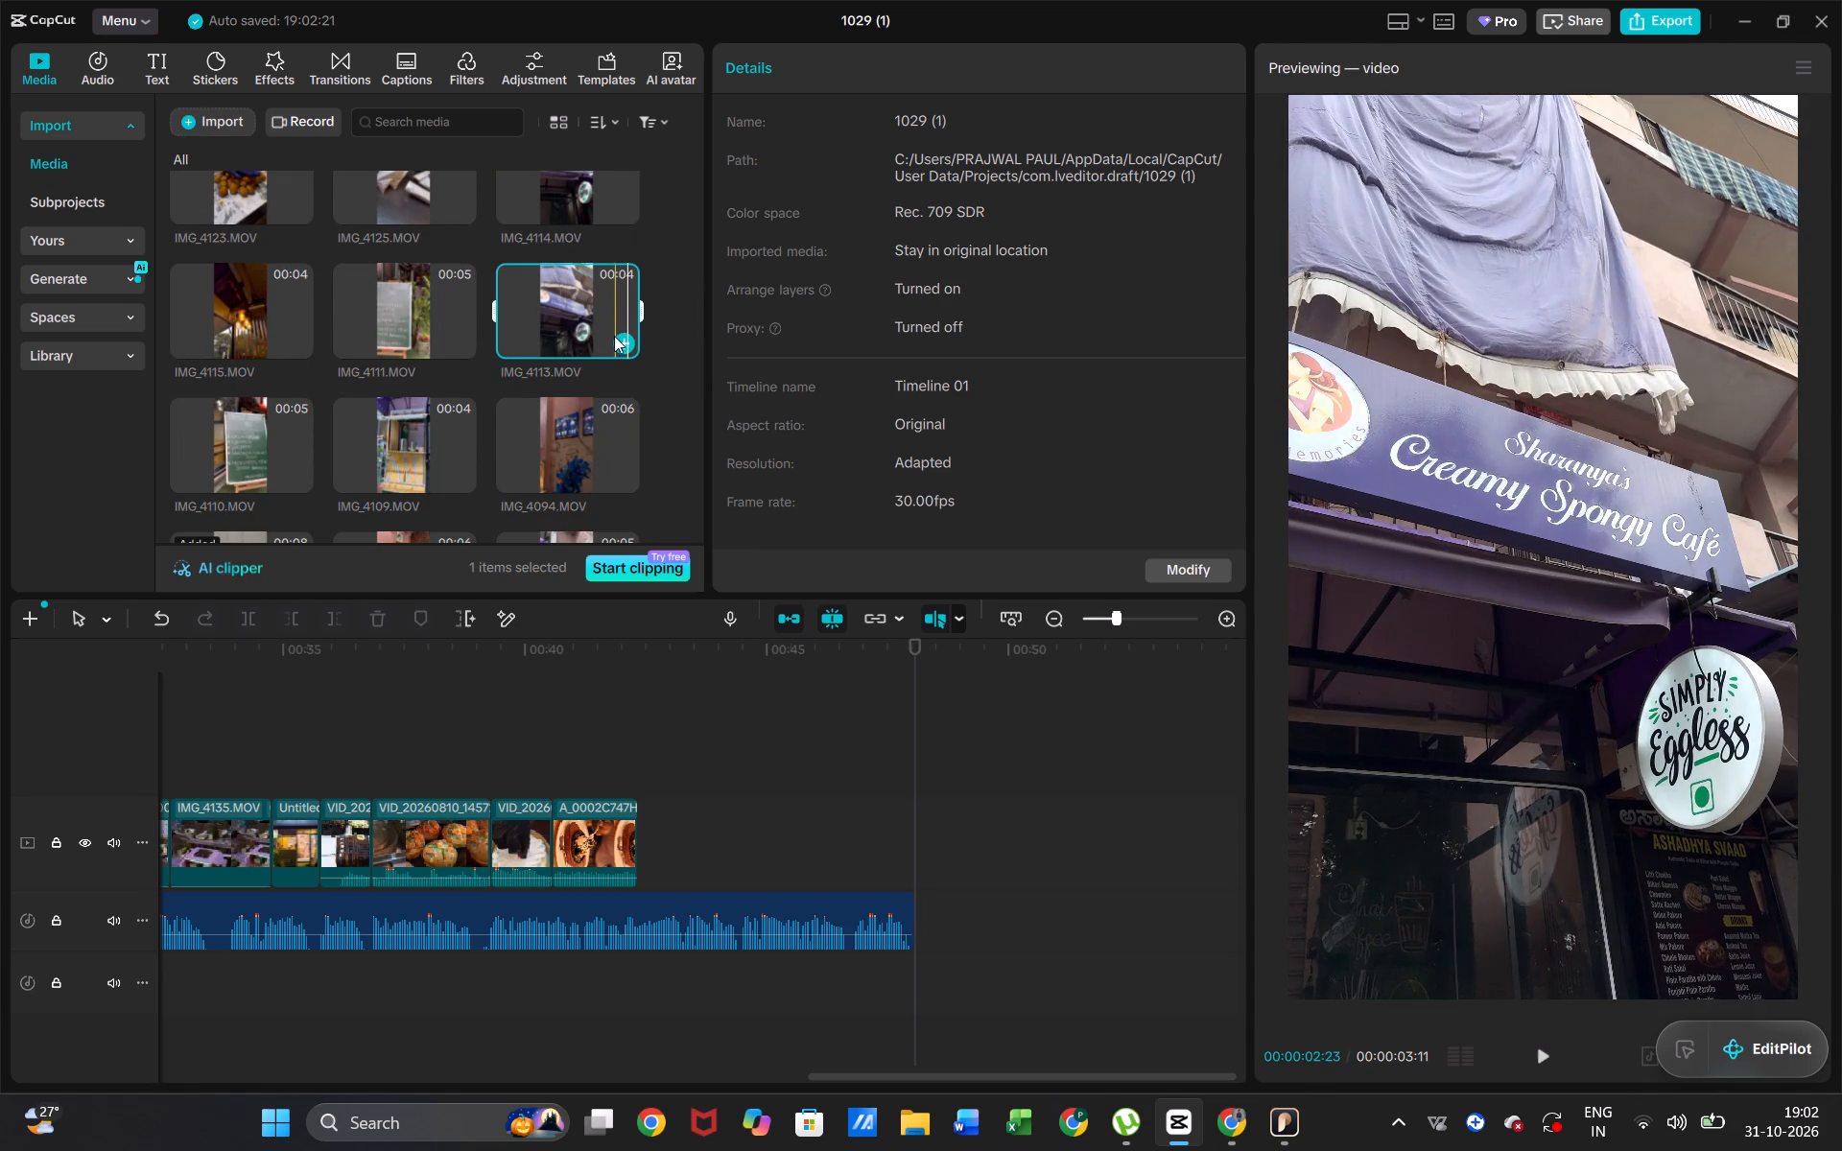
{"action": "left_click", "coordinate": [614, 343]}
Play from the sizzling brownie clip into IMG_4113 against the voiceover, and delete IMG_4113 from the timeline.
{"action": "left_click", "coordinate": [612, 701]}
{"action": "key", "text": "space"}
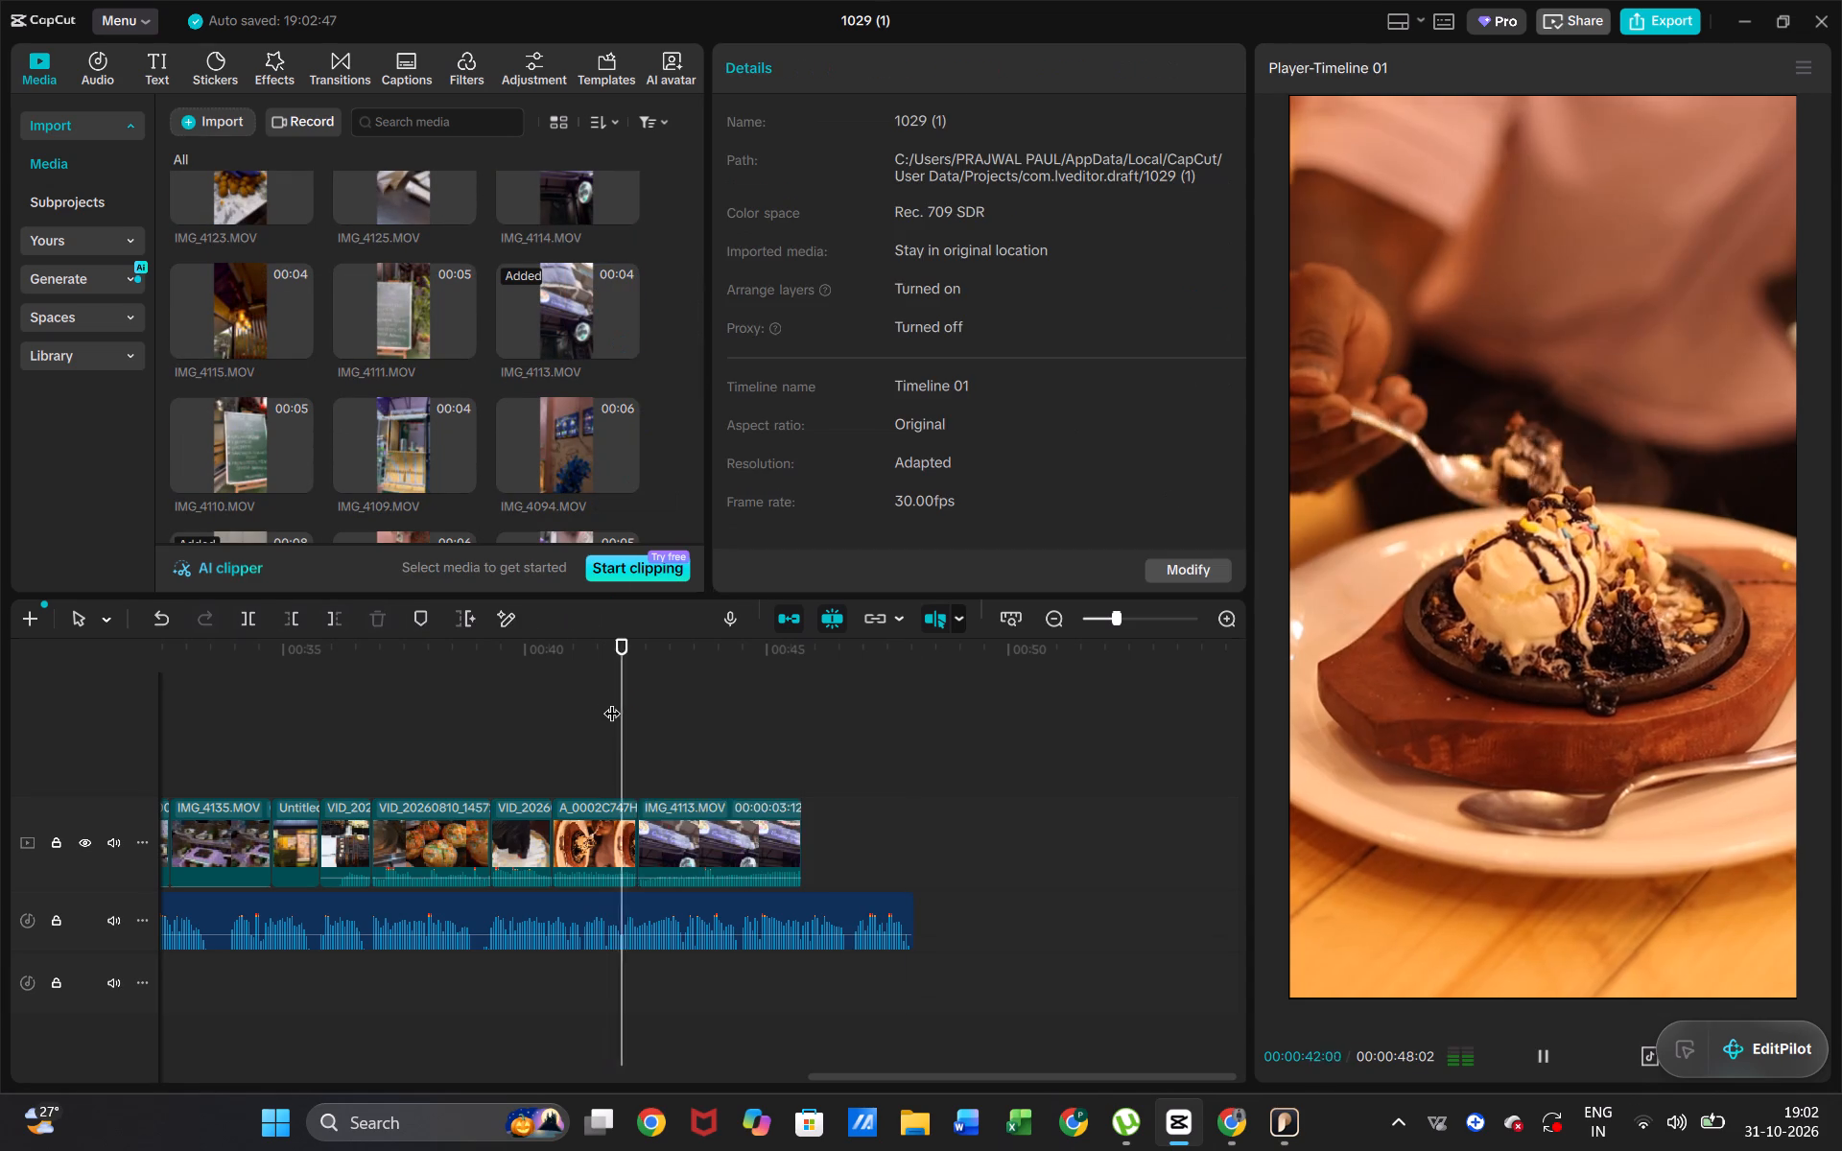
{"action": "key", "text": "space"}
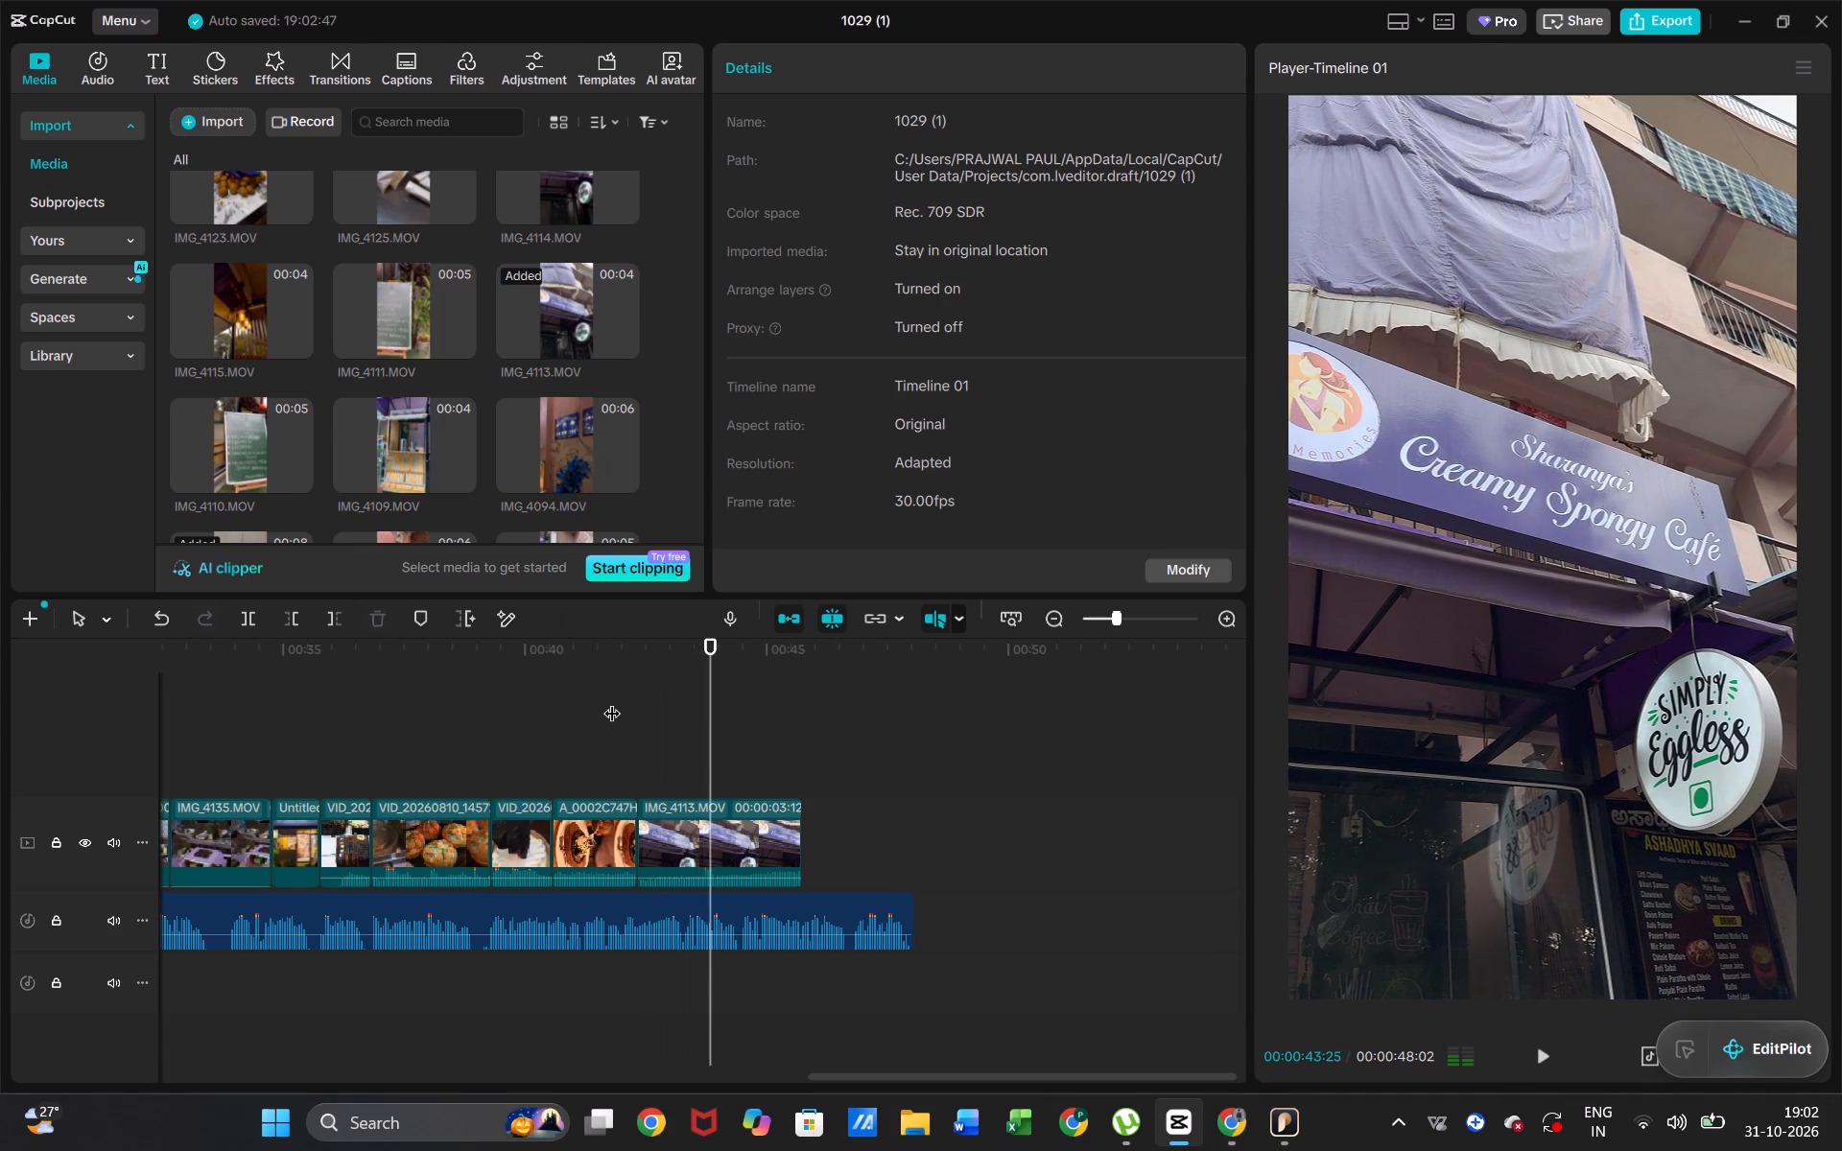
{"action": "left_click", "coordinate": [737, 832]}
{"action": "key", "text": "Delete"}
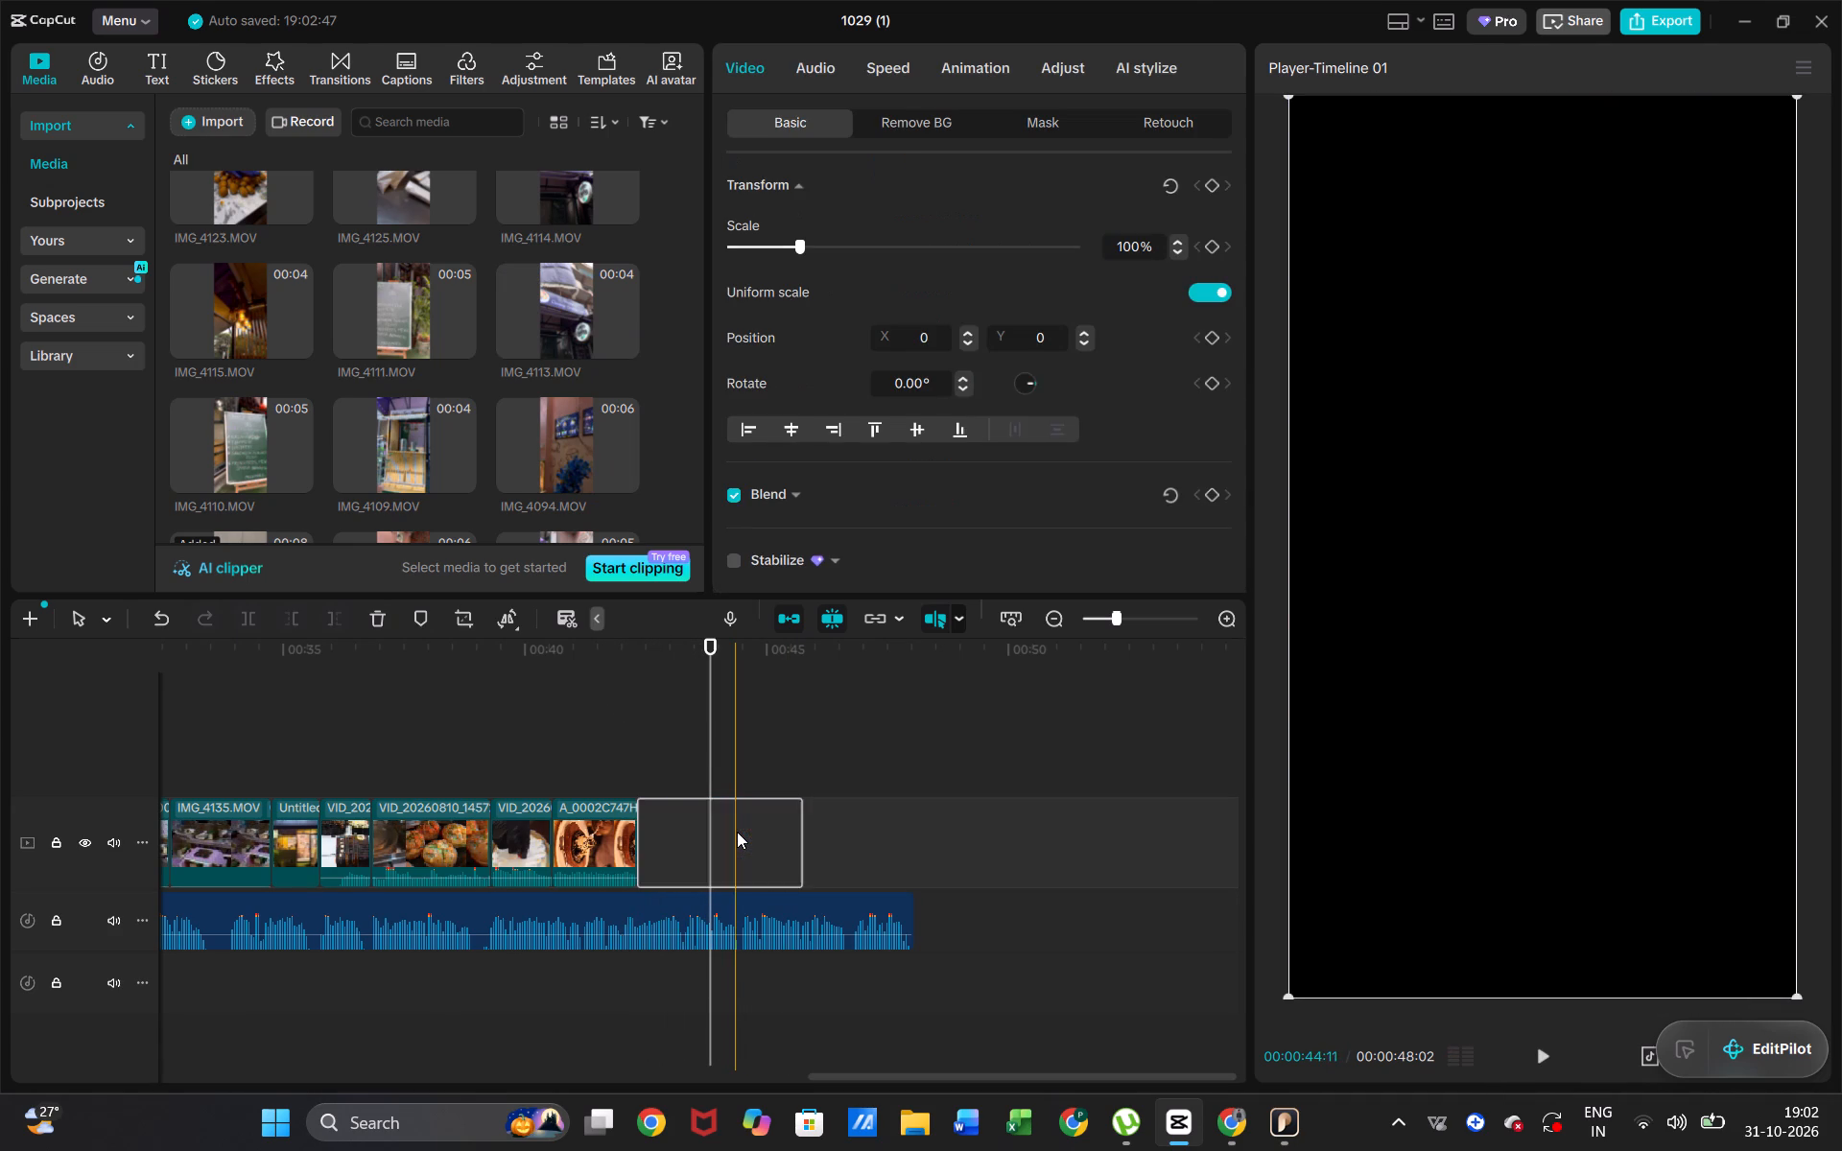
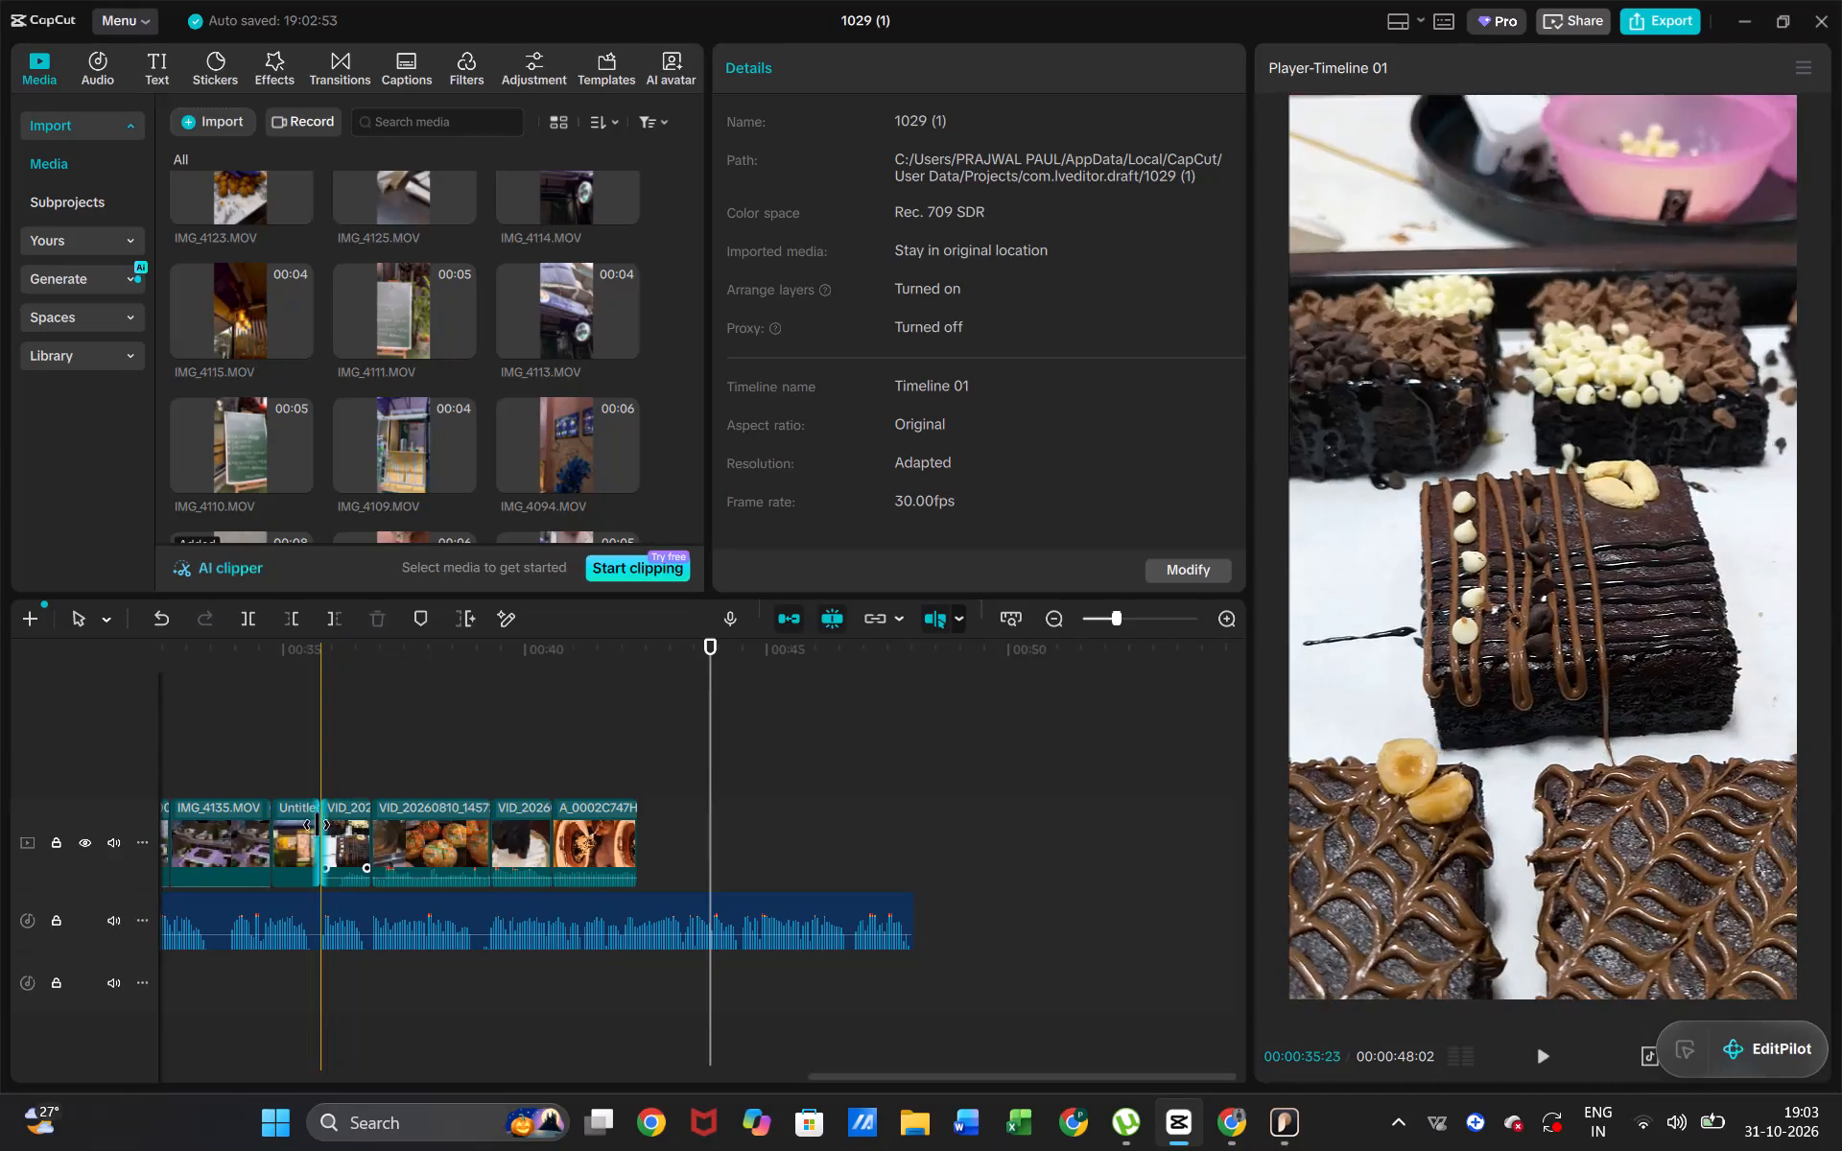
Delete the five clips after IMG_4135 from the video track, from the Untitled storefront image through A_0002C747H.
{"action": "left_click", "coordinate": [307, 825], "text": "ctrl"}
{"action": "left_click", "coordinate": [357, 838], "text": "ctrl"}
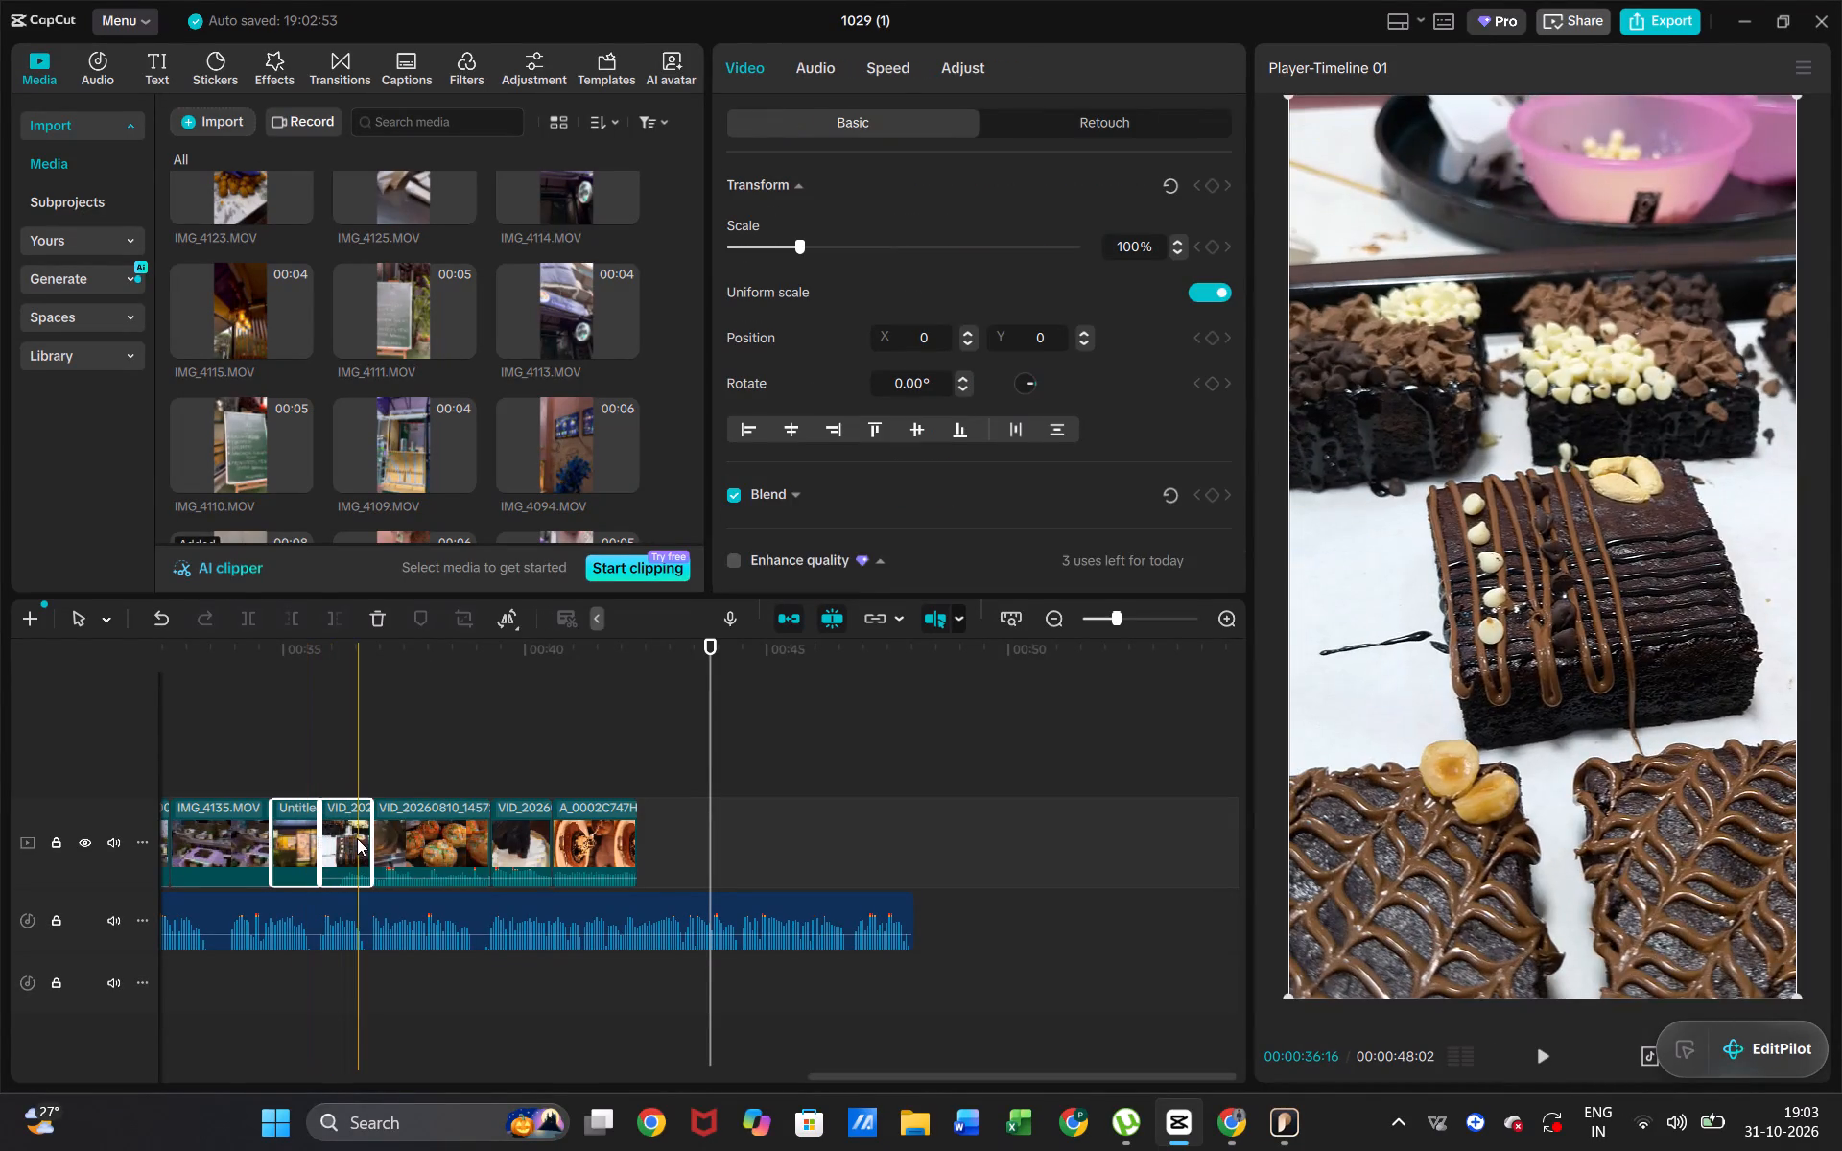
{"action": "left_click", "coordinate": [405, 835], "text": "ctrl"}
{"action": "left_click", "coordinate": [532, 829], "text": "ctrl"}
{"action": "left_click", "coordinate": [584, 829], "text": "ctrl"}
{"action": "key", "text": "Delete"}
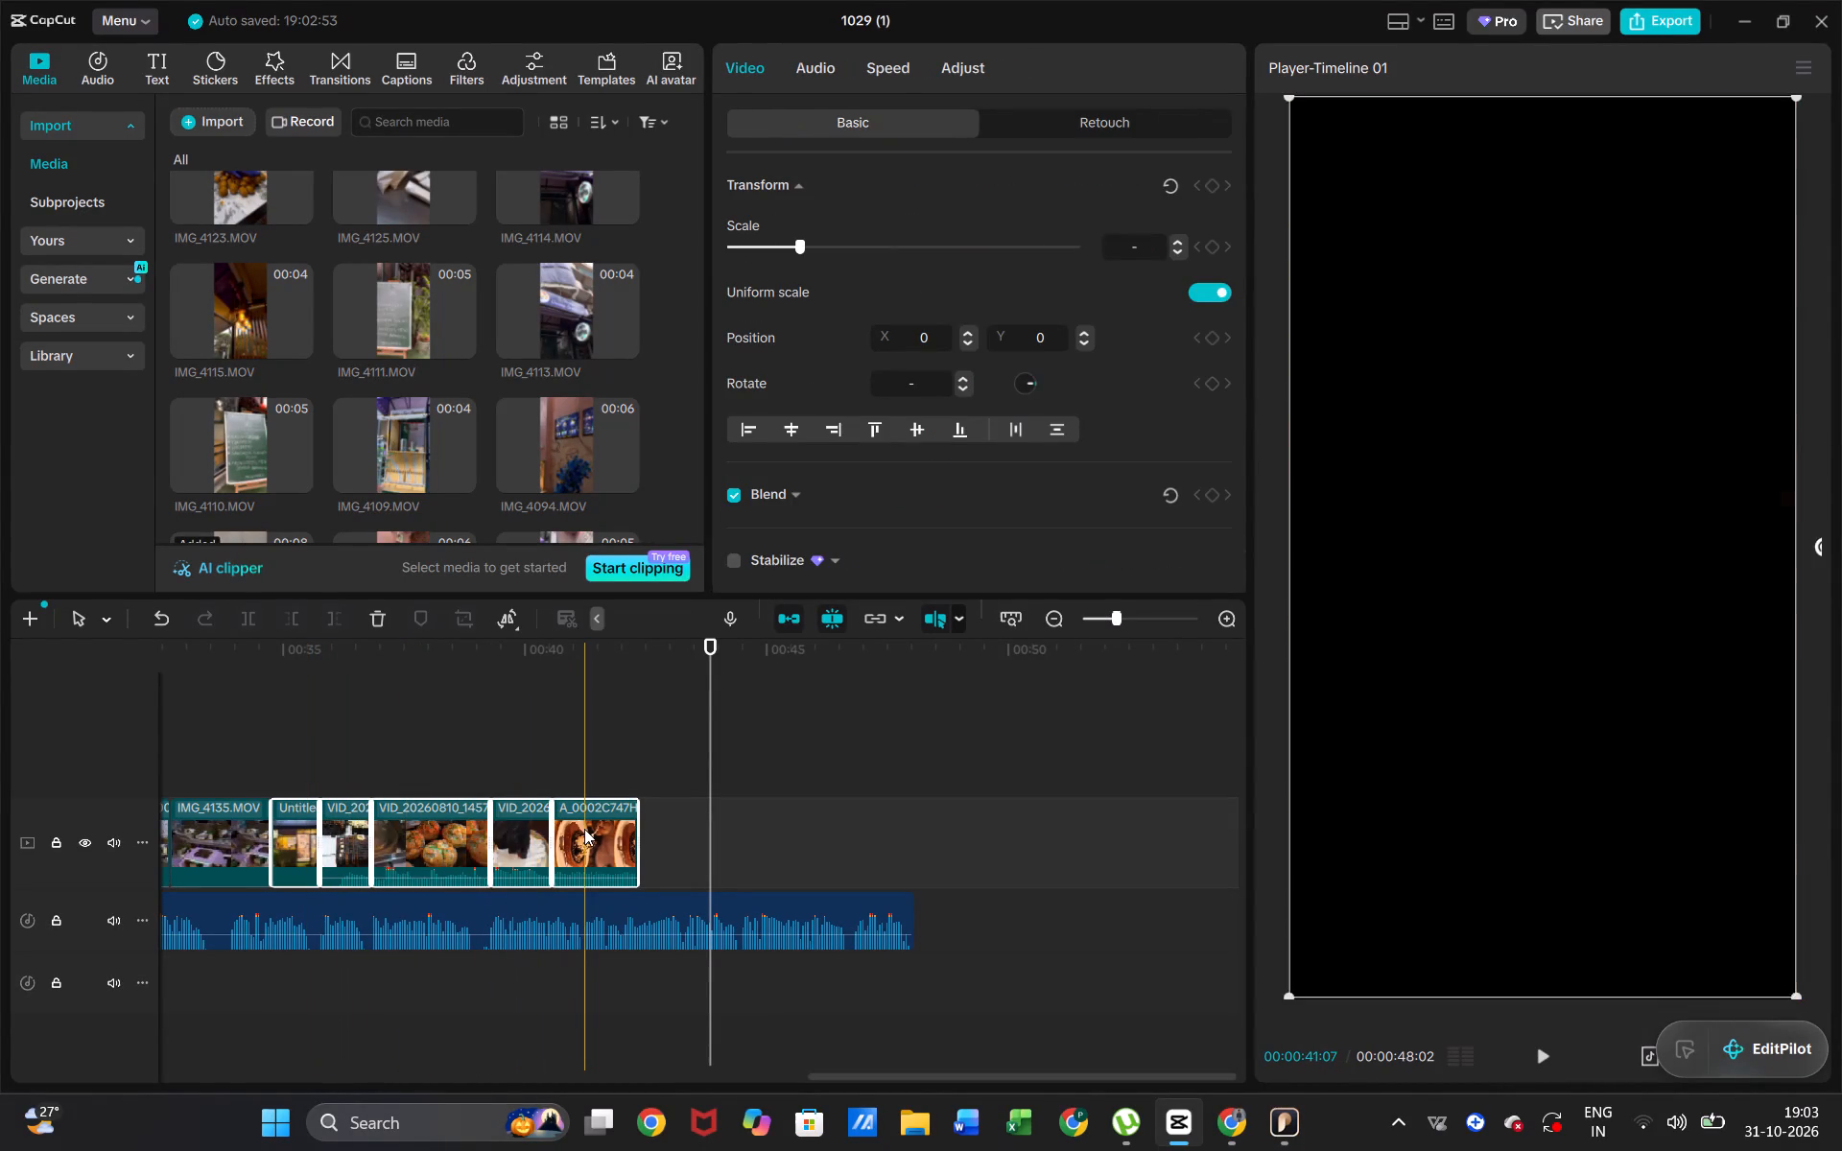
Combine all remaining video clips and the voiceover on the timeline into one compound clip.
{"action": "key", "text": "ctrl+a"}
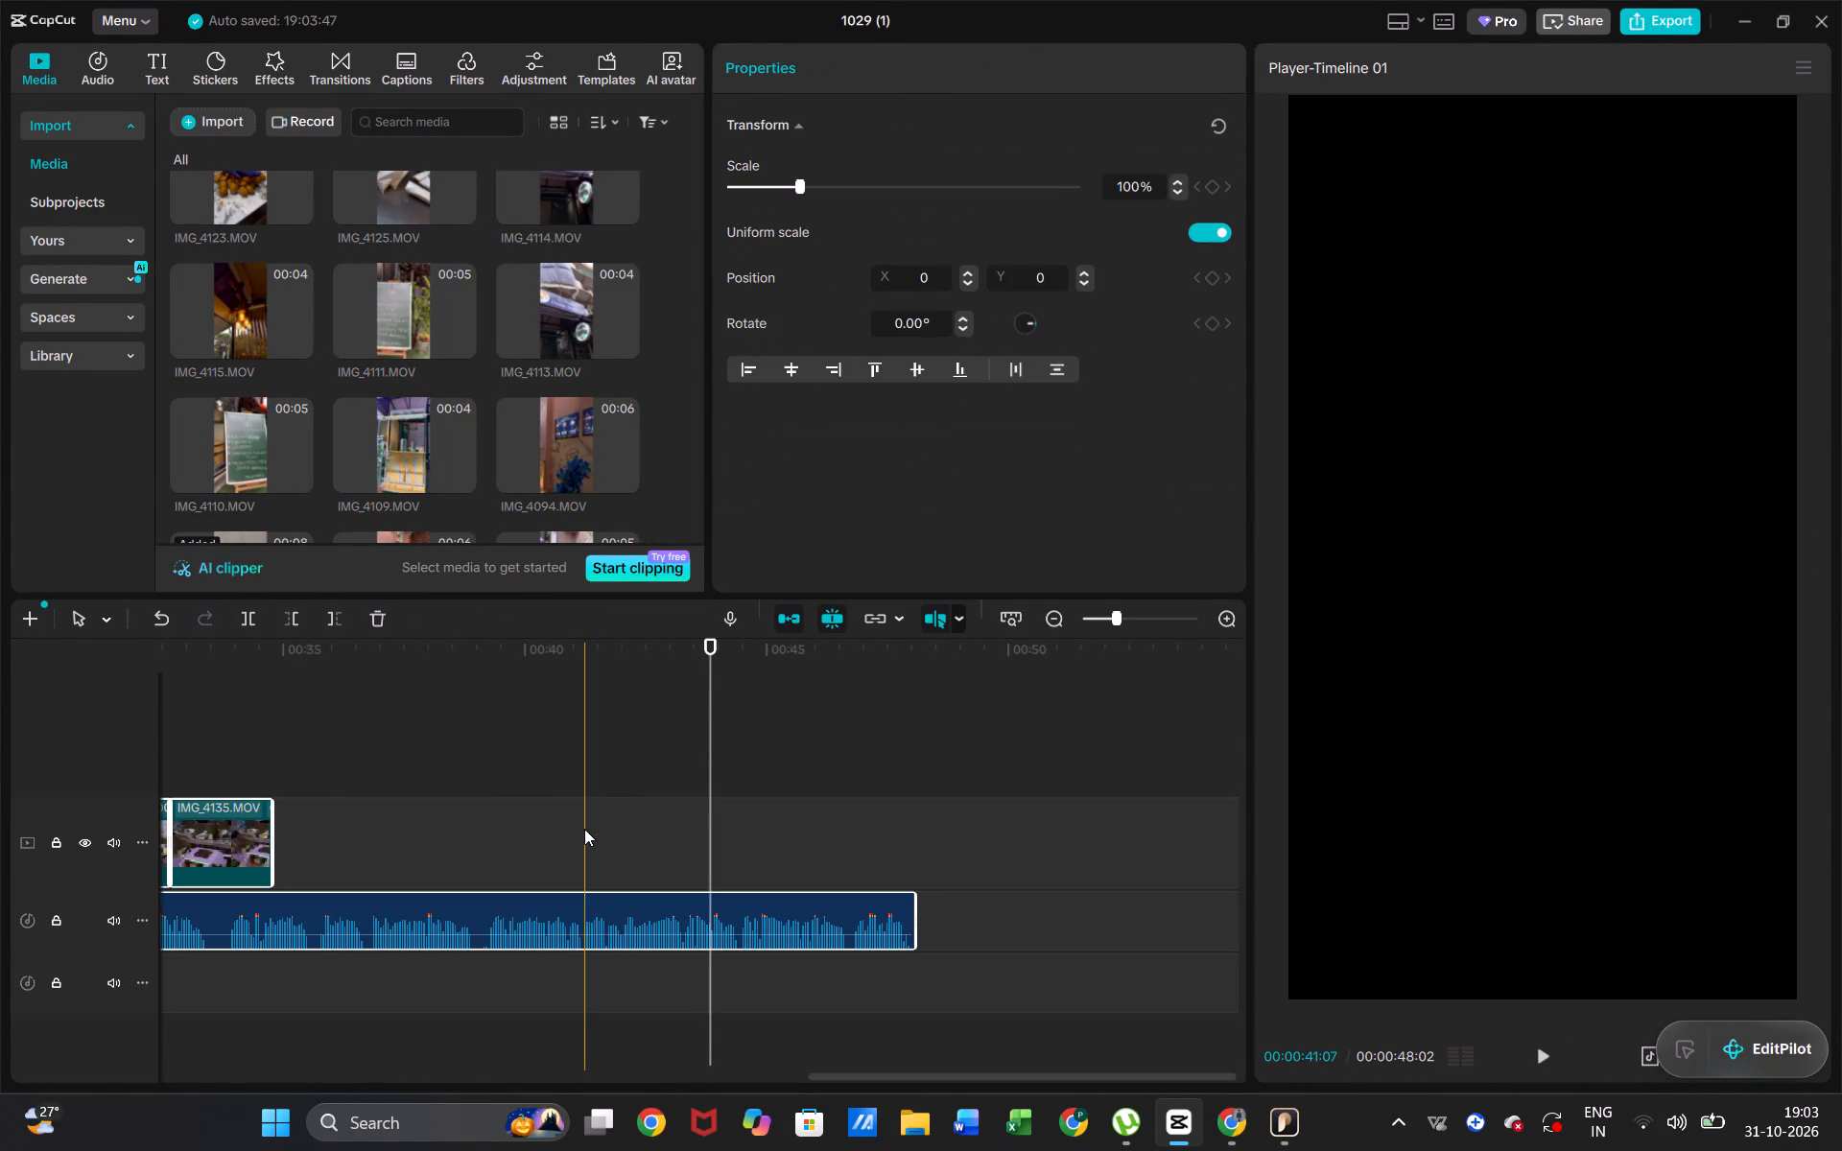
{"action": "right_click", "coordinate": [598, 920]}
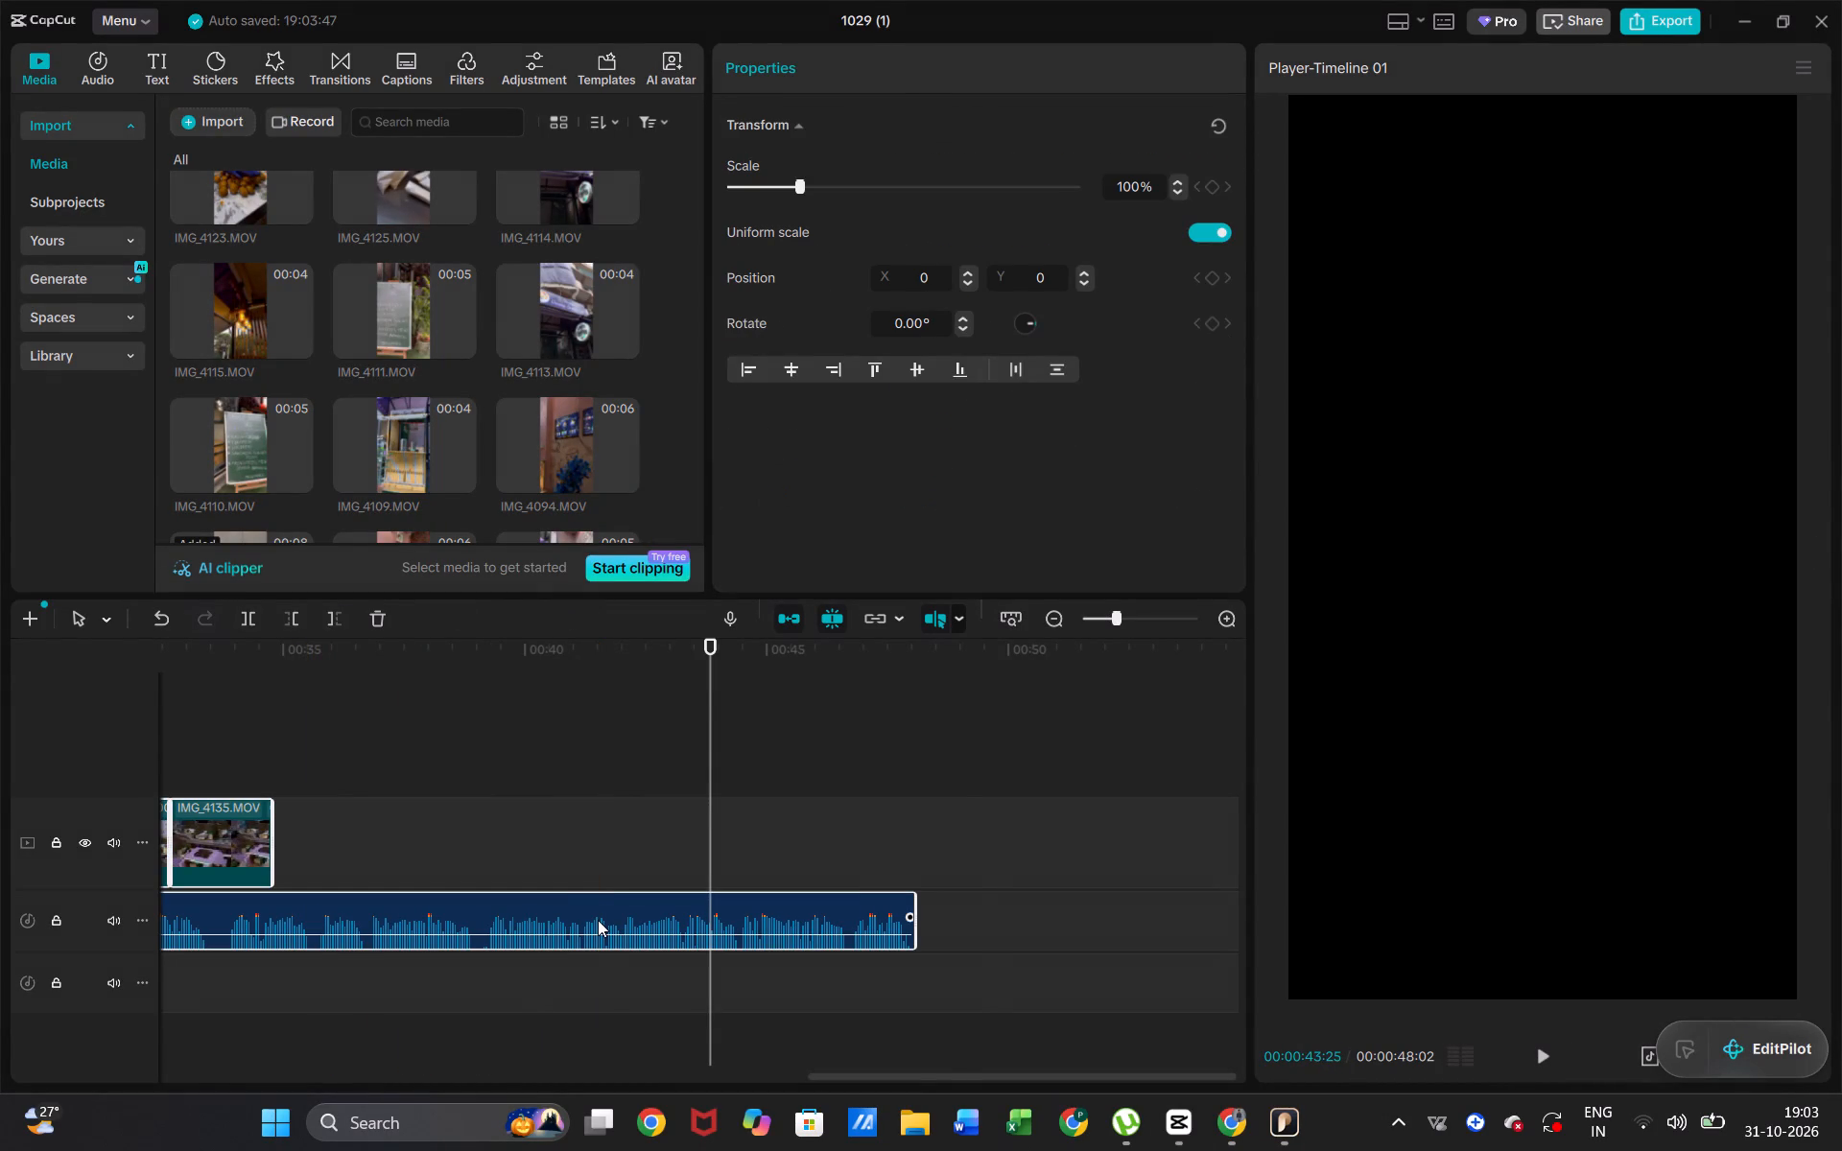
{"action": "left_click", "coordinate": [675, 794]}
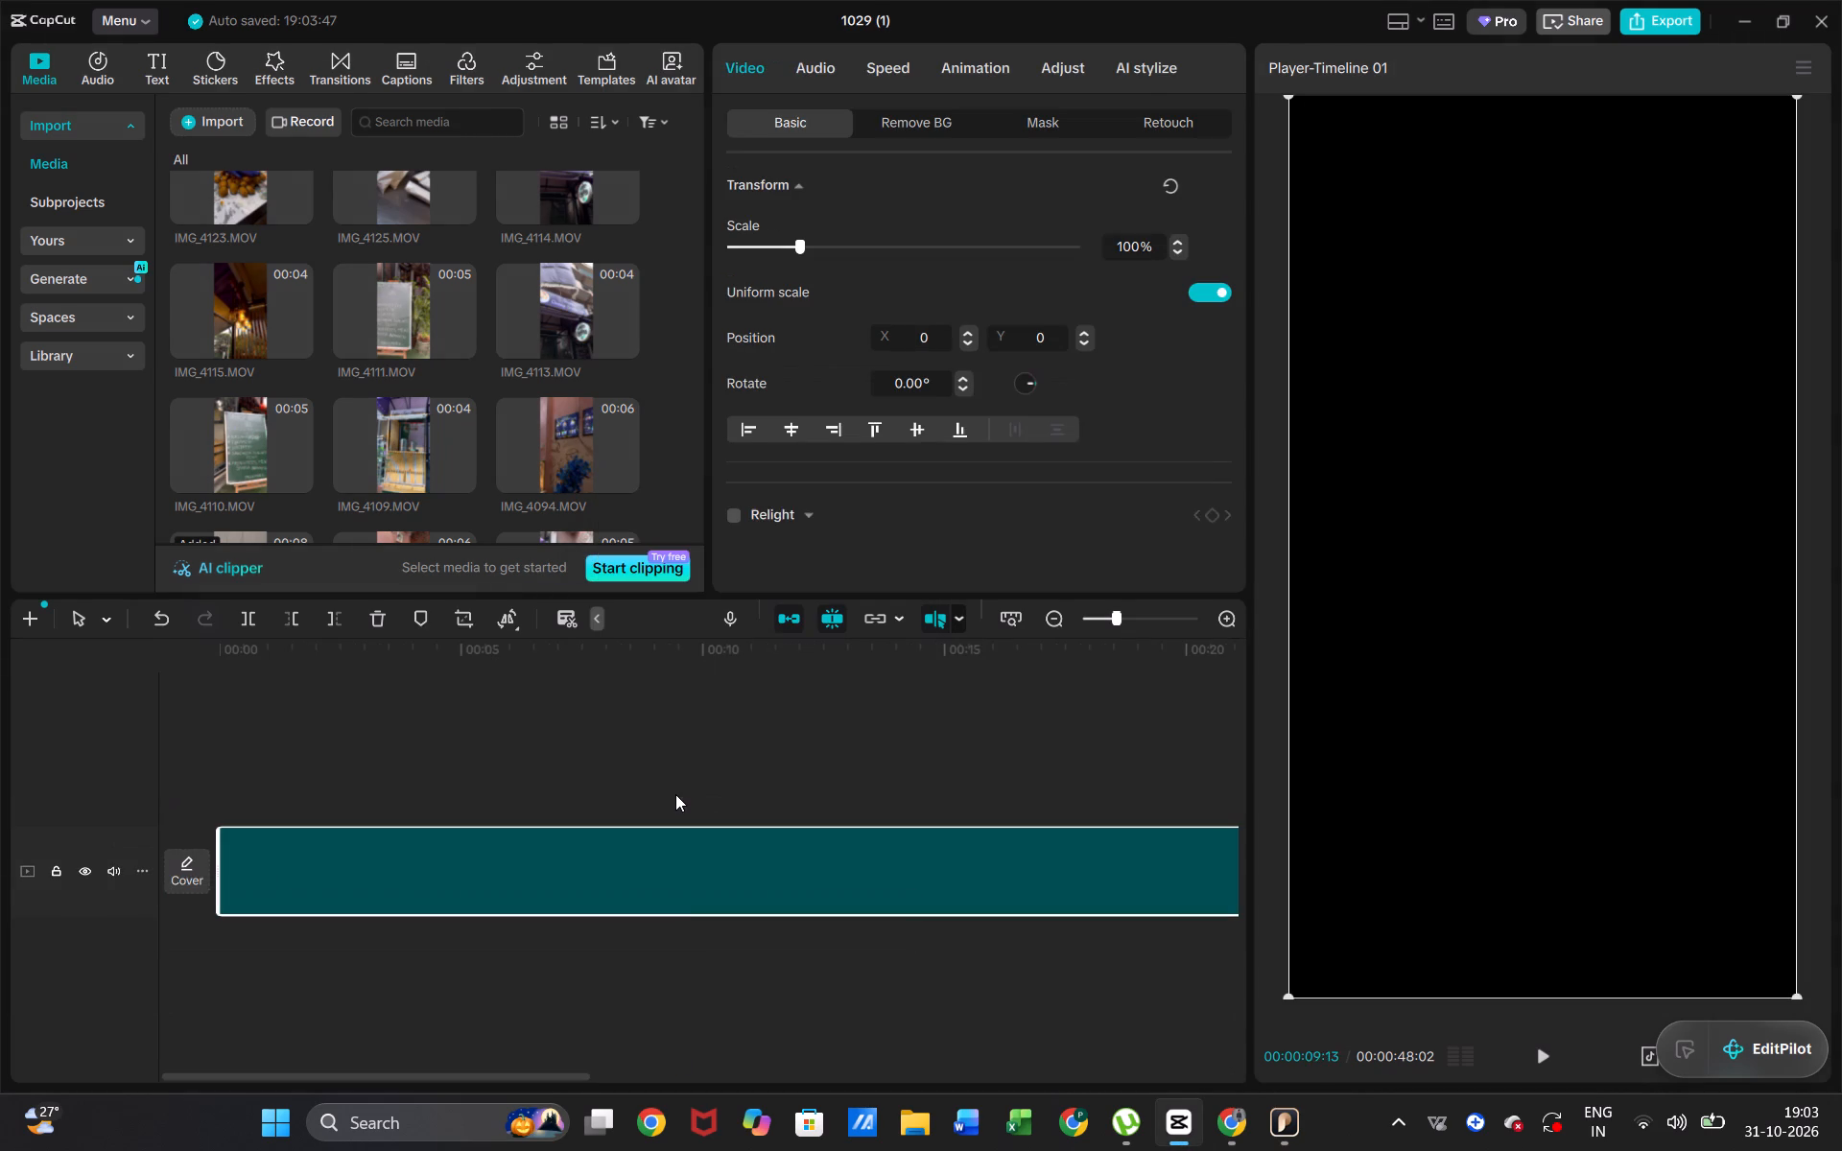
Enable Motion blur on the compound clip and set its Blur to 0.
{"action": "scroll", "coordinate": [809, 537], "scroll_direction": "down", "scroll_amount": 12}
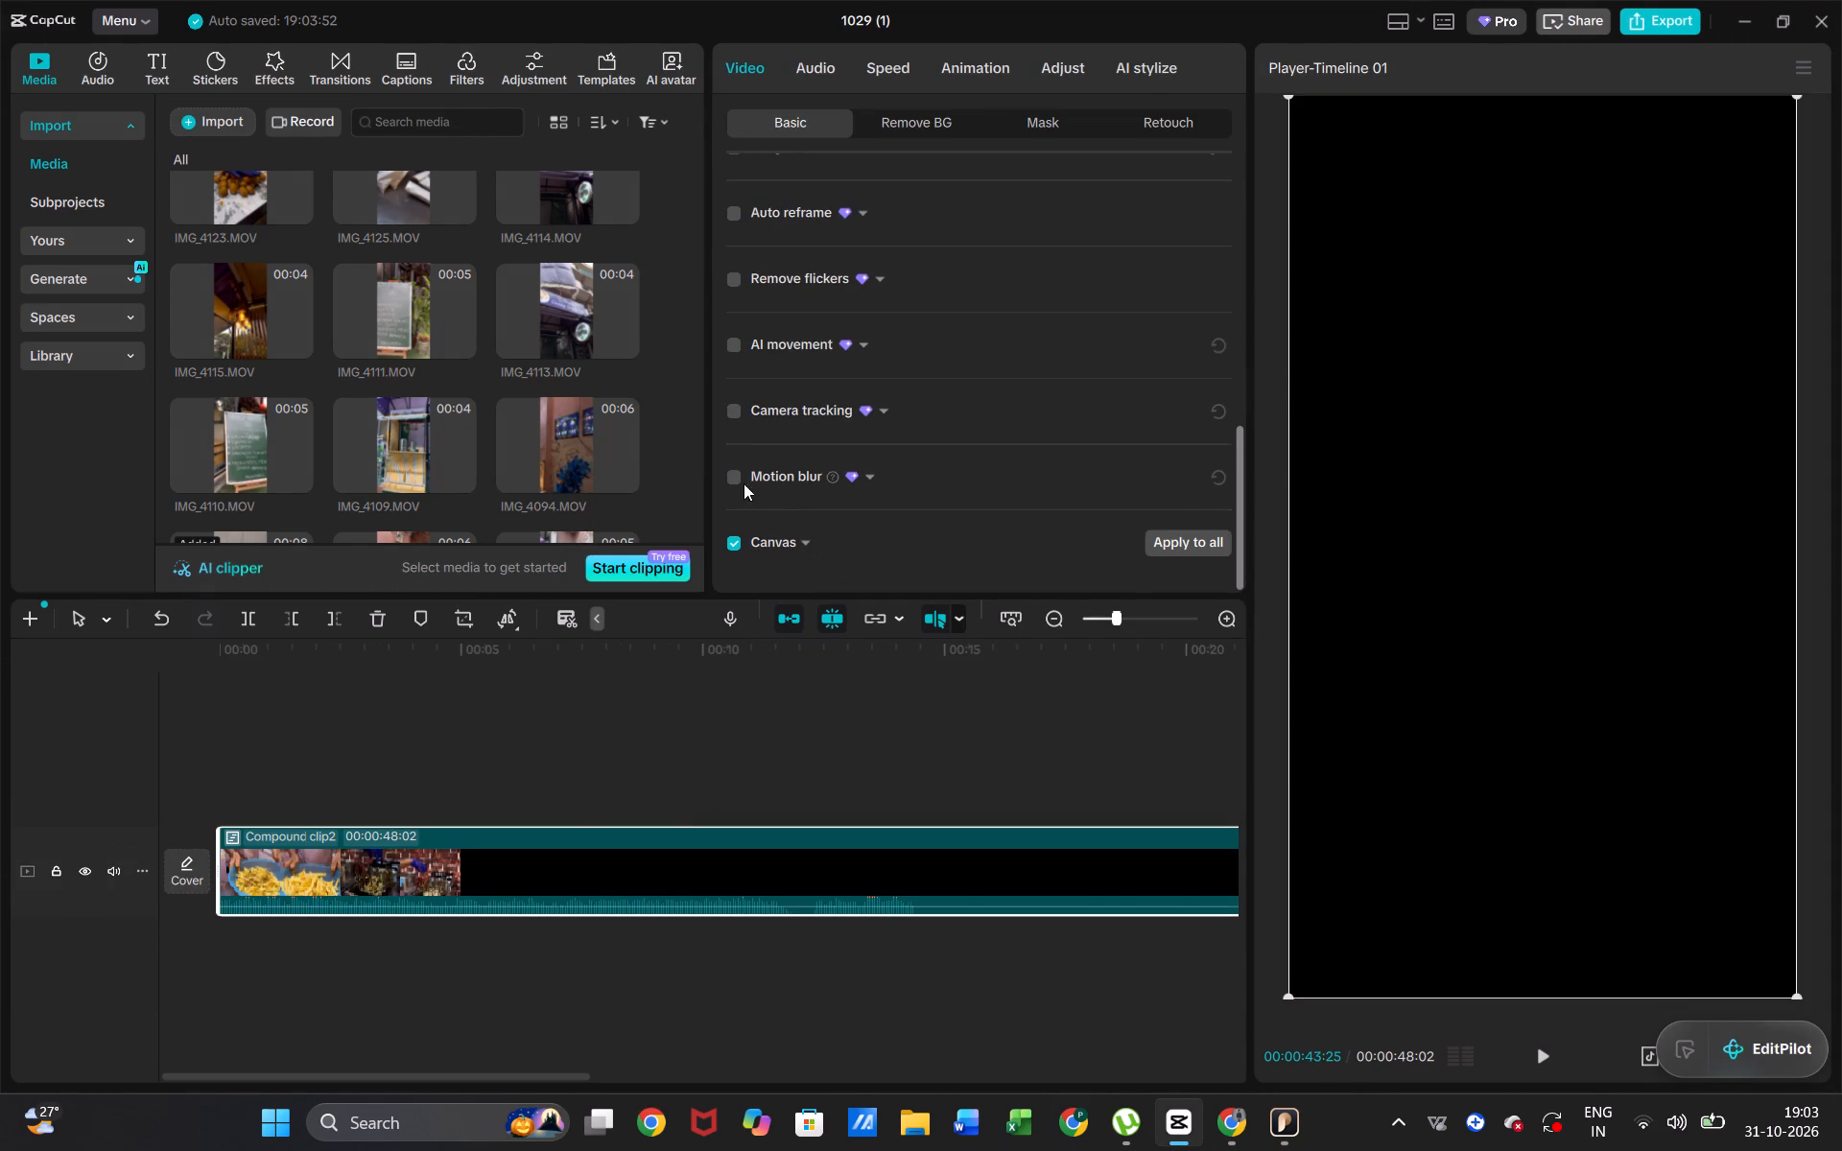
{"action": "left_click", "coordinate": [735, 481]}
{"action": "left_click_drag", "start_coordinate": [762, 529], "coordinate": [659, 529]}
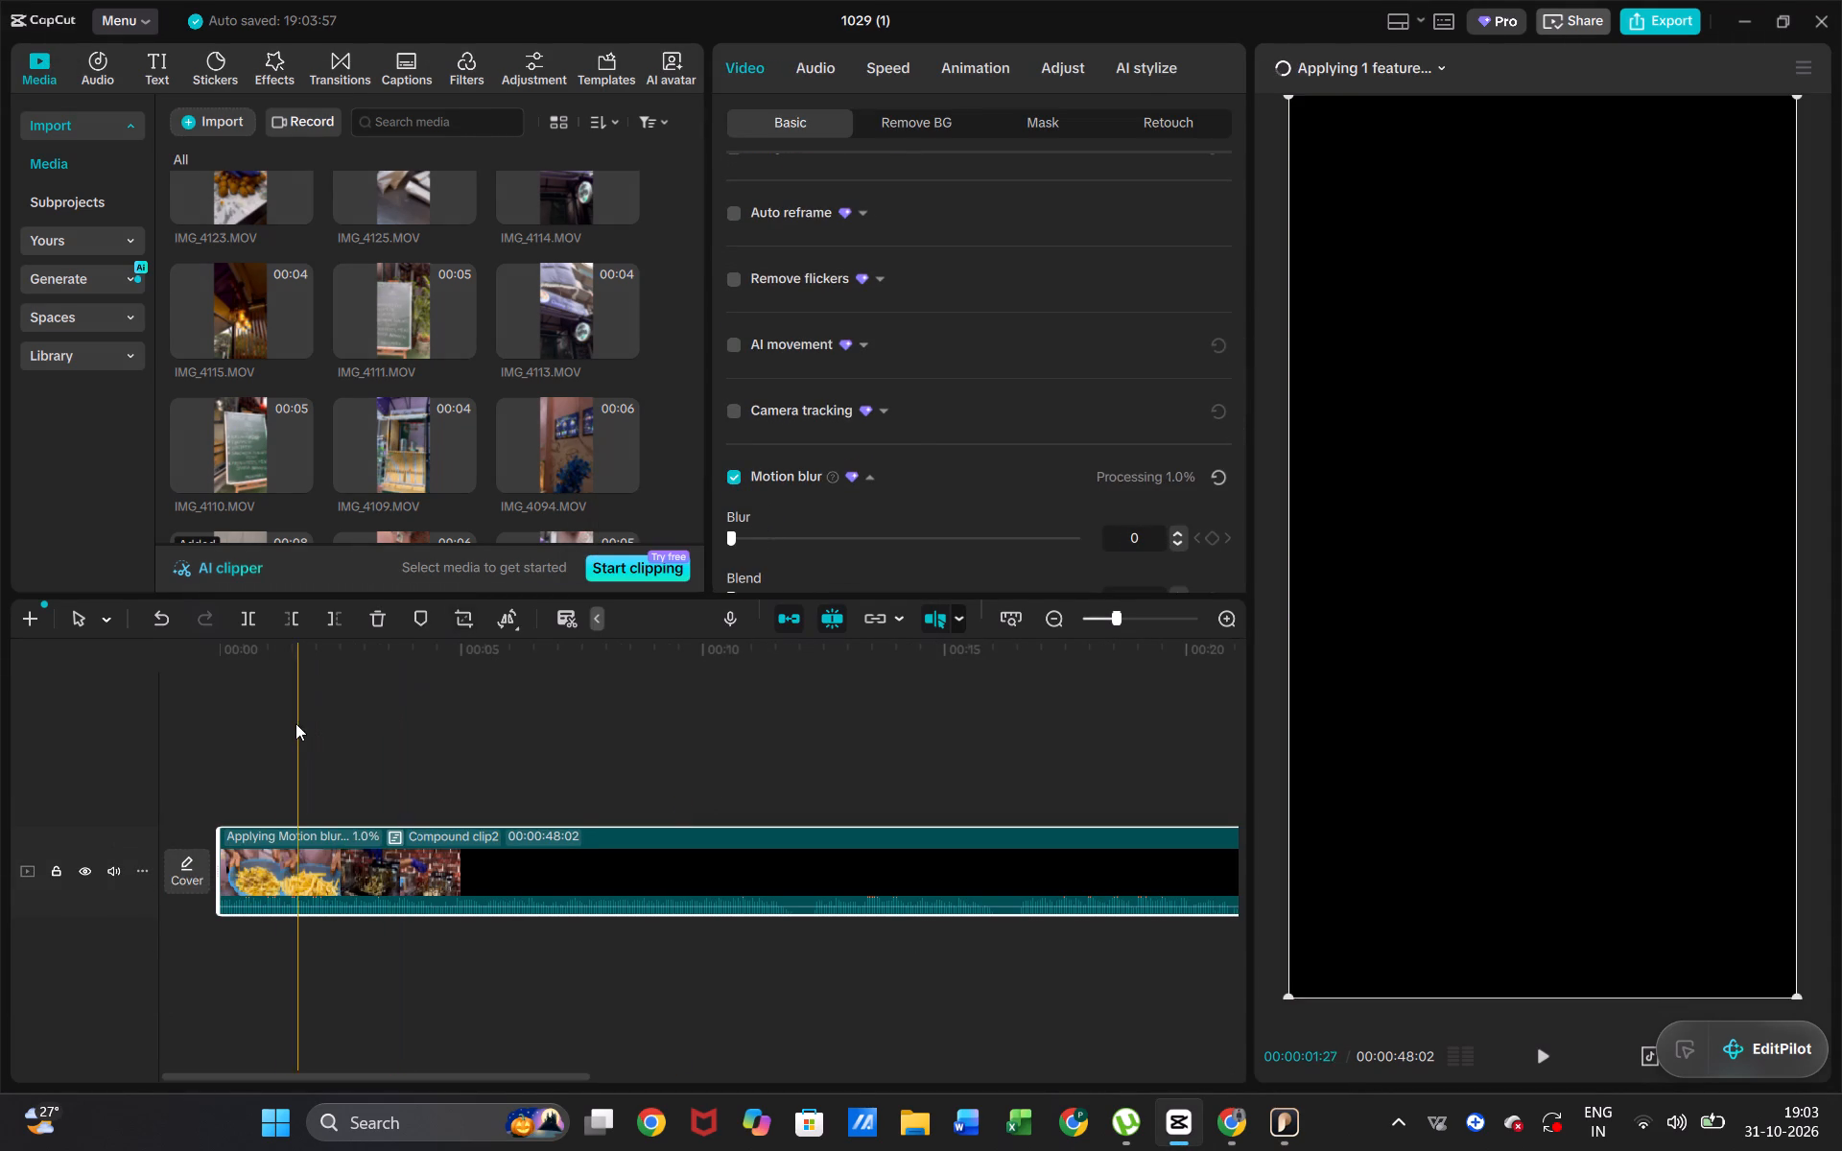
Play the opening fries shot of the compound clip from about 00:01 to check it.
{"action": "left_click", "coordinate": [276, 719]}
{"action": "key", "text": "space"}
{"action": "key", "text": "space"}
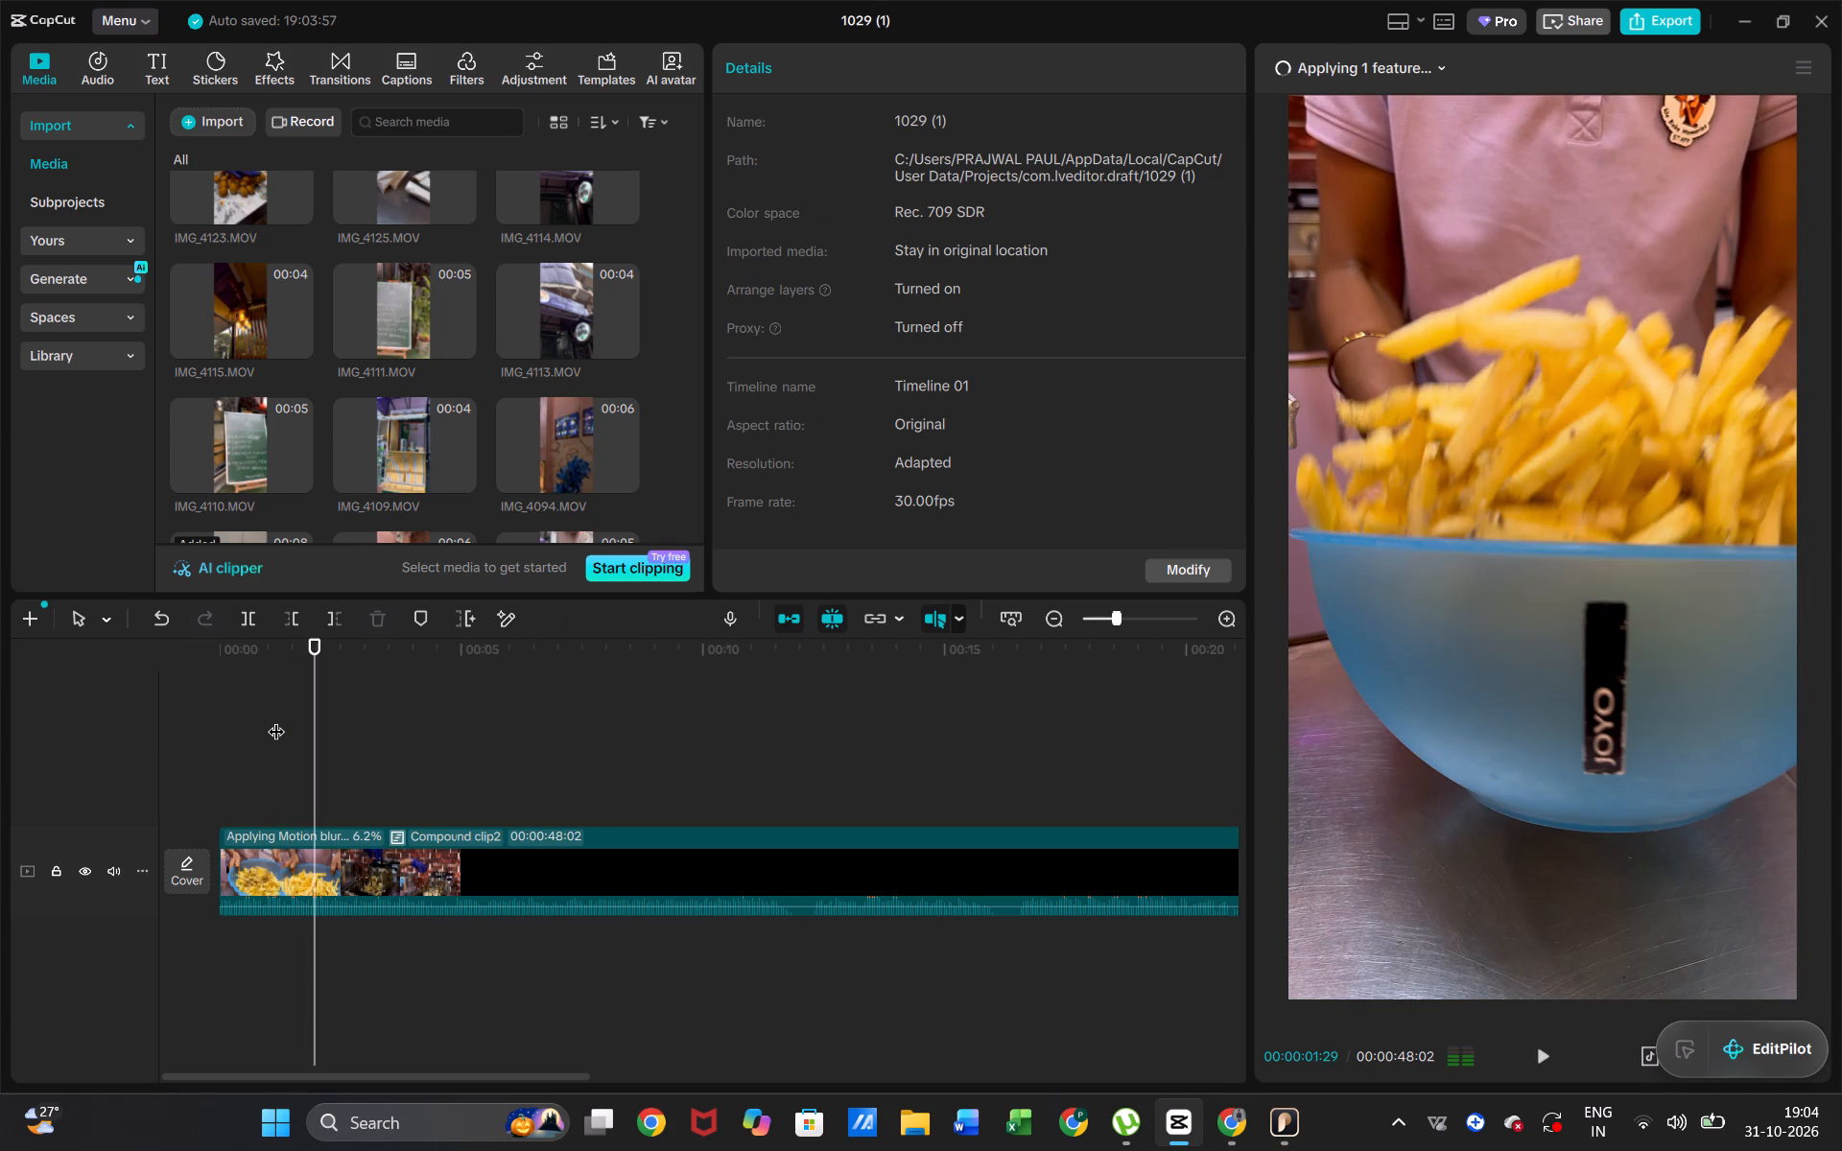
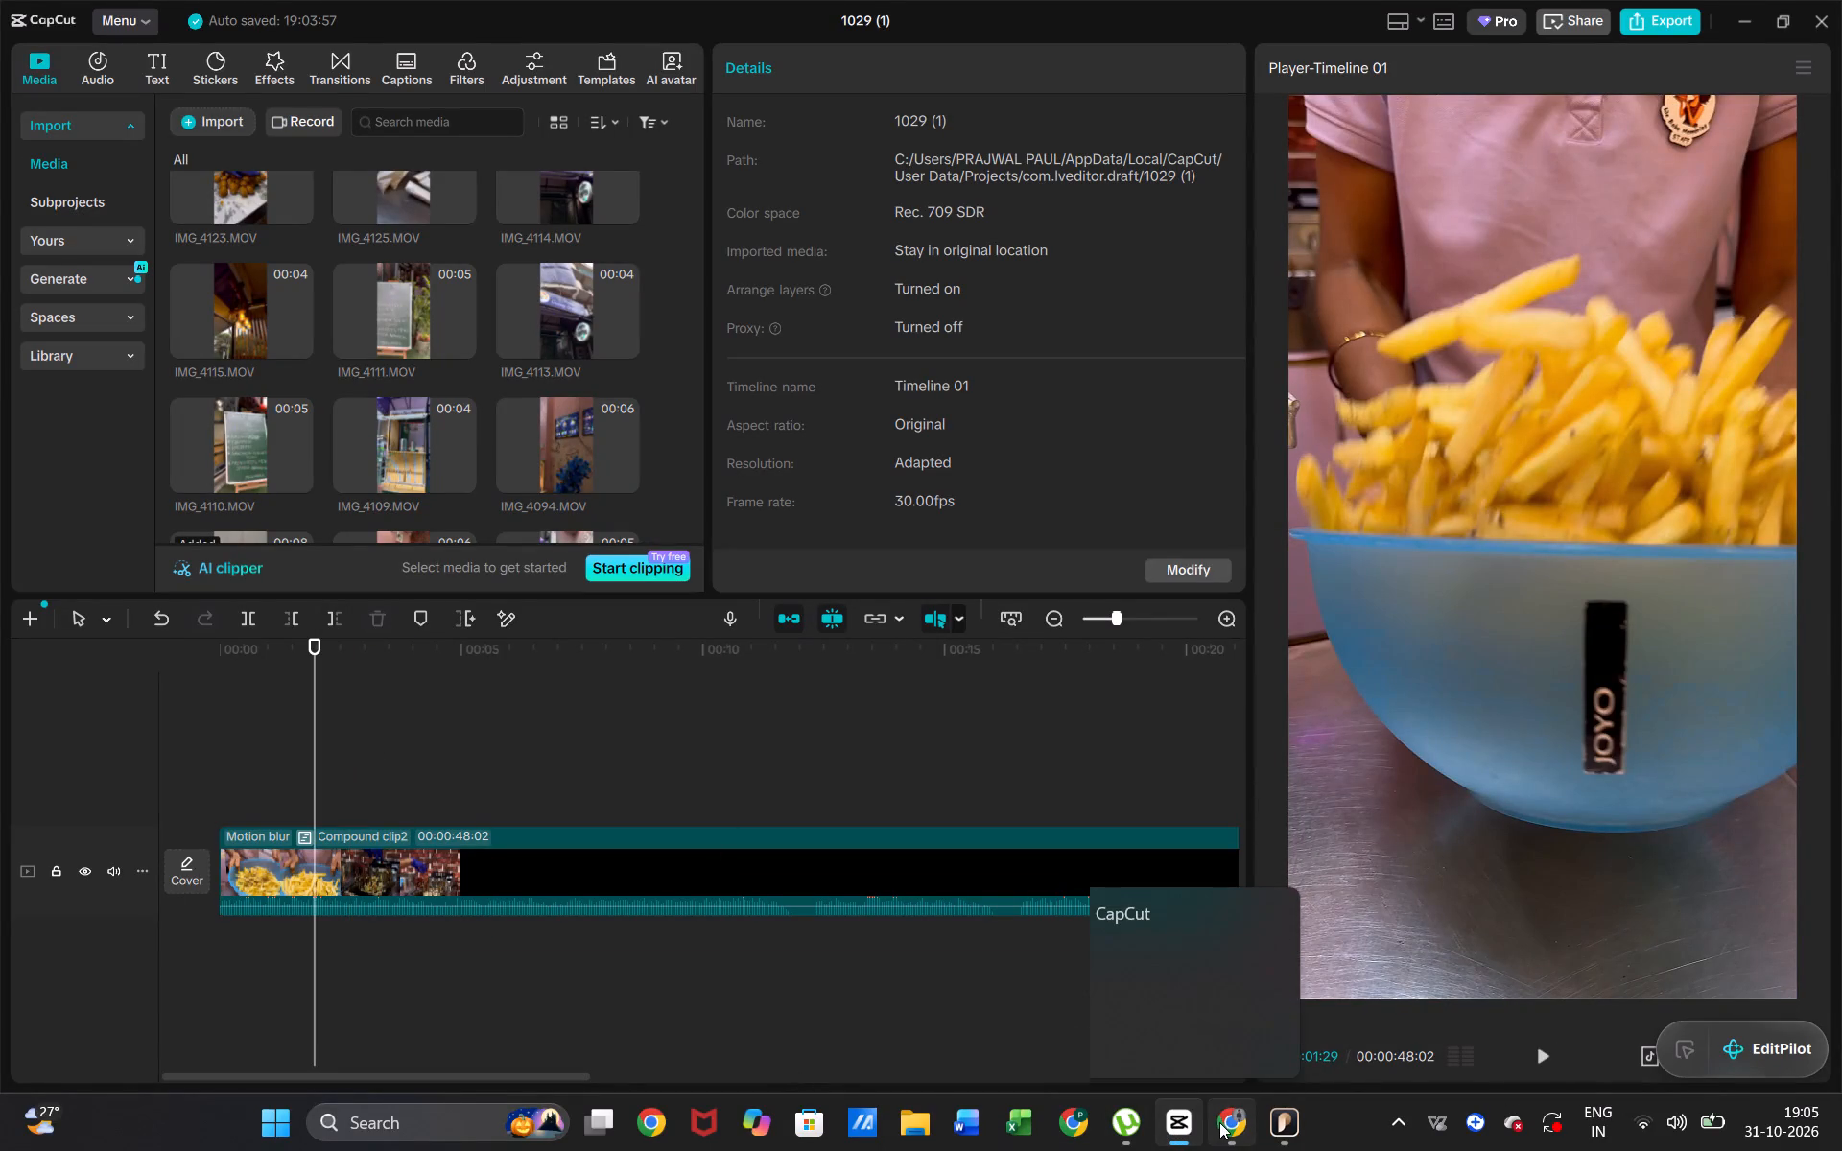
In File Explorer, open the videoAlg folder inside Resources of project 1029 (1) under CapCut's com.lveditor.draft folder.
{"action": "left_click", "coordinate": [913, 1131]}
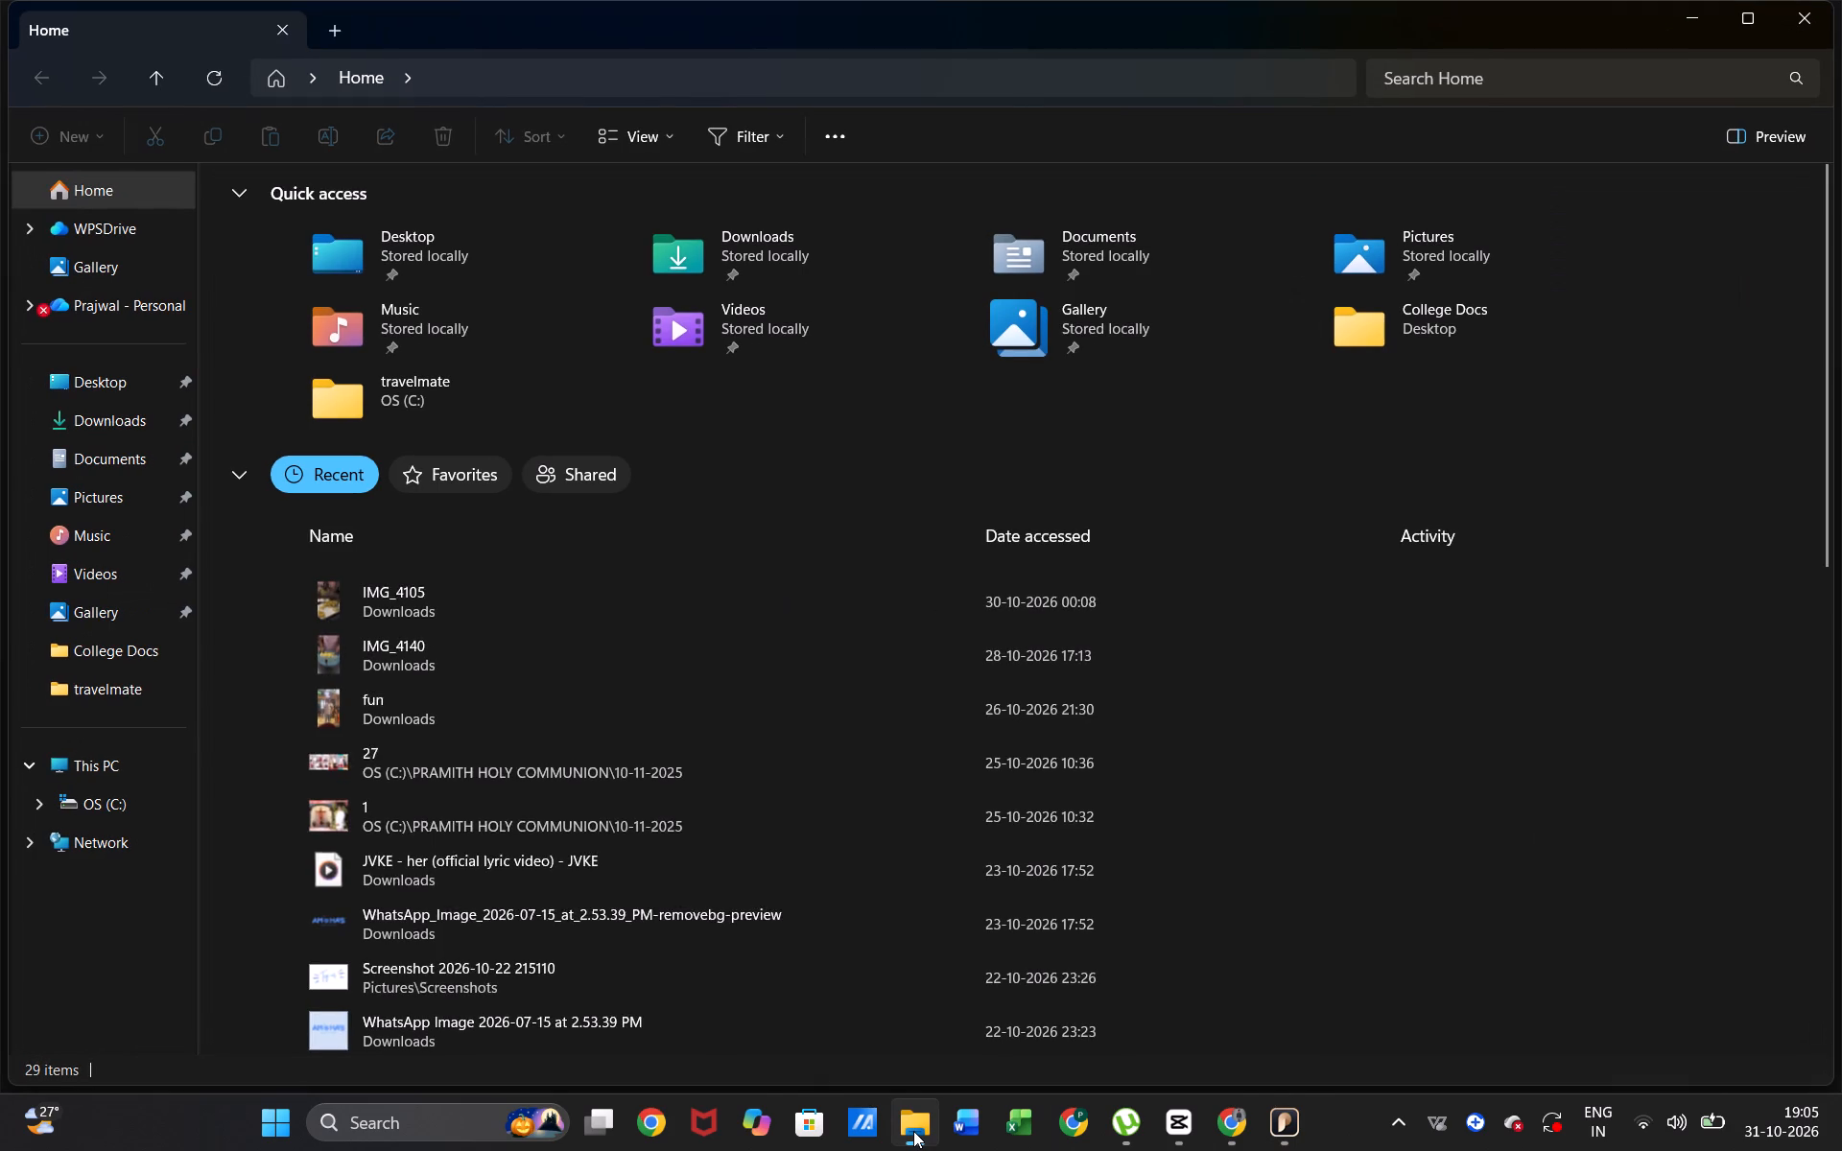
{"action": "left_click", "coordinate": [955, 72]}
{"action": "left_click", "coordinate": [878, 112]}
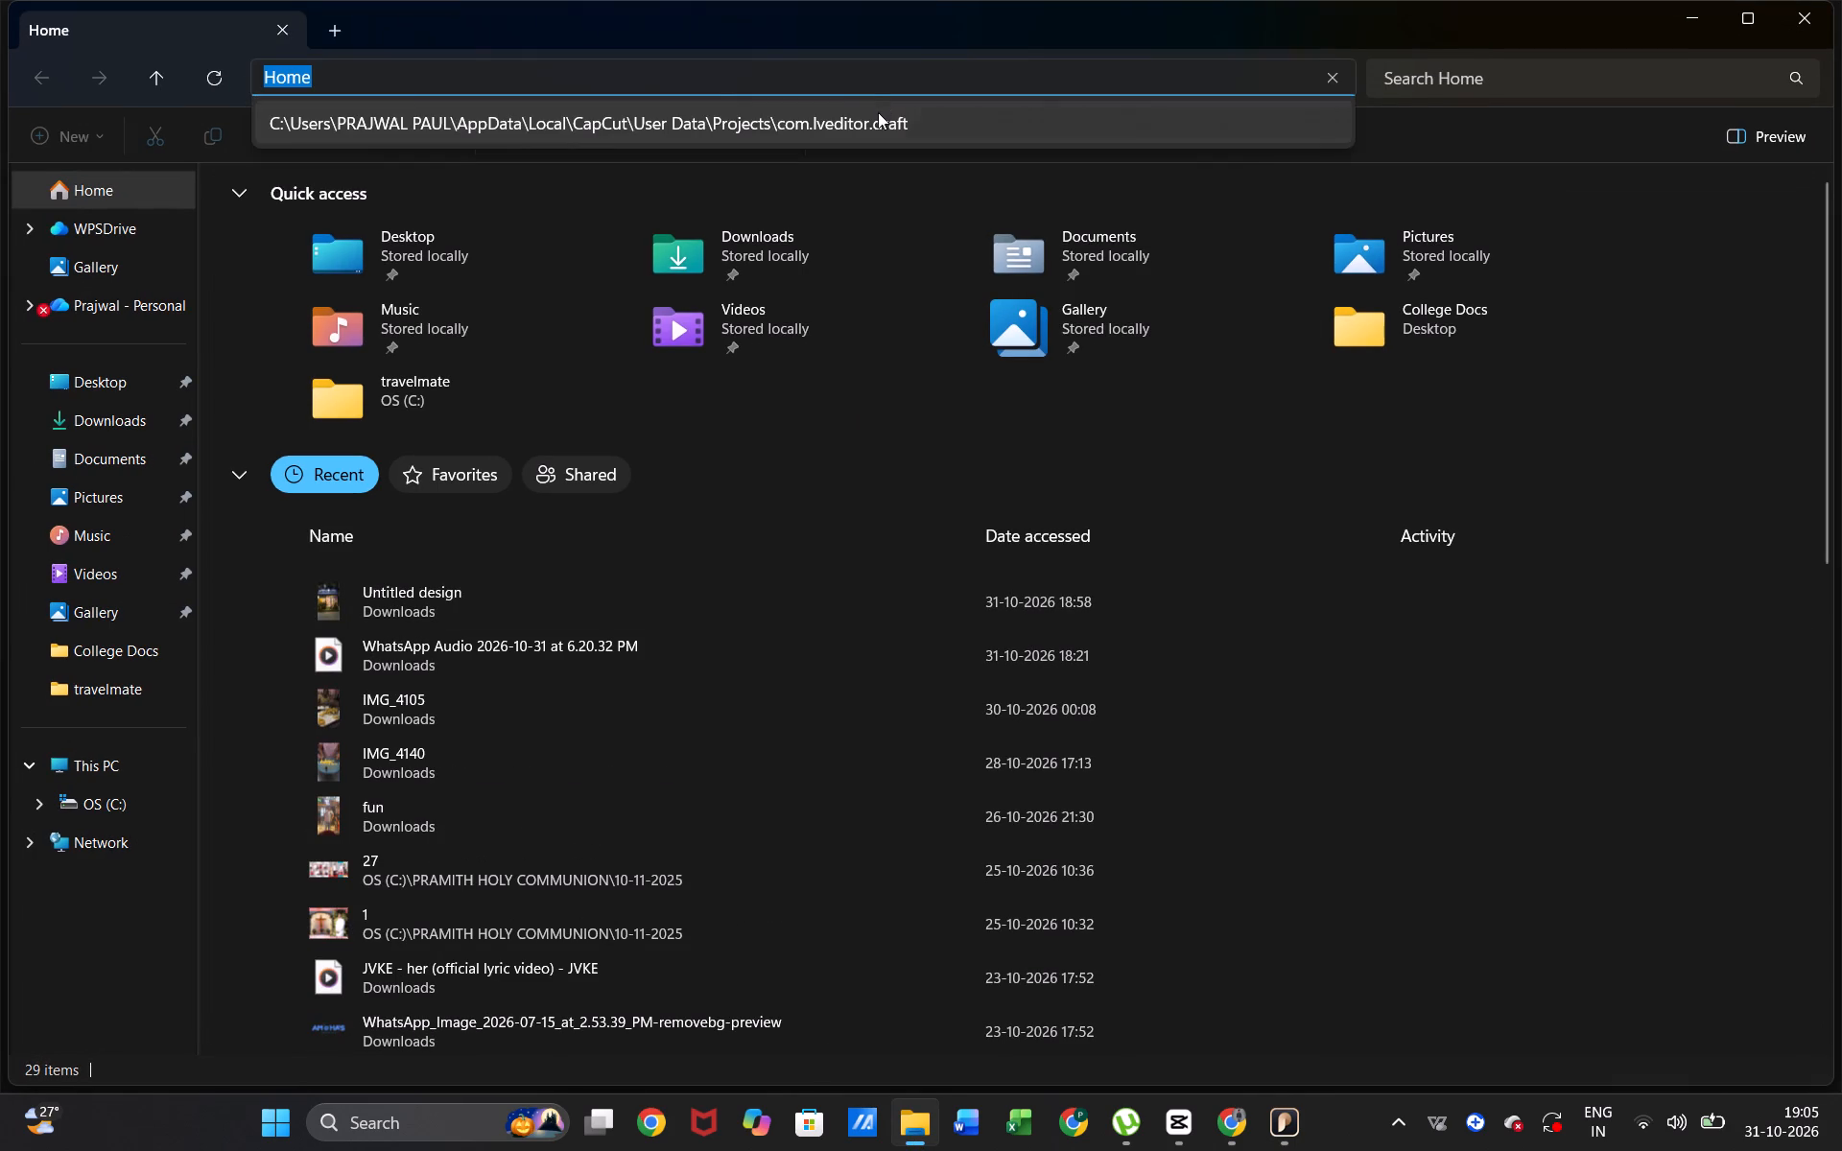
{"action": "scroll", "coordinate": [737, 442], "scroll_direction": "down", "scroll_amount": 9}
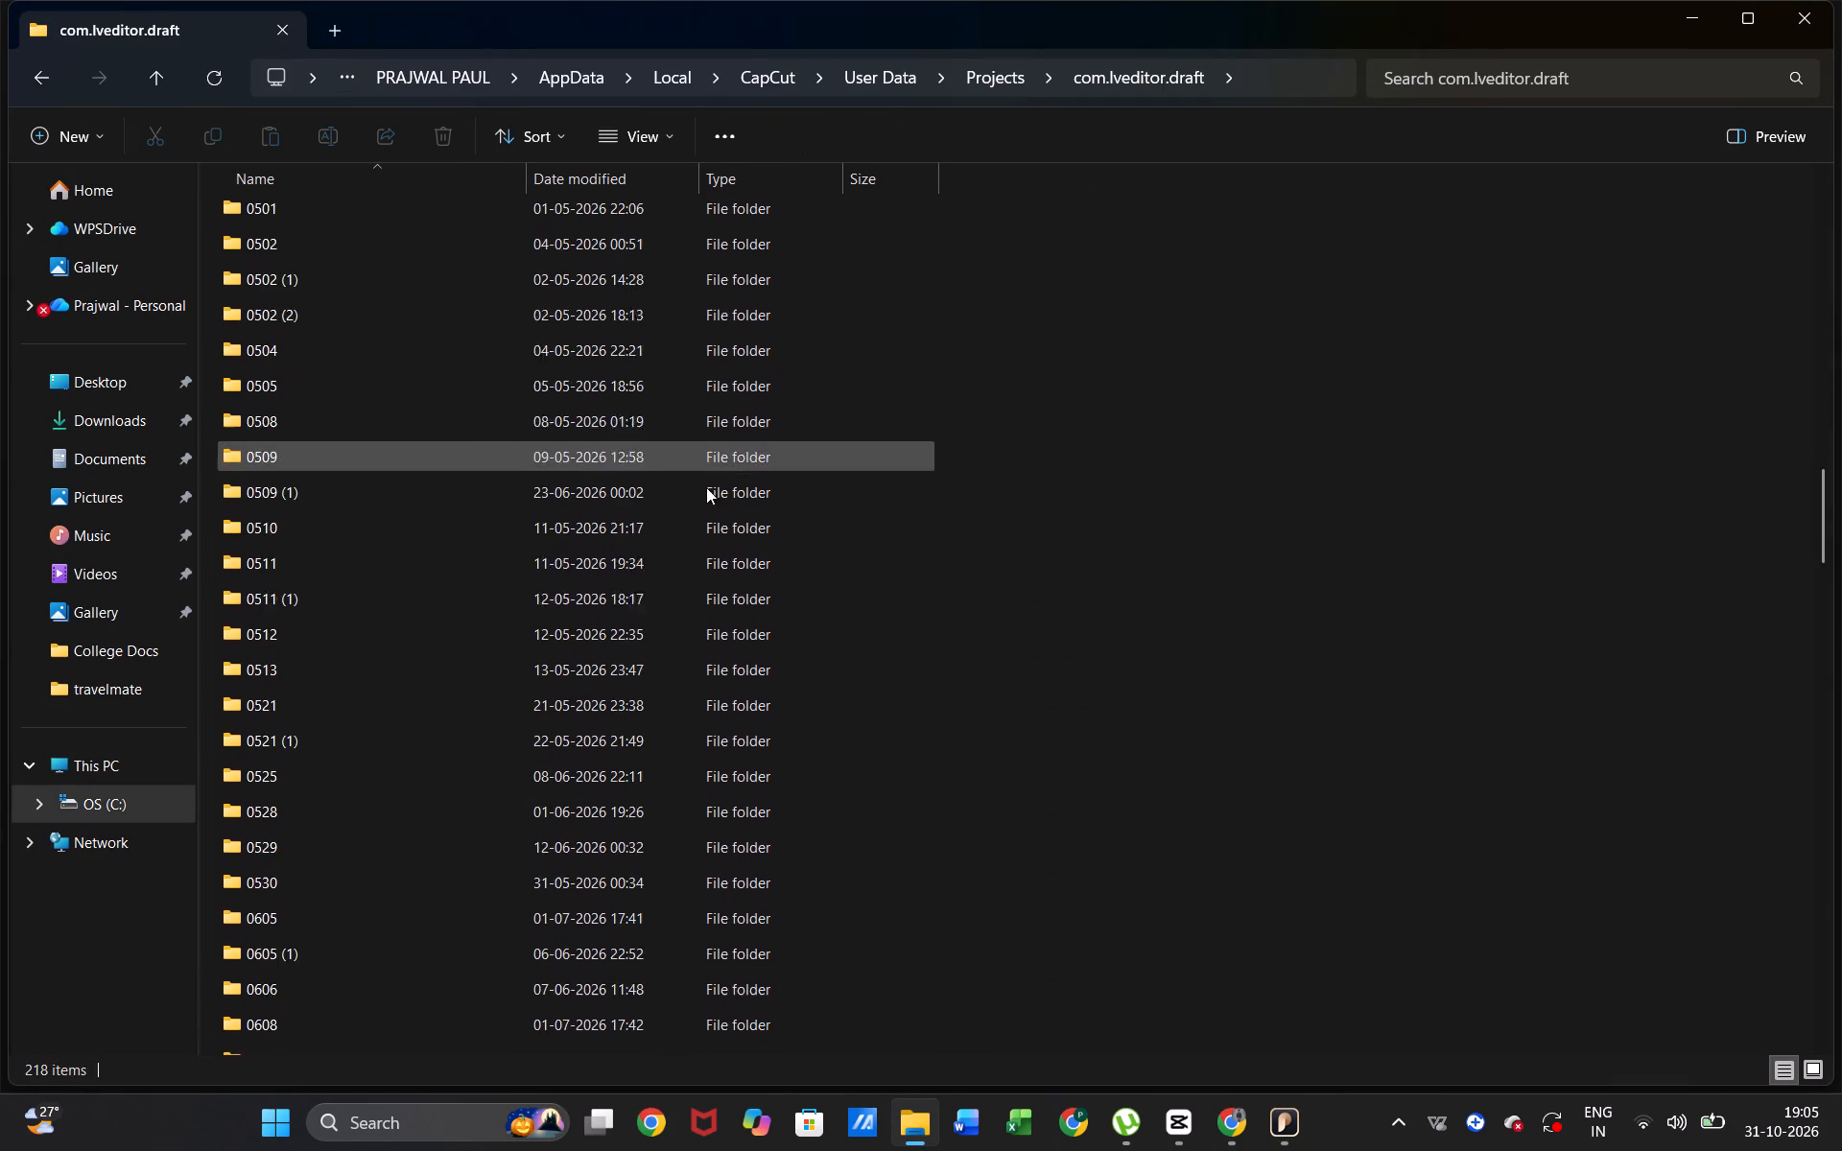
{"action": "scroll", "coordinate": [551, 731], "scroll_direction": "down", "scroll_amount": 7}
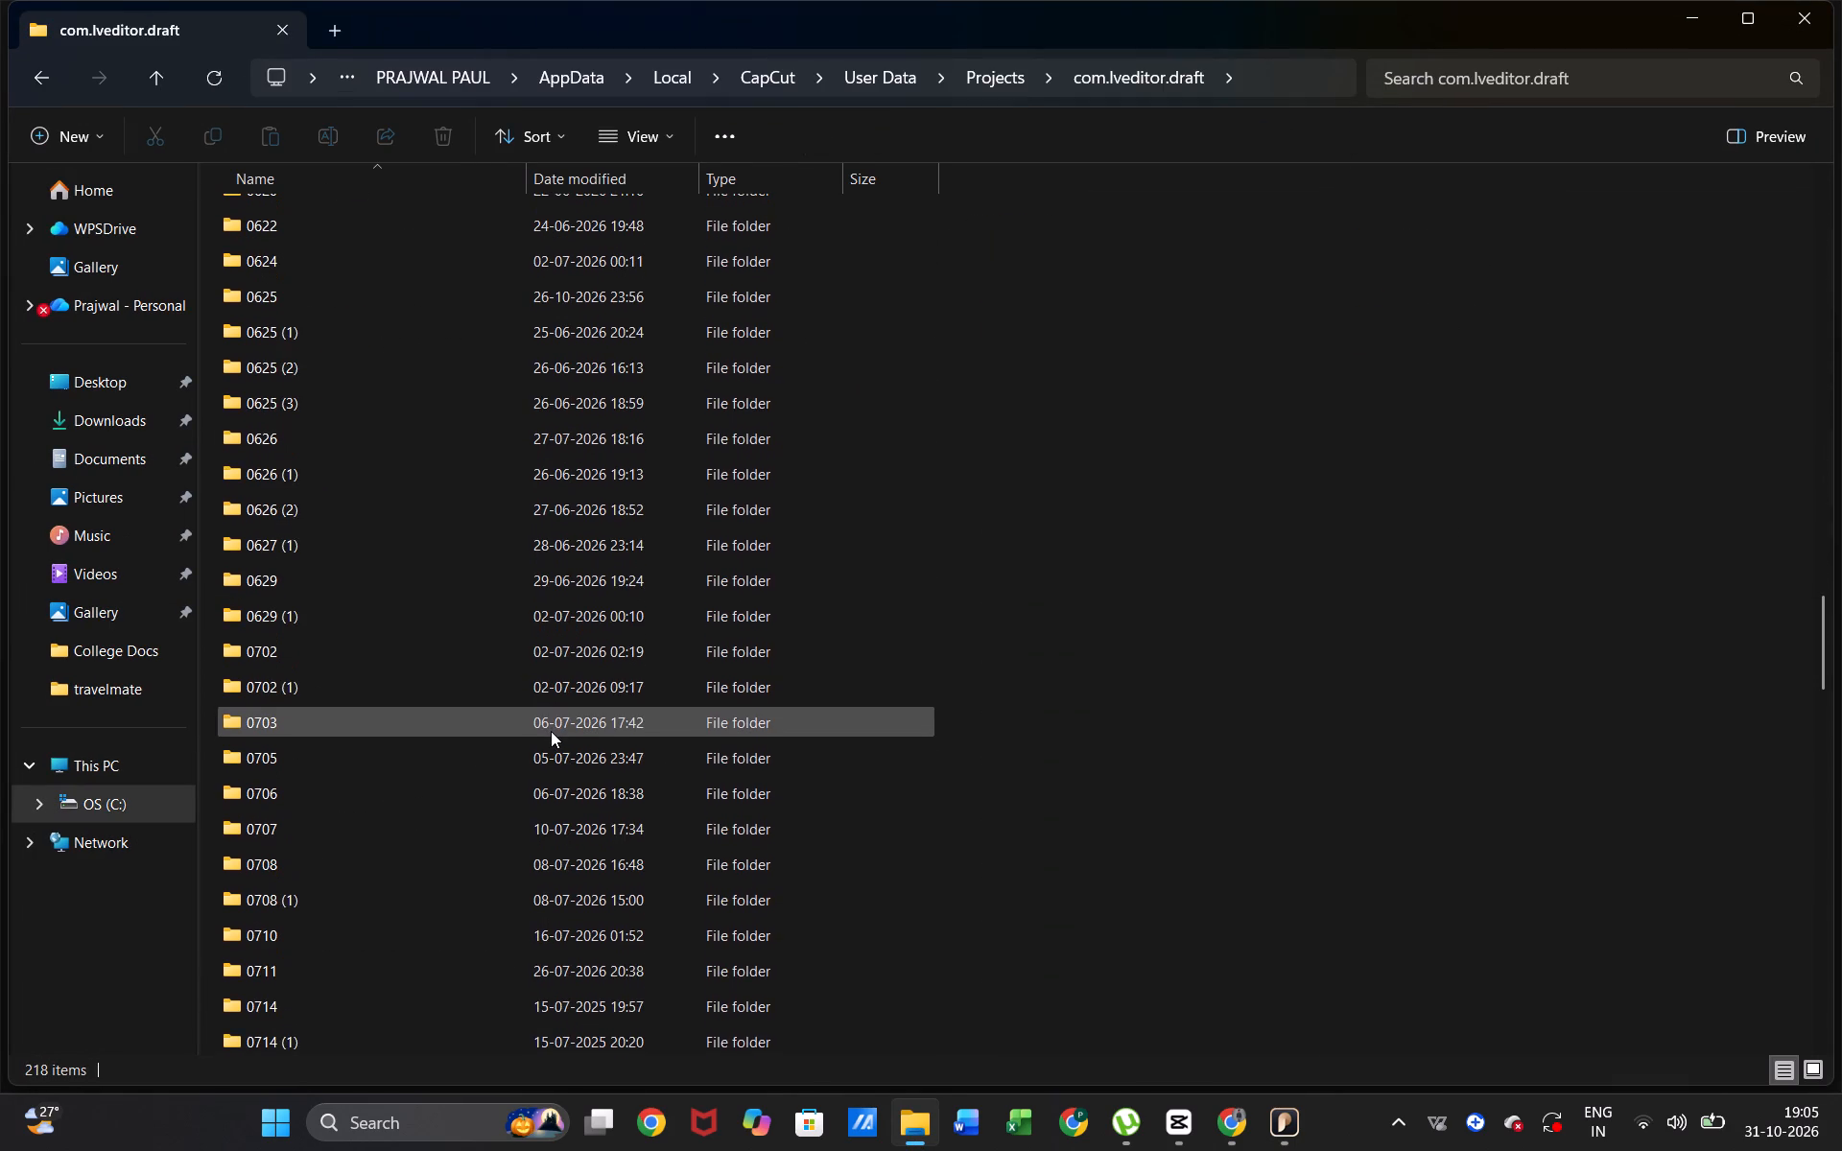
{"action": "scroll", "coordinate": [551, 731], "scroll_direction": "down", "scroll_amount": 9}
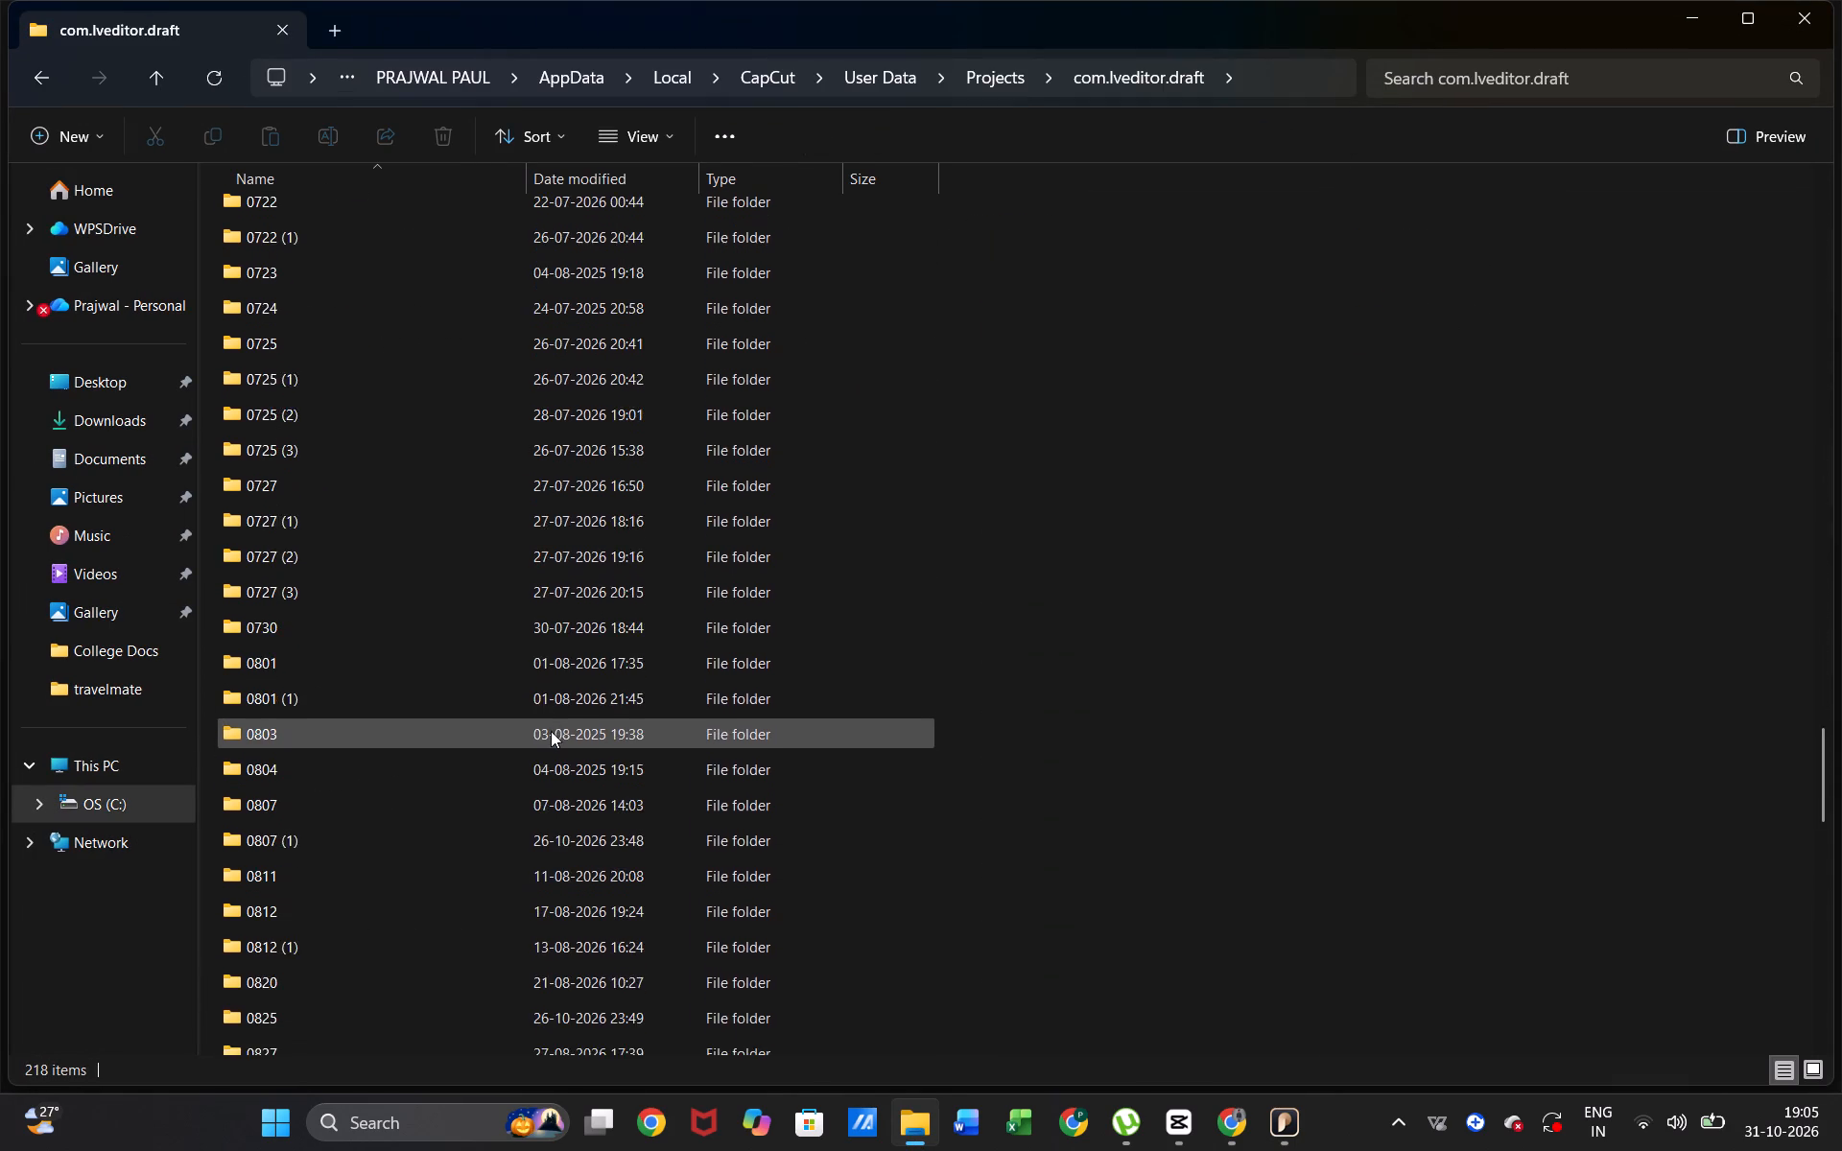
{"action": "scroll", "coordinate": [551, 731], "scroll_direction": "down", "scroll_amount": 4}
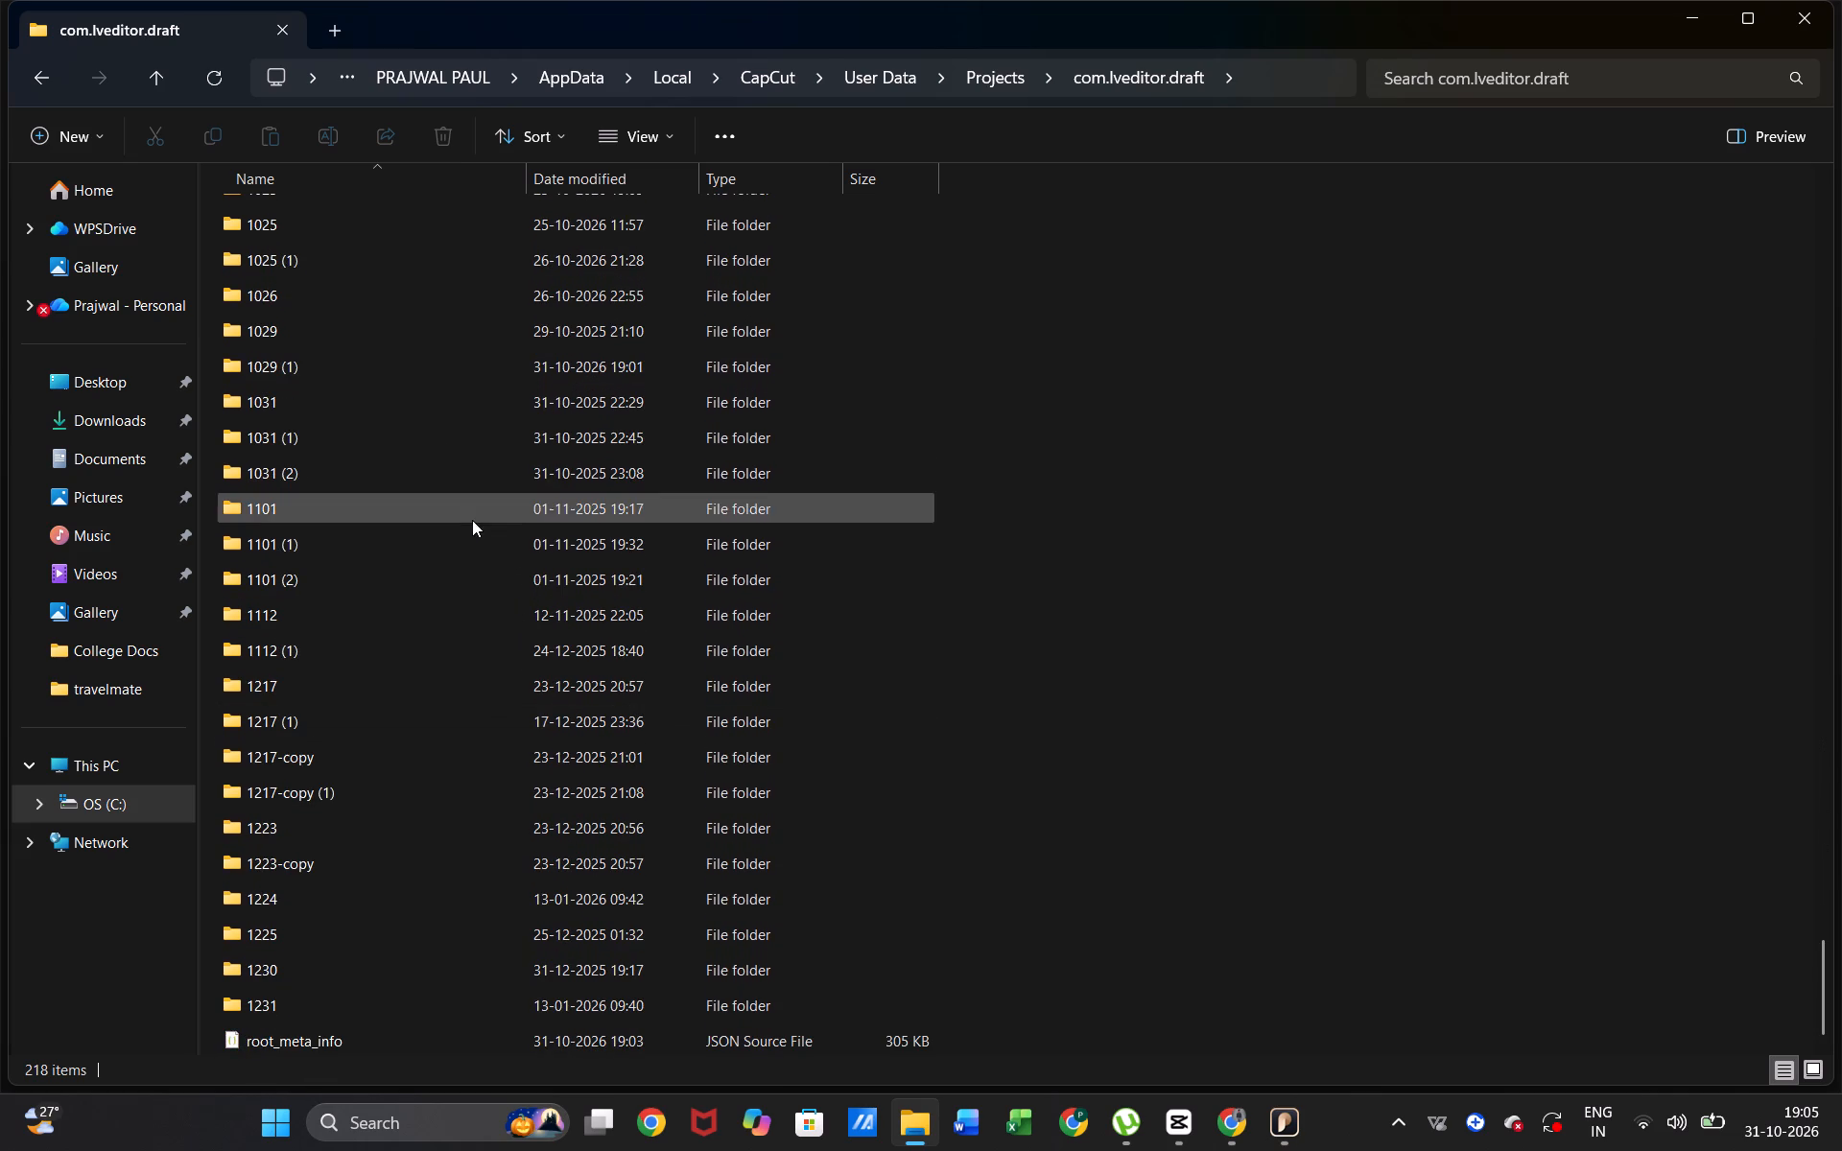
{"action": "double_click", "coordinate": [394, 354]}
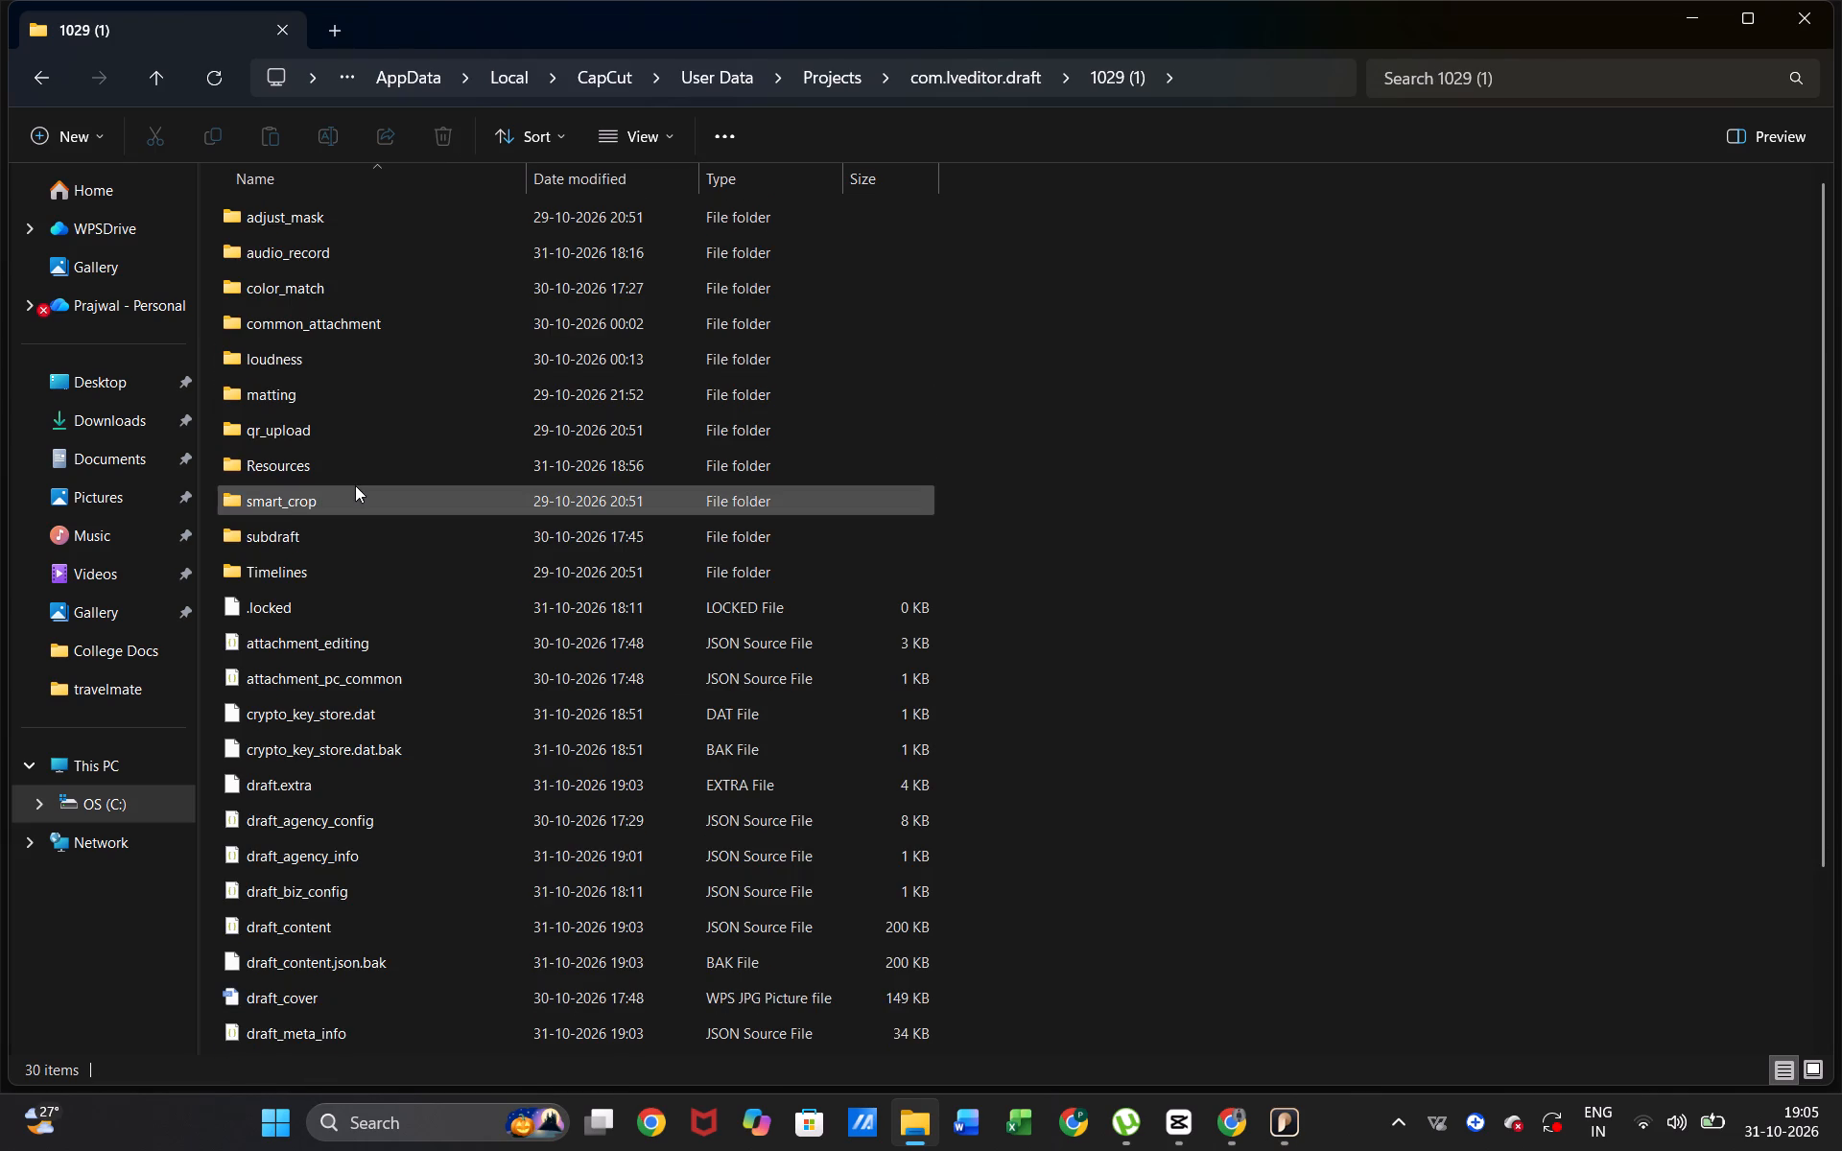
{"action": "double_click", "coordinate": [347, 467]}
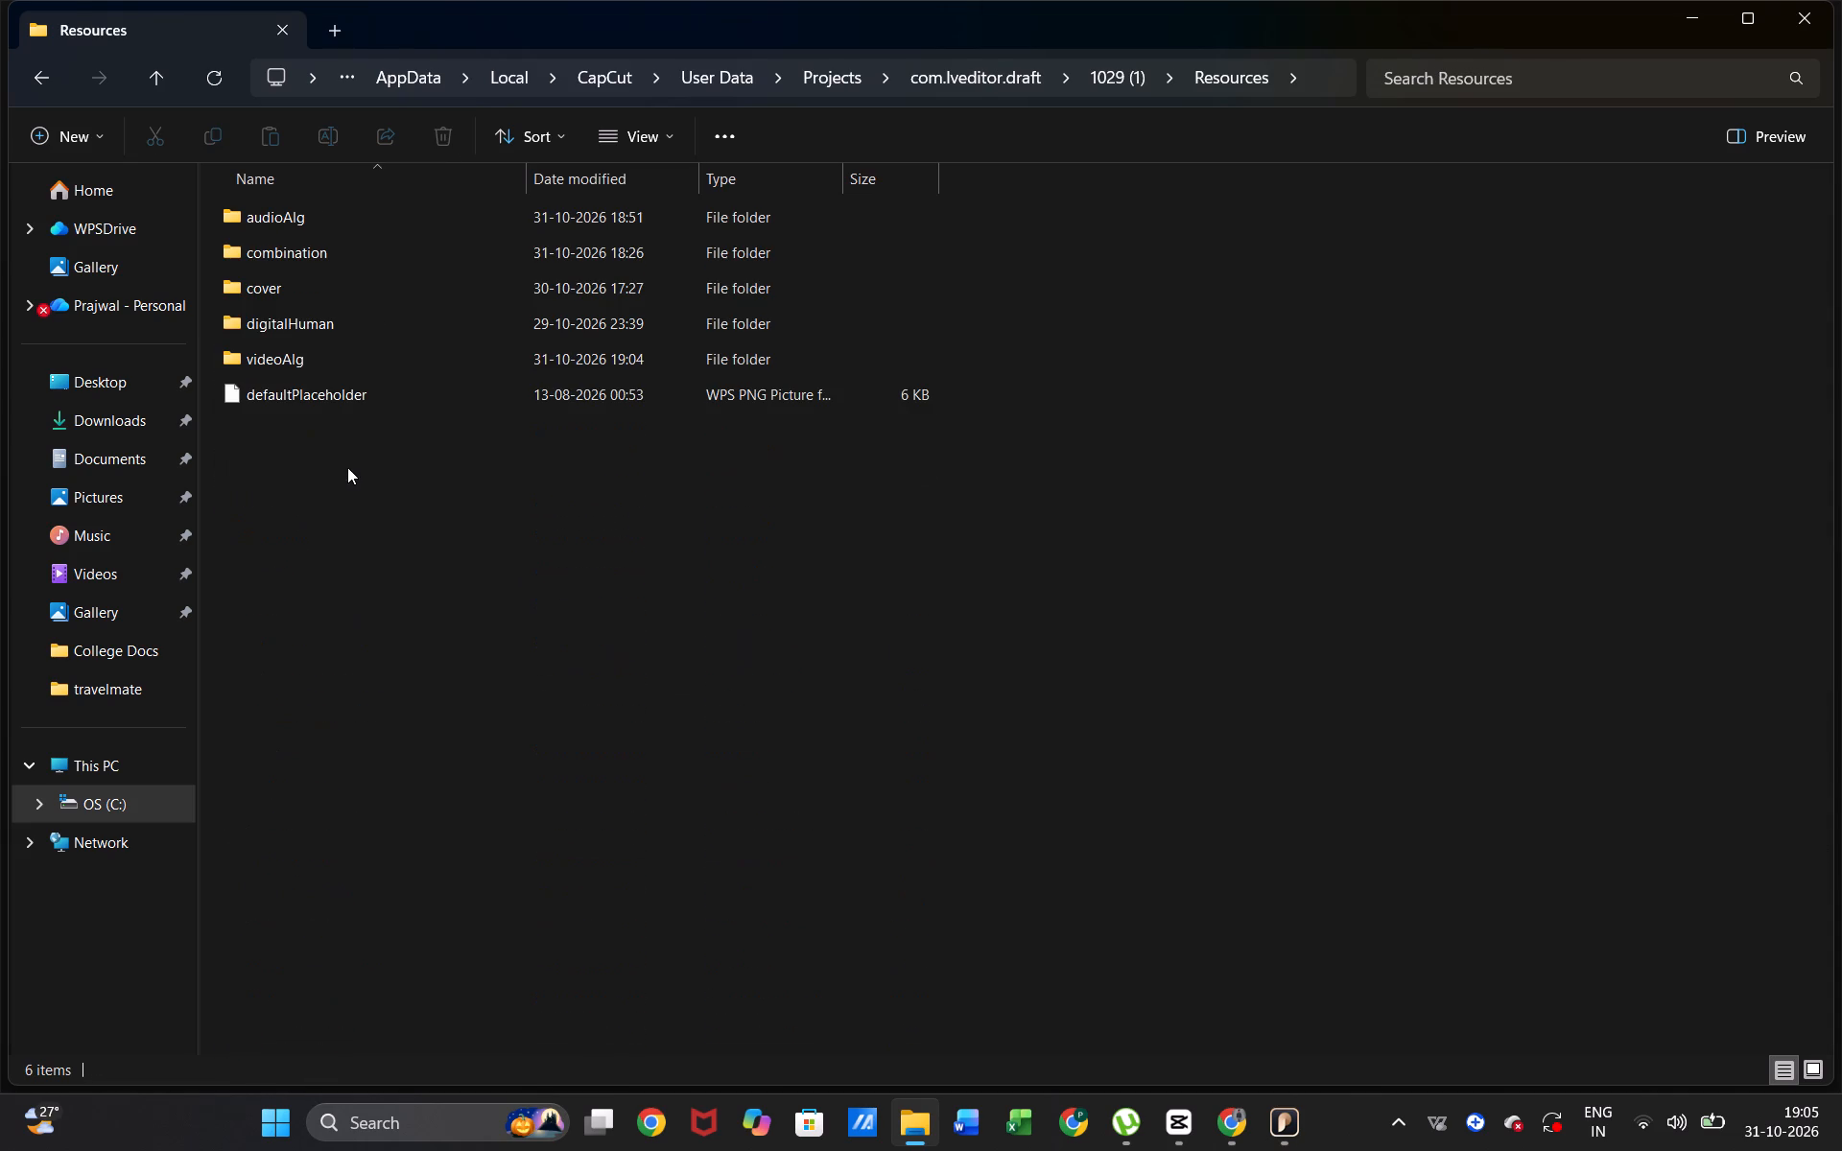
{"action": "double_click", "coordinate": [263, 349]}
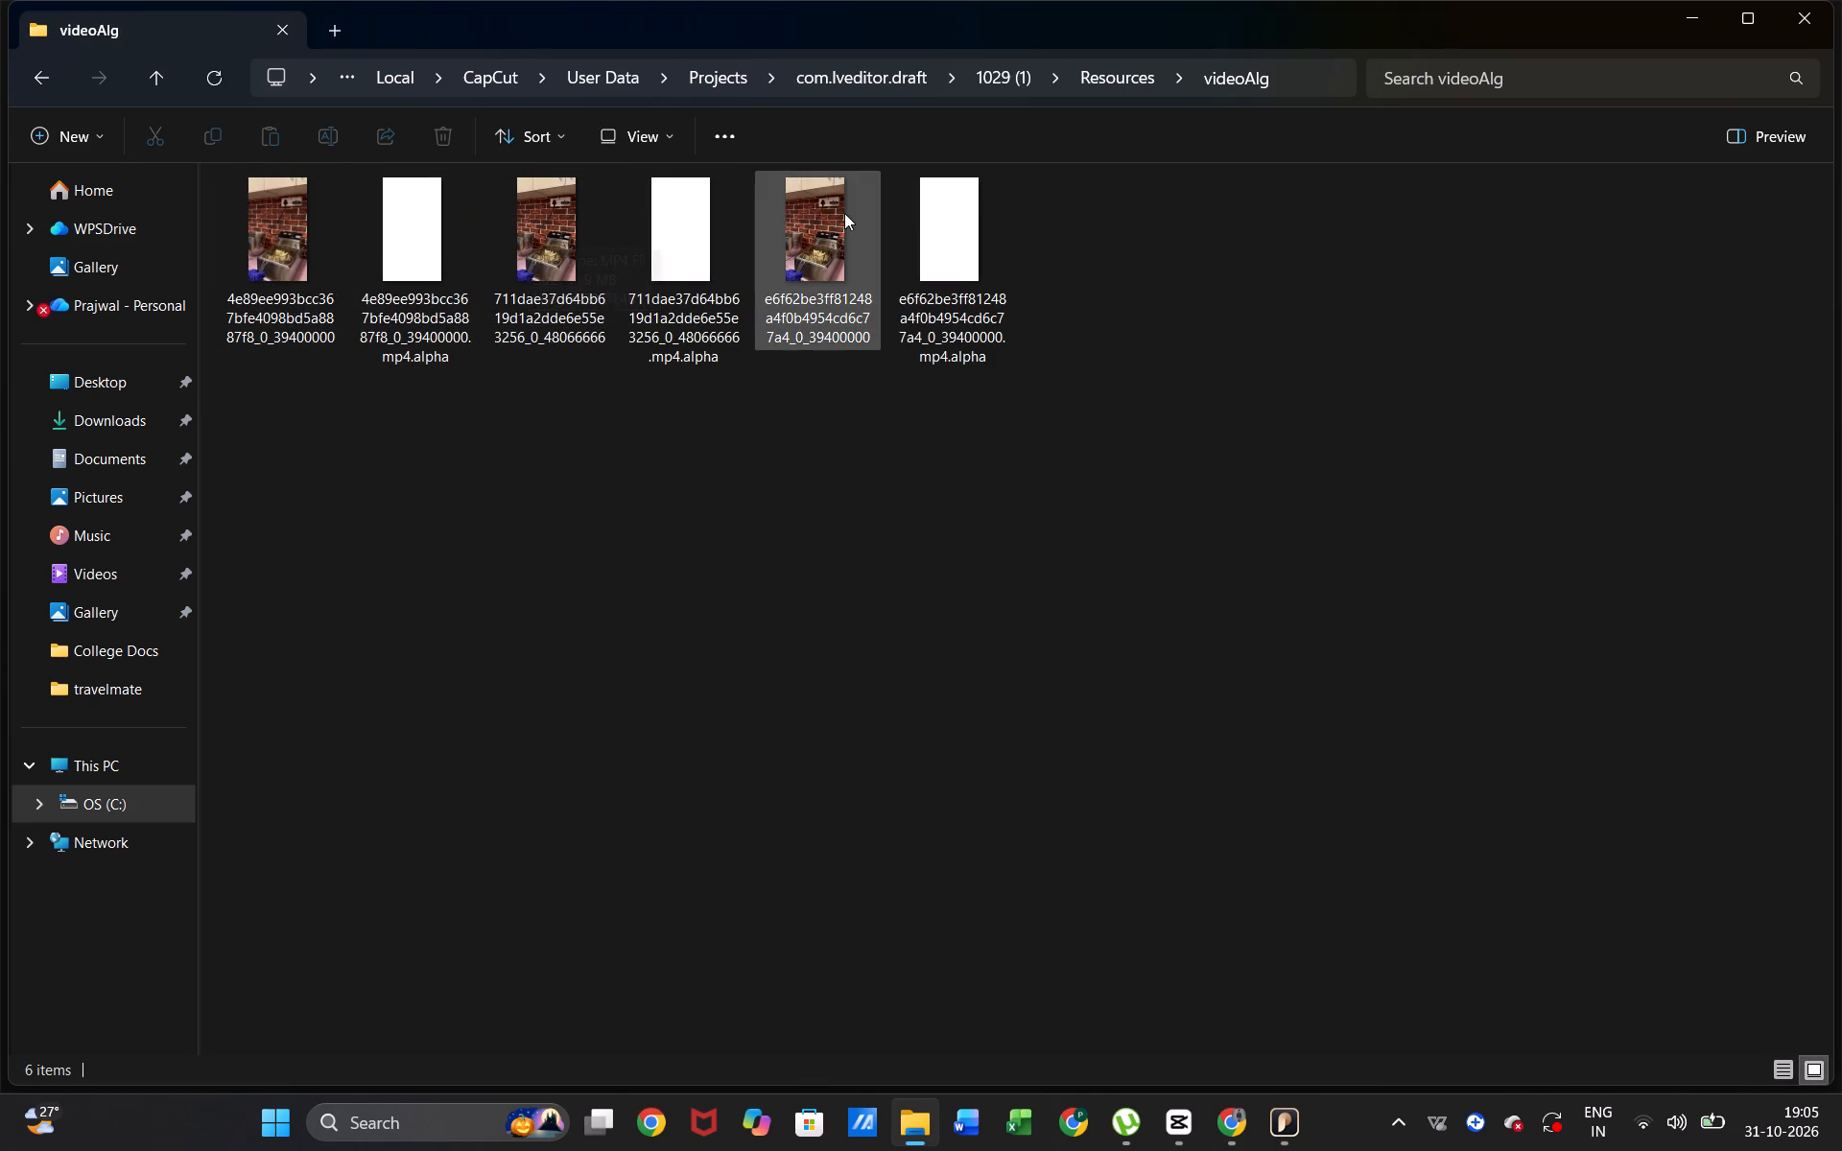
Copy the three rendered videos whose names start with 4e89ee, 711dae and e6f62b, leaving out the .mp4.alpha files.
{"action": "left_click", "coordinate": [518, 239], "text": "ctrl"}
{"action": "left_click", "coordinate": [297, 244], "text": "ctrl"}
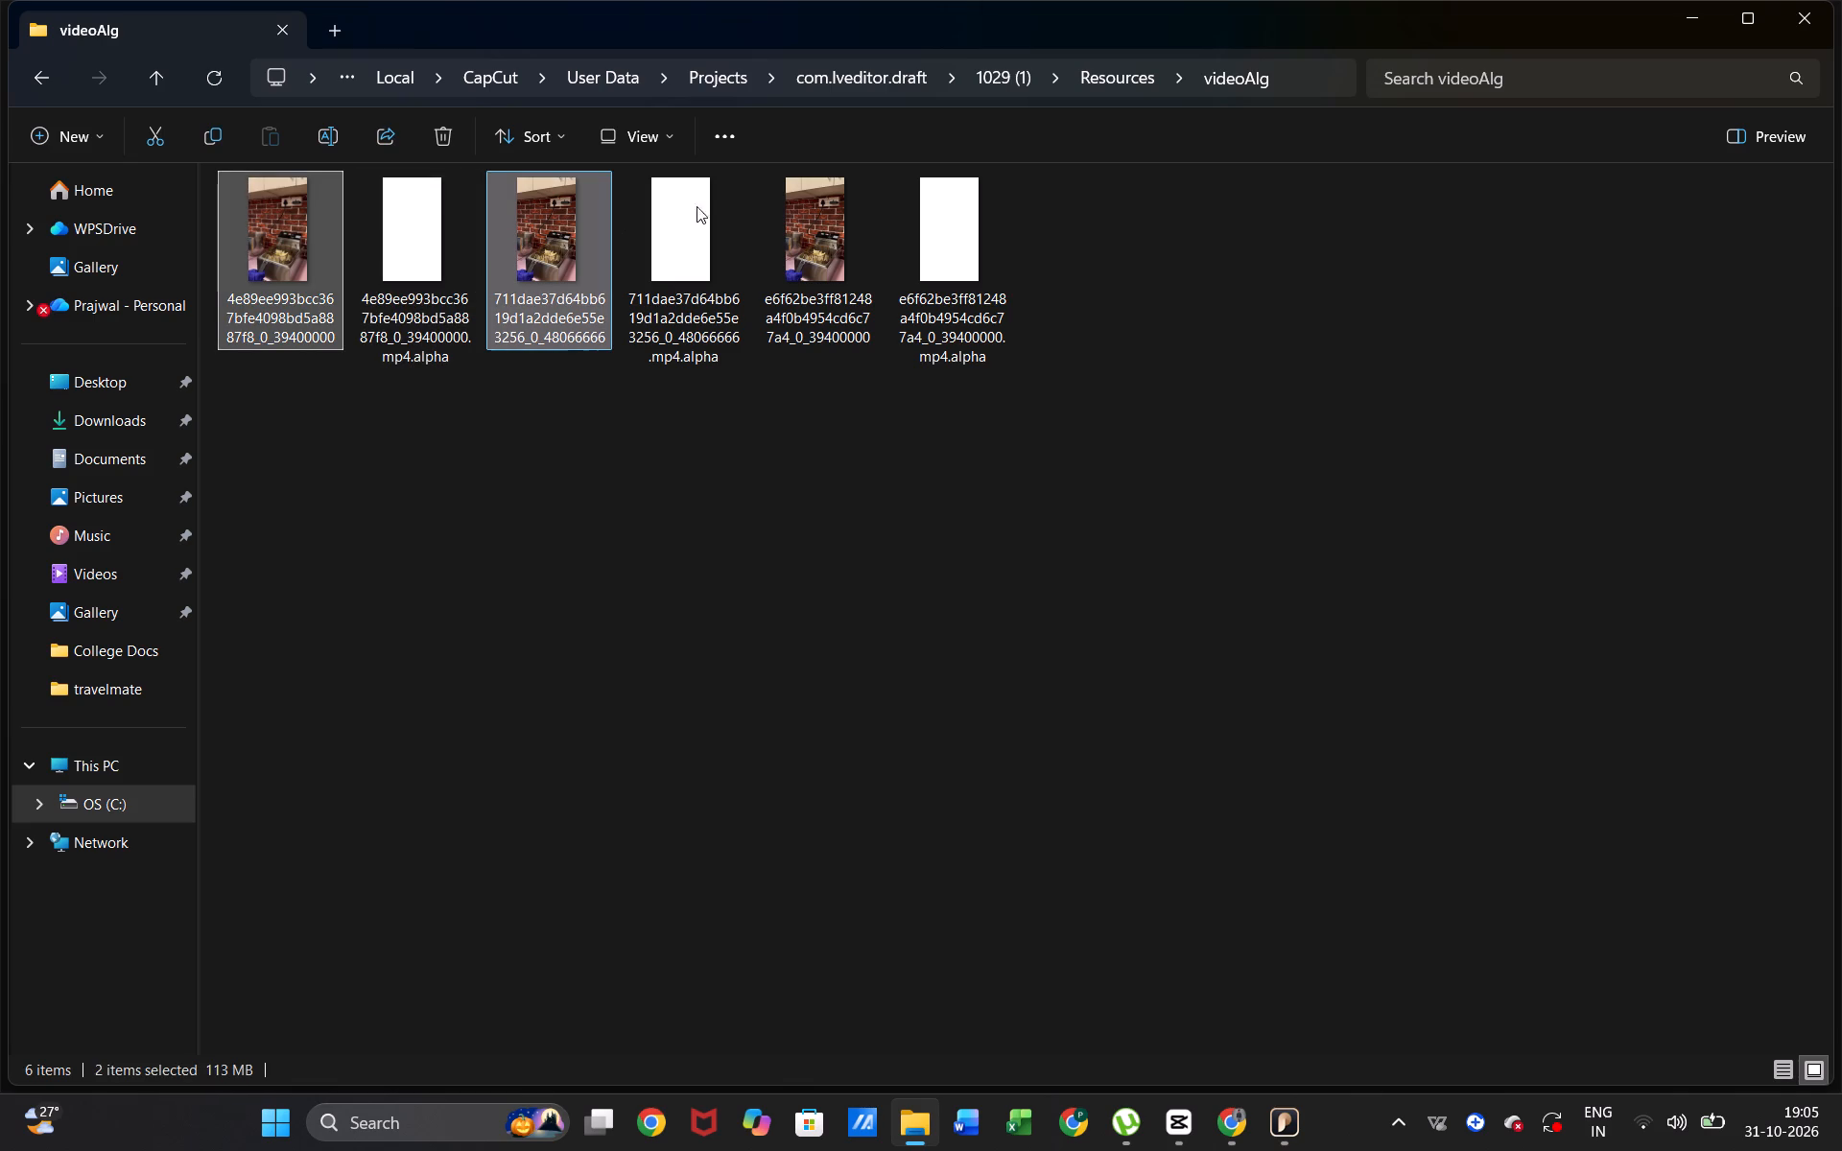
{"action": "left_click", "coordinate": [783, 205], "text": "ctrl"}
{"action": "key", "text": "ctrl+c"}
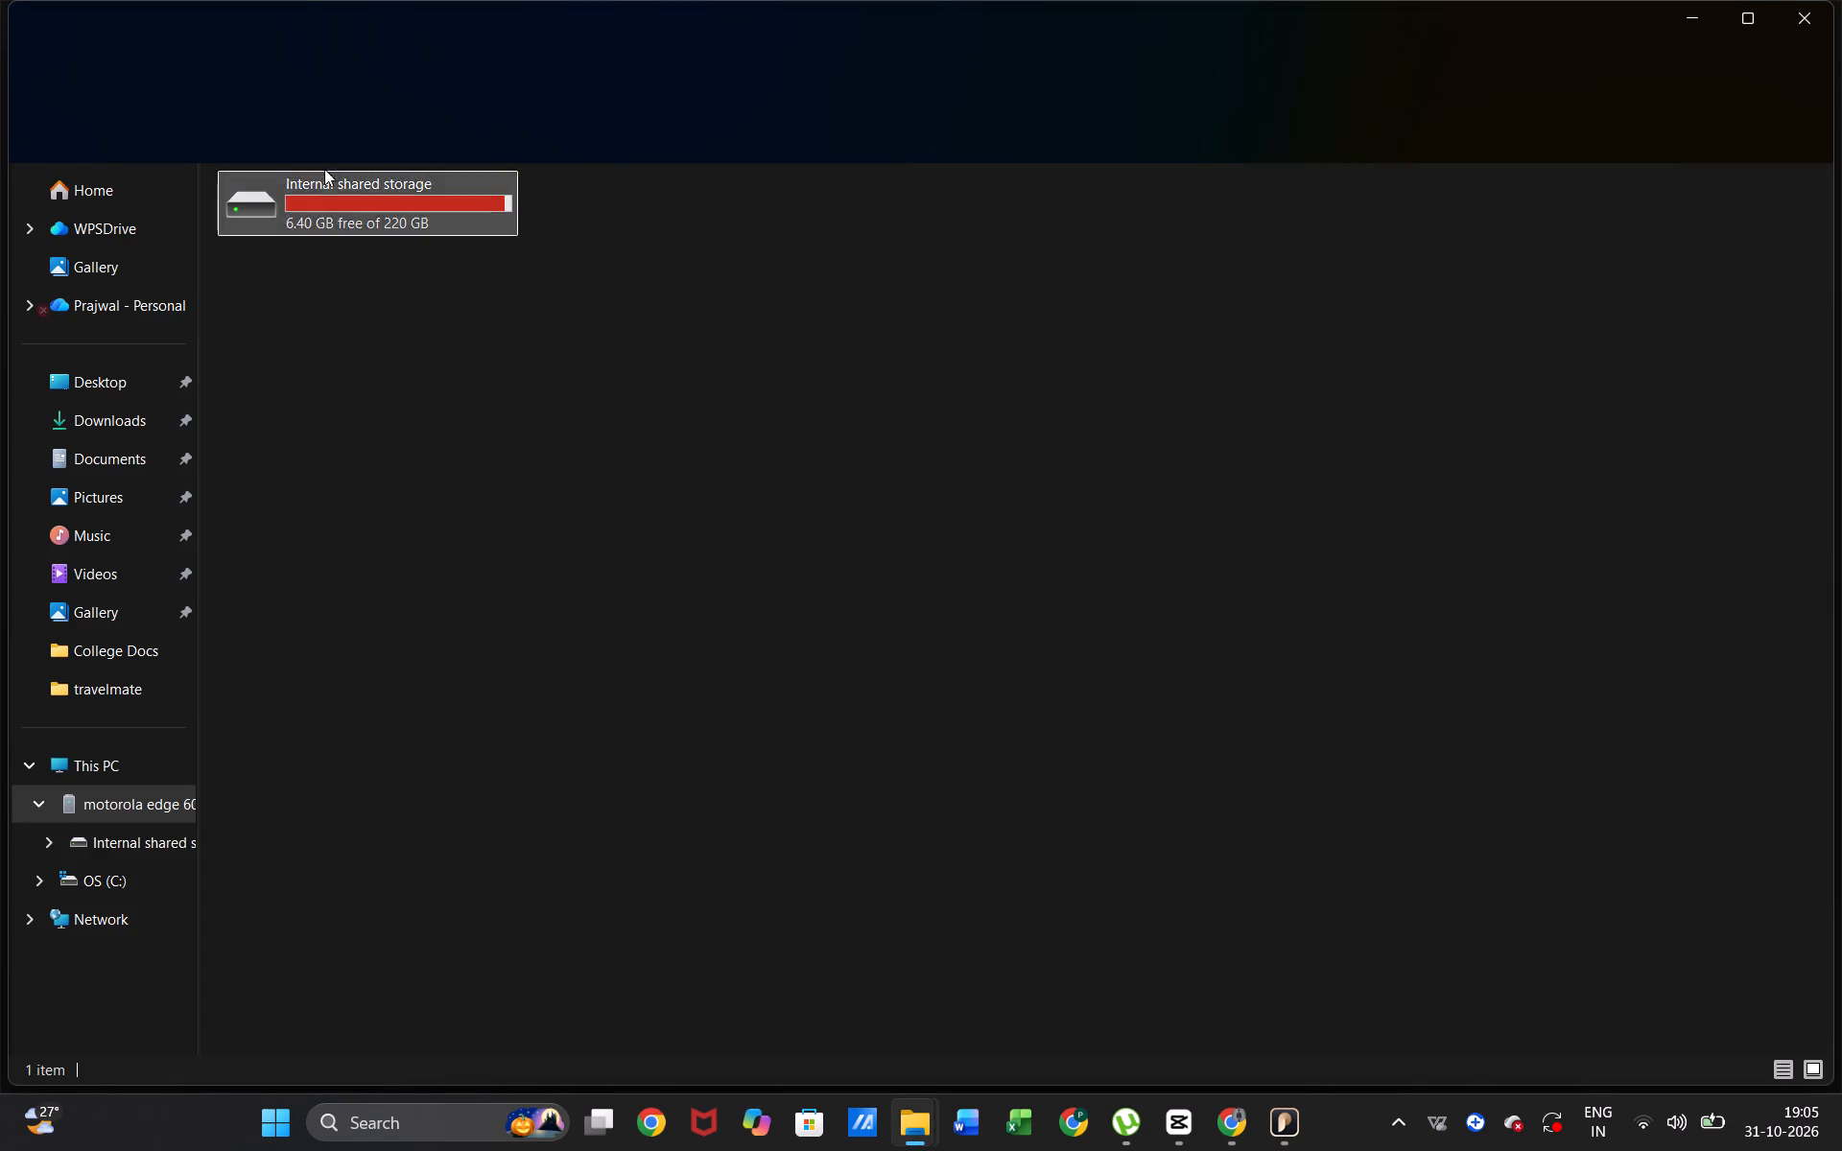
Paste the copied videos into the cross-symbol folder in the motorola edge 60 pro's internal shared storage, replacing the duplicate file, and close File Explorer.
{"action": "double_click", "coordinate": [329, 182]}
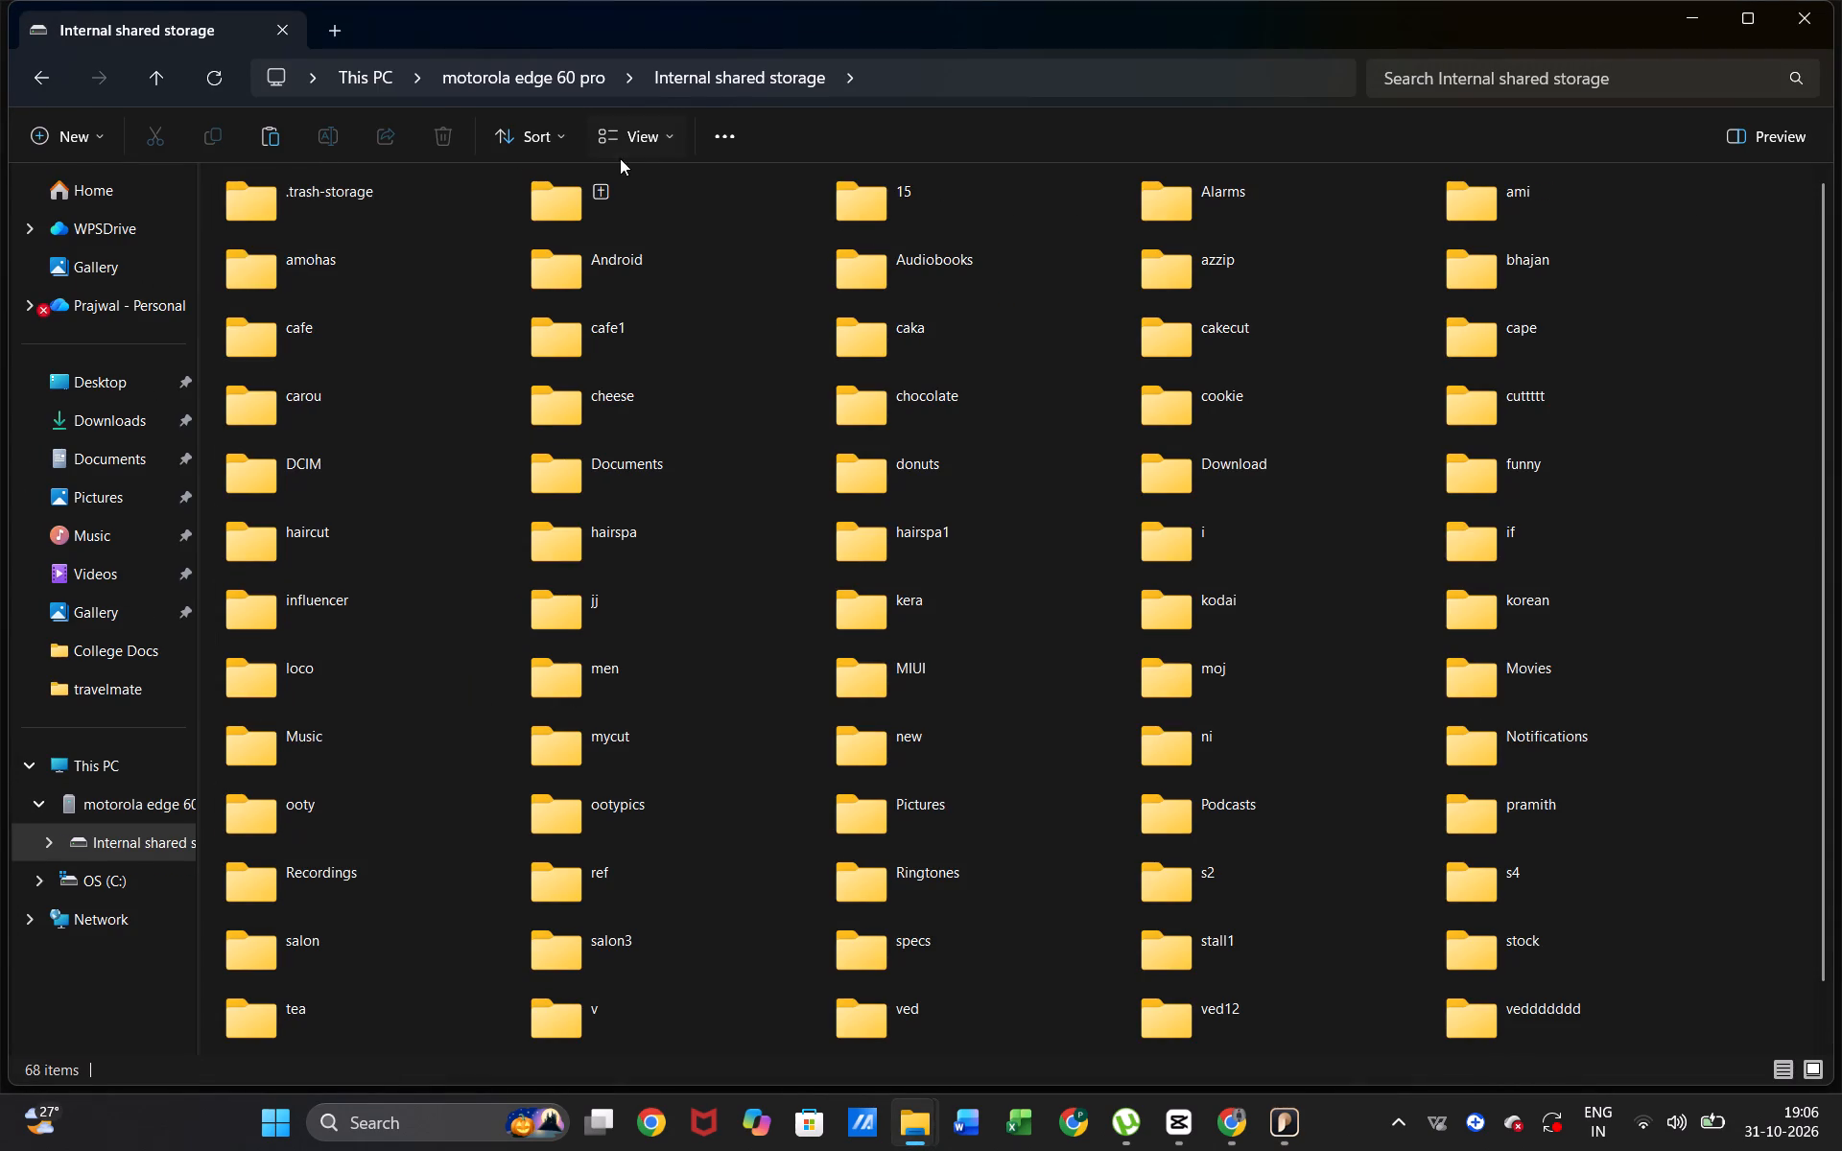
{"action": "left_click", "coordinate": [623, 170]}
{"action": "double_click", "coordinate": [626, 177]}
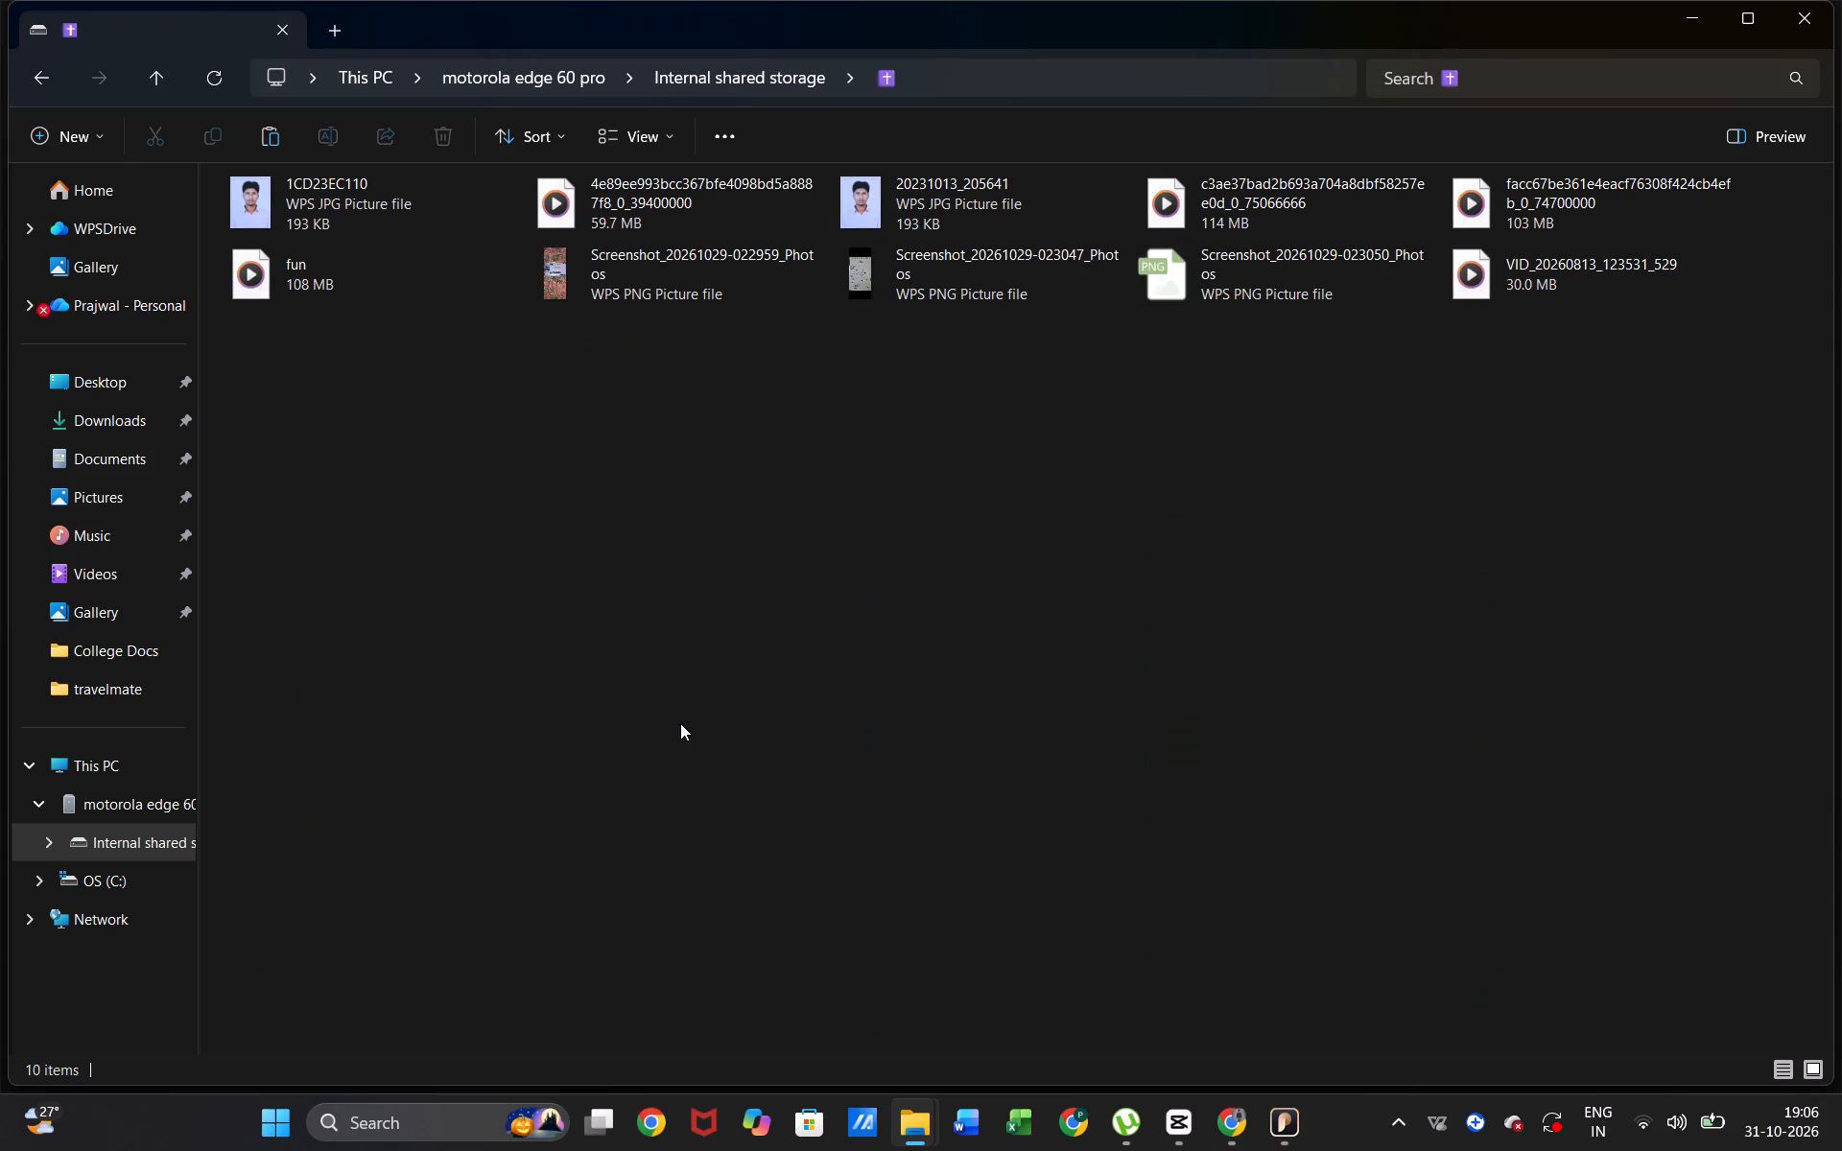
{"action": "left_click", "coordinate": [682, 735]}
{"action": "key", "text": "ctrl+v"}
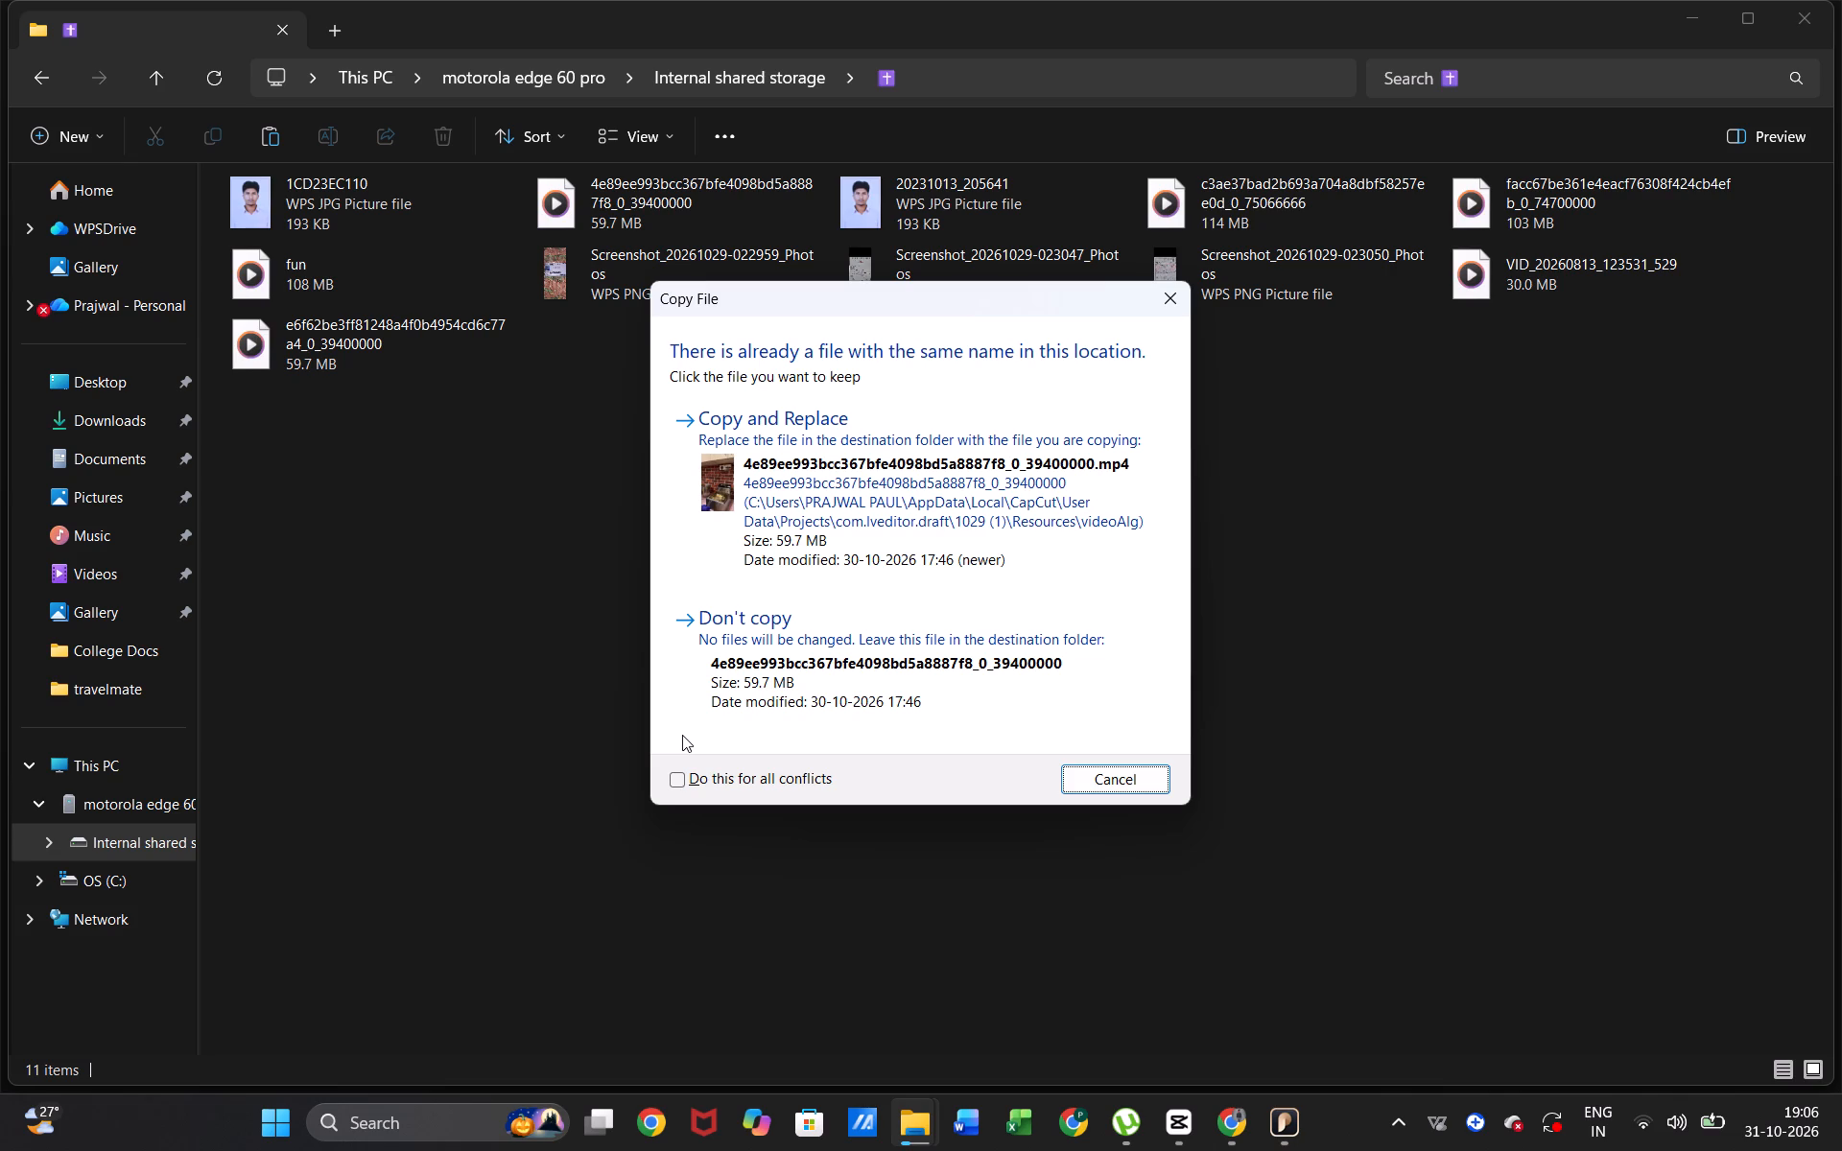
{"action": "left_click", "coordinate": [819, 485]}
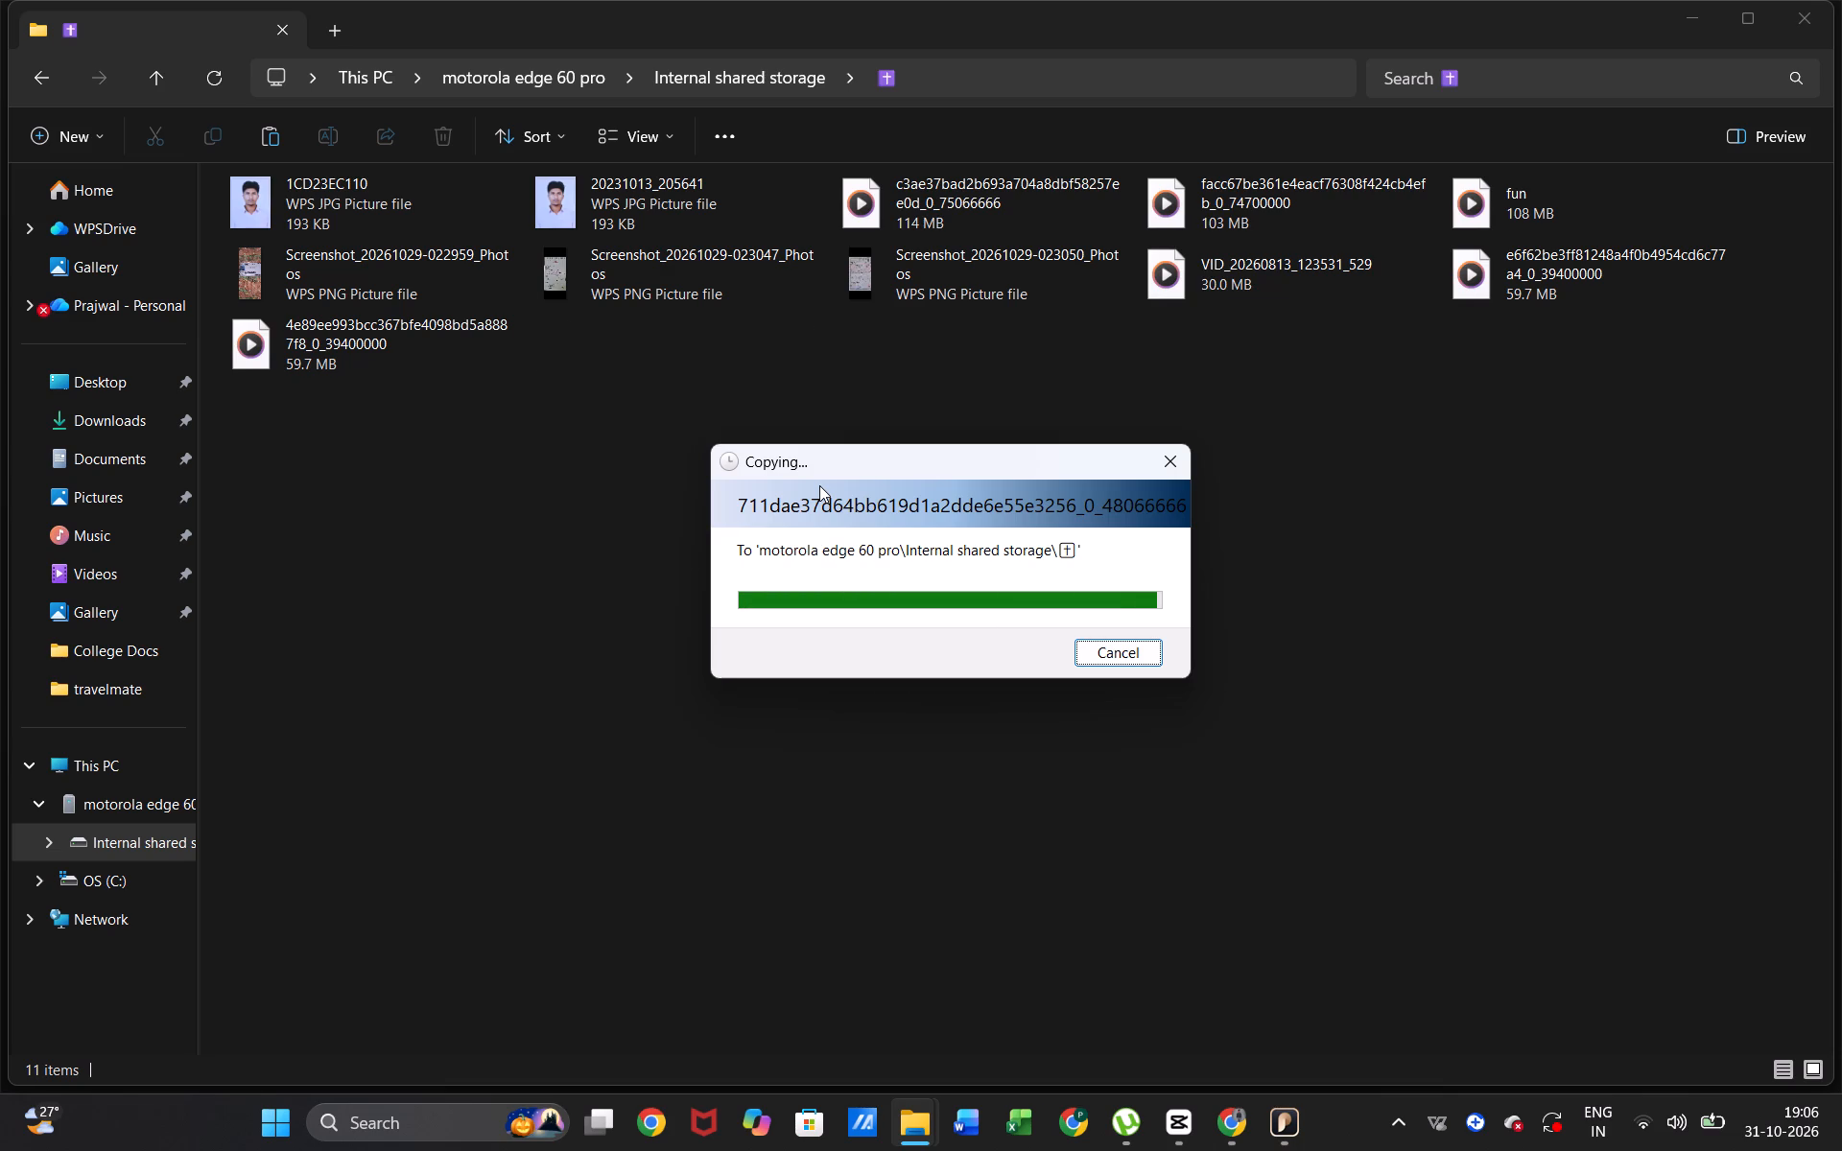
{"action": "left_click", "coordinate": [1793, 17]}
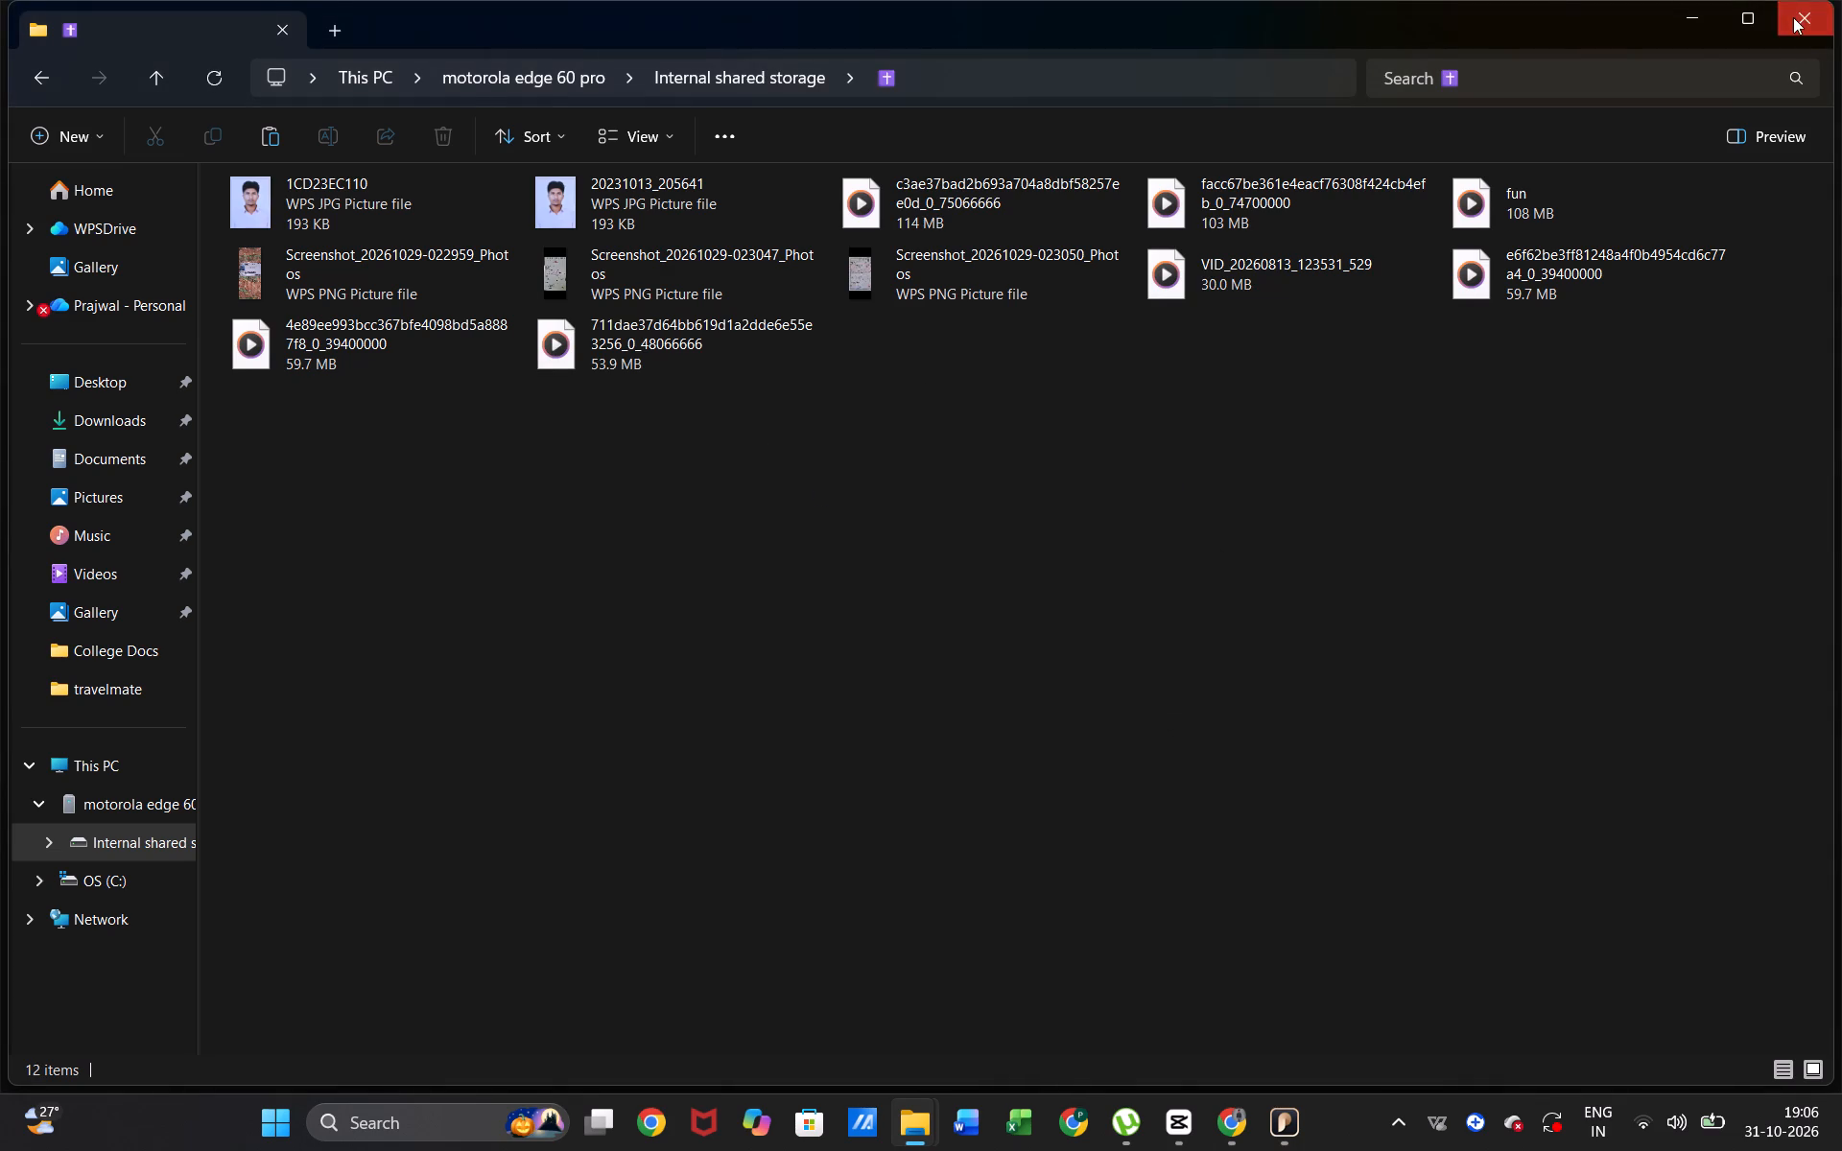
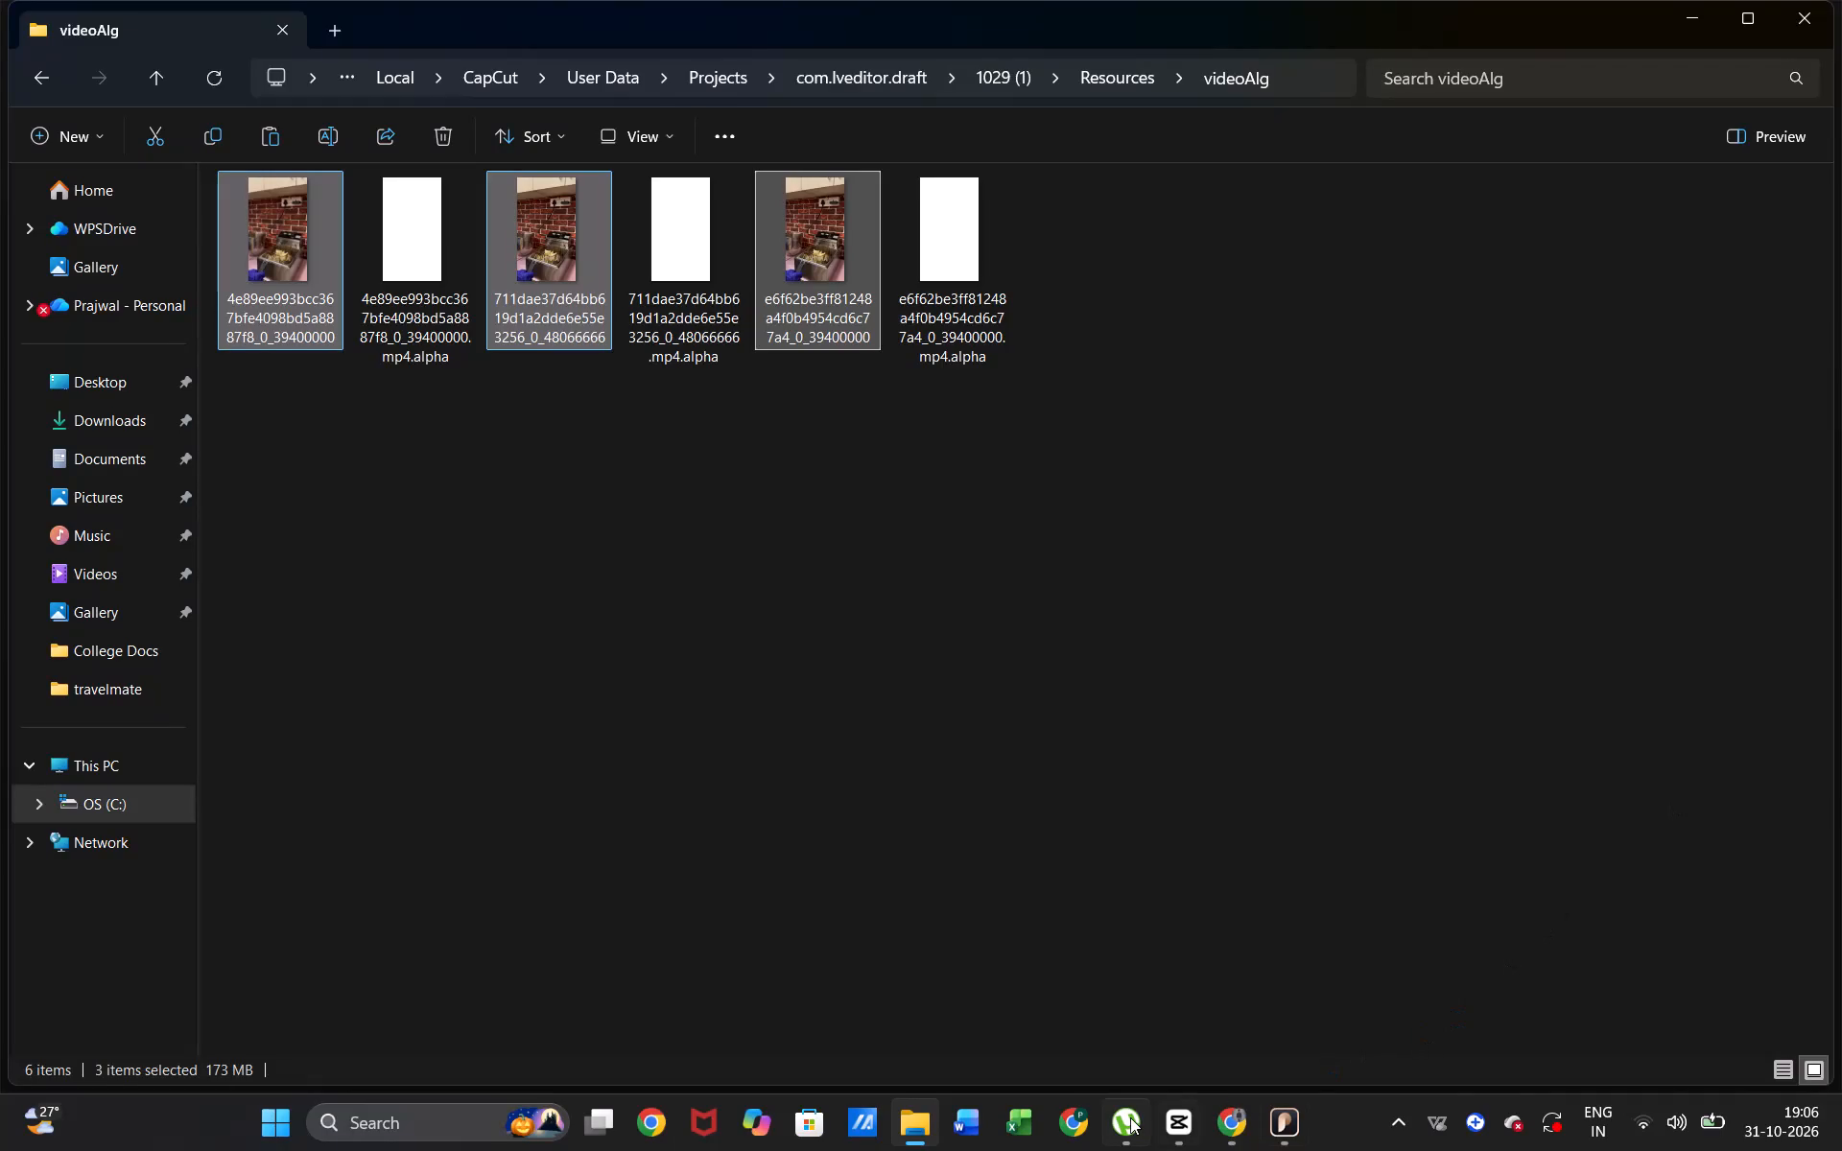
Switch to CapCut and break the motion-blurred Compound clip2 back into its separate clips.
{"action": "left_click", "coordinate": [1169, 1114]}
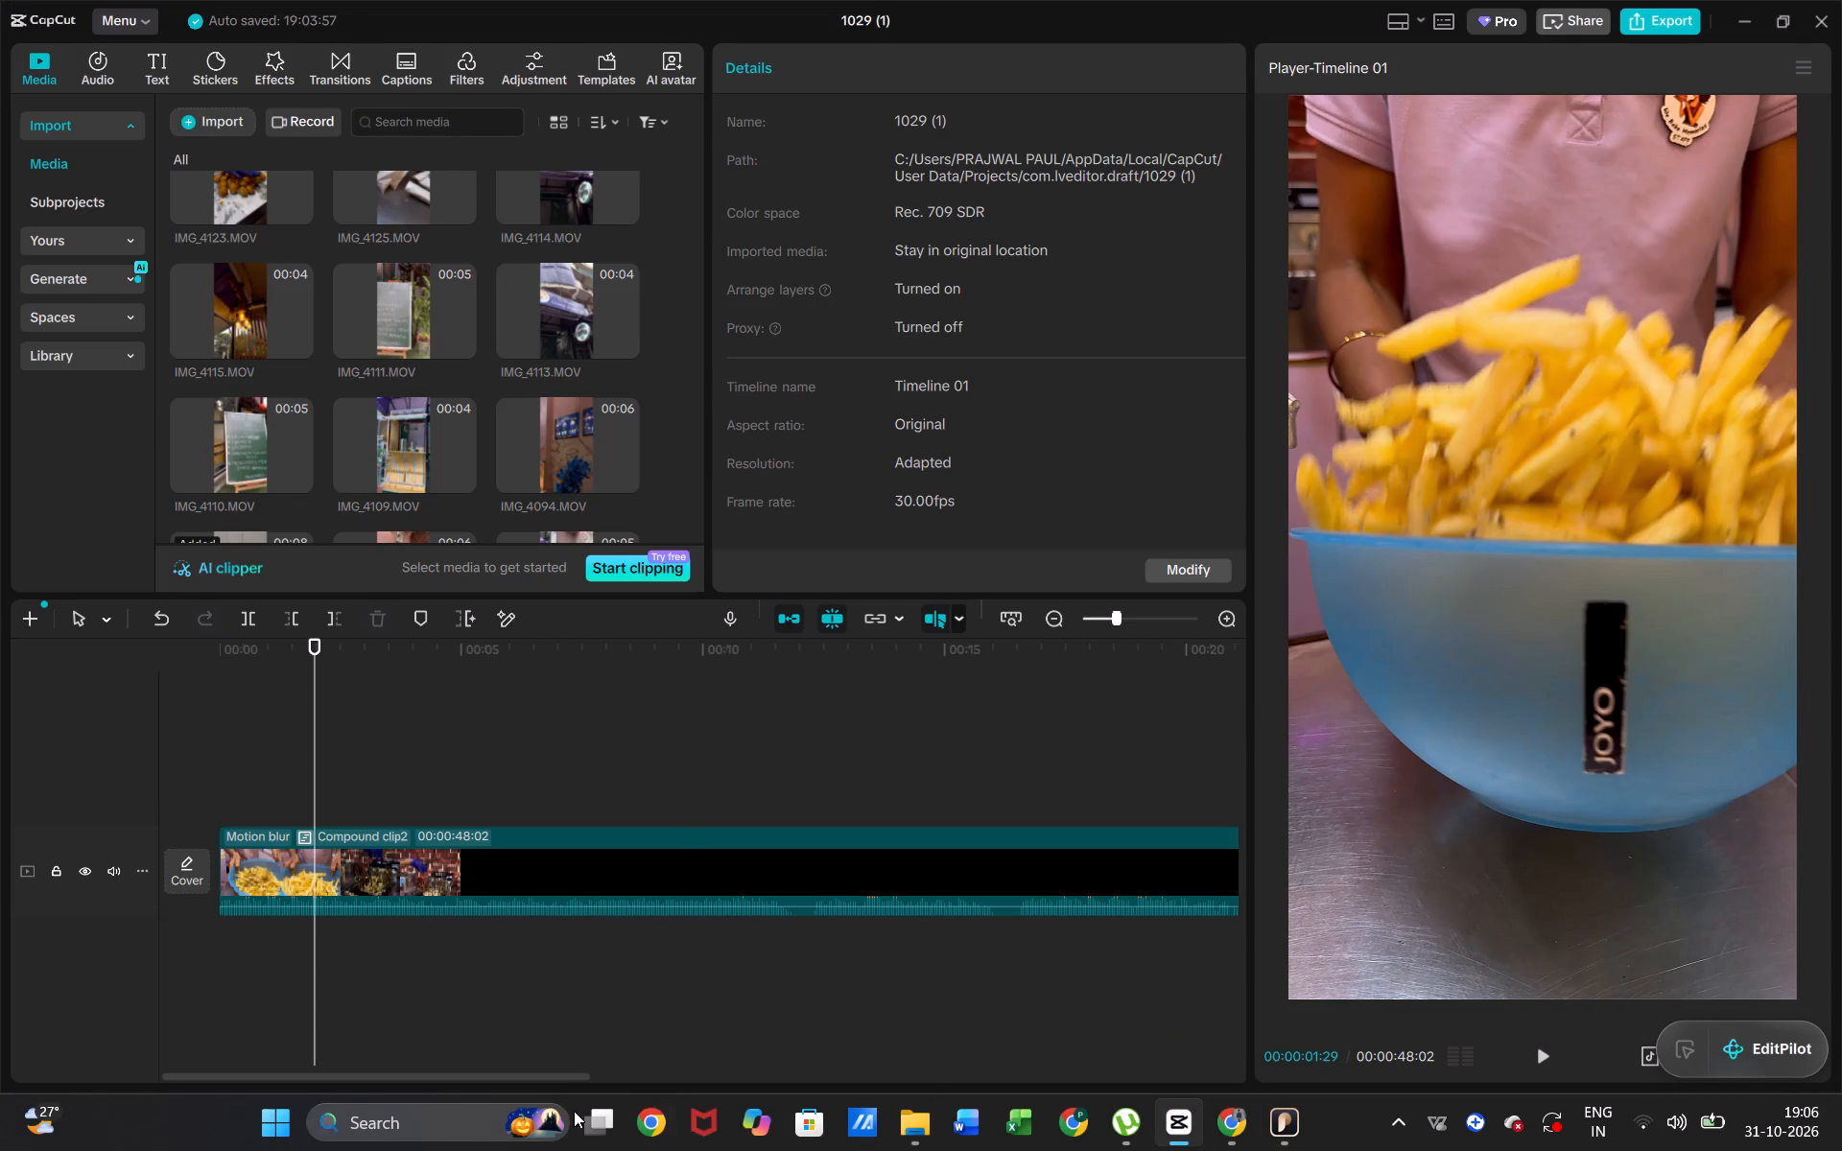
{"action": "right_click", "coordinate": [568, 860]}
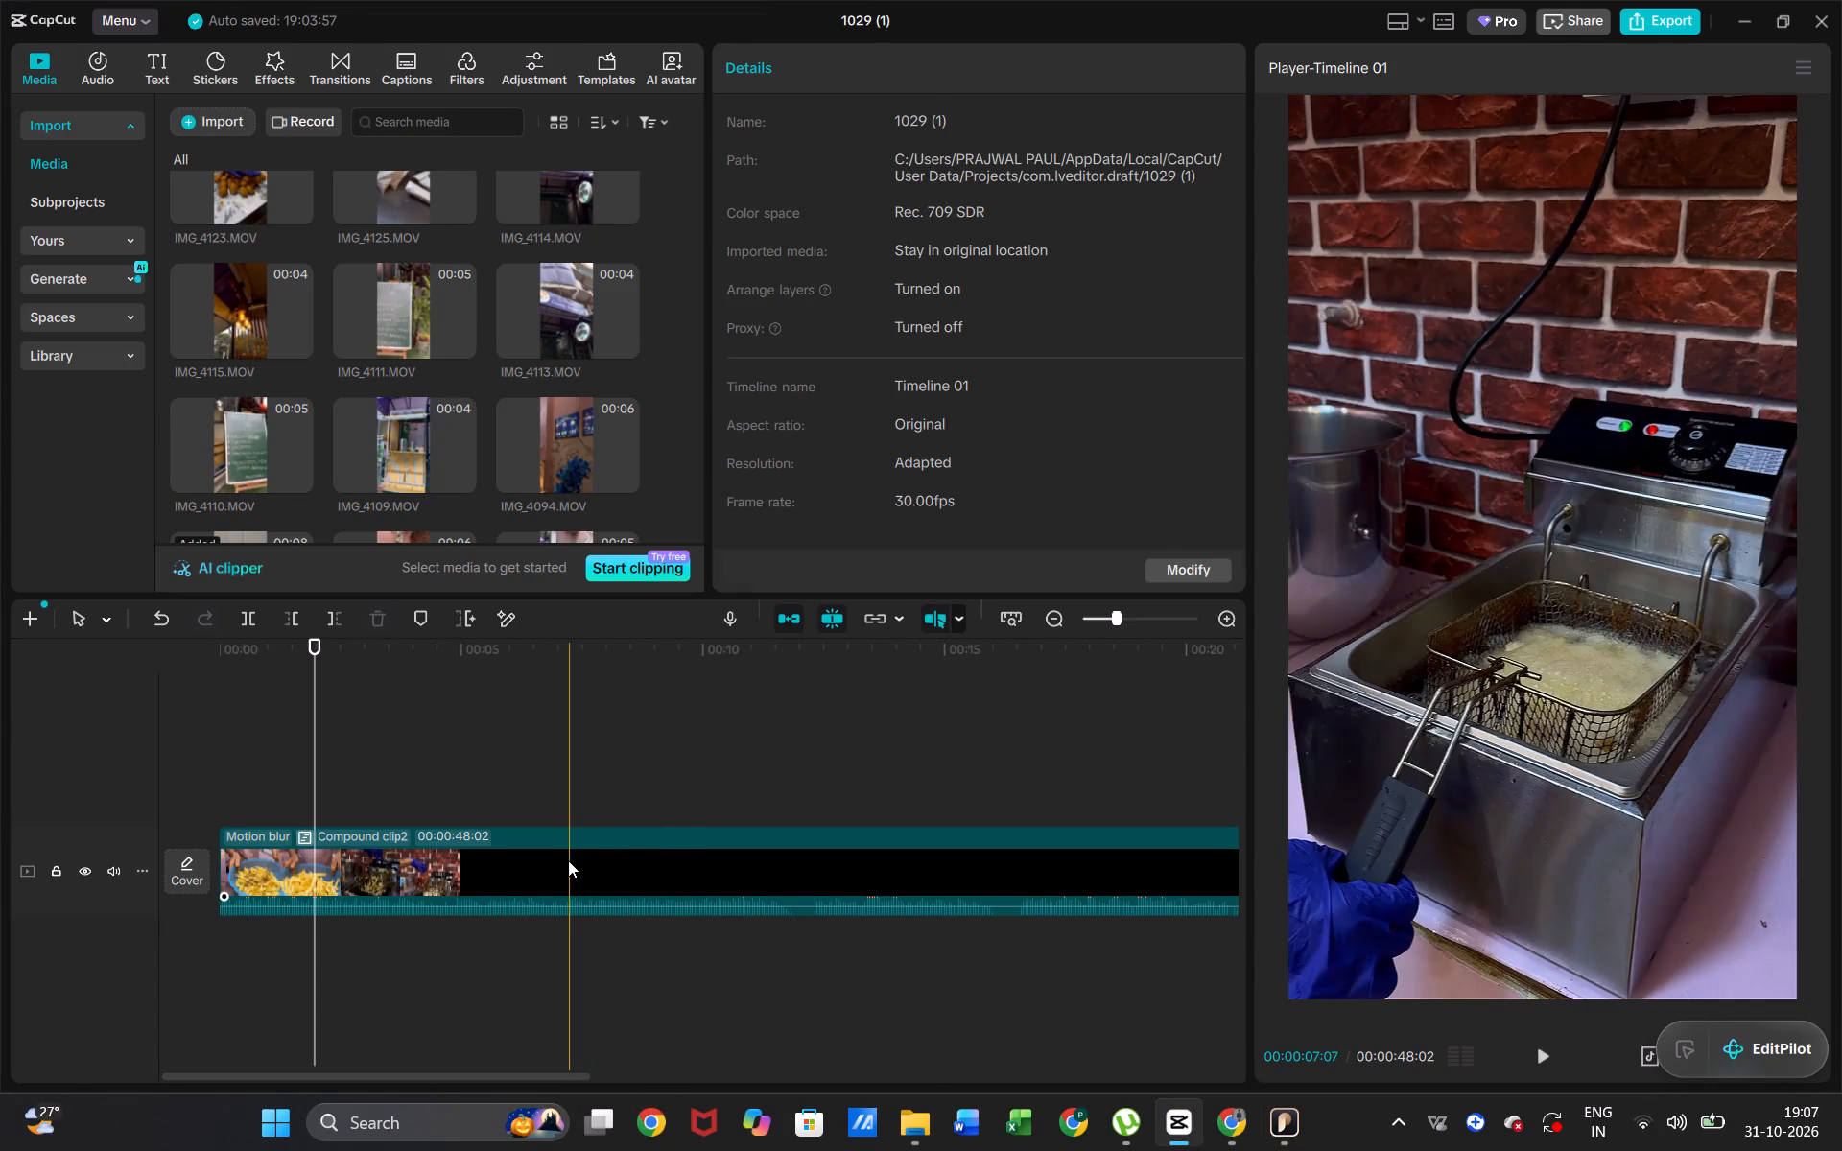
{"action": "left_click", "coordinate": [655, 563]}
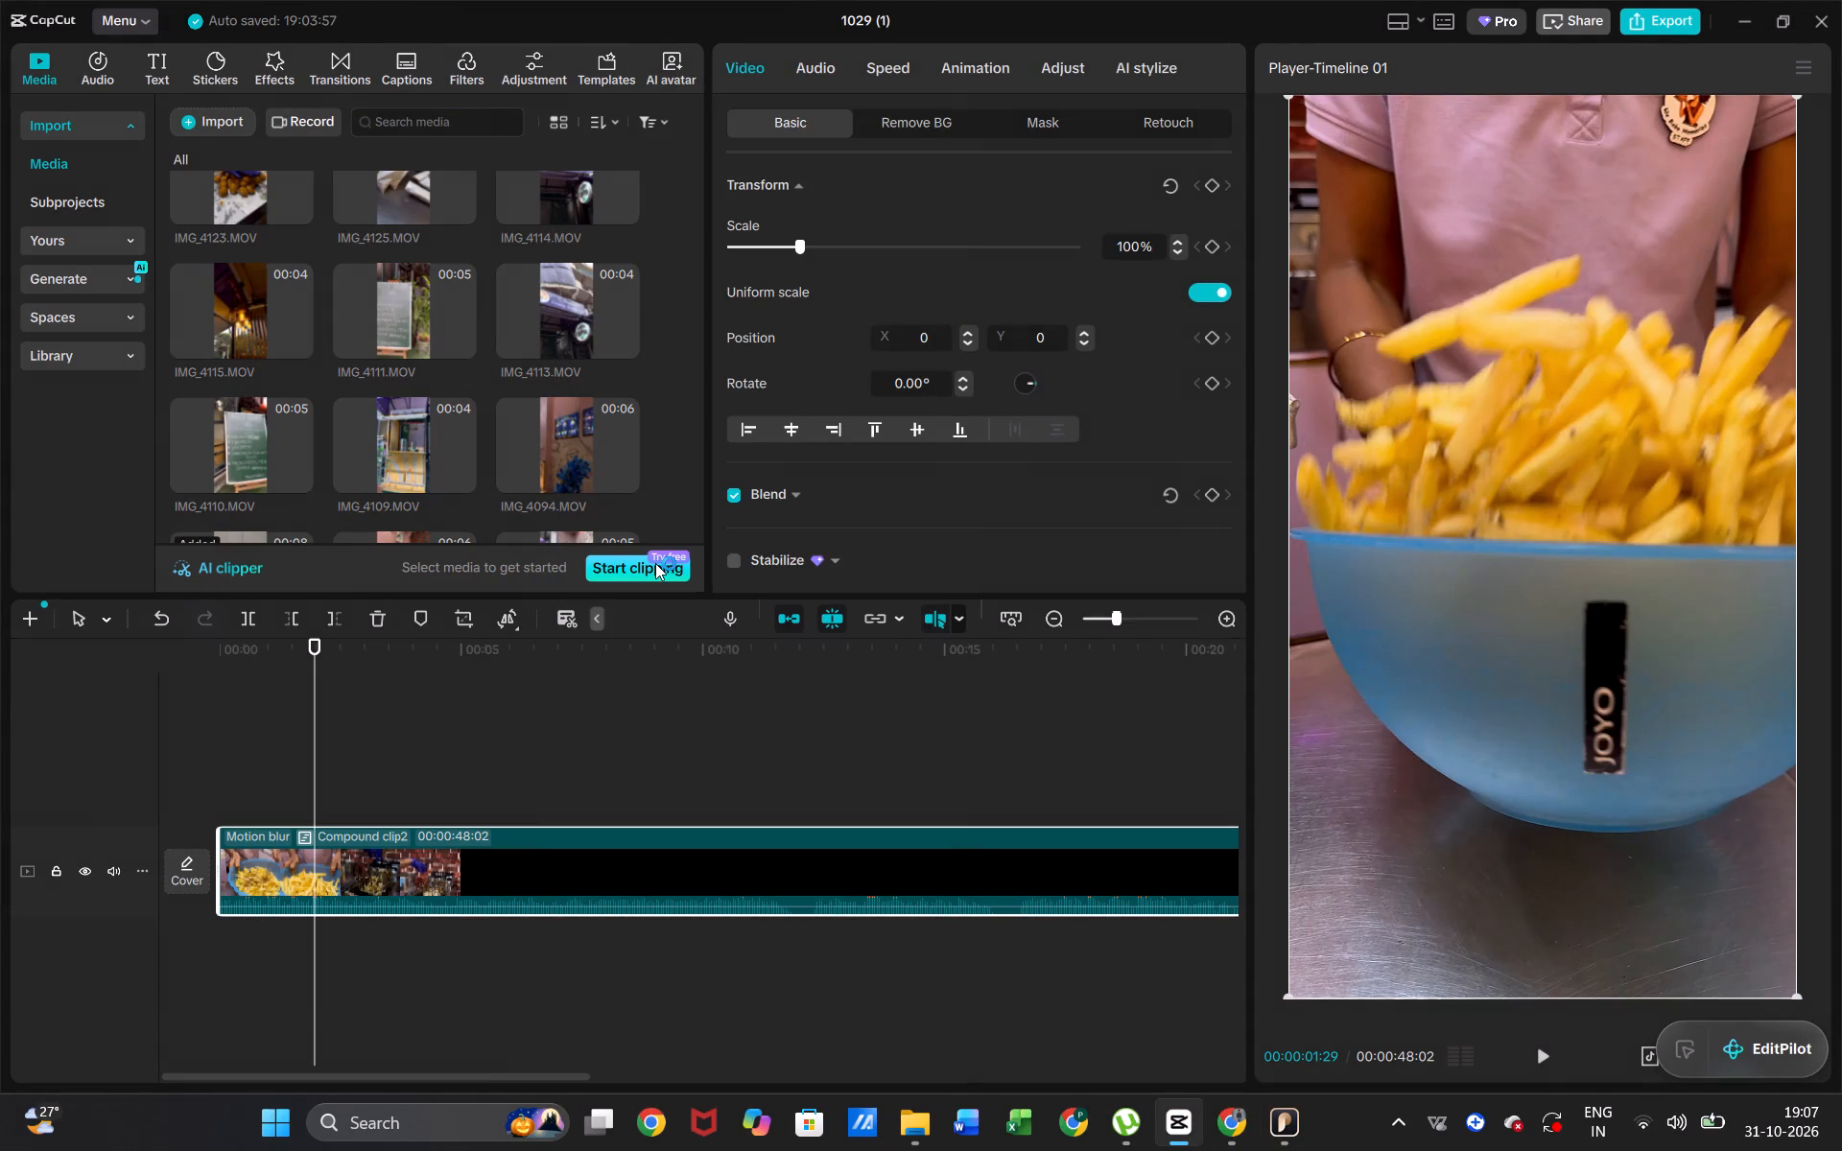
{"action": "left_click", "coordinate": [506, 751]}
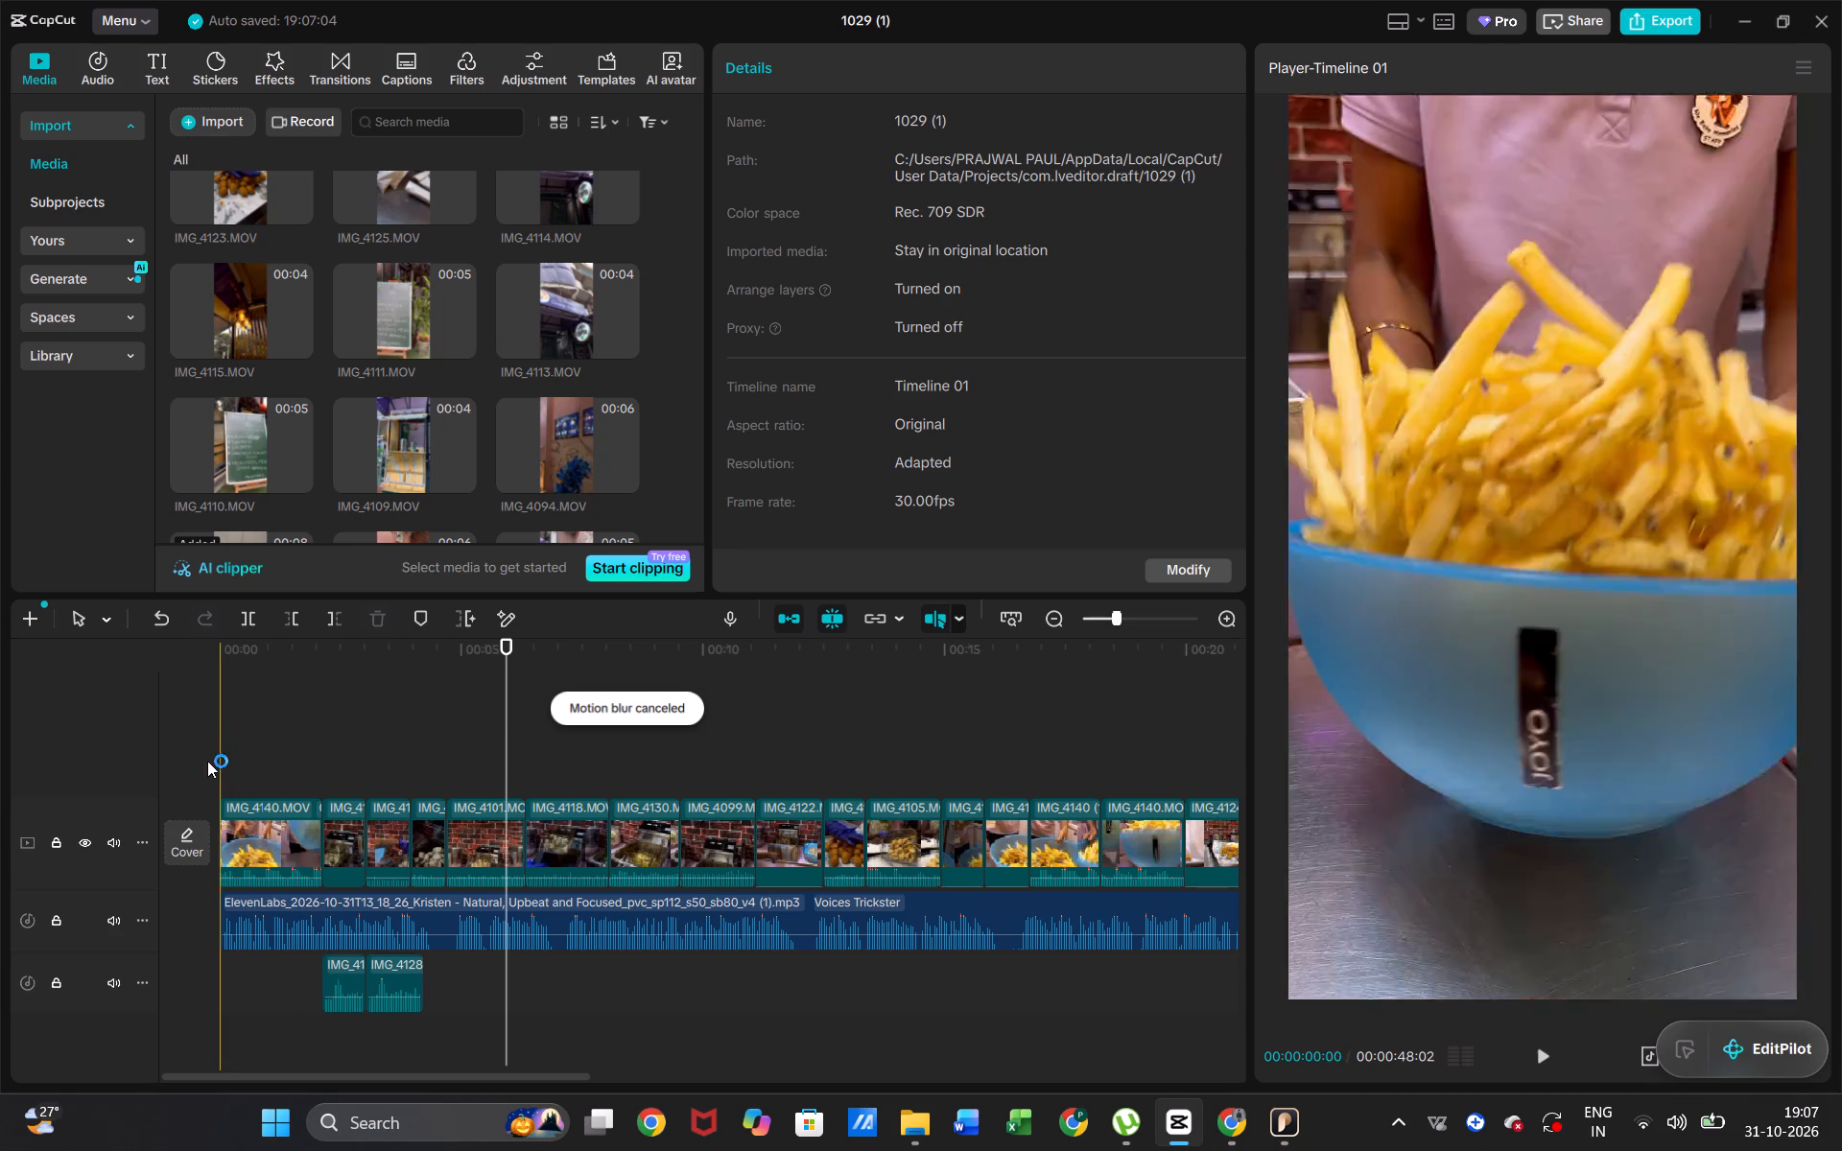
Lower the volume of the selected main-track clips that have sound, from the first IMG_4140 to the last IMG_4140, to about -6.6 dB.
{"action": "left_click", "coordinate": [251, 820], "text": "ctrl"}
{"action": "left_click", "coordinate": [389, 833], "text": "ctrl"}
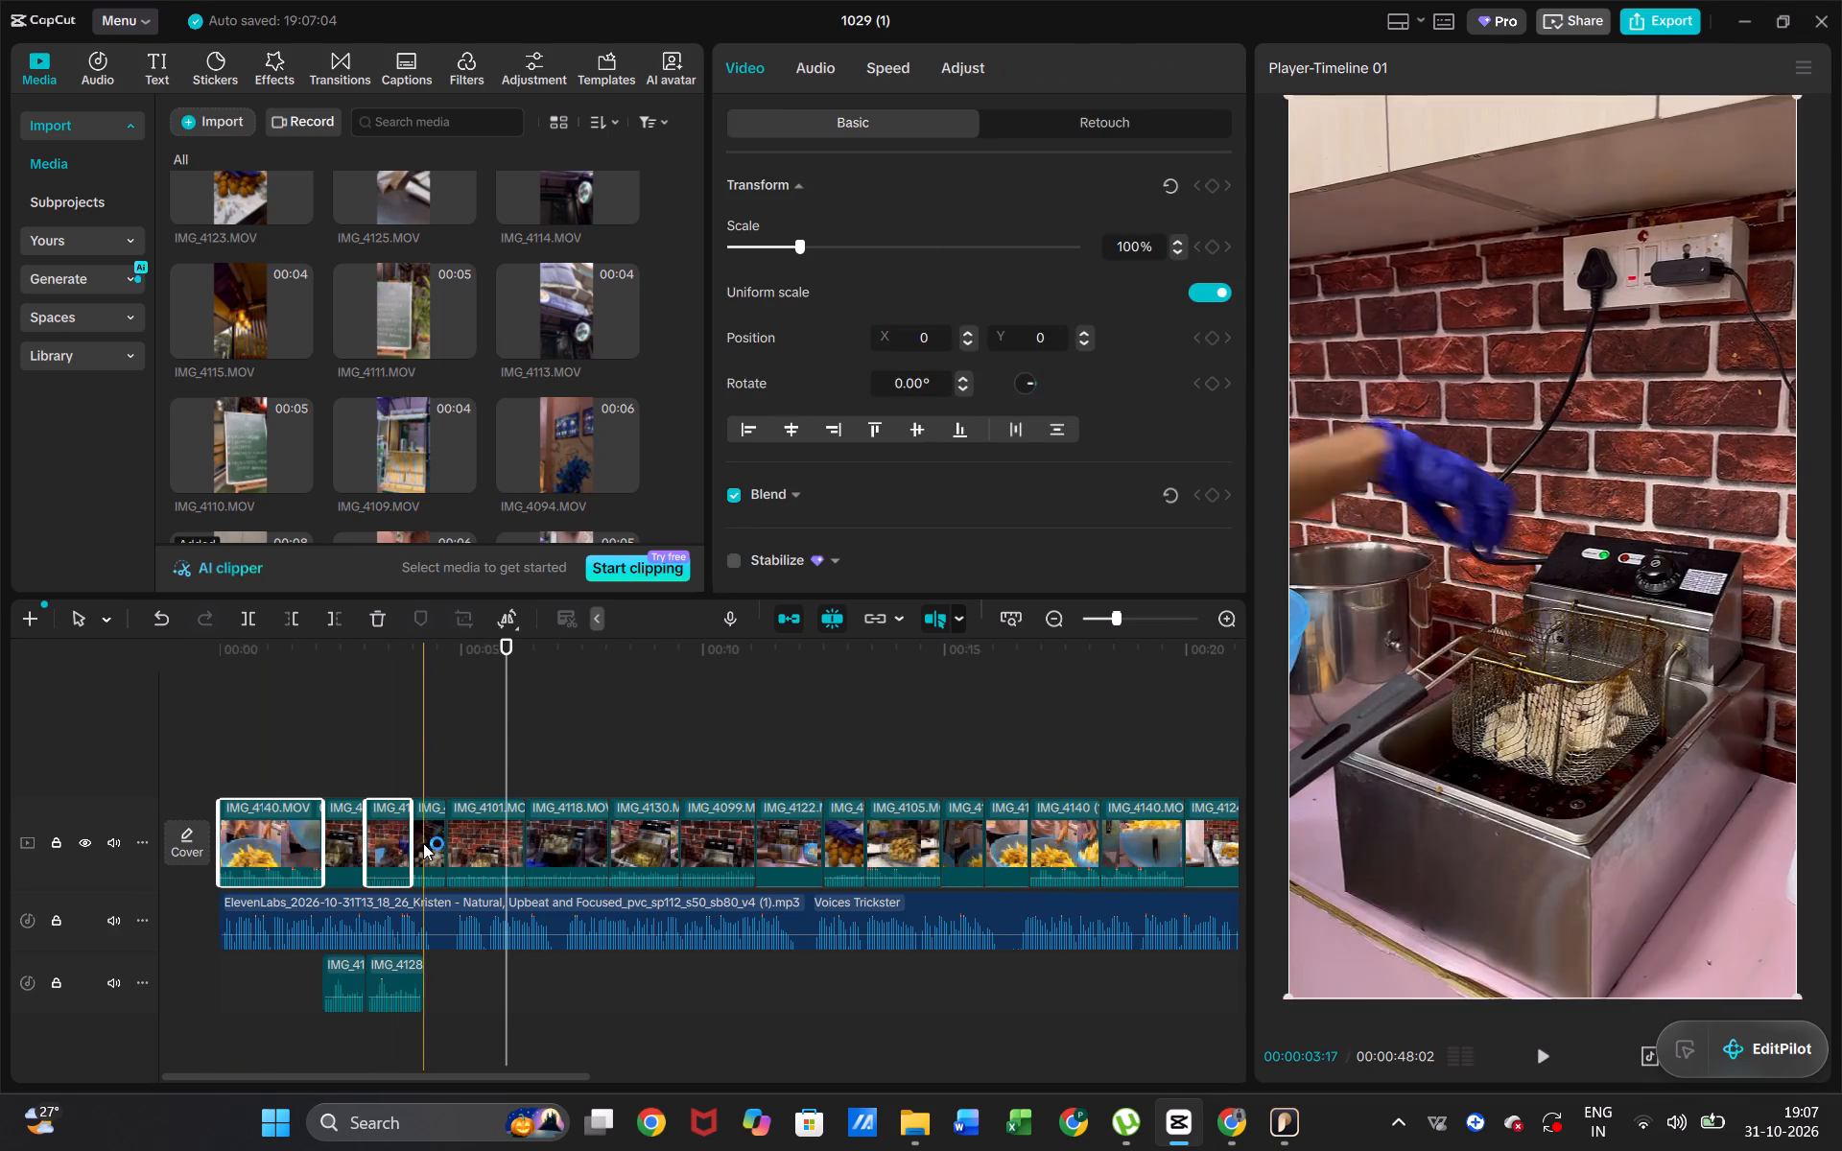
{"action": "left_click", "coordinate": [435, 846], "text": "ctrl"}
{"action": "left_click", "coordinate": [461, 846], "text": "ctrl"}
{"action": "left_click", "coordinate": [583, 845], "text": "ctrl"}
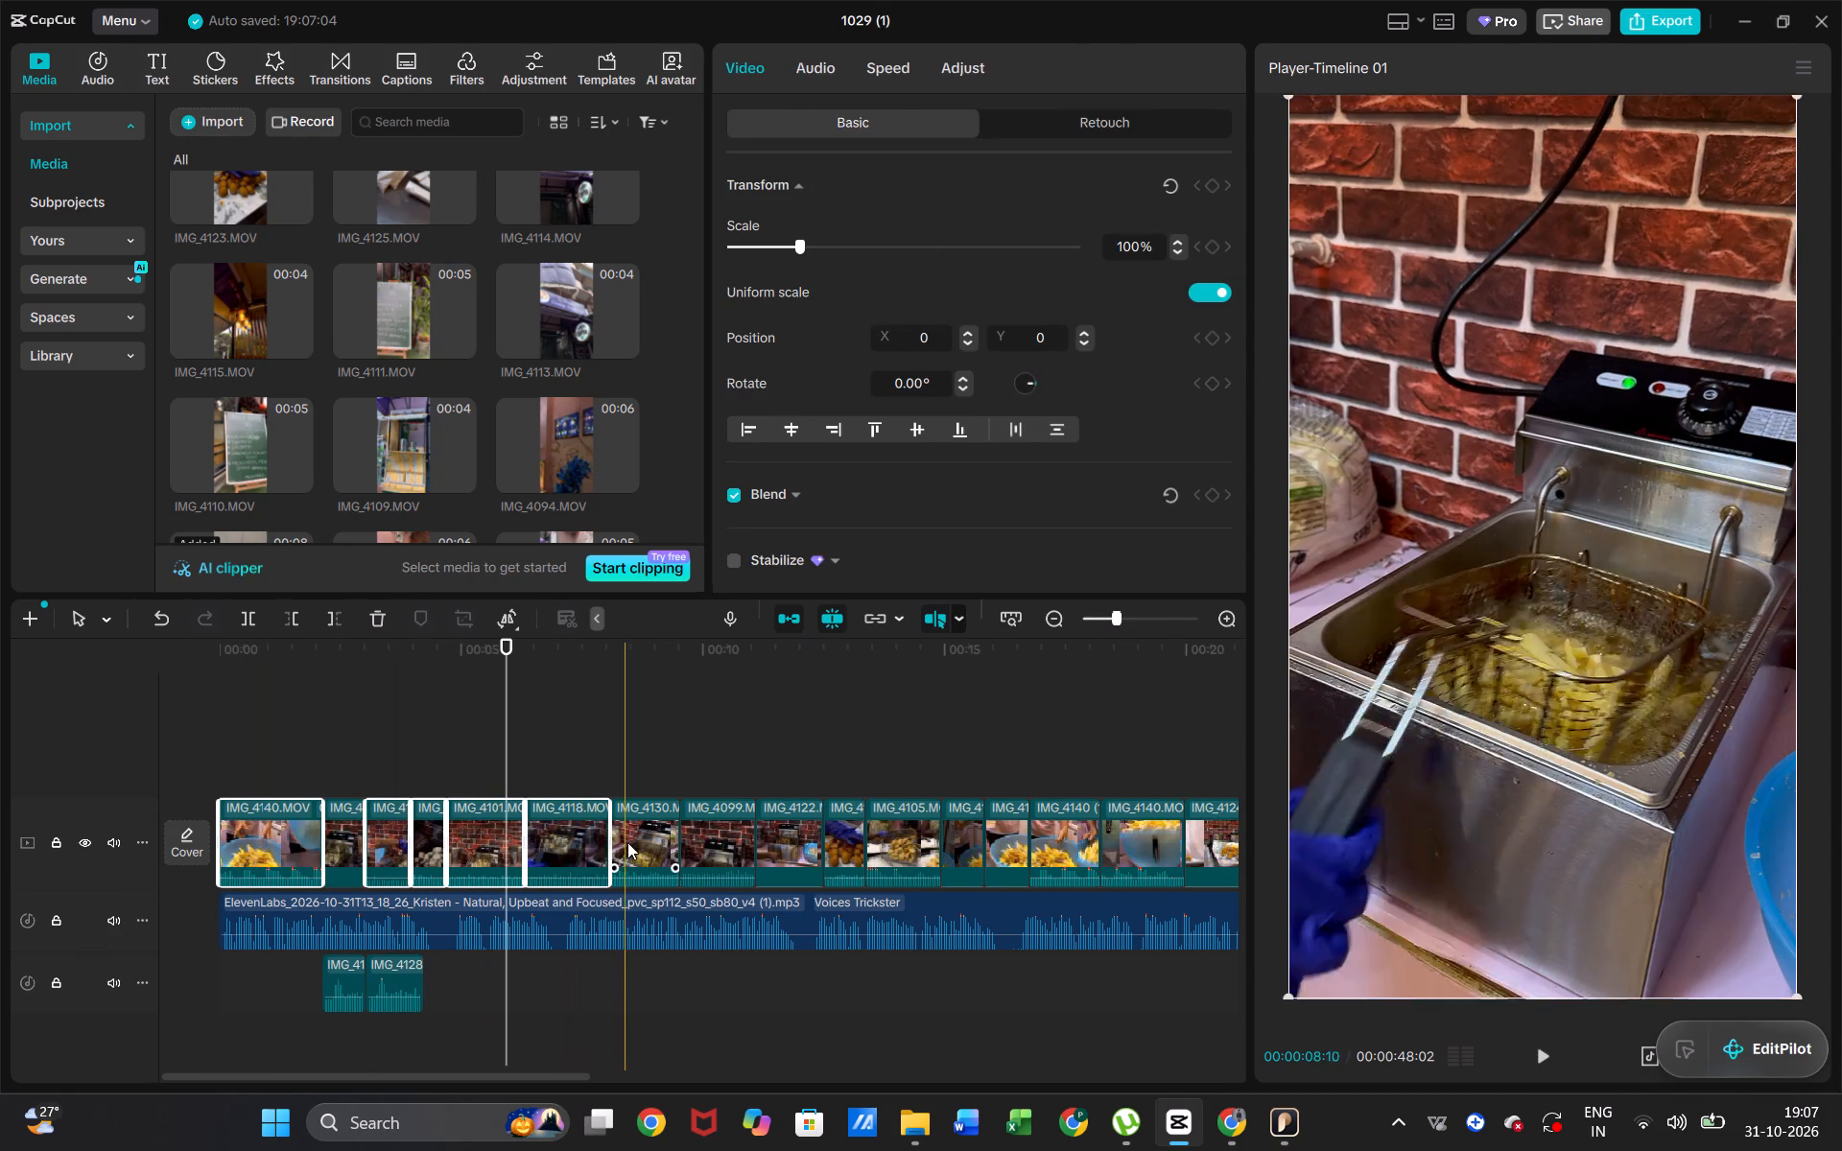
{"action": "left_click", "coordinate": [627, 842], "text": "ctrl"}
{"action": "left_click", "coordinate": [708, 835], "text": "ctrl"}
{"action": "left_click", "coordinate": [843, 824], "text": "ctrl"}
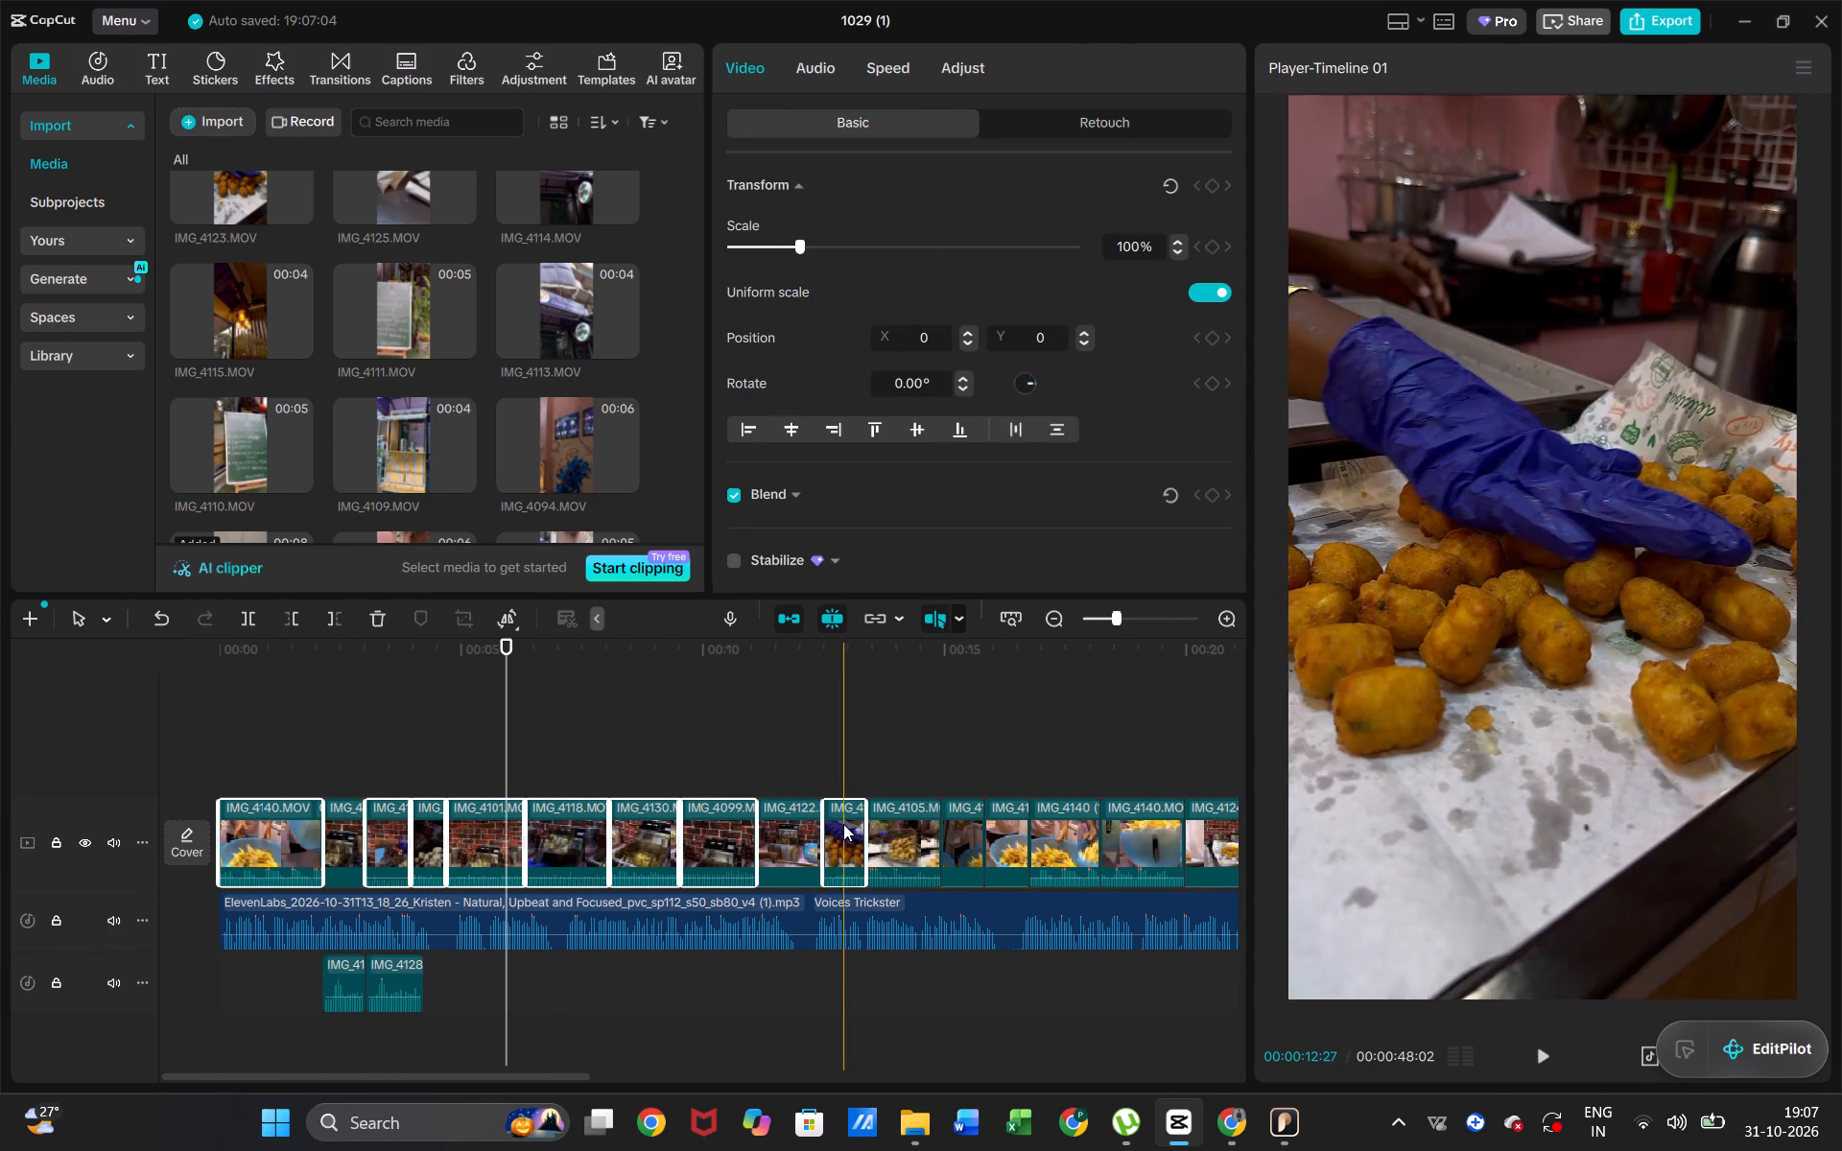
{"action": "left_click", "coordinate": [894, 830], "text": "ctrl"}
{"action": "left_click", "coordinate": [1055, 838], "text": "ctrl"}
{"action": "scroll", "coordinate": [1055, 838], "scroll_direction": "left", "scroll_amount": 1}
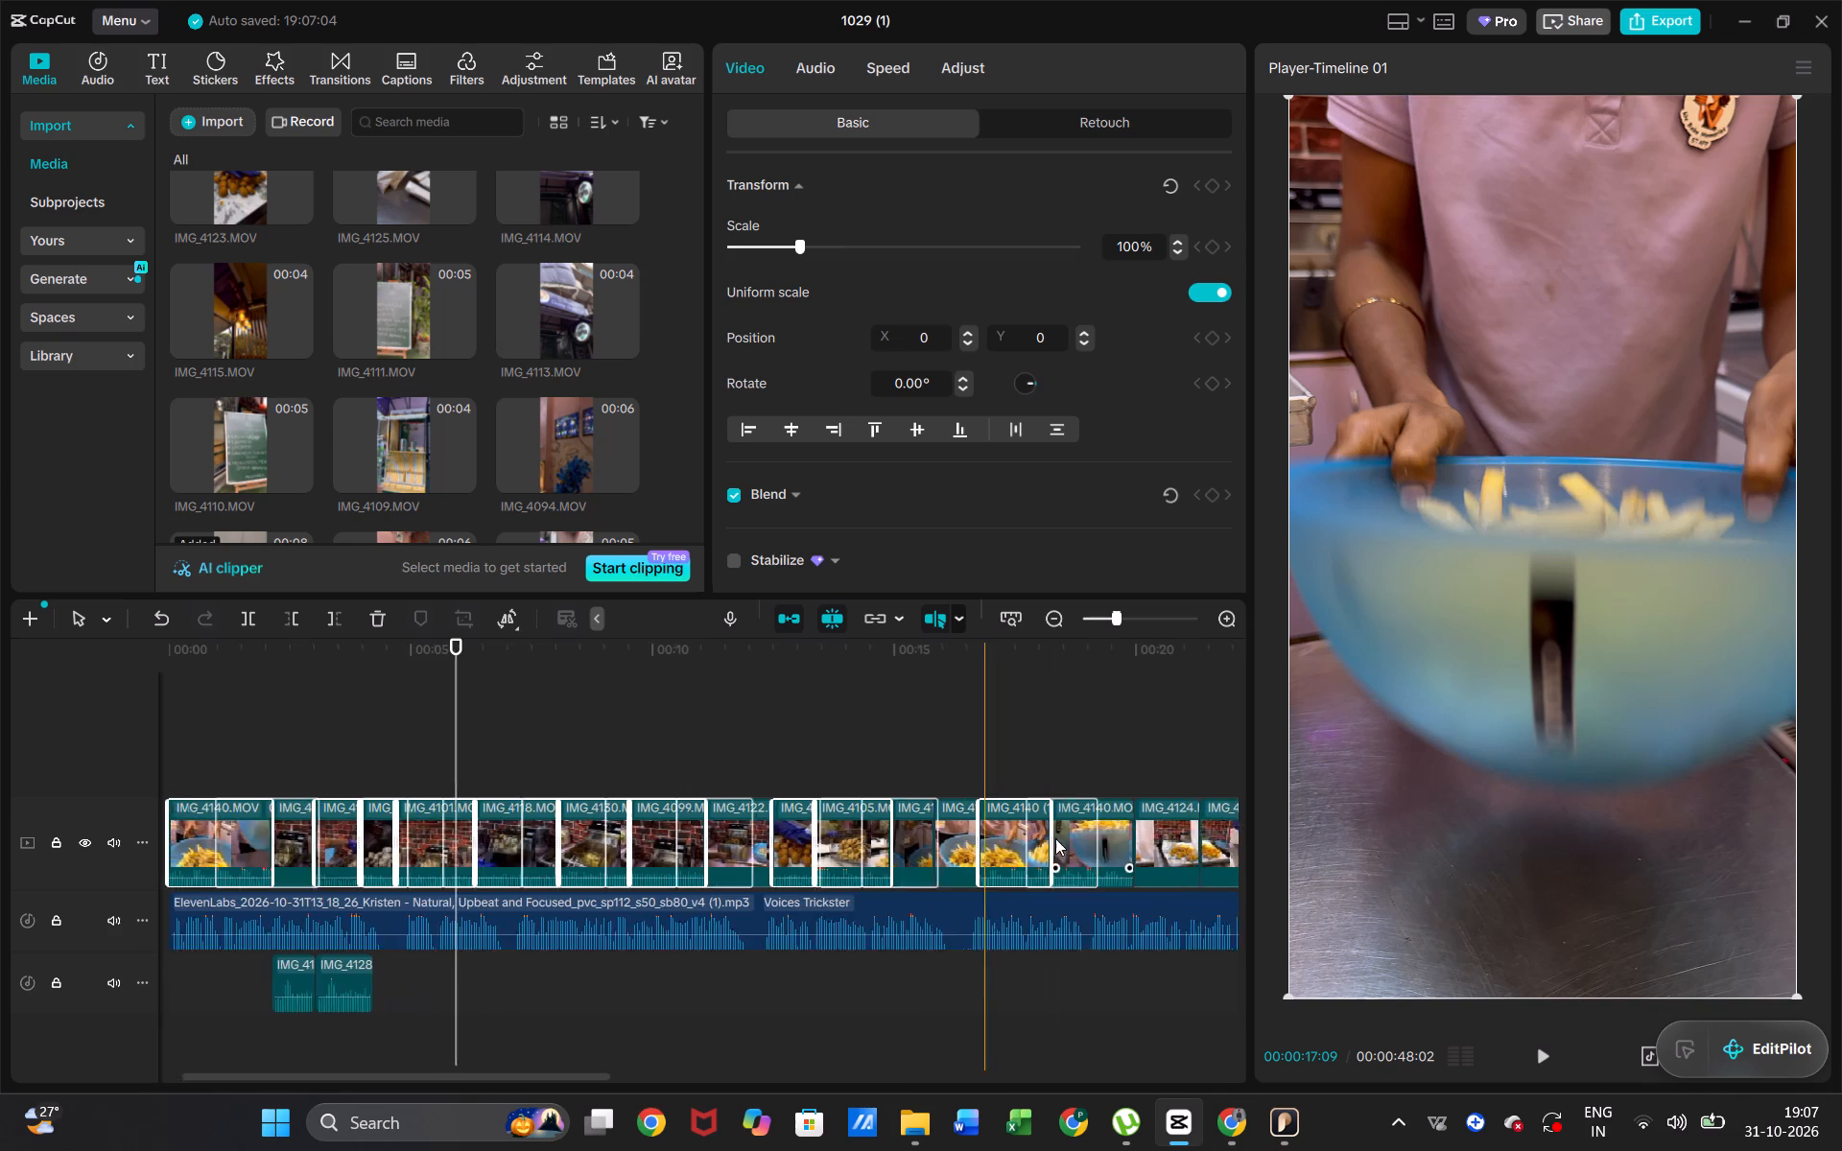
{"action": "scroll", "coordinate": [1055, 838], "scroll_direction": "left", "scroll_amount": 1}
{"action": "left_click", "coordinate": [719, 838], "text": "ctrl"}
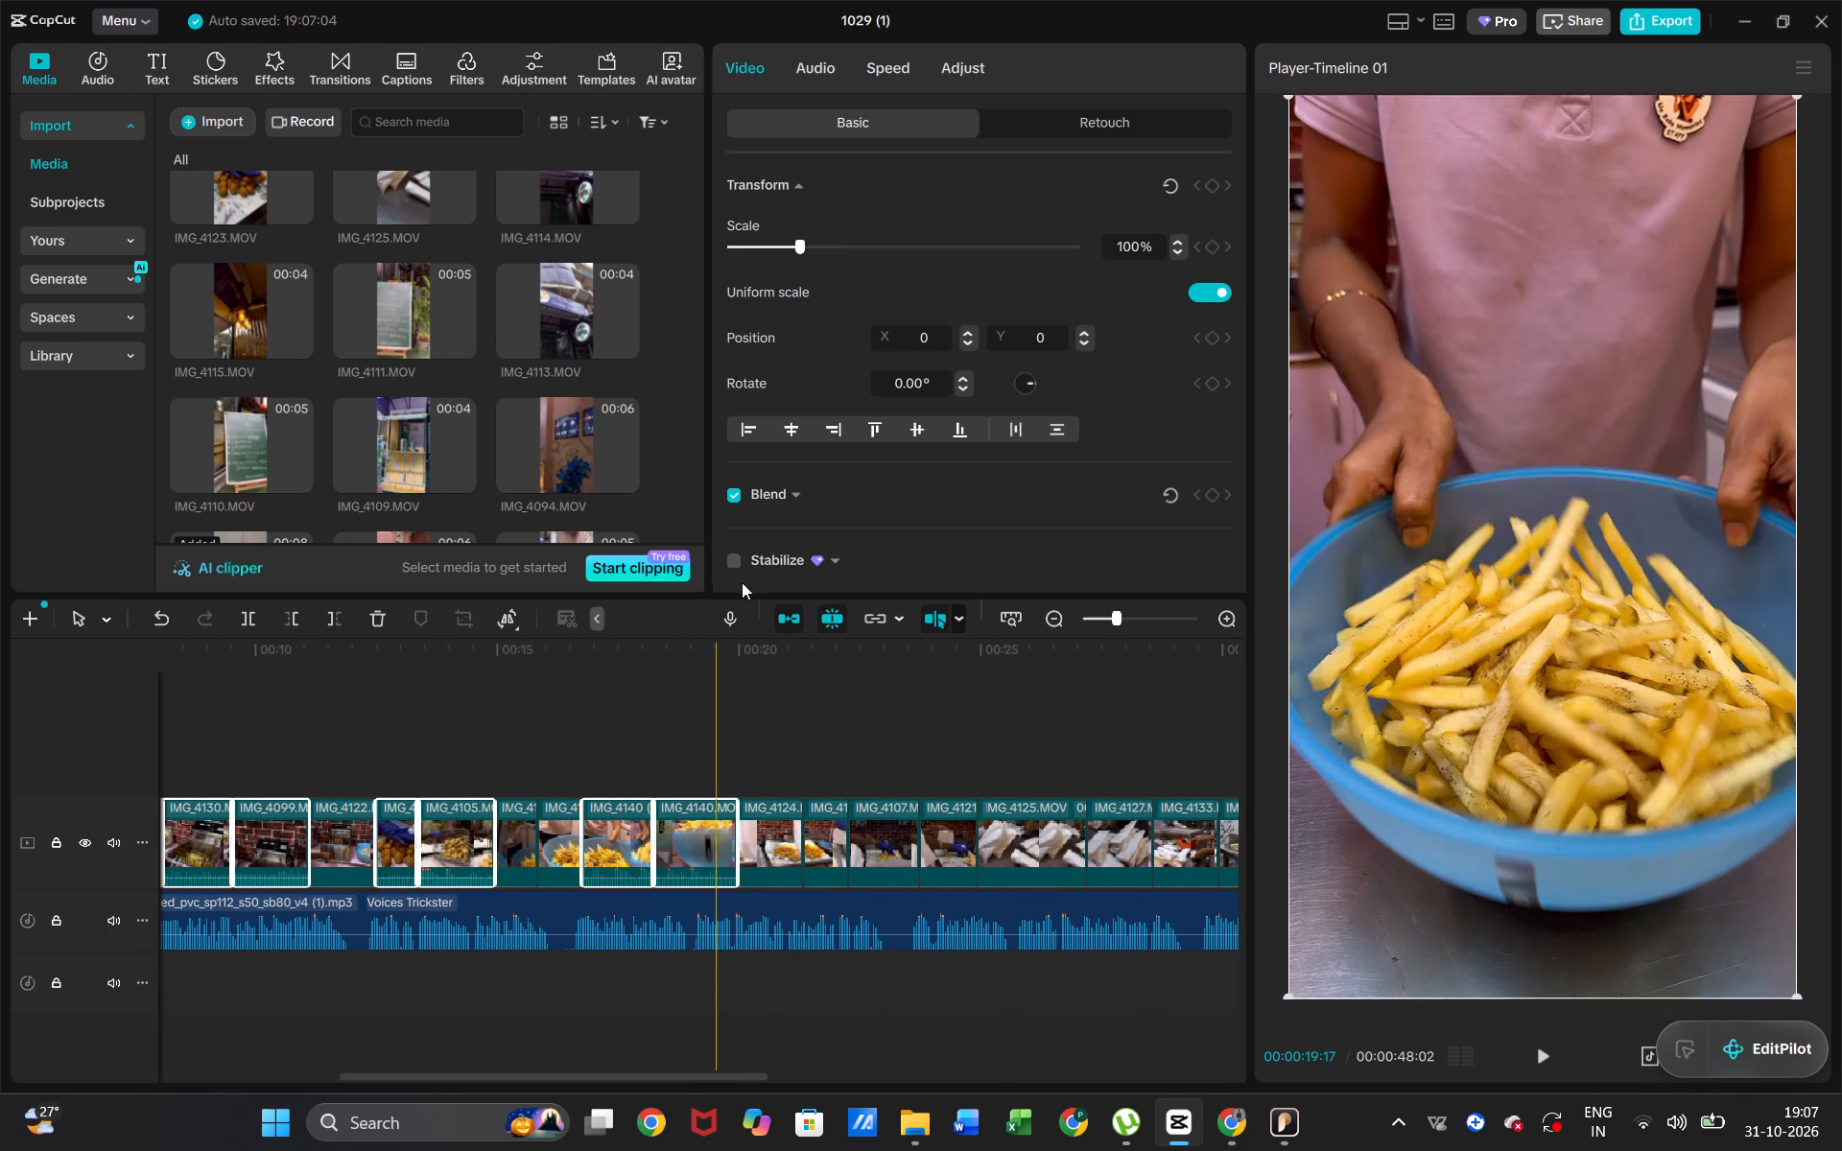
{"action": "left_click", "coordinate": [796, 71]}
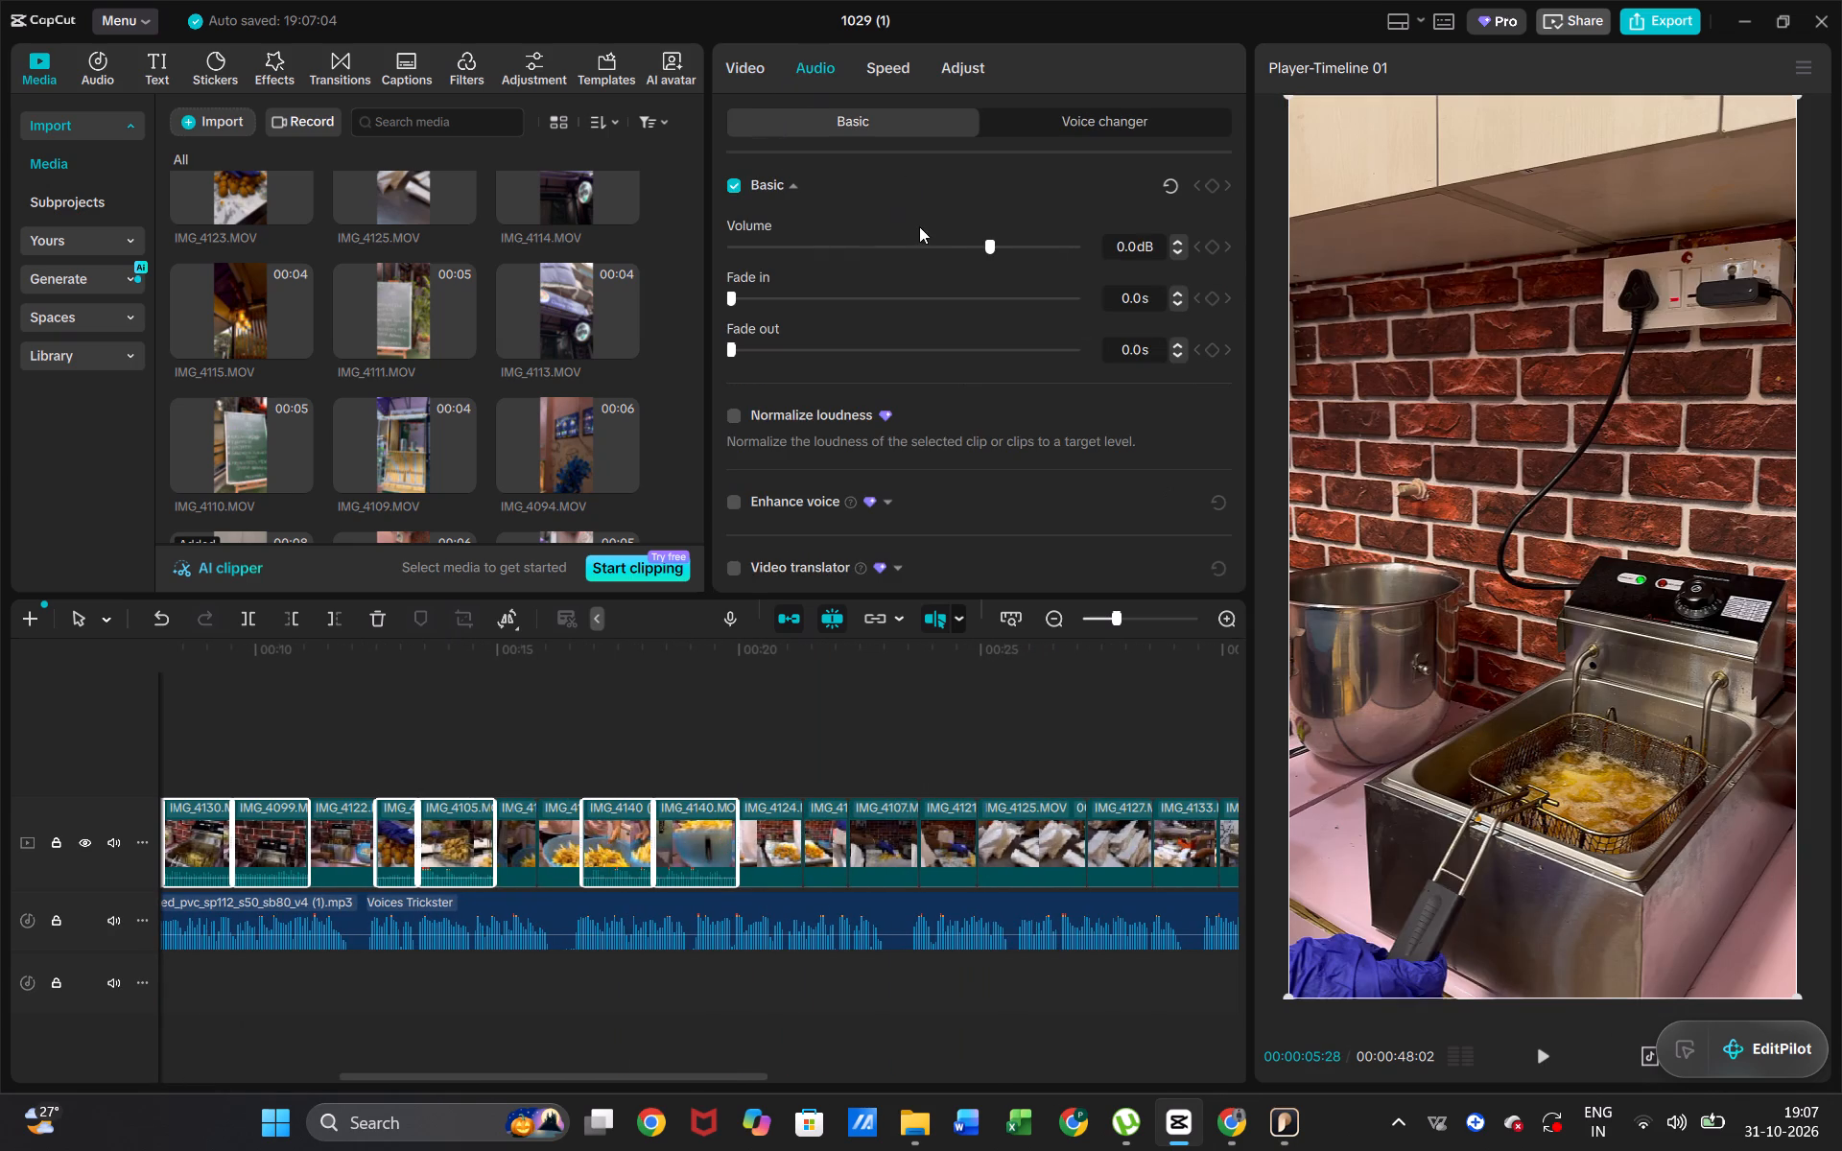
{"action": "left_click", "coordinate": [956, 243]}
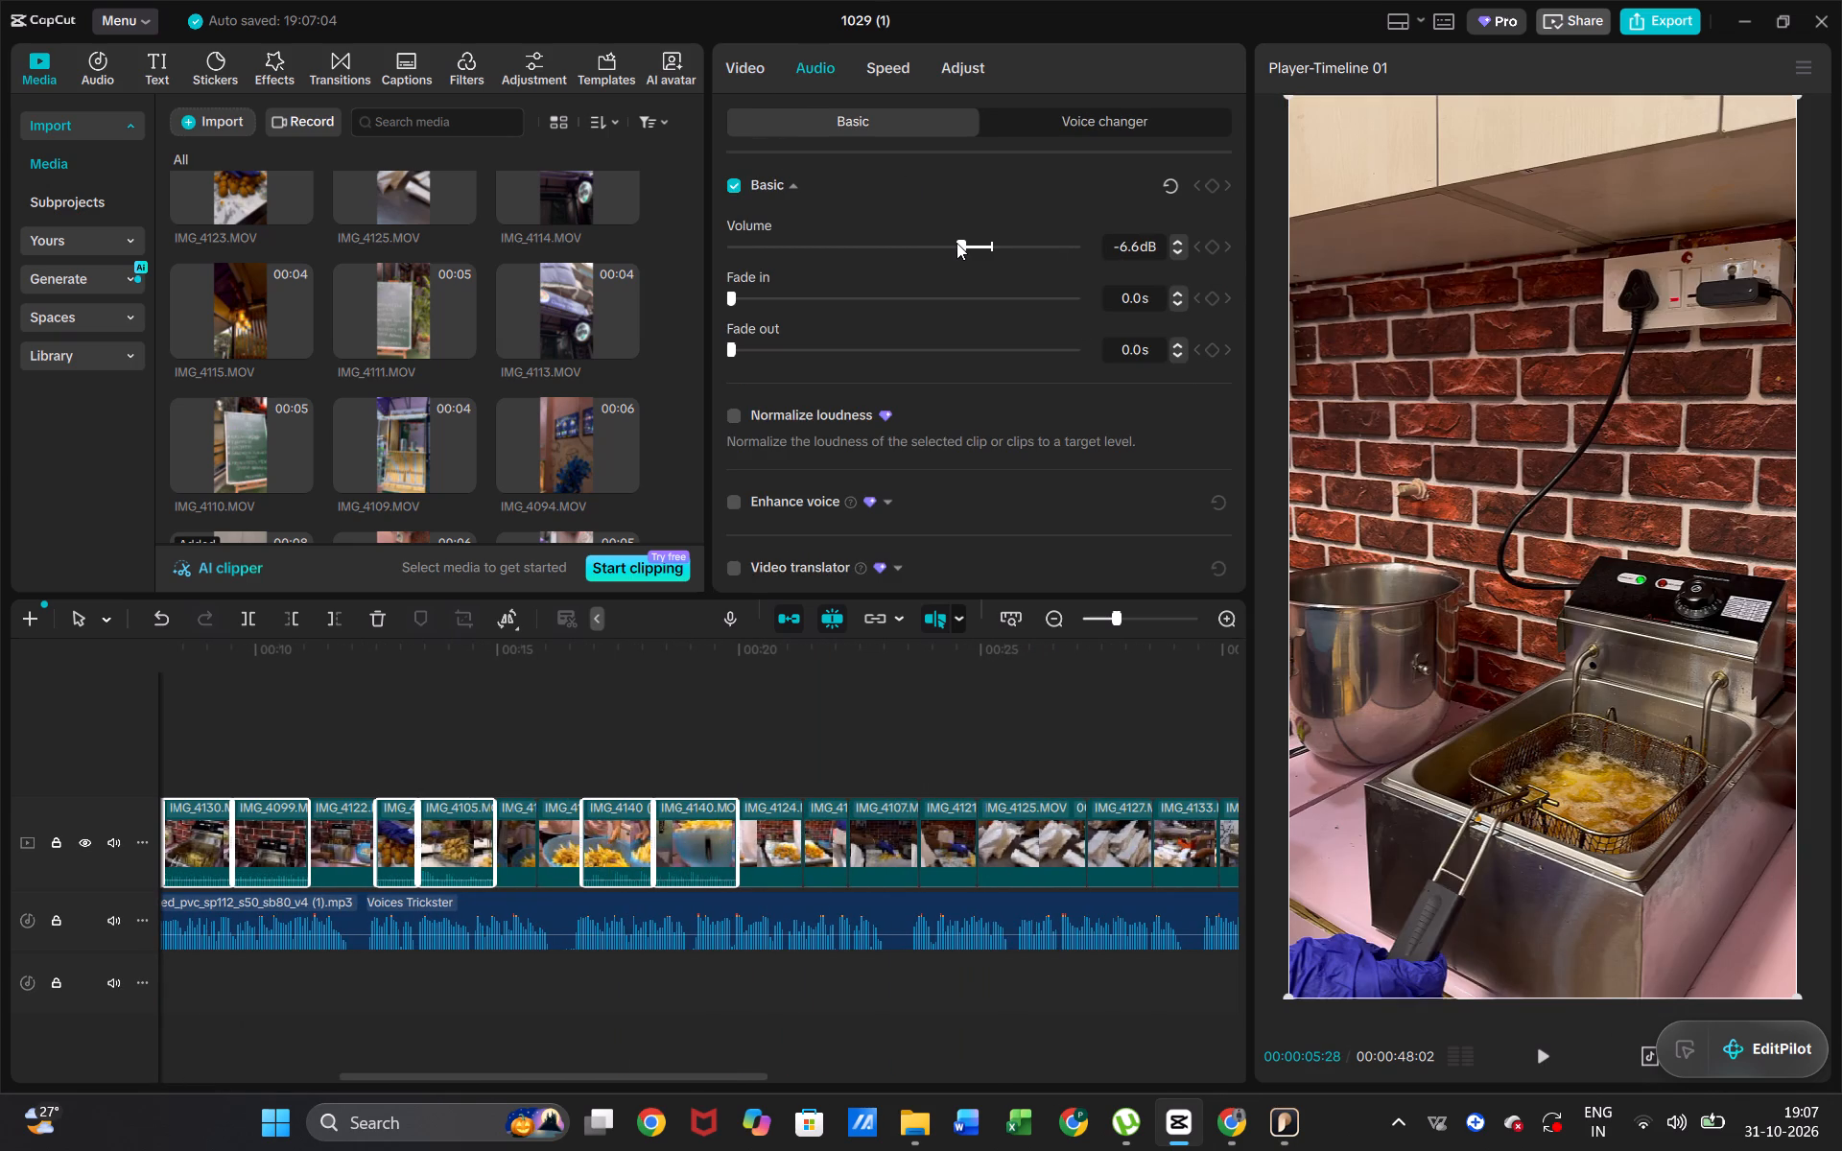
{"action": "left_click", "coordinate": [816, 699]}
Look over the timeline and play back its first few seconds to check the clip sound against the voiceover.
{"action": "scroll", "coordinate": [816, 699], "scroll_direction": "left", "scroll_amount": 1}
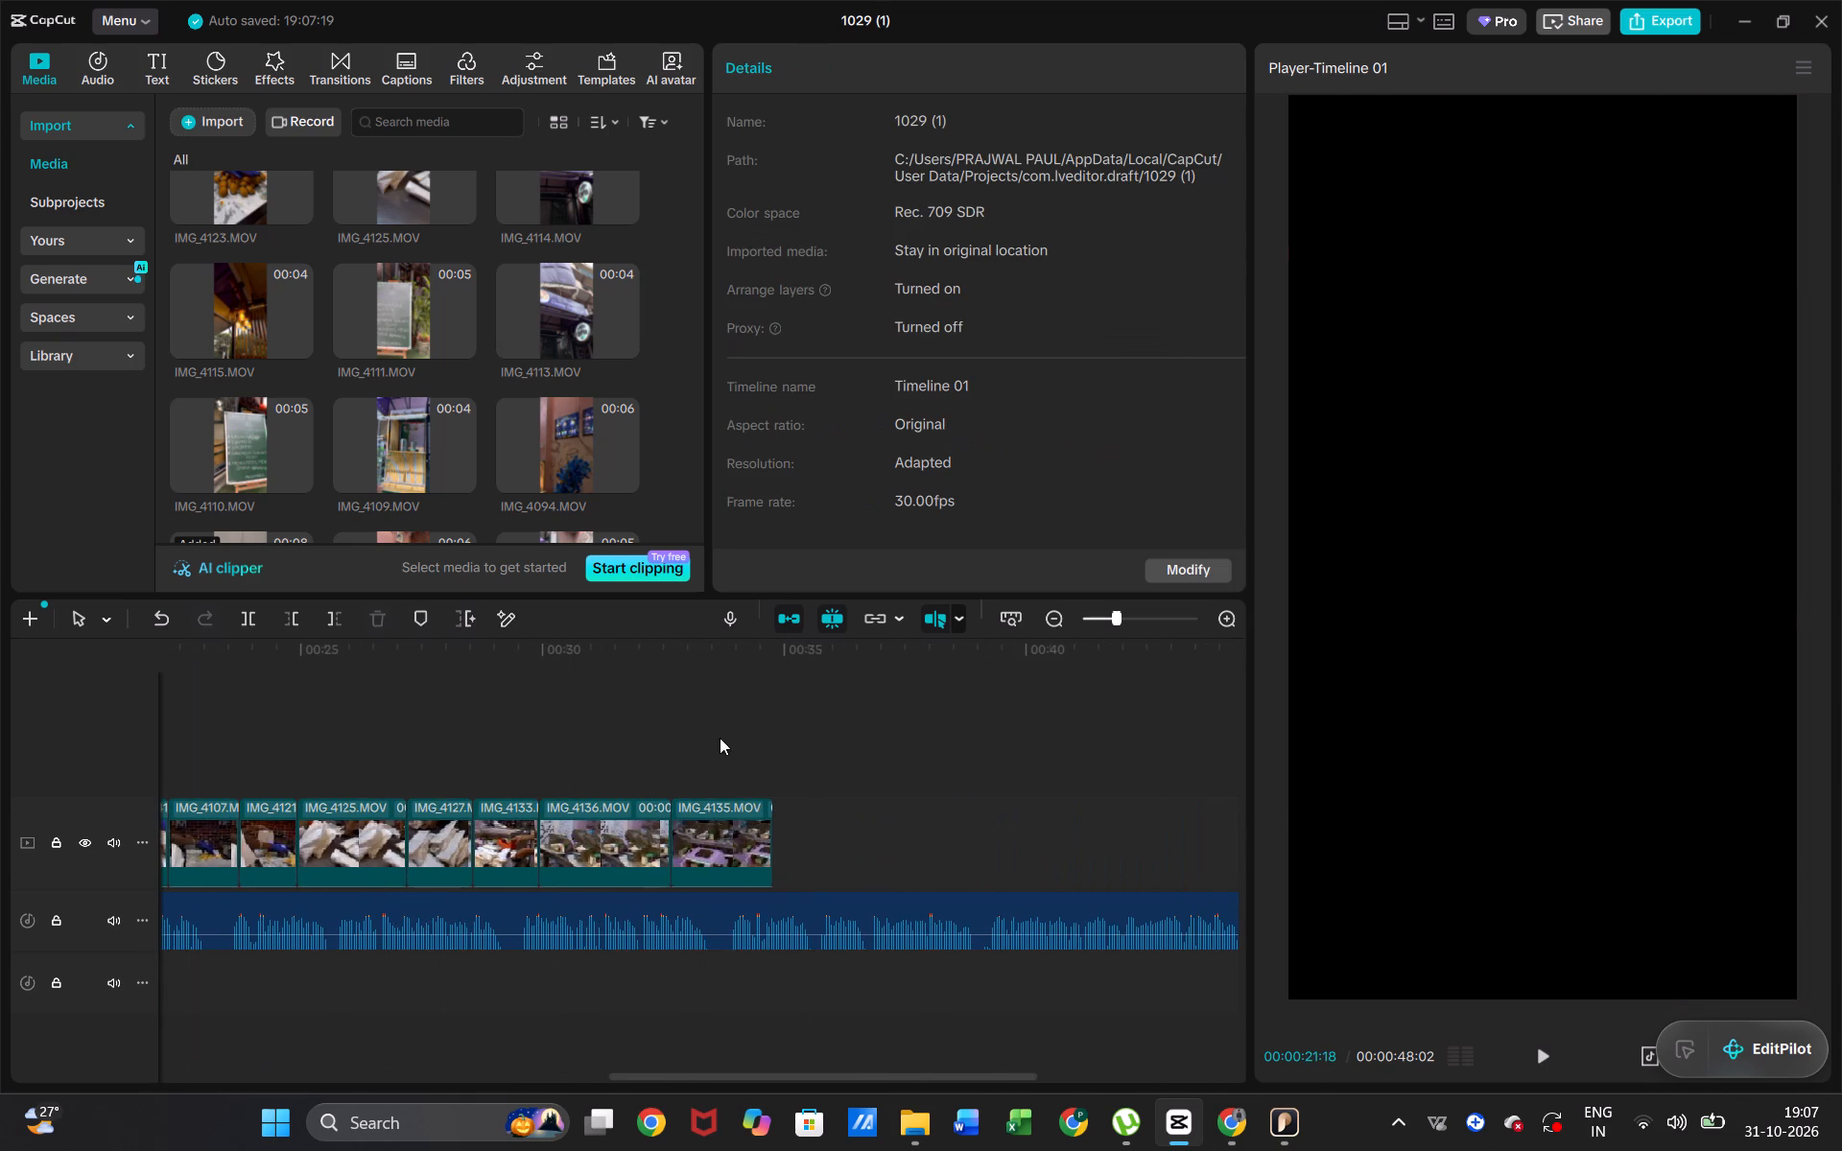
{"action": "scroll", "coordinate": [552, 772], "scroll_direction": "right", "scroll_amount": 6}
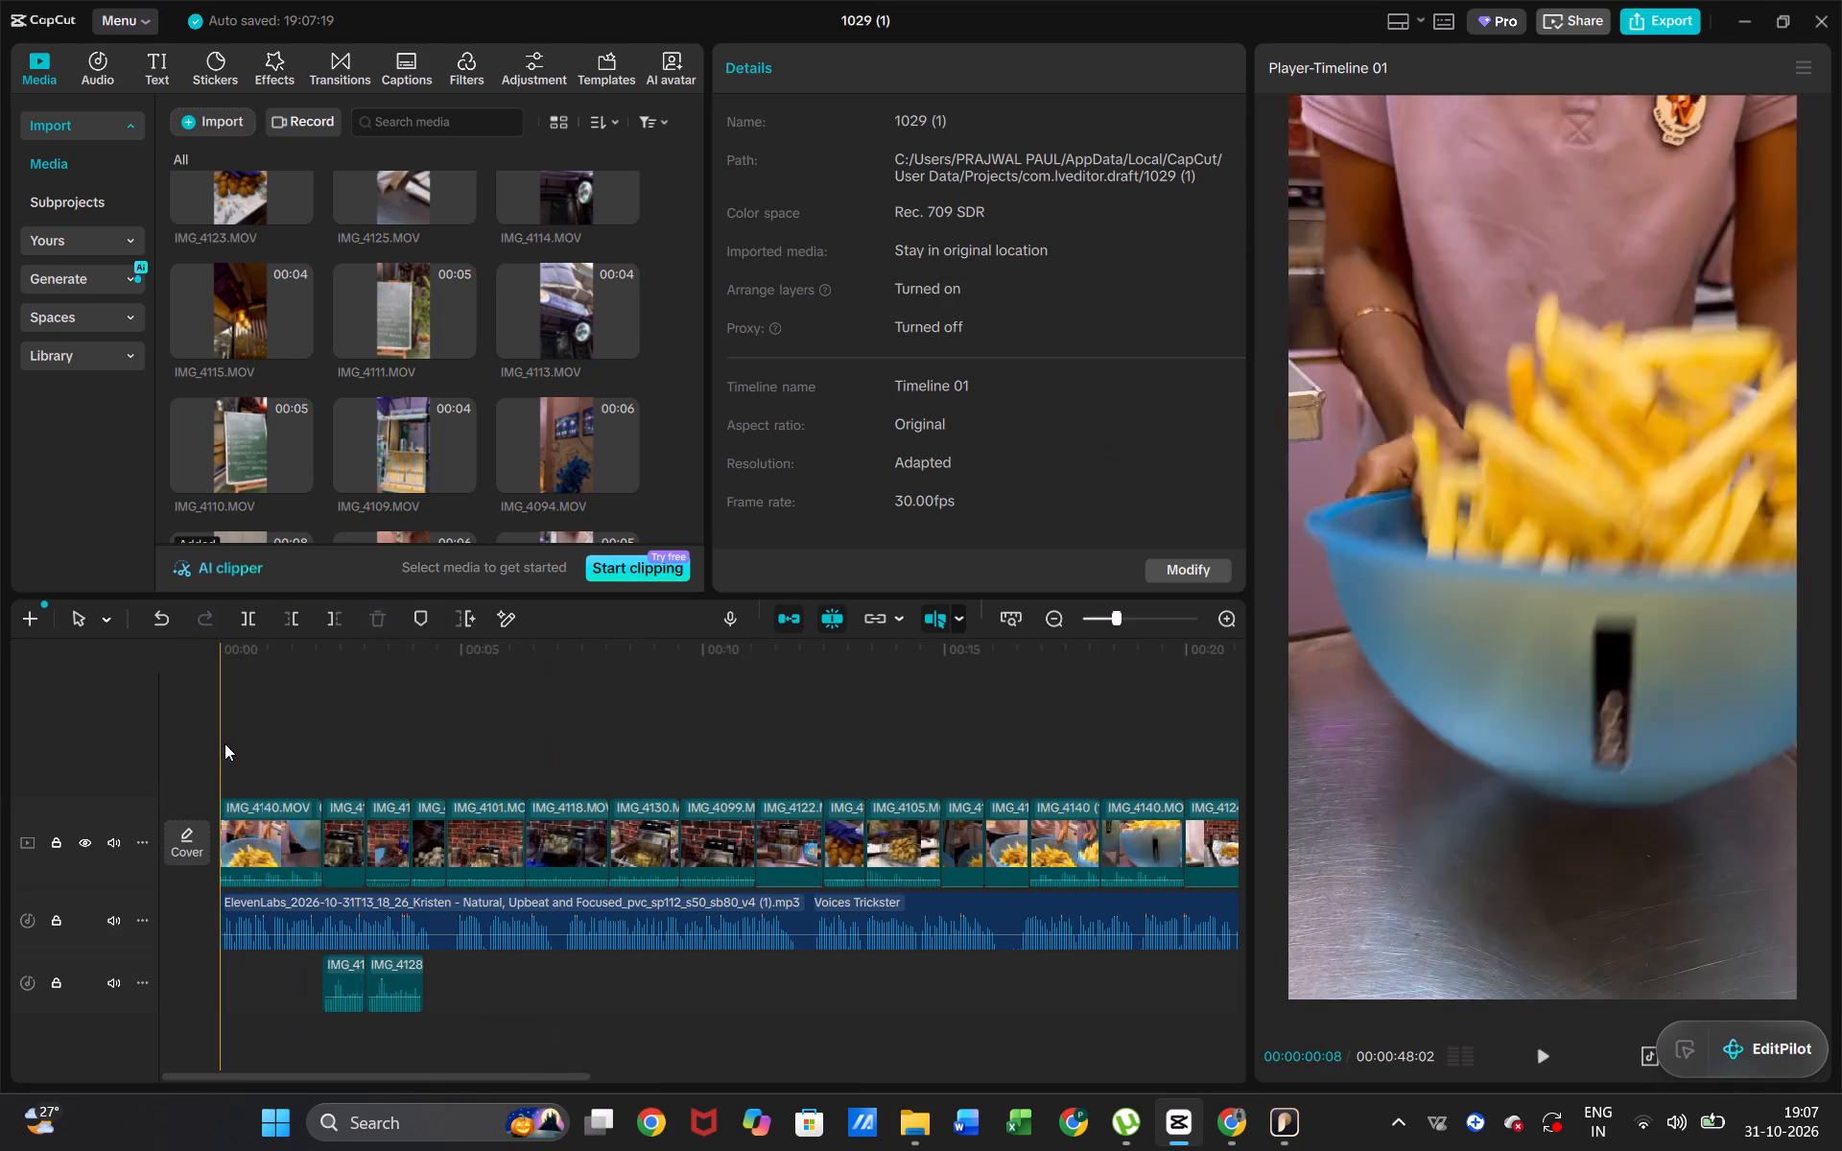
{"action": "left_click", "coordinate": [231, 744]}
{"action": "key", "text": "space"}
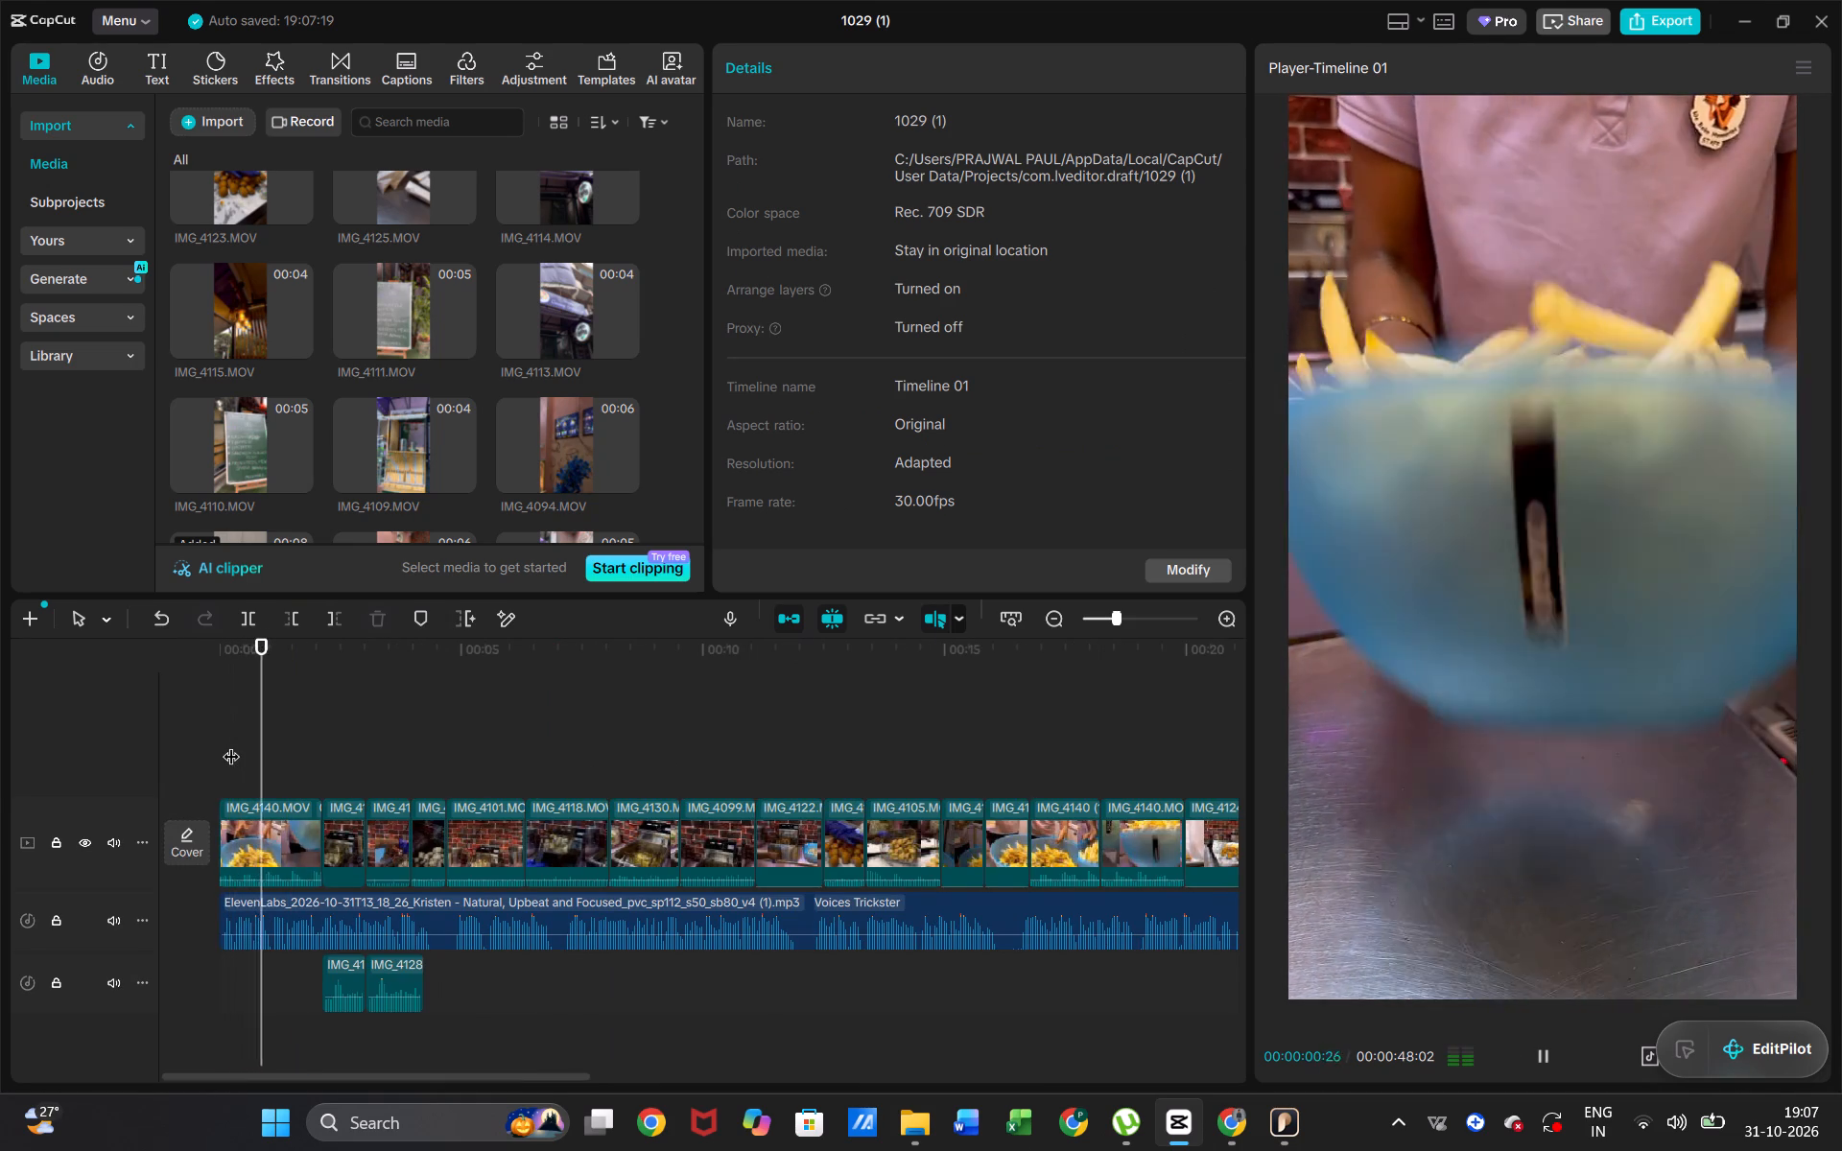
{"action": "left_click", "coordinate": [242, 721]}
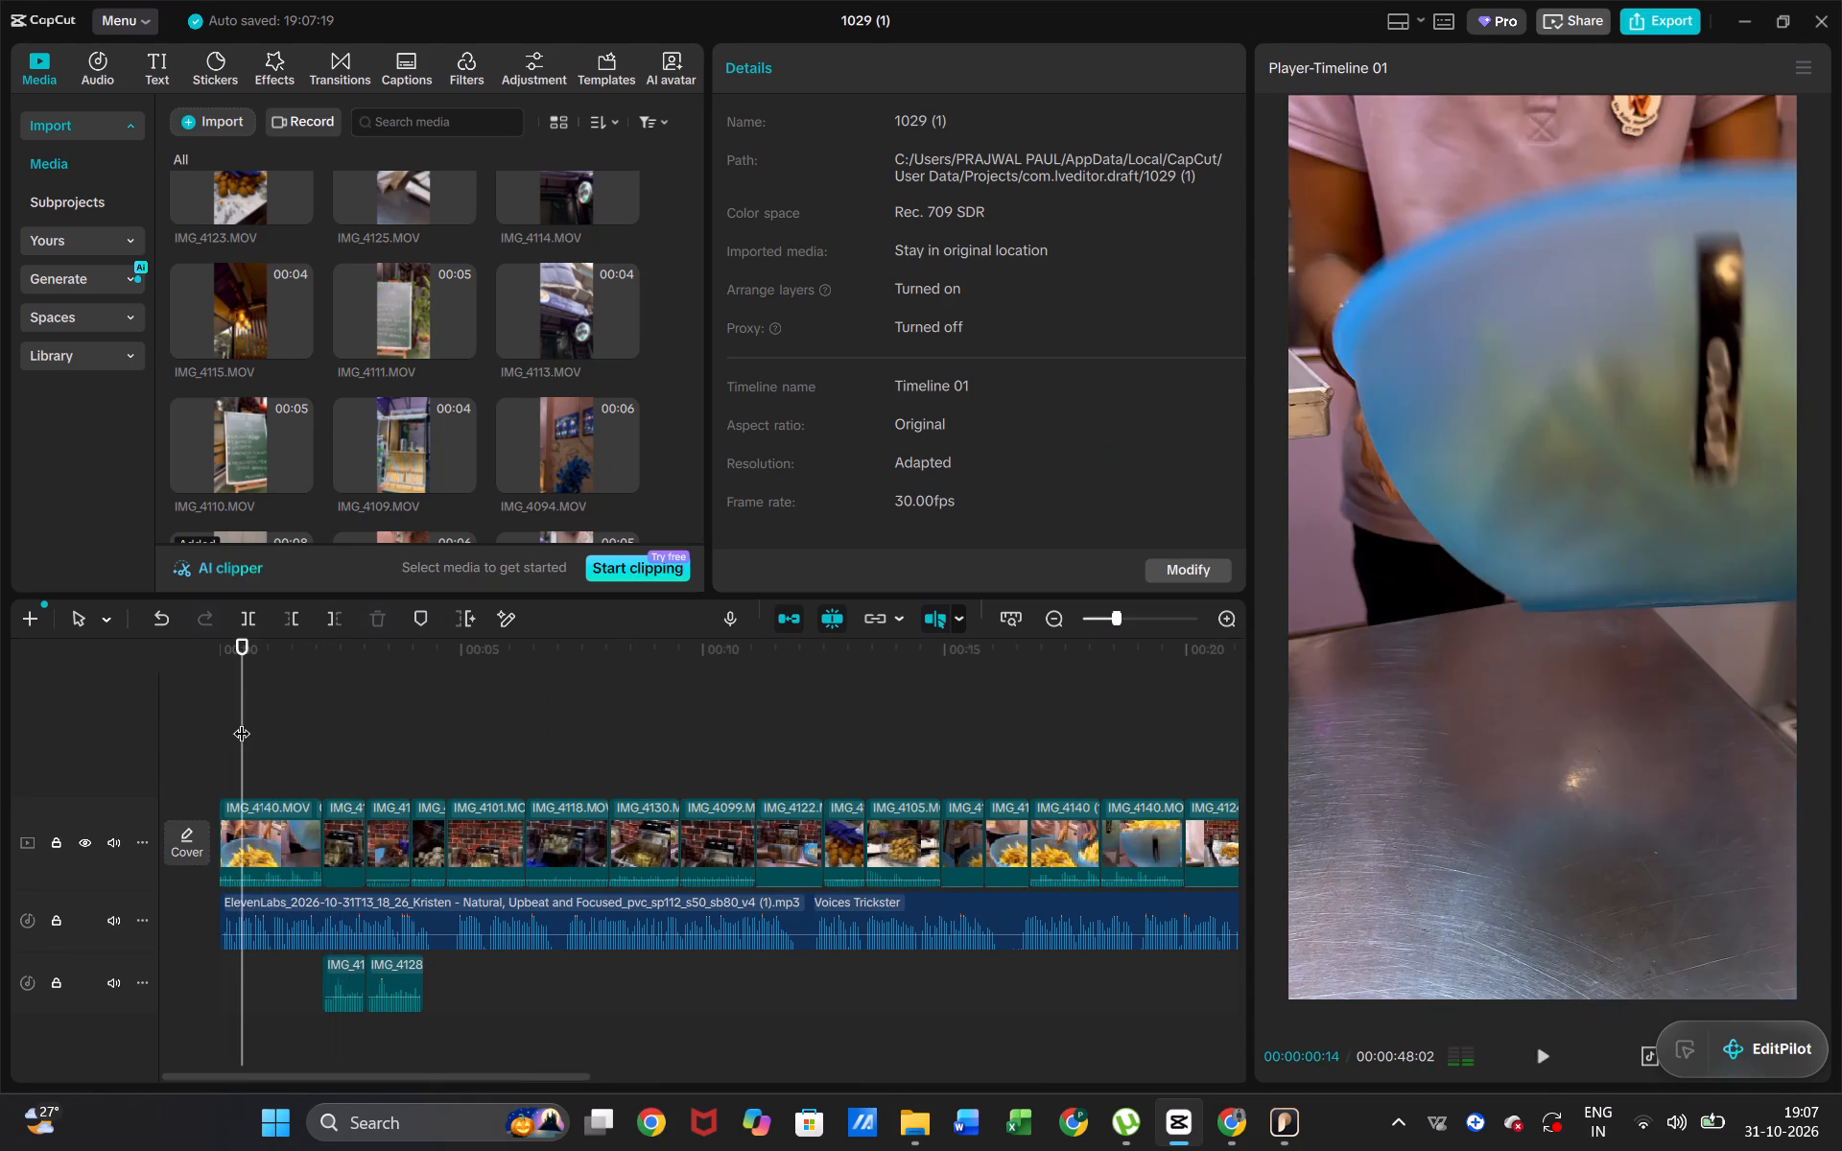
{"action": "left_click_drag", "start_coordinate": [242, 721], "coordinate": [165, 719]}
{"action": "key", "text": "space"}
{"action": "left_click", "coordinate": [367, 727]}
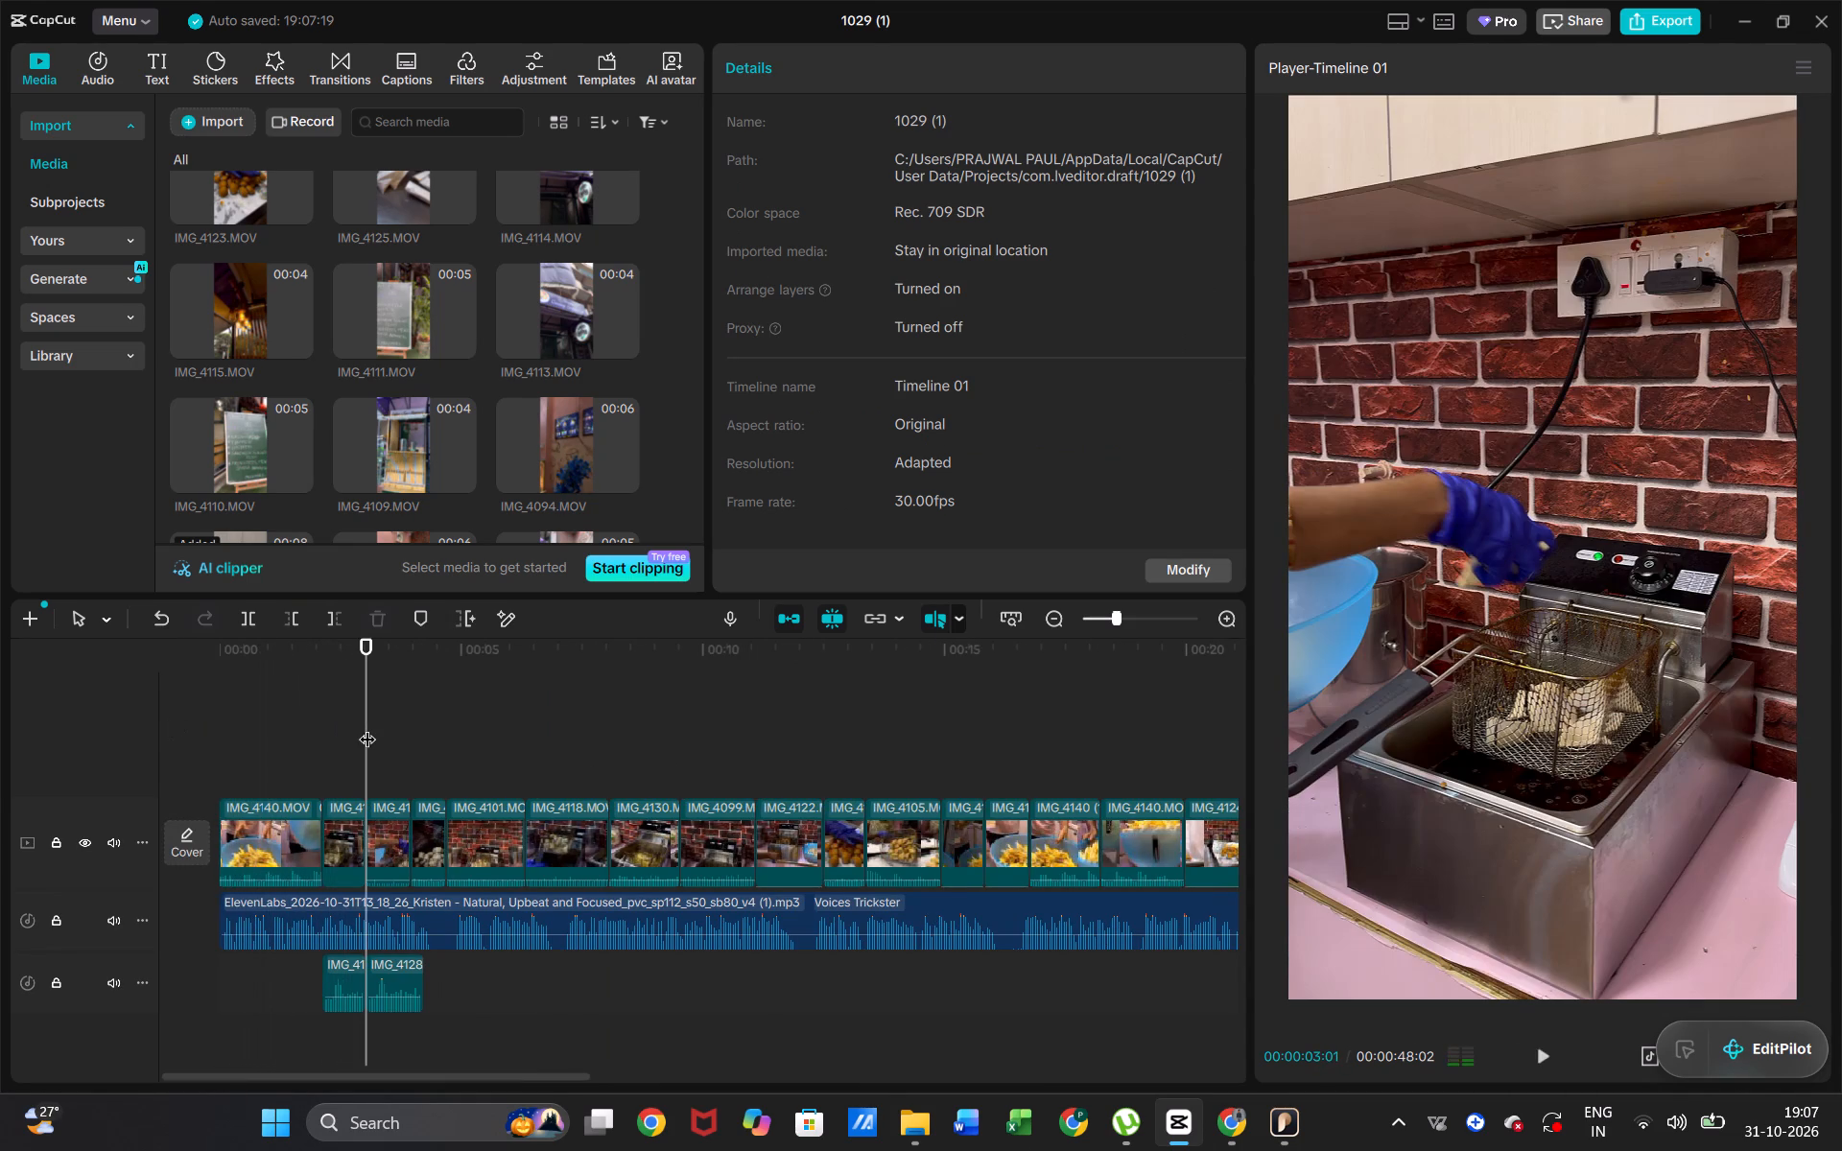
{"action": "key", "text": "space"}
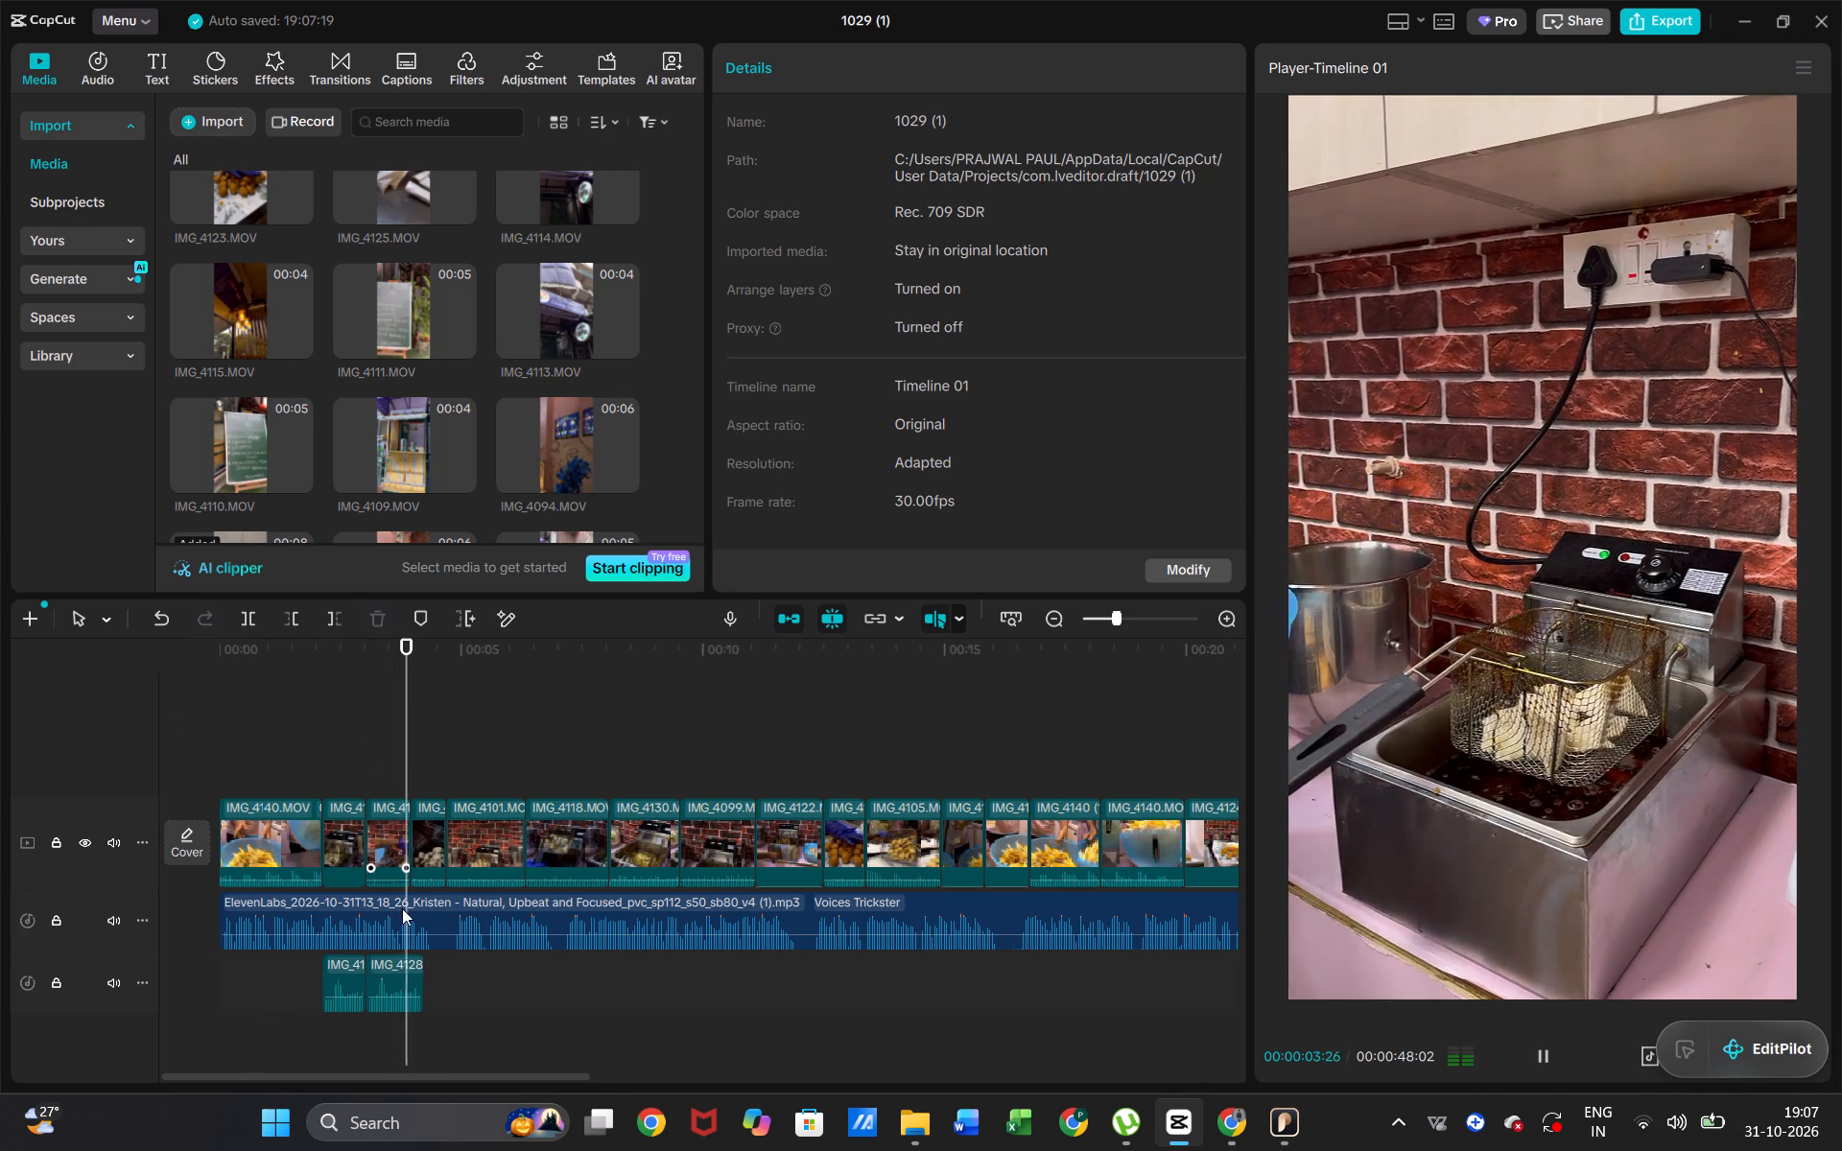
Delete the two separate IMG audio clips on the track below the voiceover.
{"action": "left_click", "coordinate": [382, 964]}
{"action": "key", "text": "Delete"}
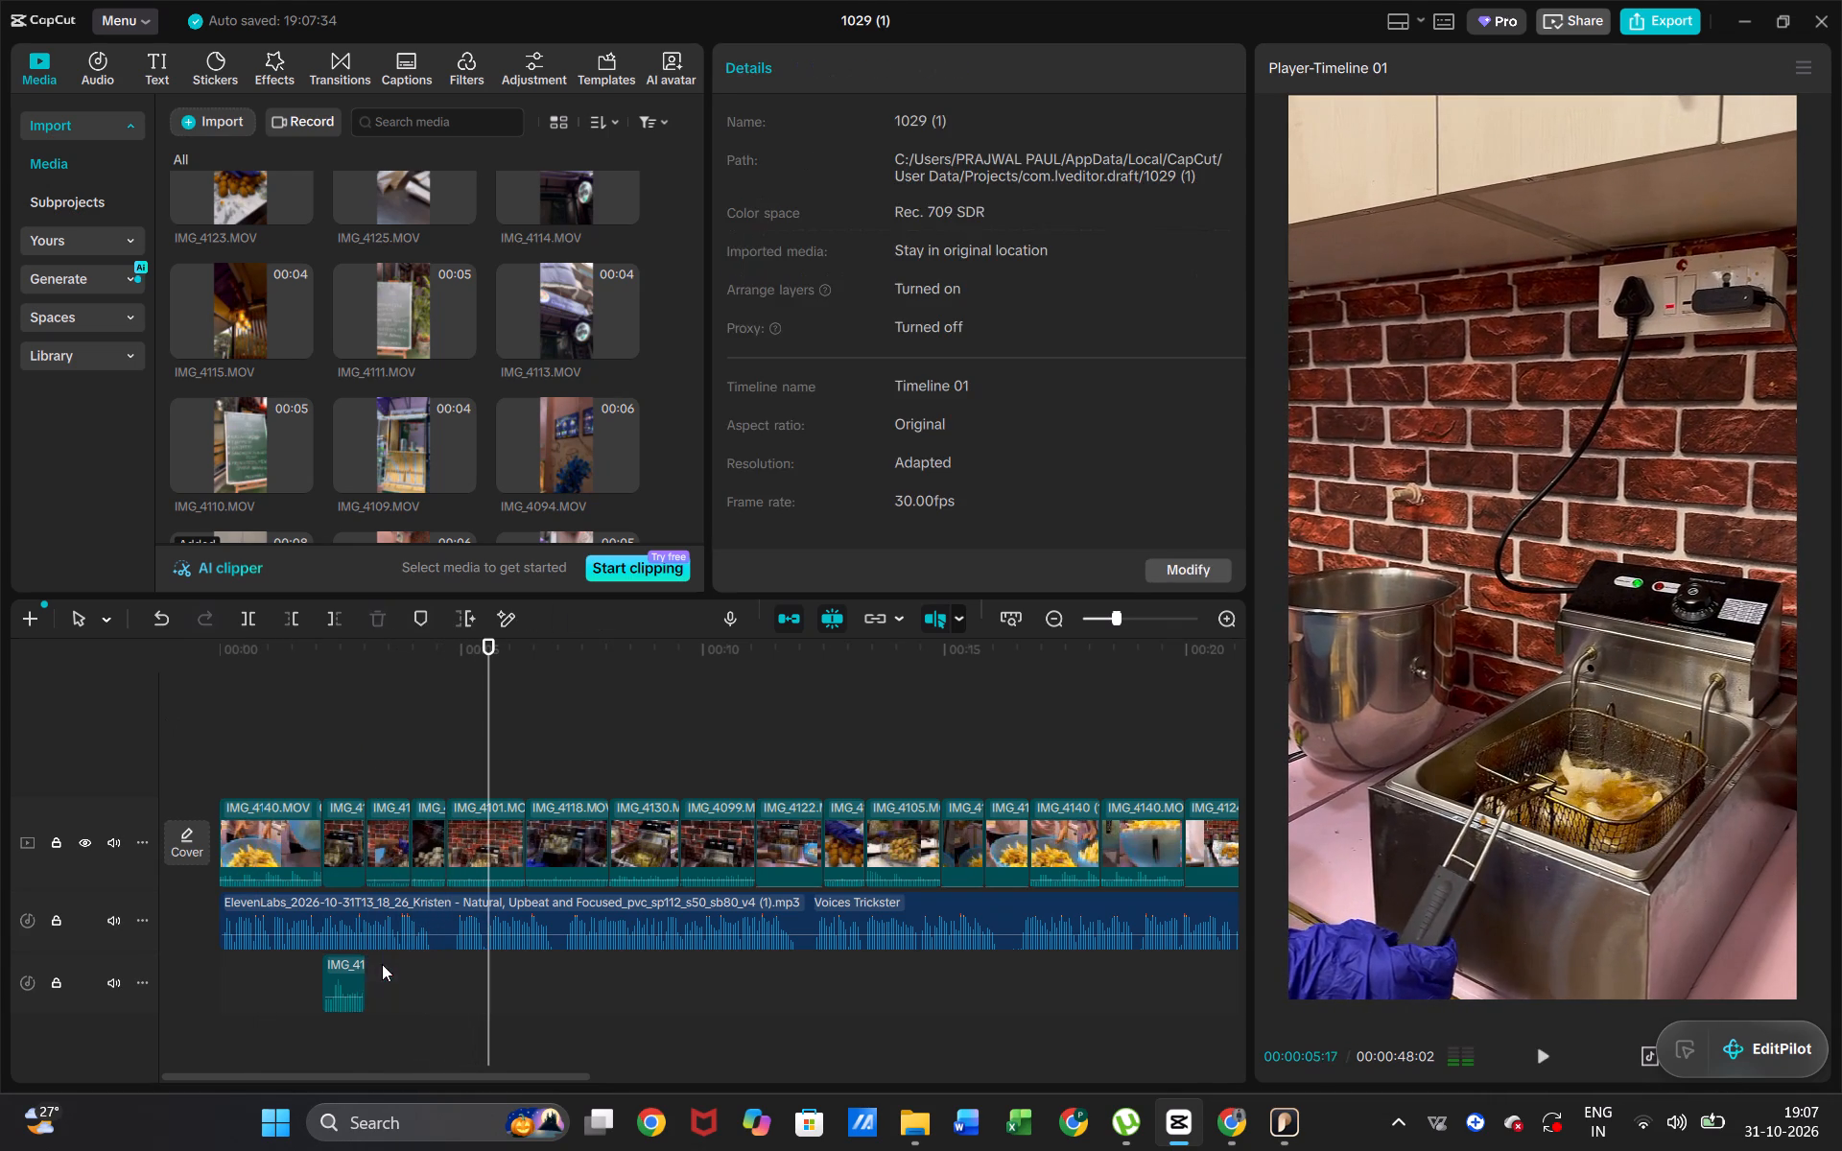
{"action": "left_click", "coordinate": [328, 975]}
{"action": "key", "text": "Delete"}
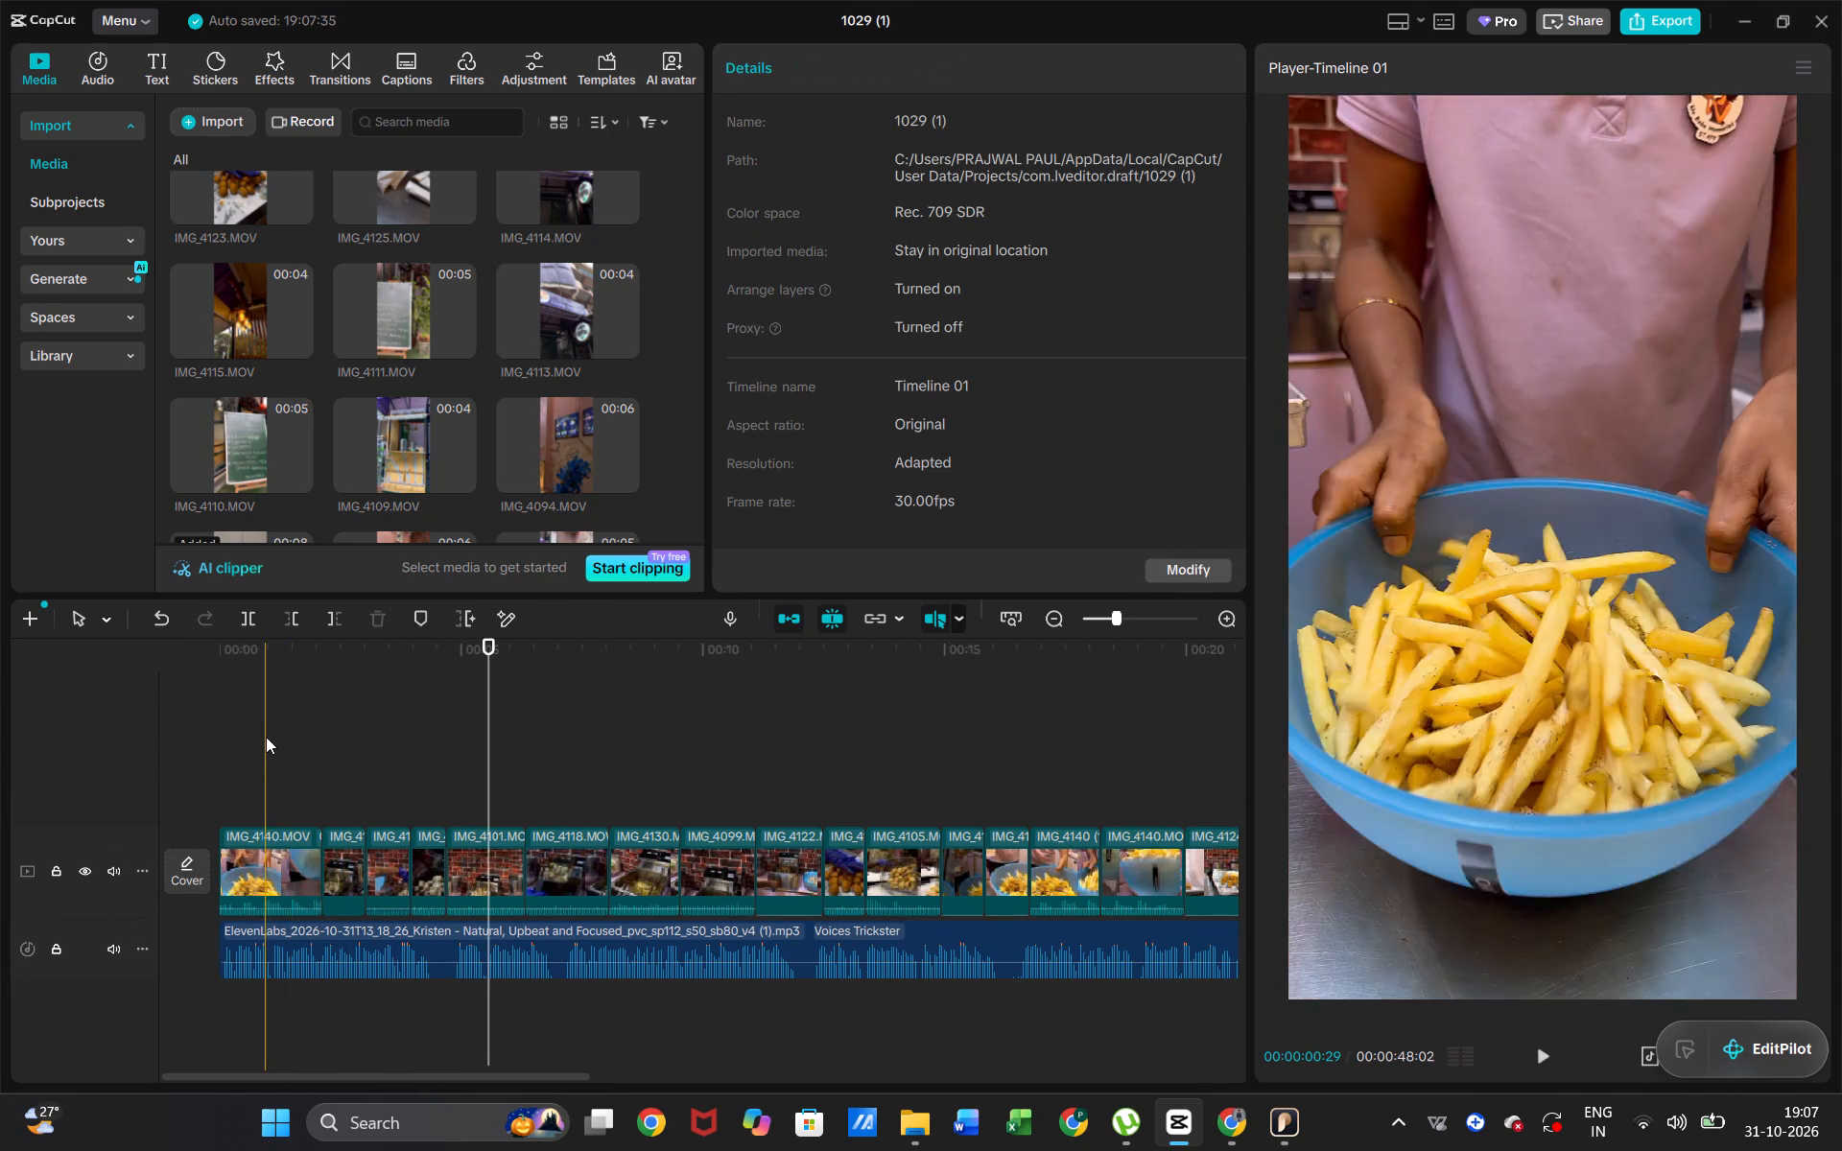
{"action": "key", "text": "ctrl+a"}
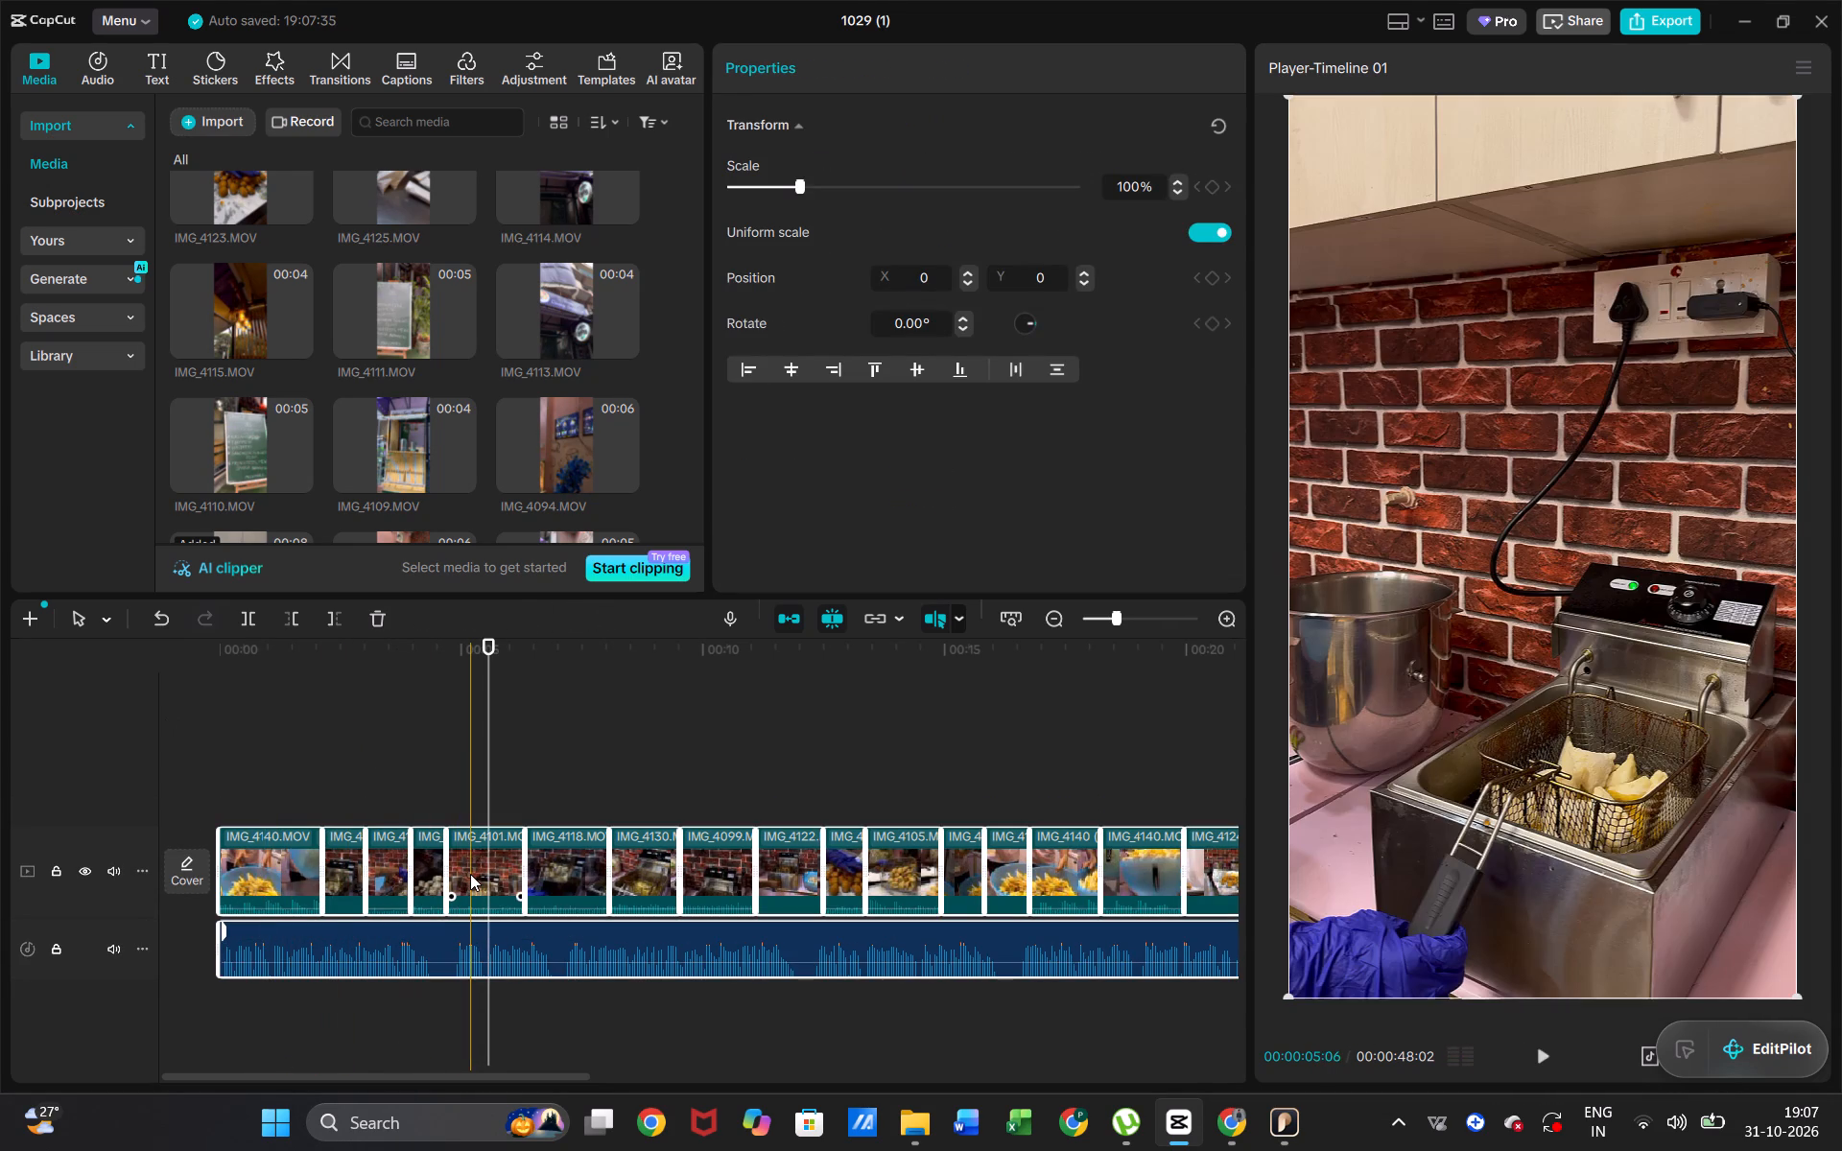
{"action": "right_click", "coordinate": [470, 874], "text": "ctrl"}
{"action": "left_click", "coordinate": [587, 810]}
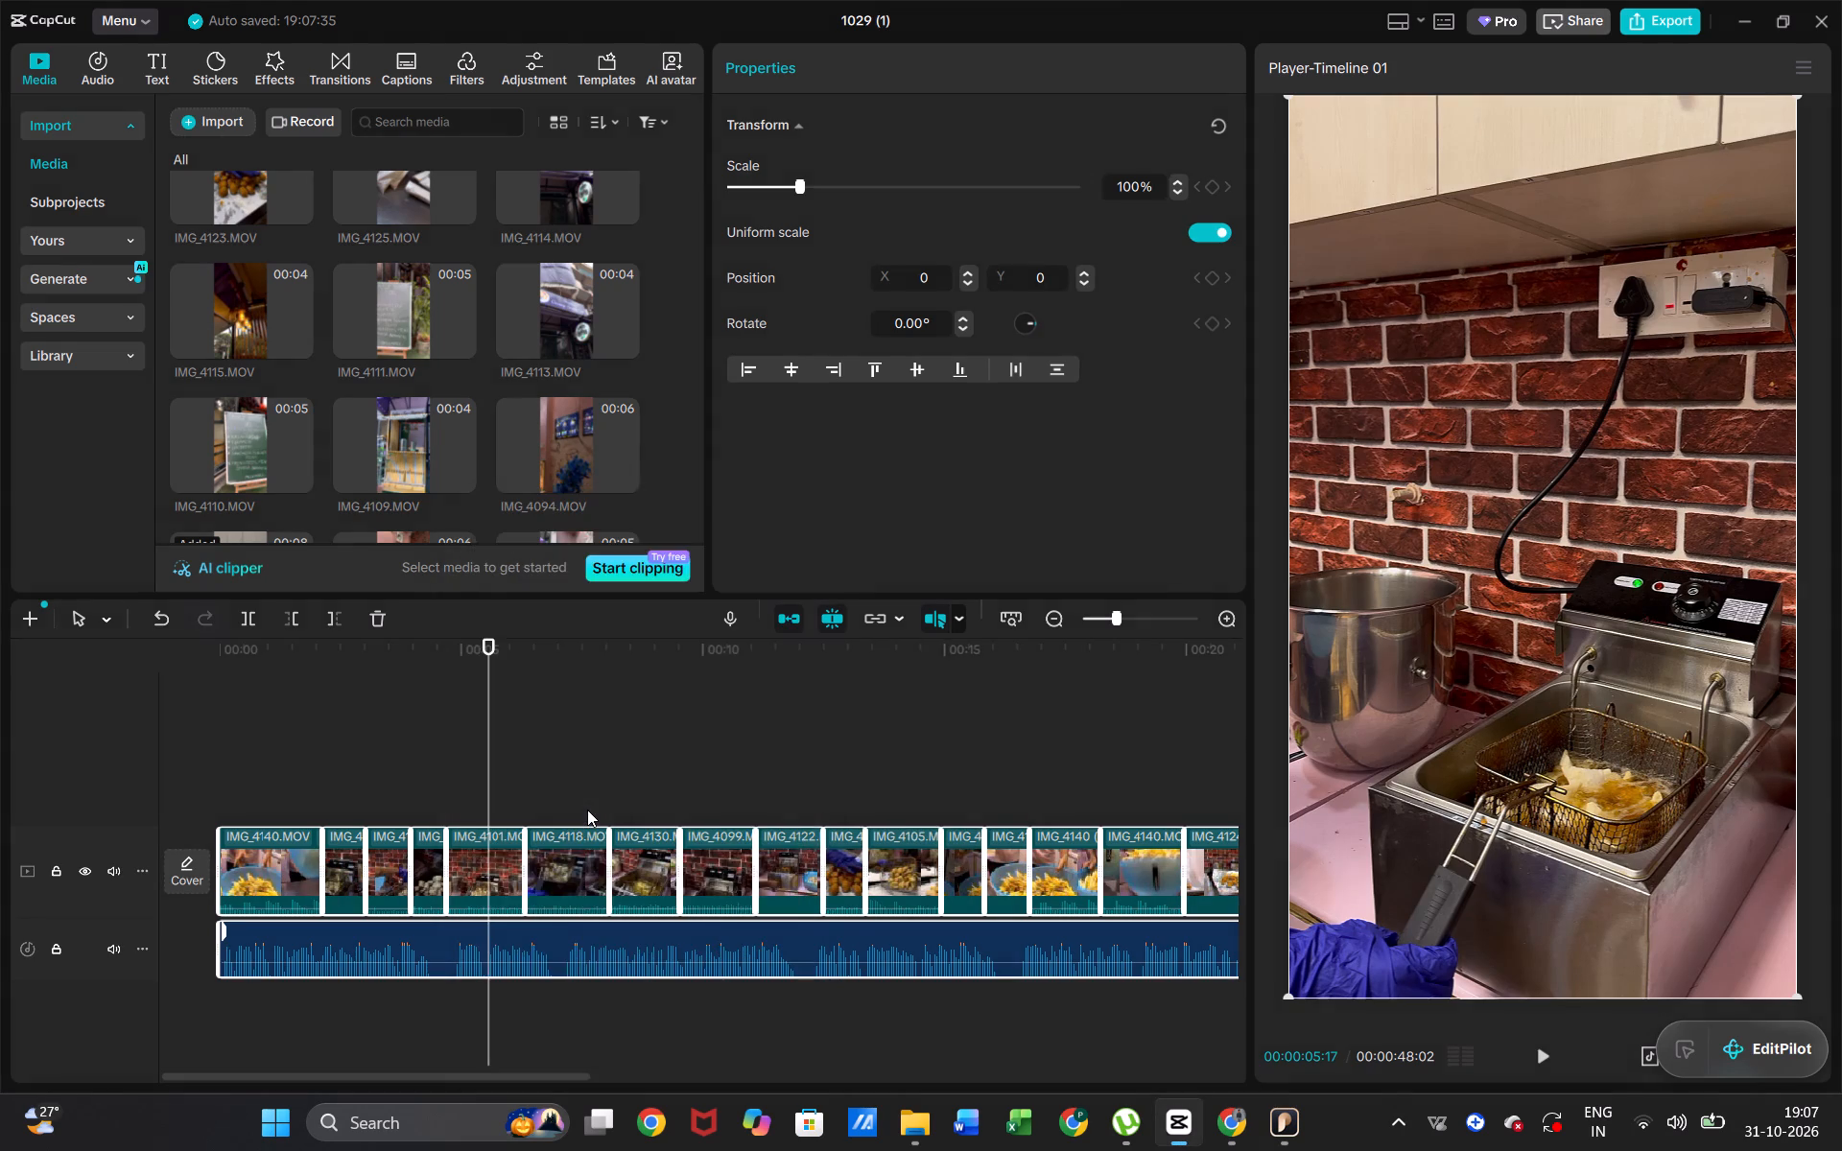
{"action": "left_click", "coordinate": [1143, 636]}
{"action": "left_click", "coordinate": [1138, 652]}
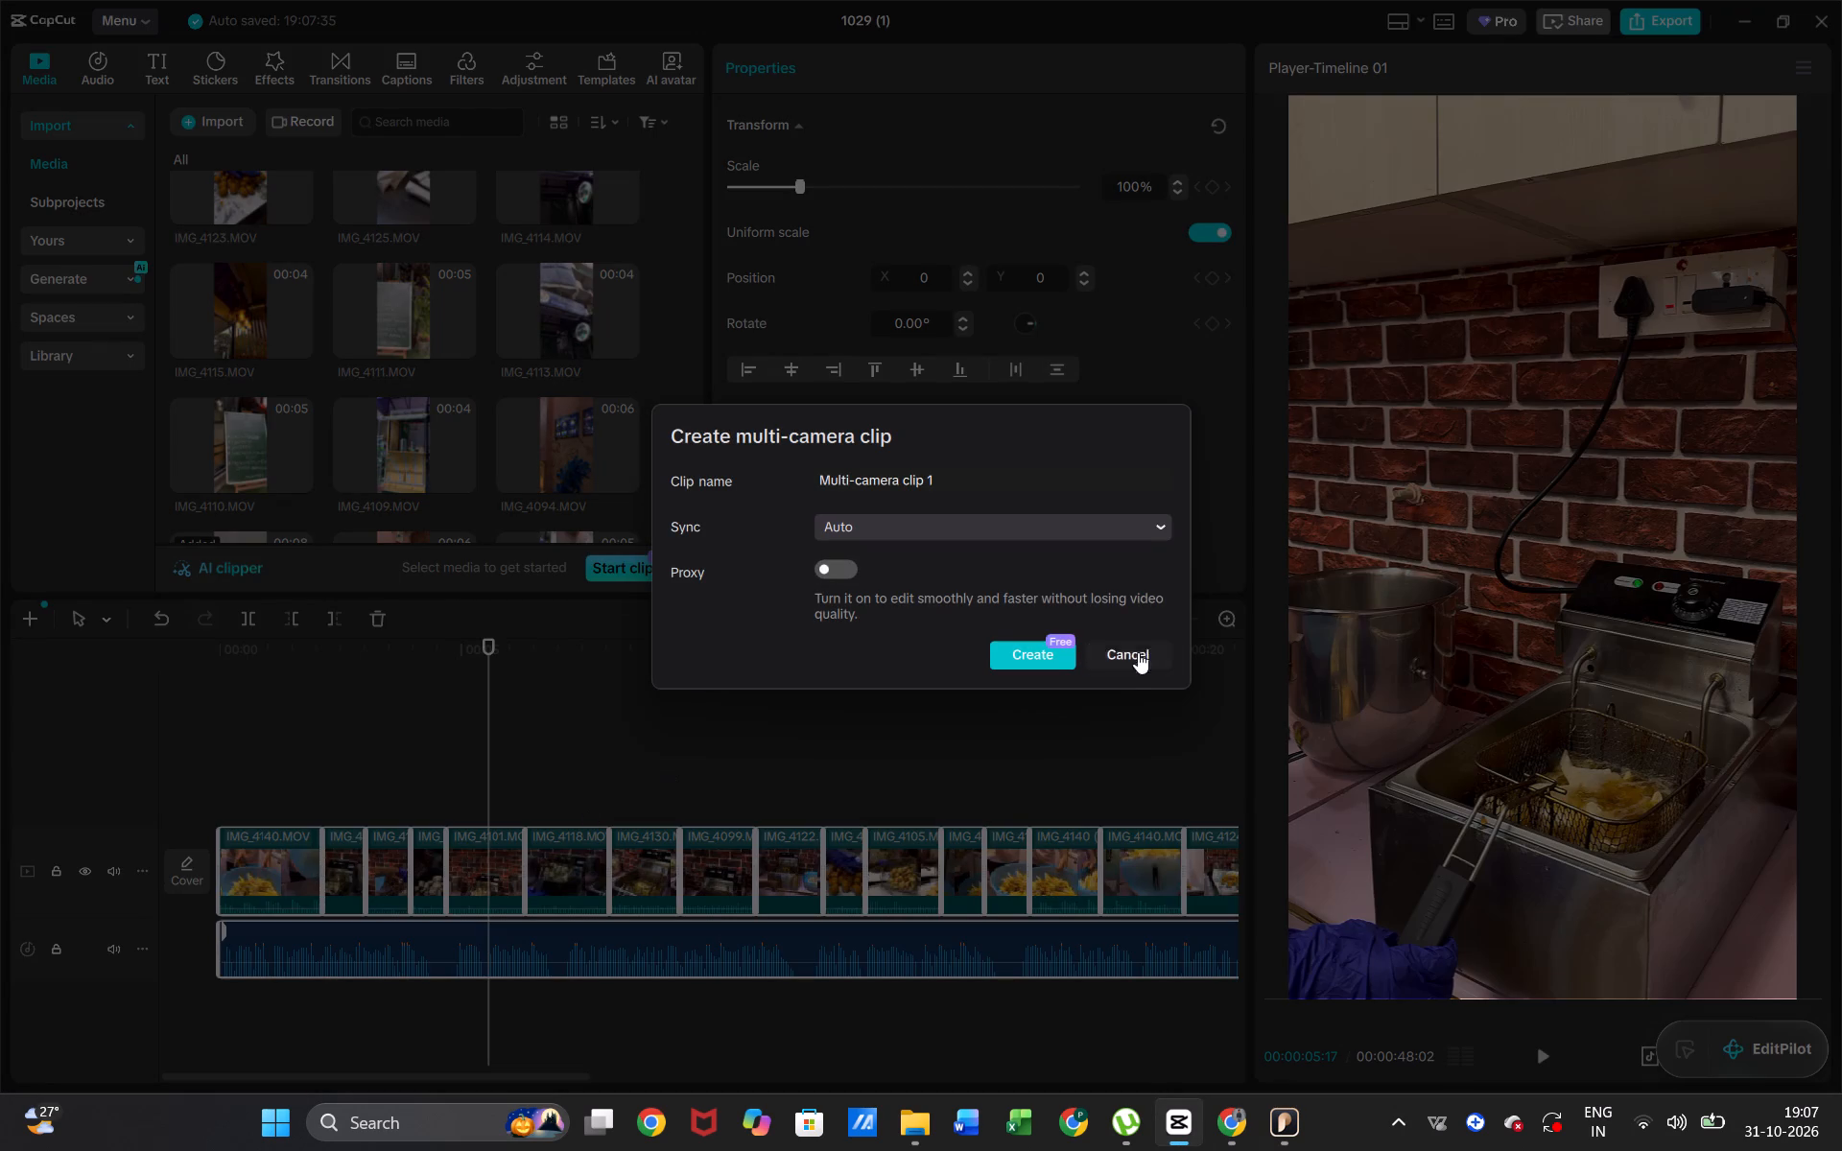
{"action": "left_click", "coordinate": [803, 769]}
Combine all video clips and the voiceover on the timeline into one compound clip.
{"action": "key", "text": "ctrl+a"}
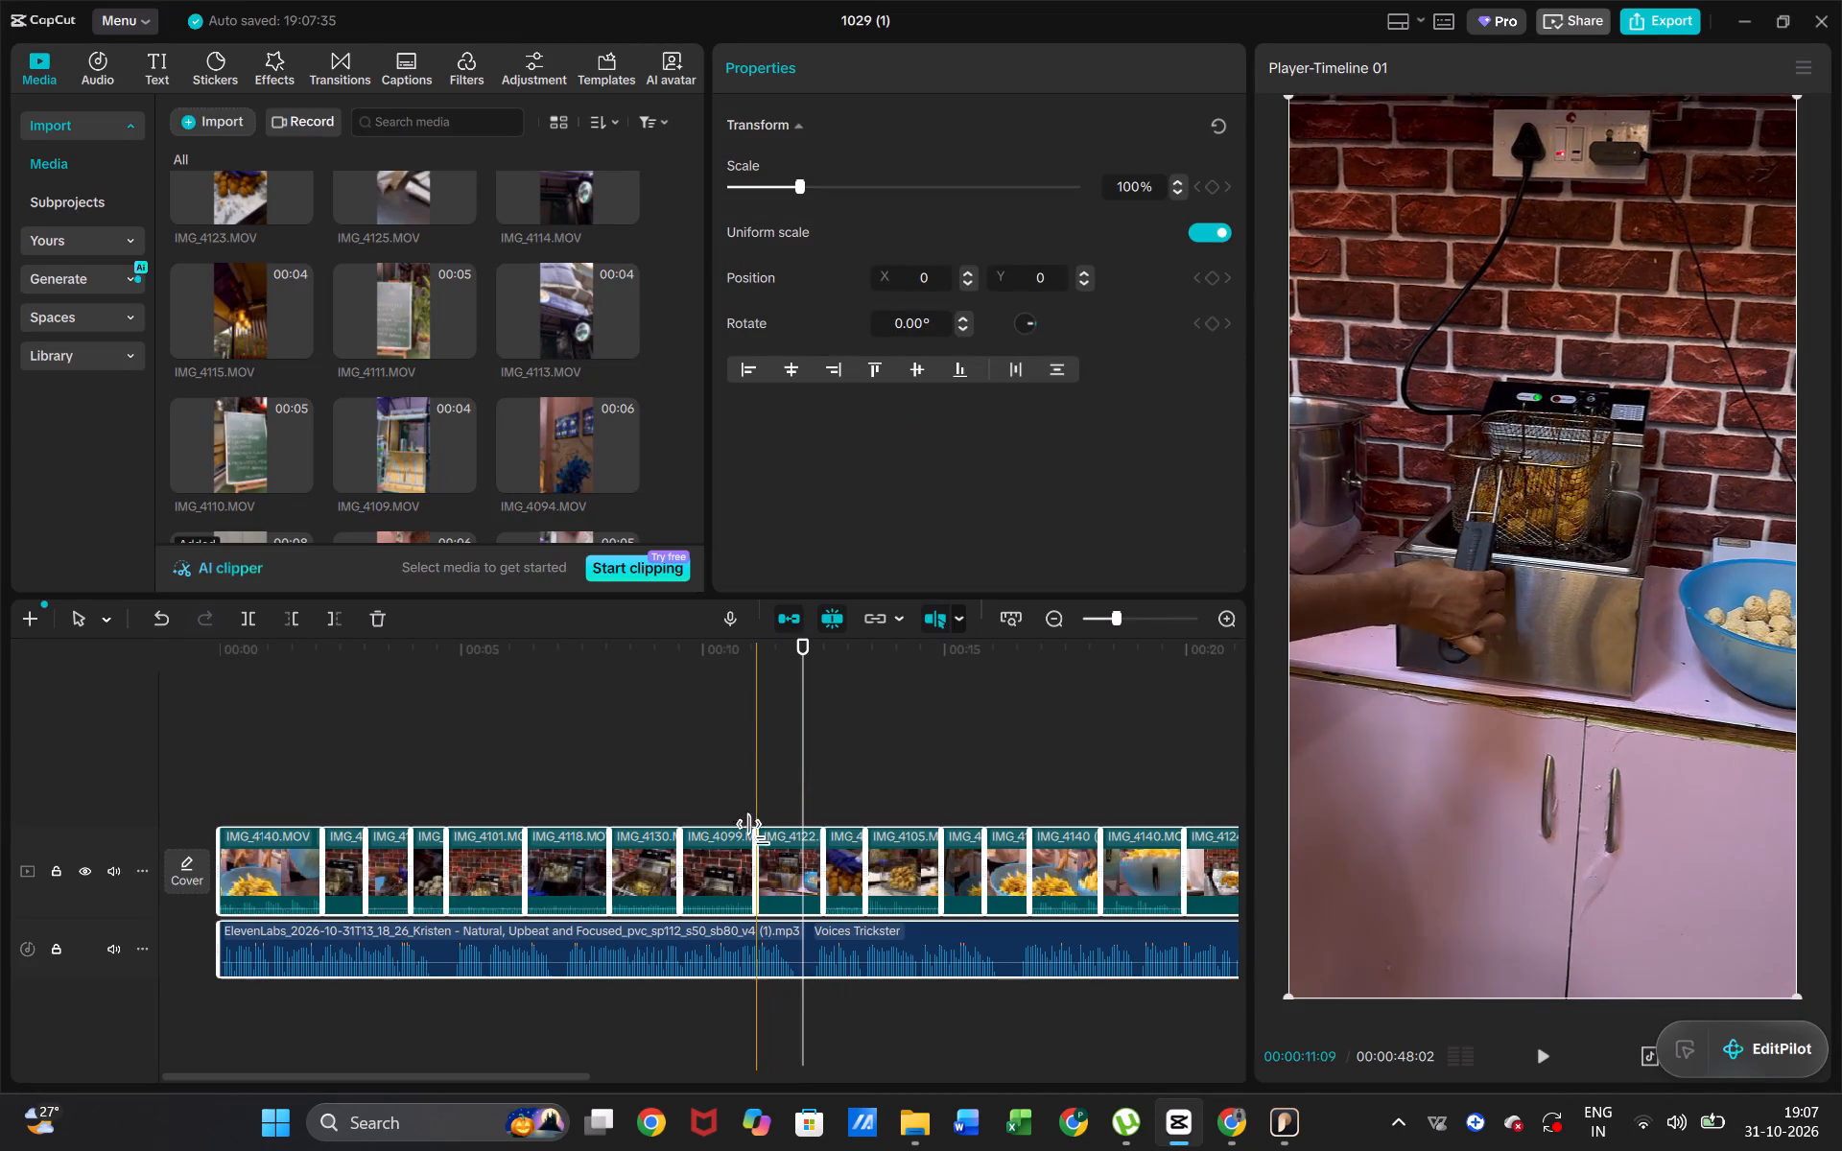
{"action": "right_click", "coordinate": [732, 837], "text": "ctrl"}
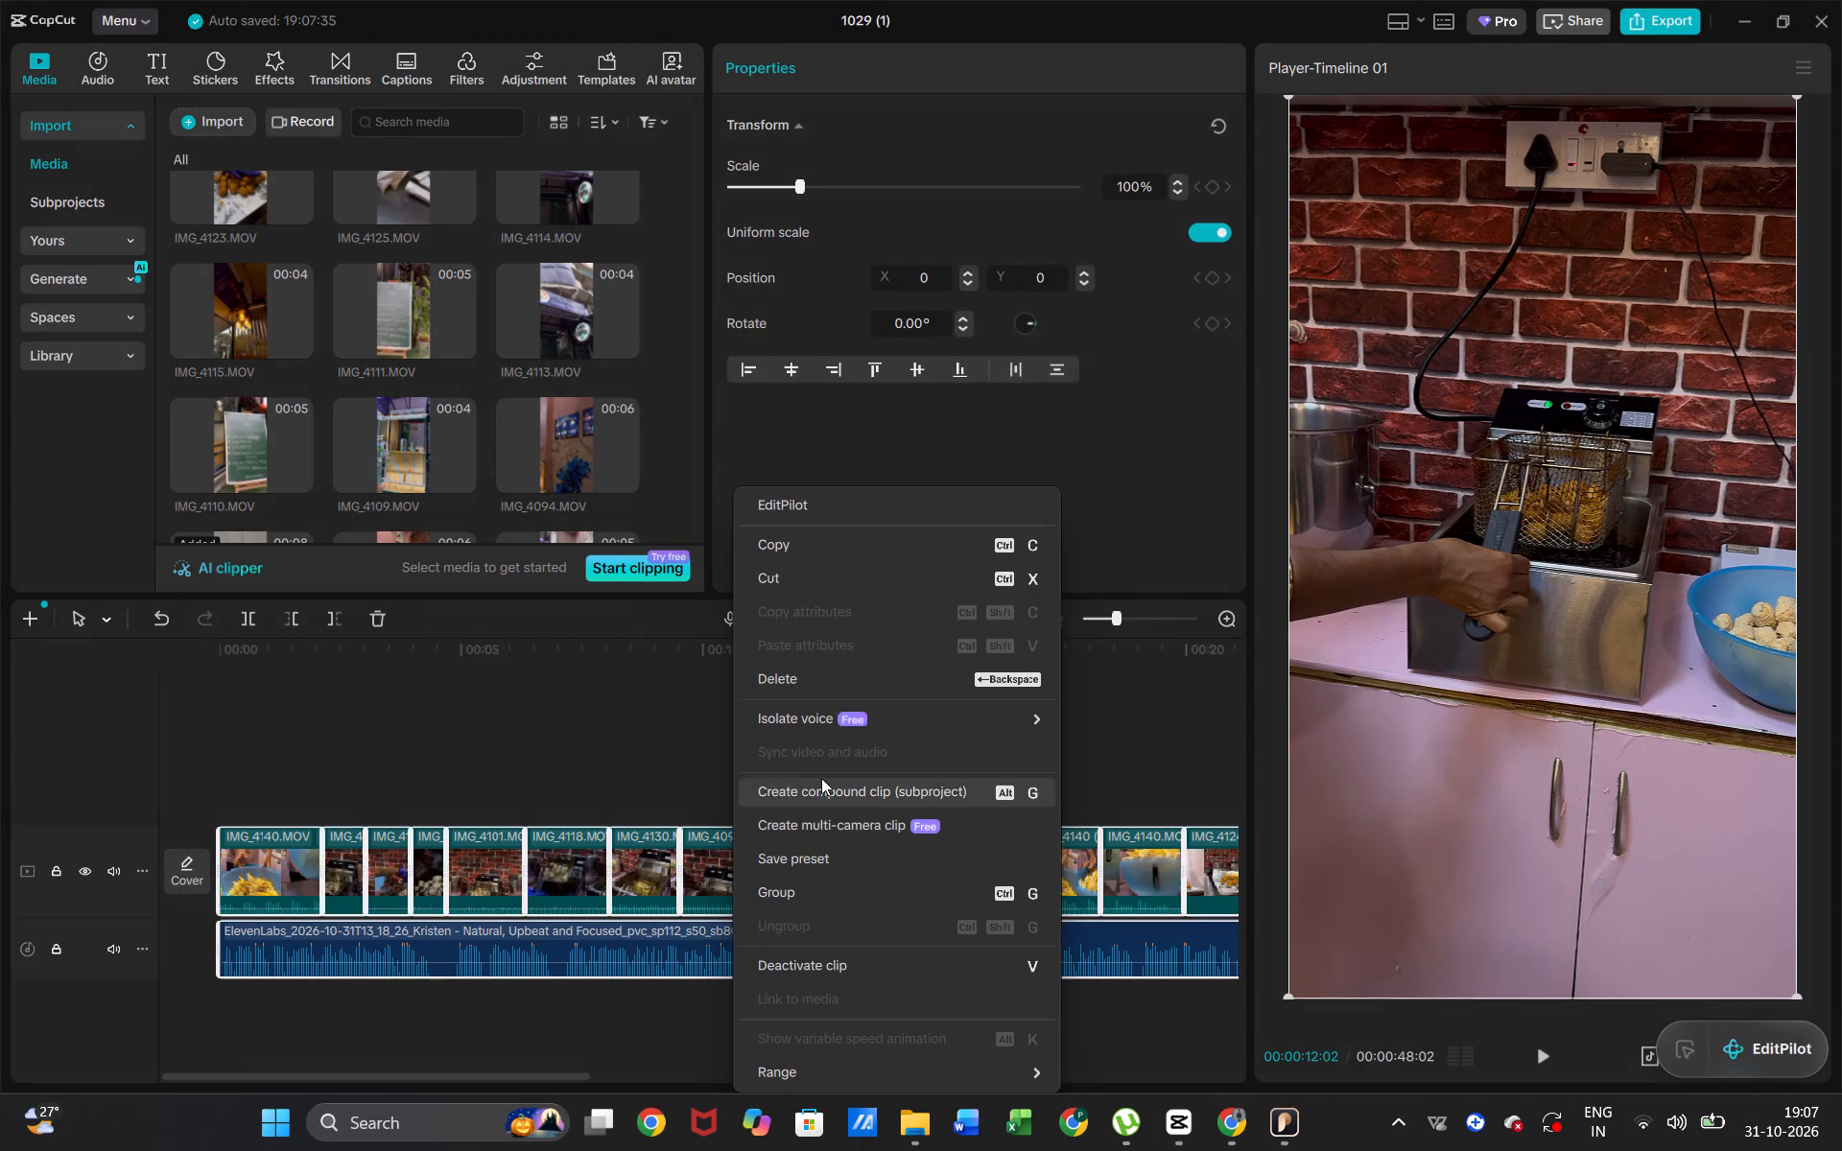
{"action": "left_click", "coordinate": [826, 787]}
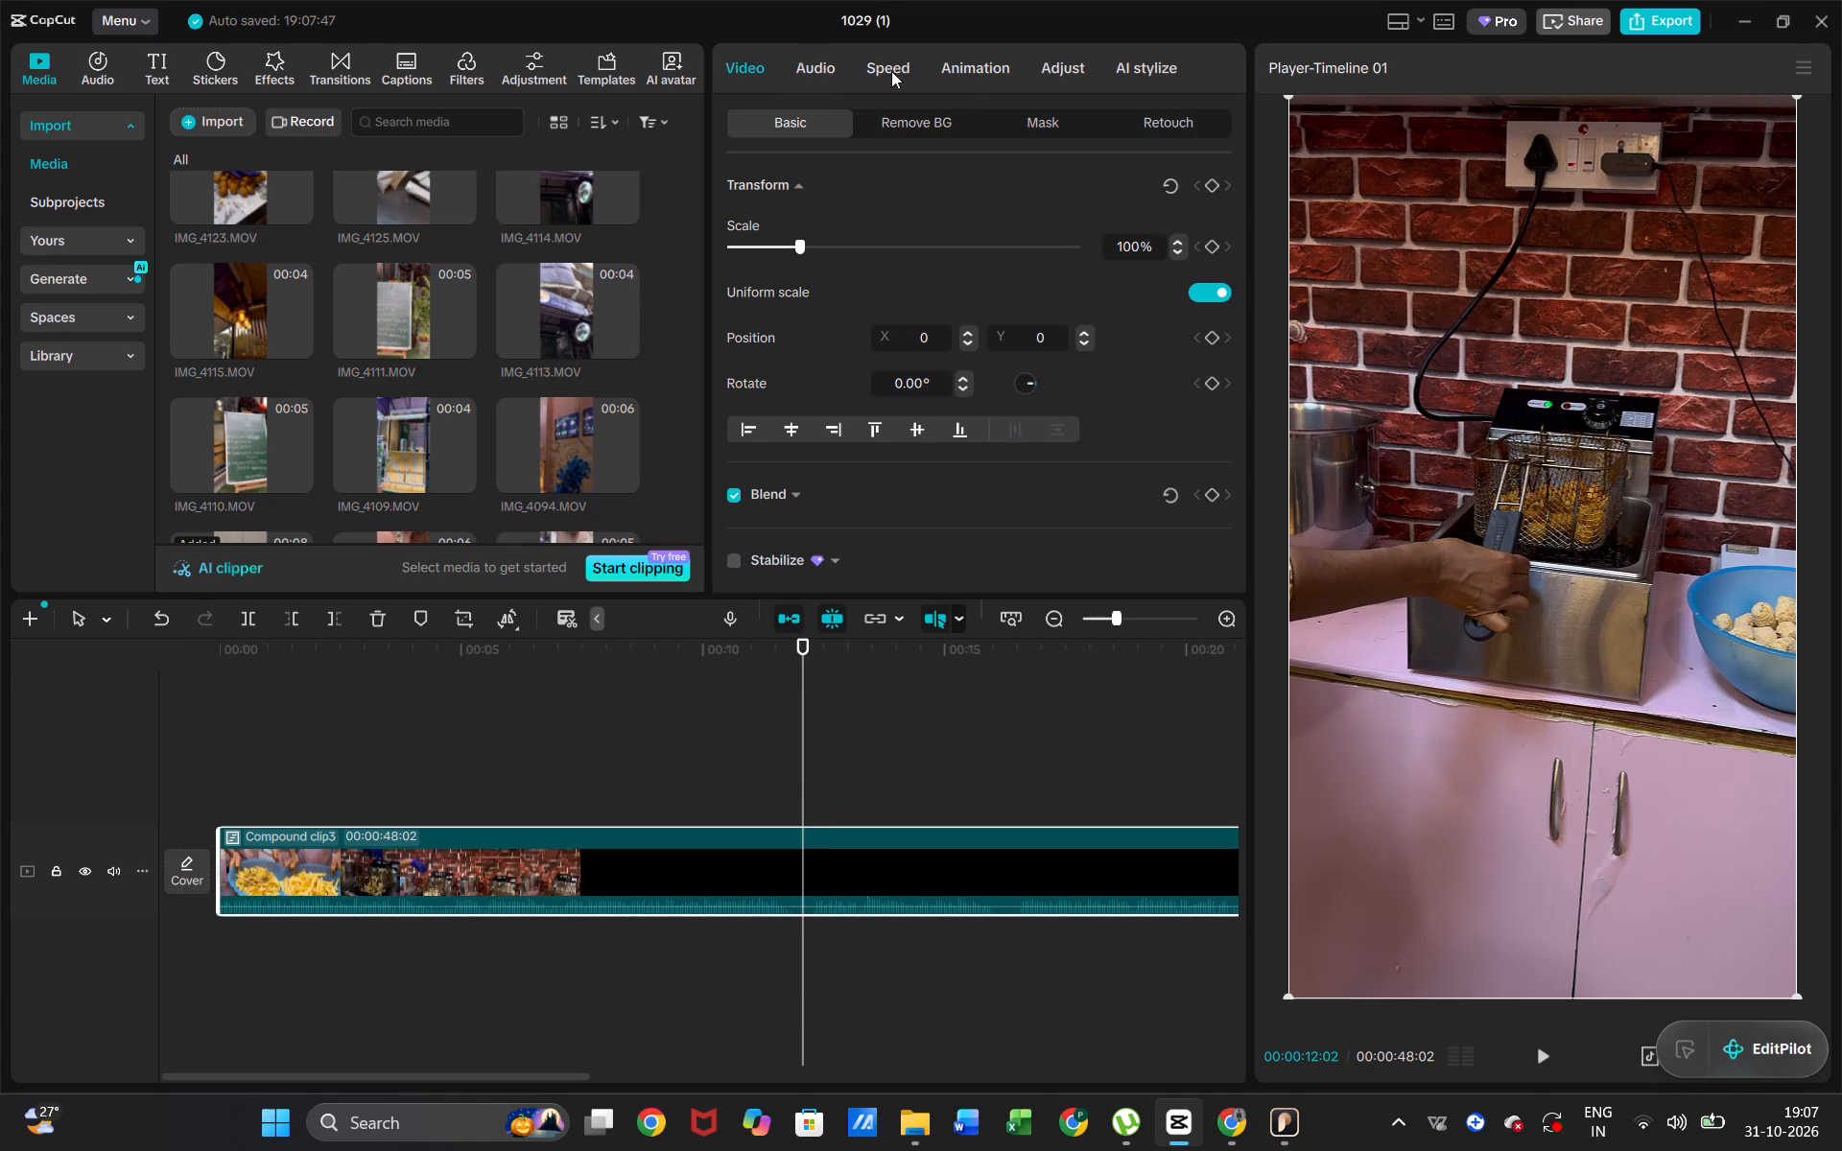
Apply motion blur to the new compound clip with Blur set to 0.
{"action": "scroll", "coordinate": [846, 456], "scroll_direction": "down", "scroll_amount": 12}
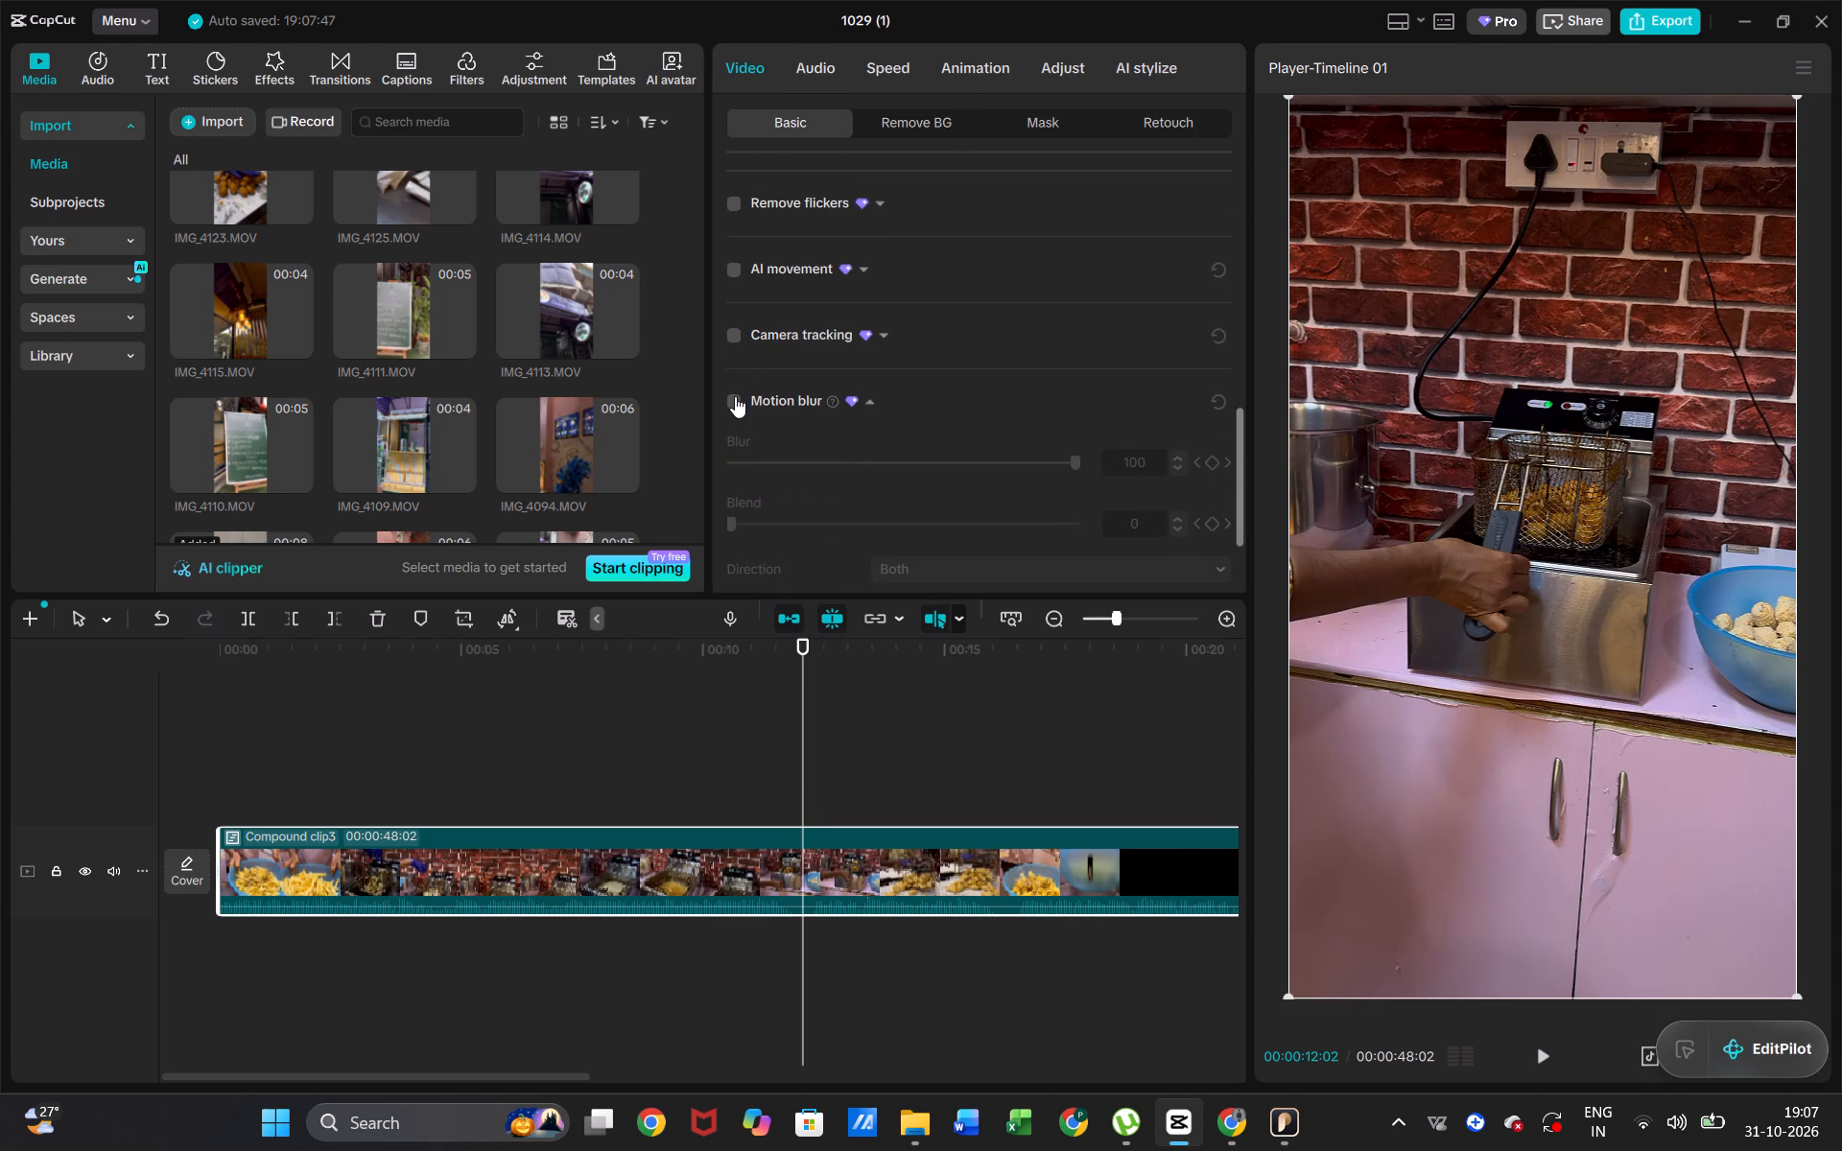
{"action": "left_click", "coordinate": [734, 399]}
{"action": "left_click", "coordinate": [742, 468]}
{"action": "left_click_drag", "start_coordinate": [742, 468], "coordinate": [692, 461]}
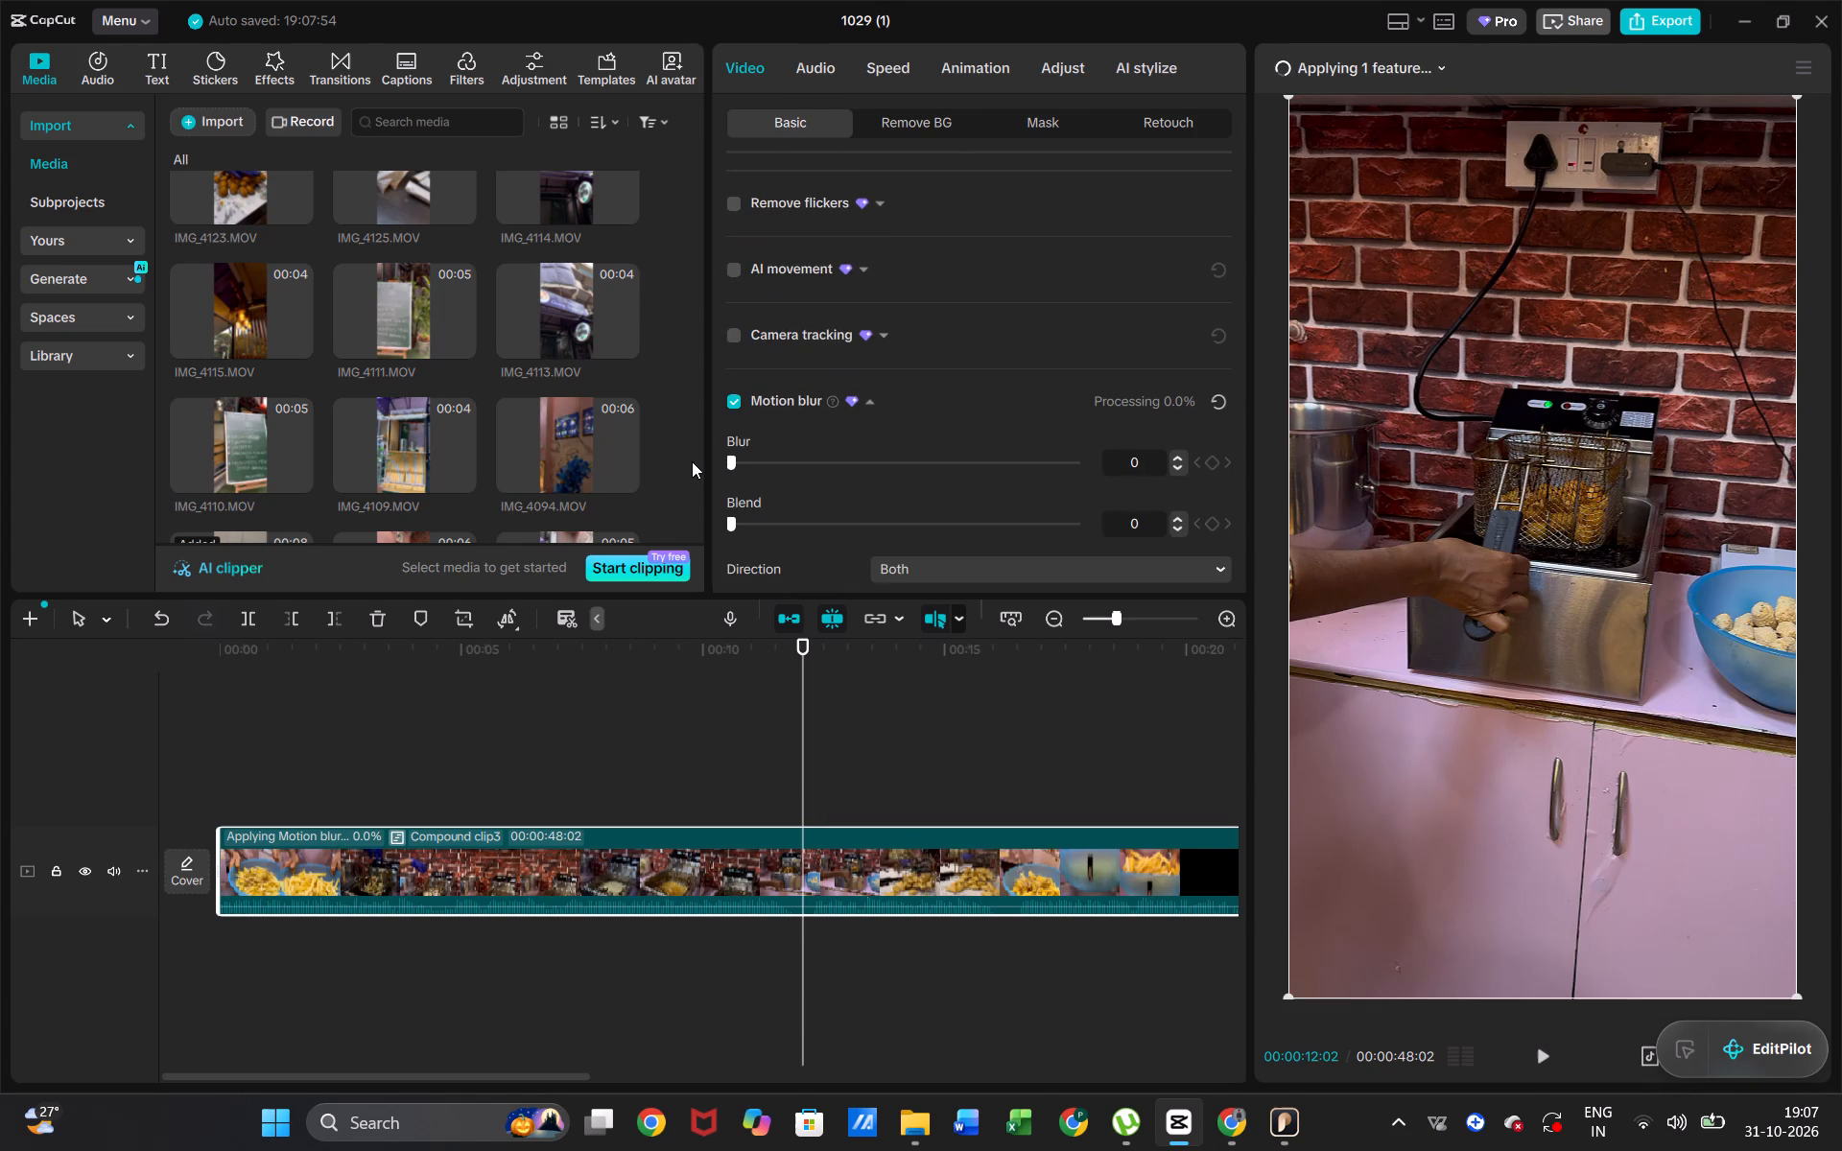
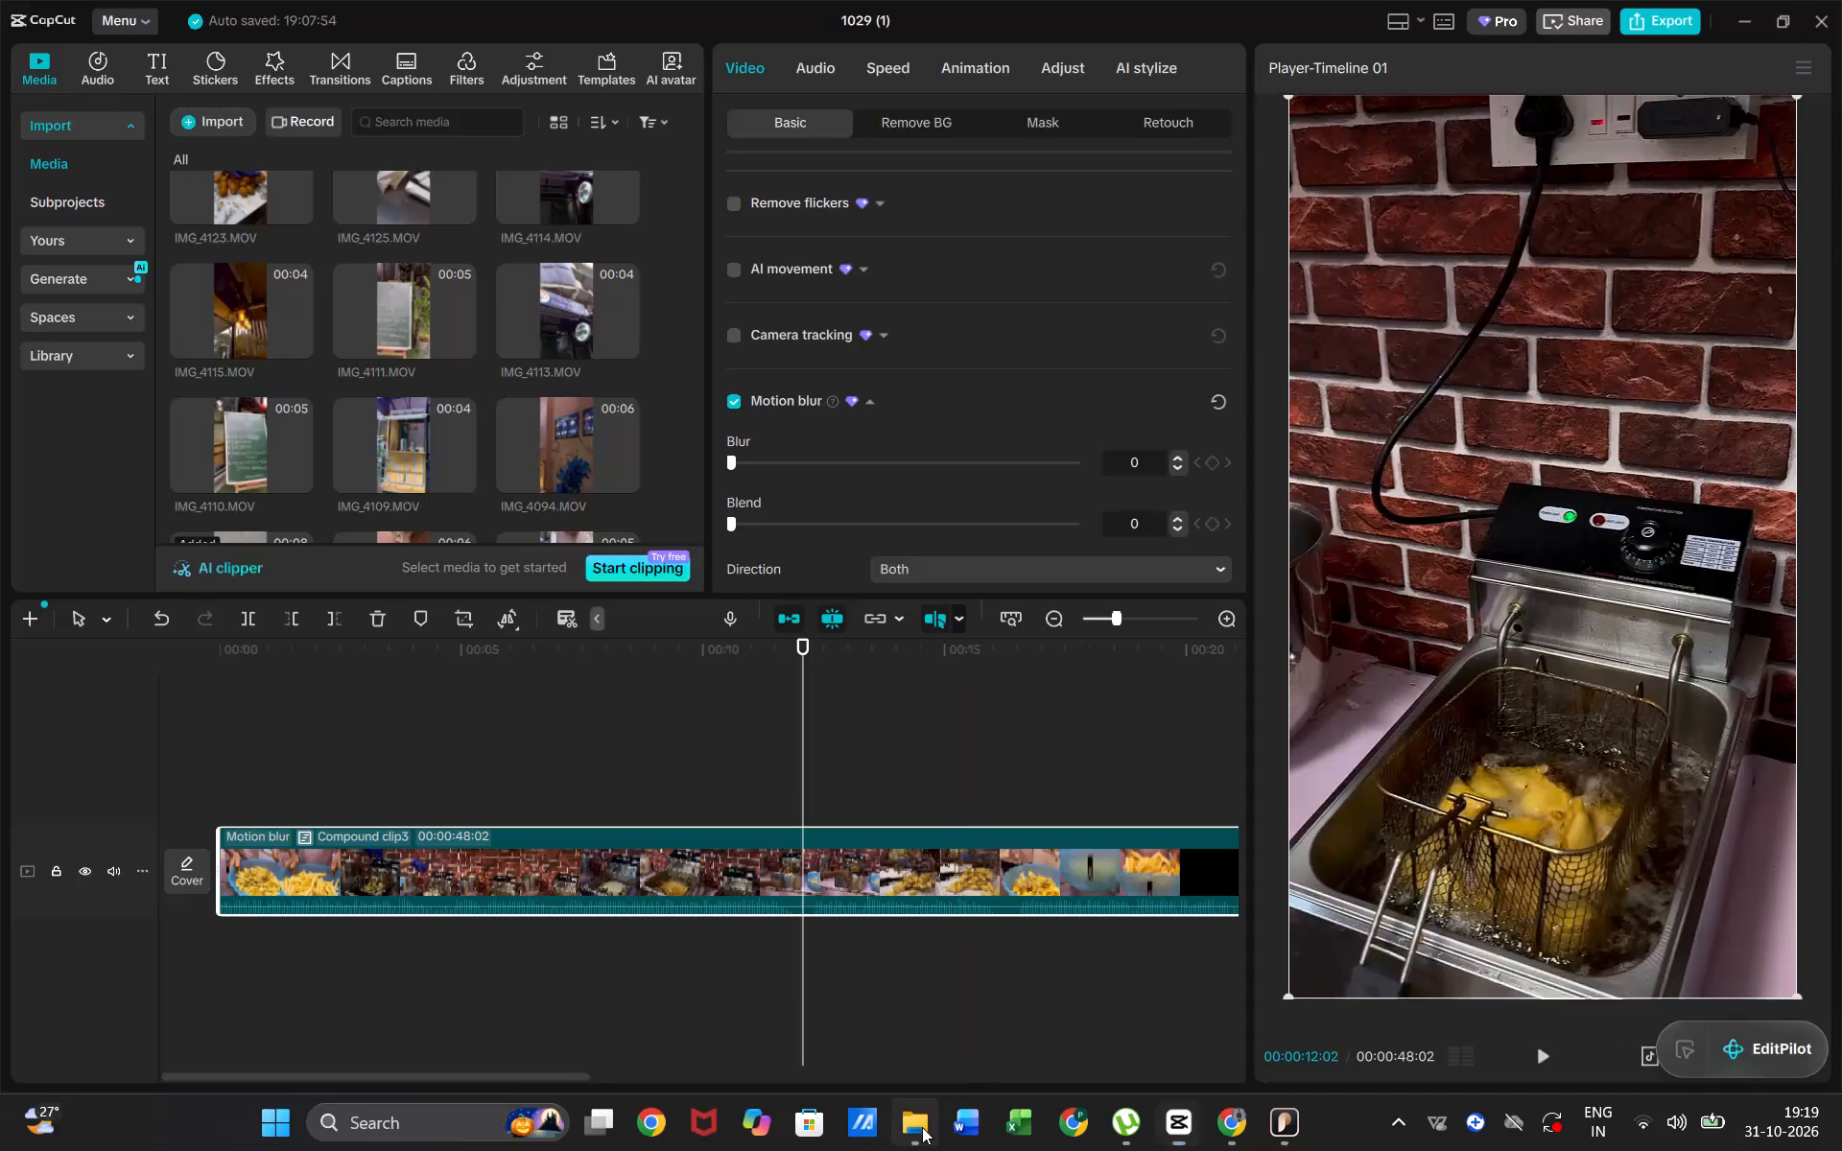
In File Explorer, copy the four rendered videos from the project's videoAlg folder, leaving out the .mp4.alpha files.
{"action": "left_click", "coordinate": [1326, 67]}
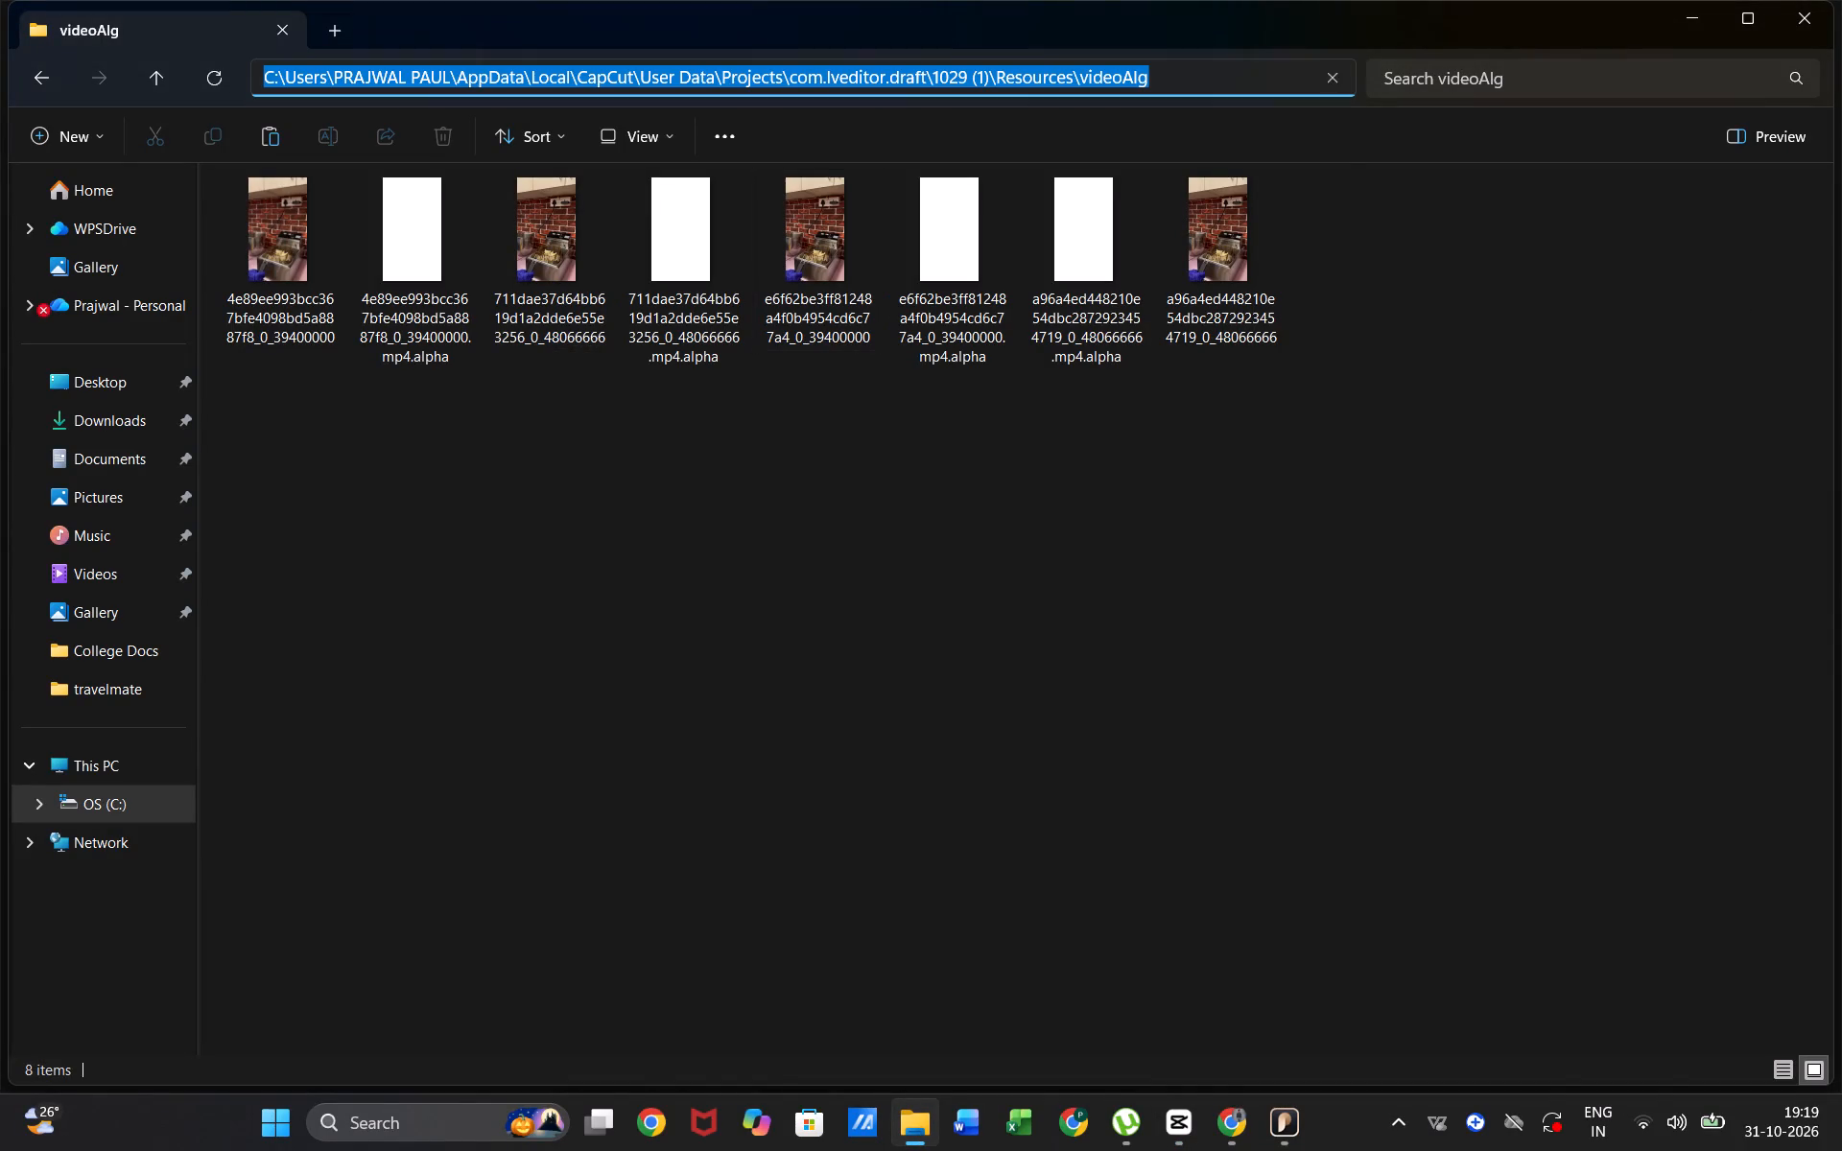
{"action": "left_click", "coordinate": [564, 680]}
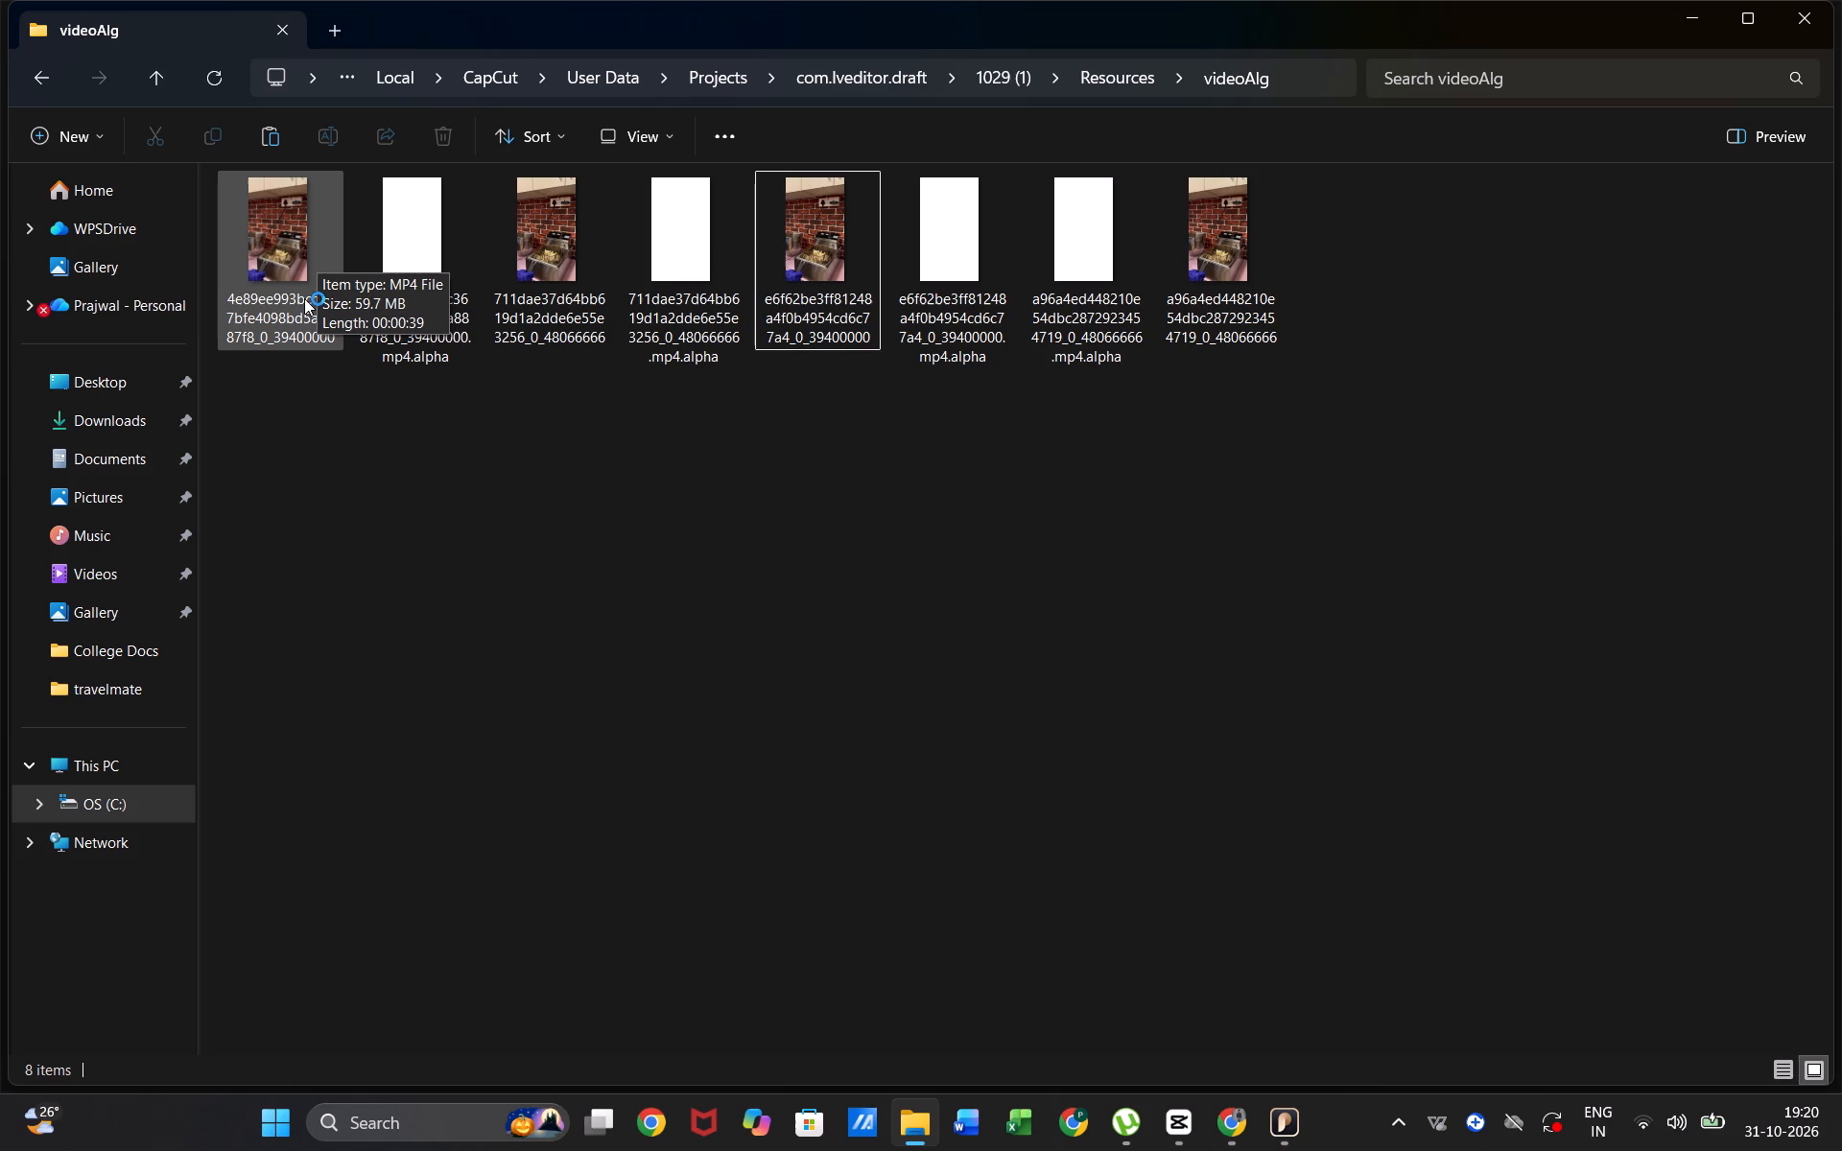
{"action": "left_click", "coordinate": [288, 293], "text": "ctrl"}
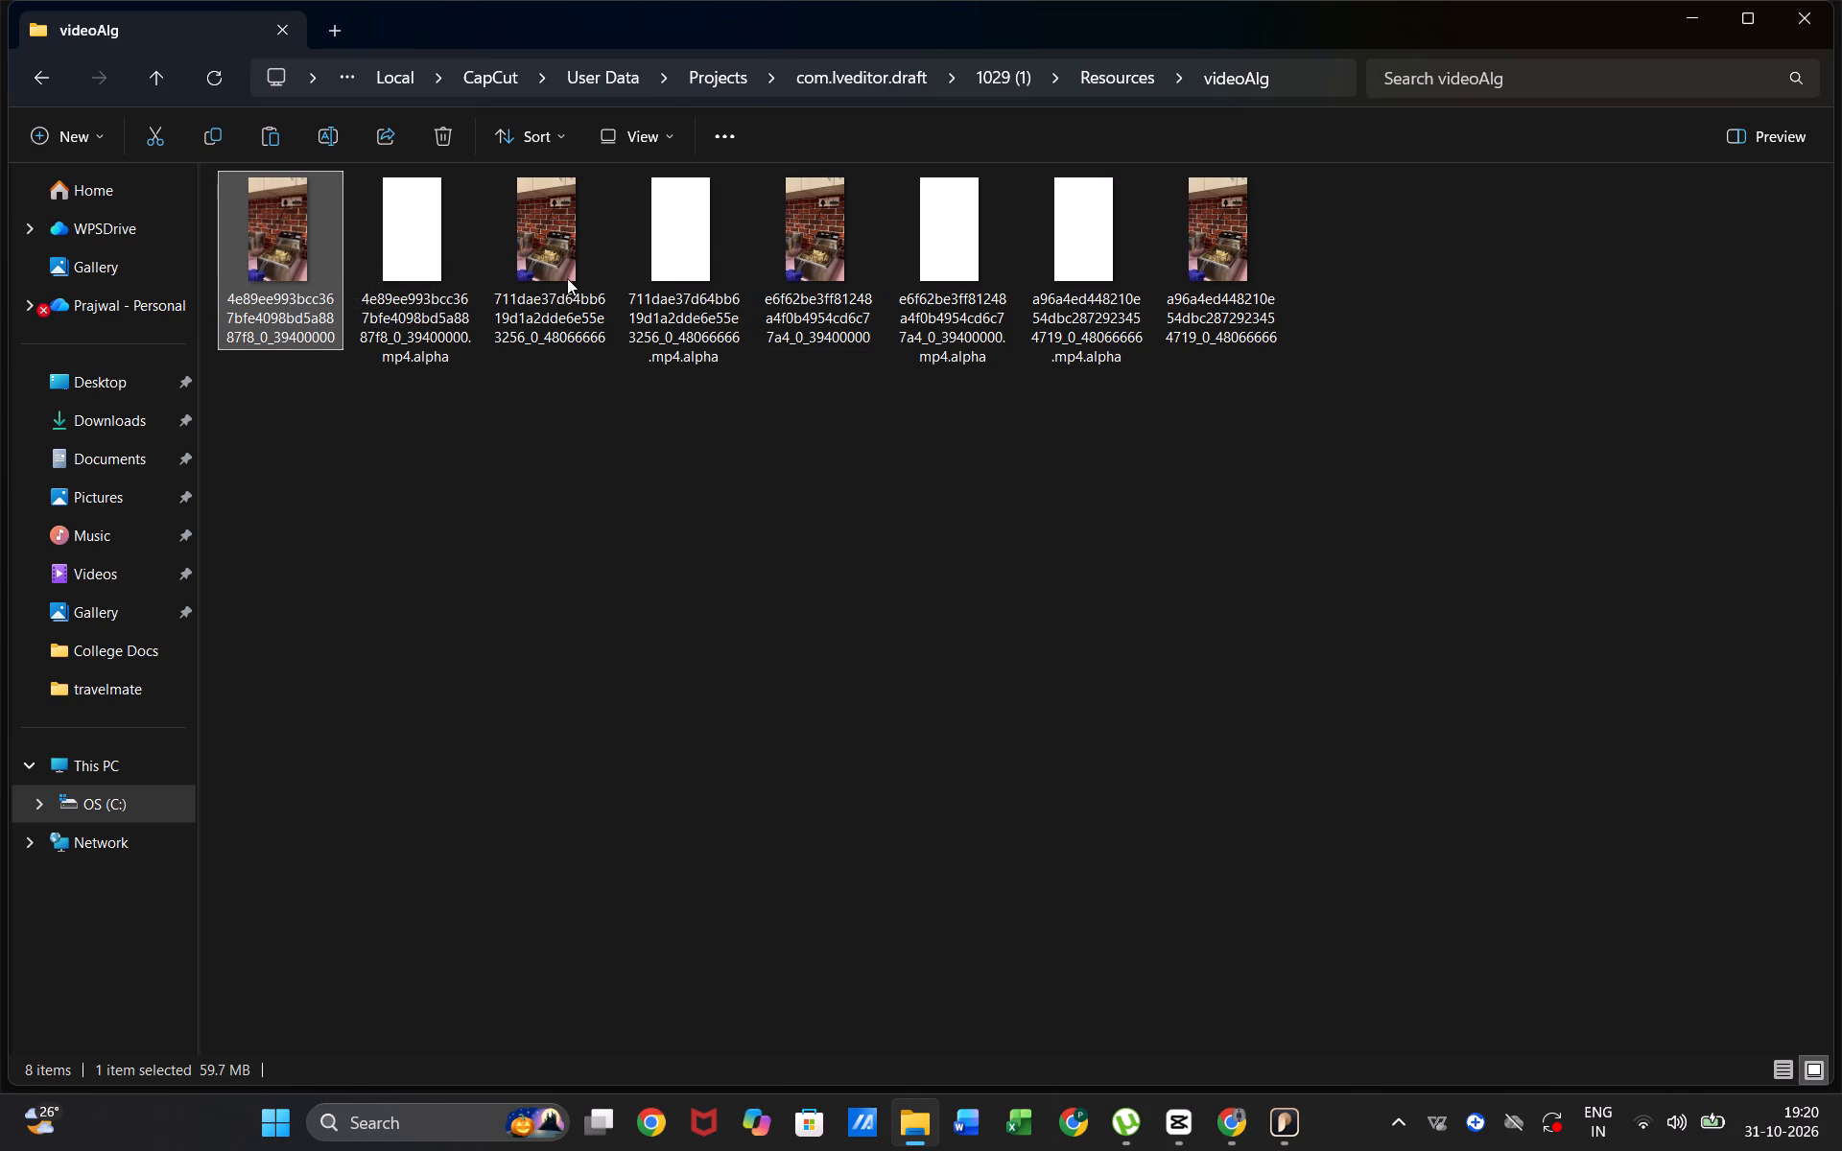
{"action": "left_click", "coordinate": [468, 279], "text": "ctrl"}
{"action": "left_click", "coordinate": [580, 495], "text": "ctrl"}
{"action": "left_click", "coordinate": [572, 271], "text": "ctrl"}
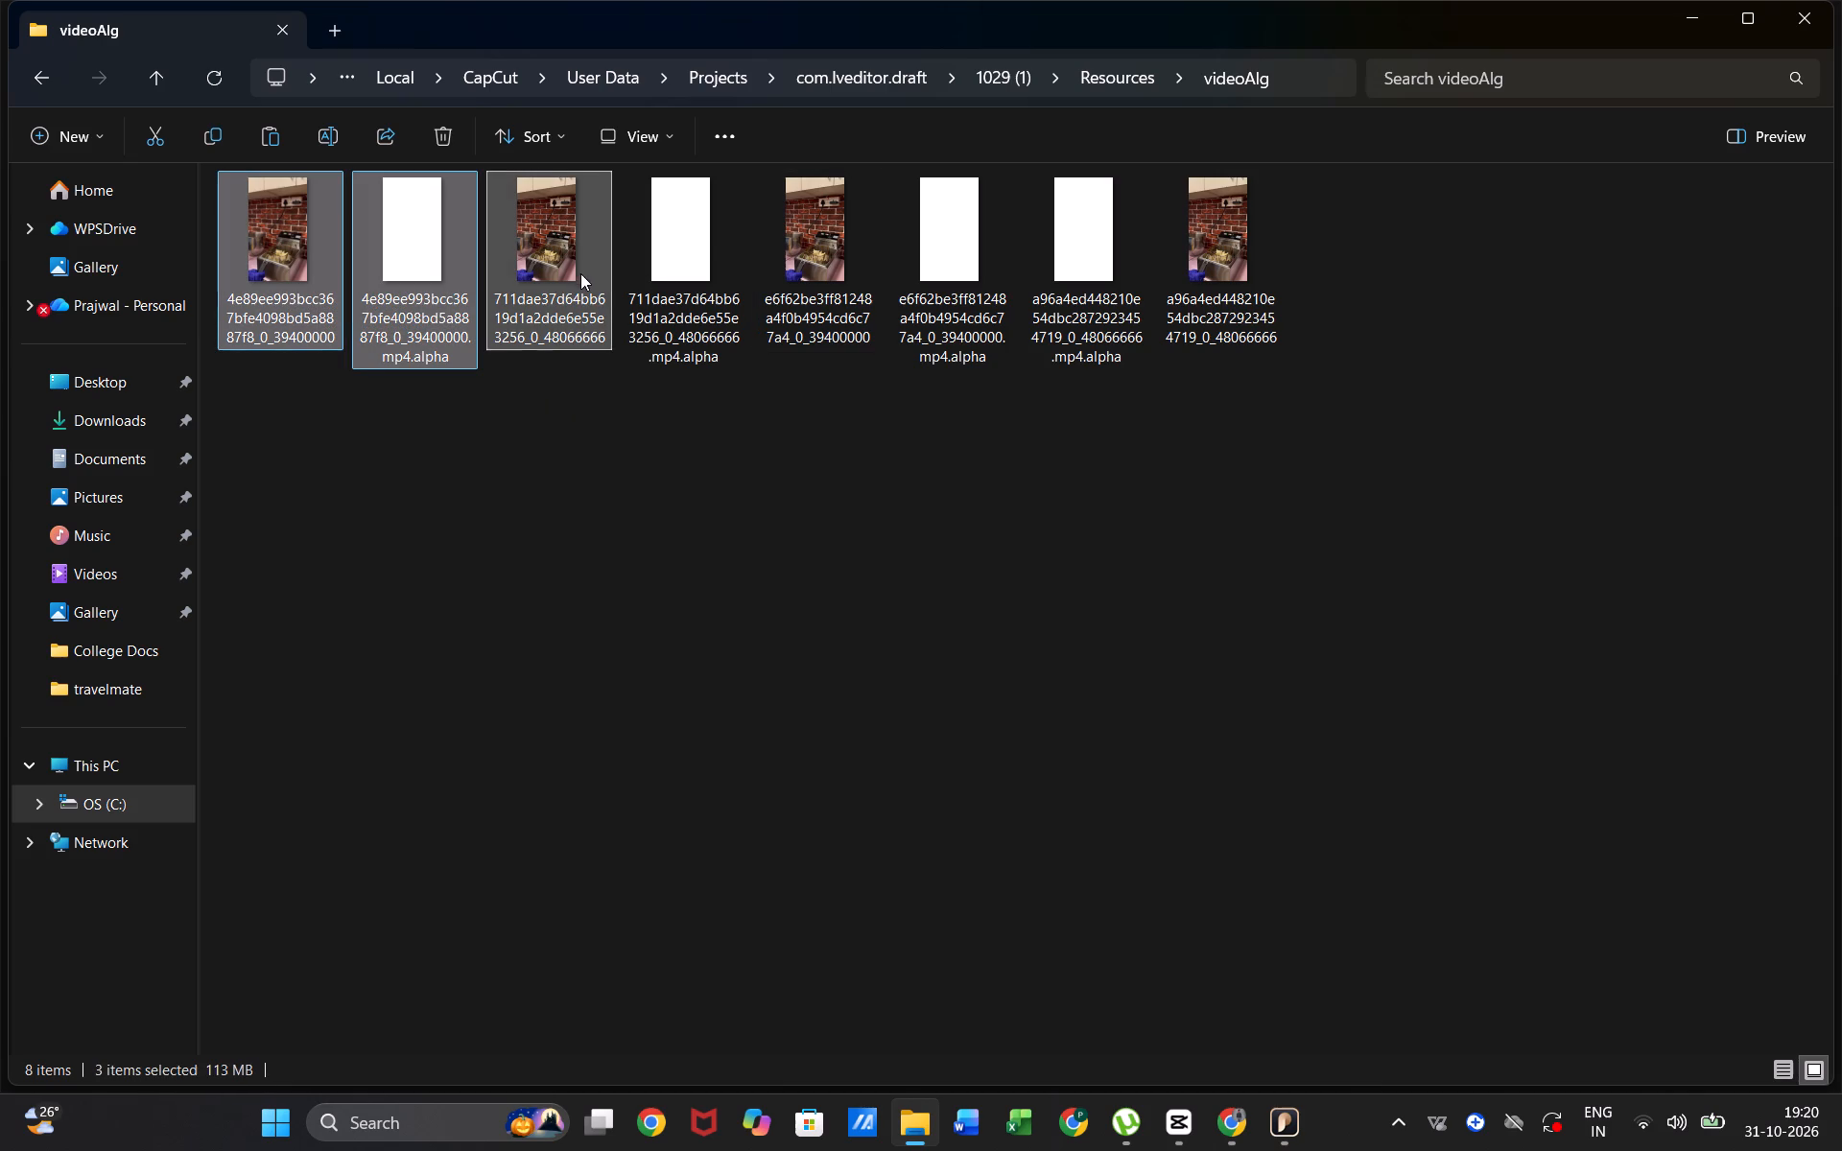
{"action": "left_click", "coordinate": [390, 312], "text": "ctrl"}
{"action": "left_click", "coordinate": [815, 252], "text": "ctrl"}
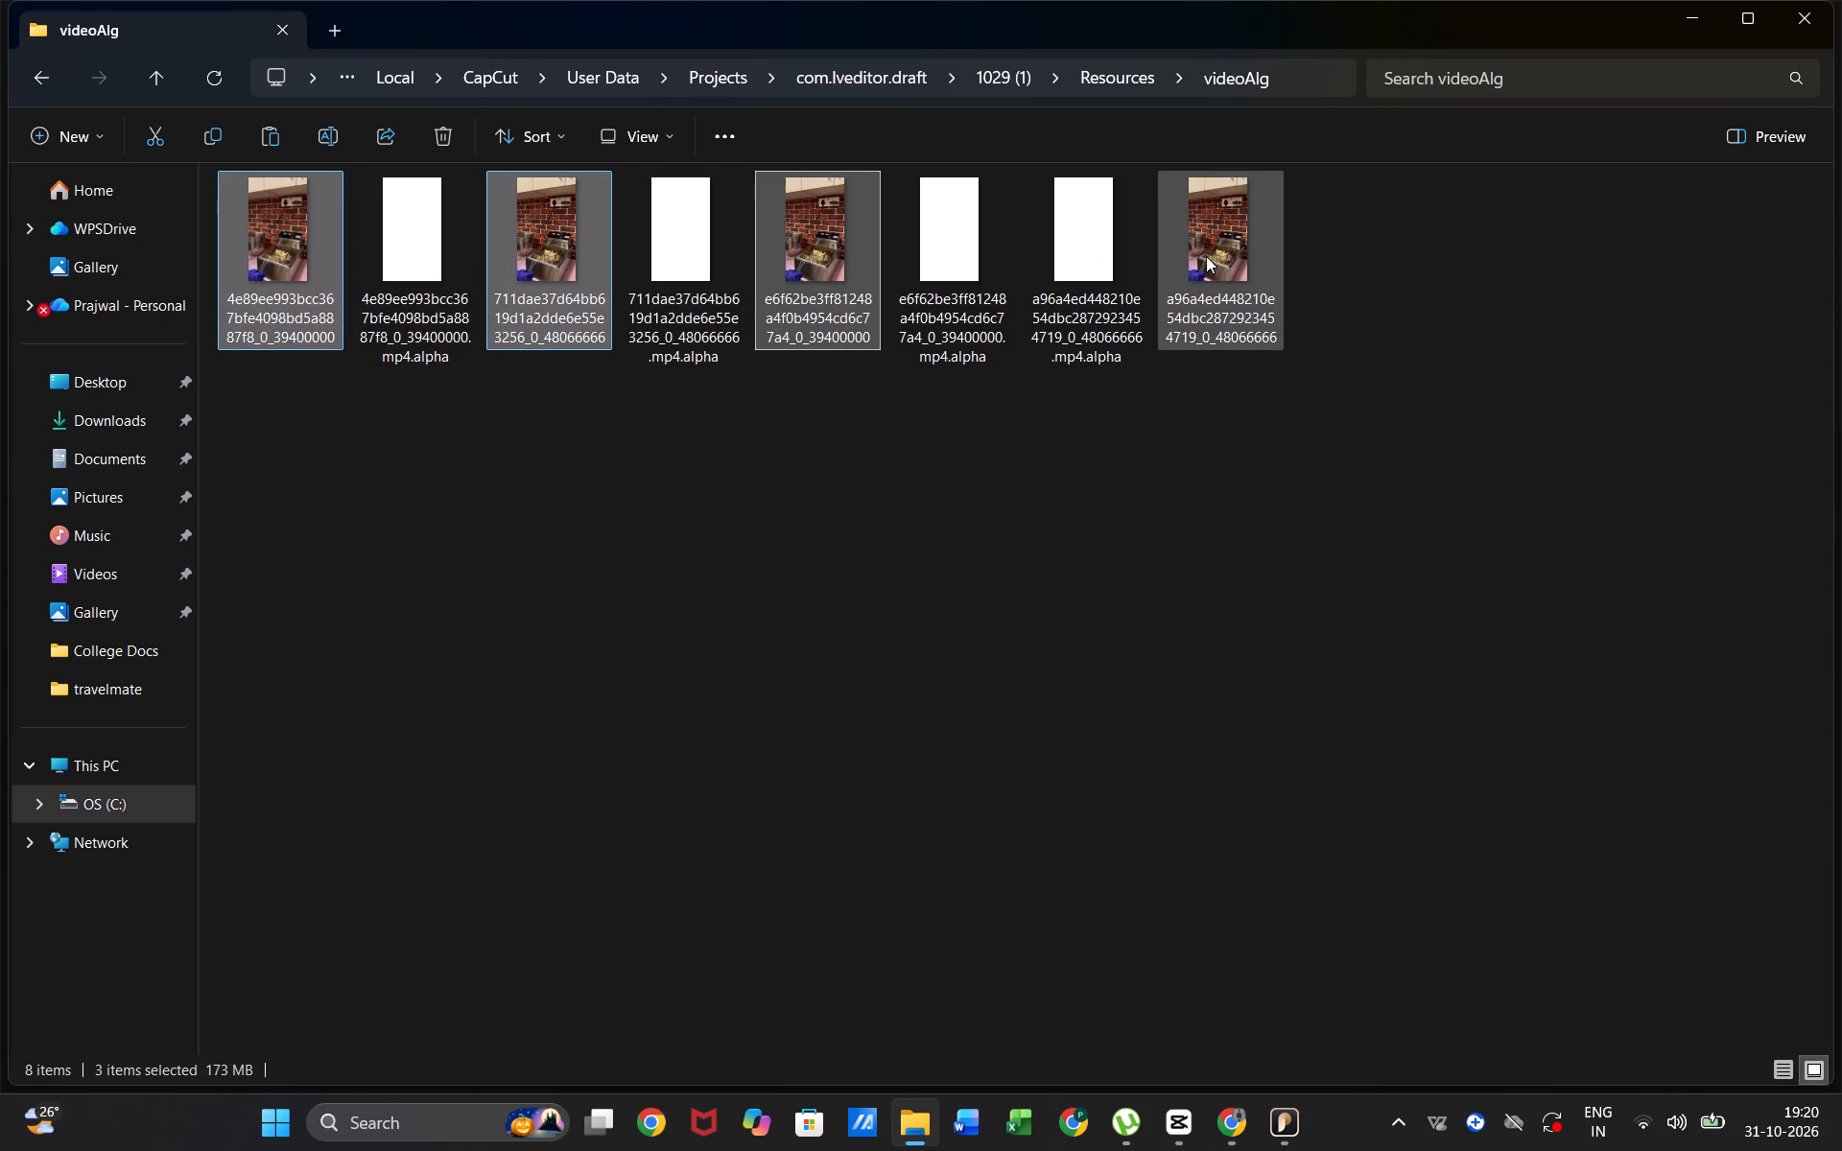
{"action": "left_click", "coordinate": [1216, 258], "text": "ctrl"}
{"action": "key", "text": "ctrl+c"}
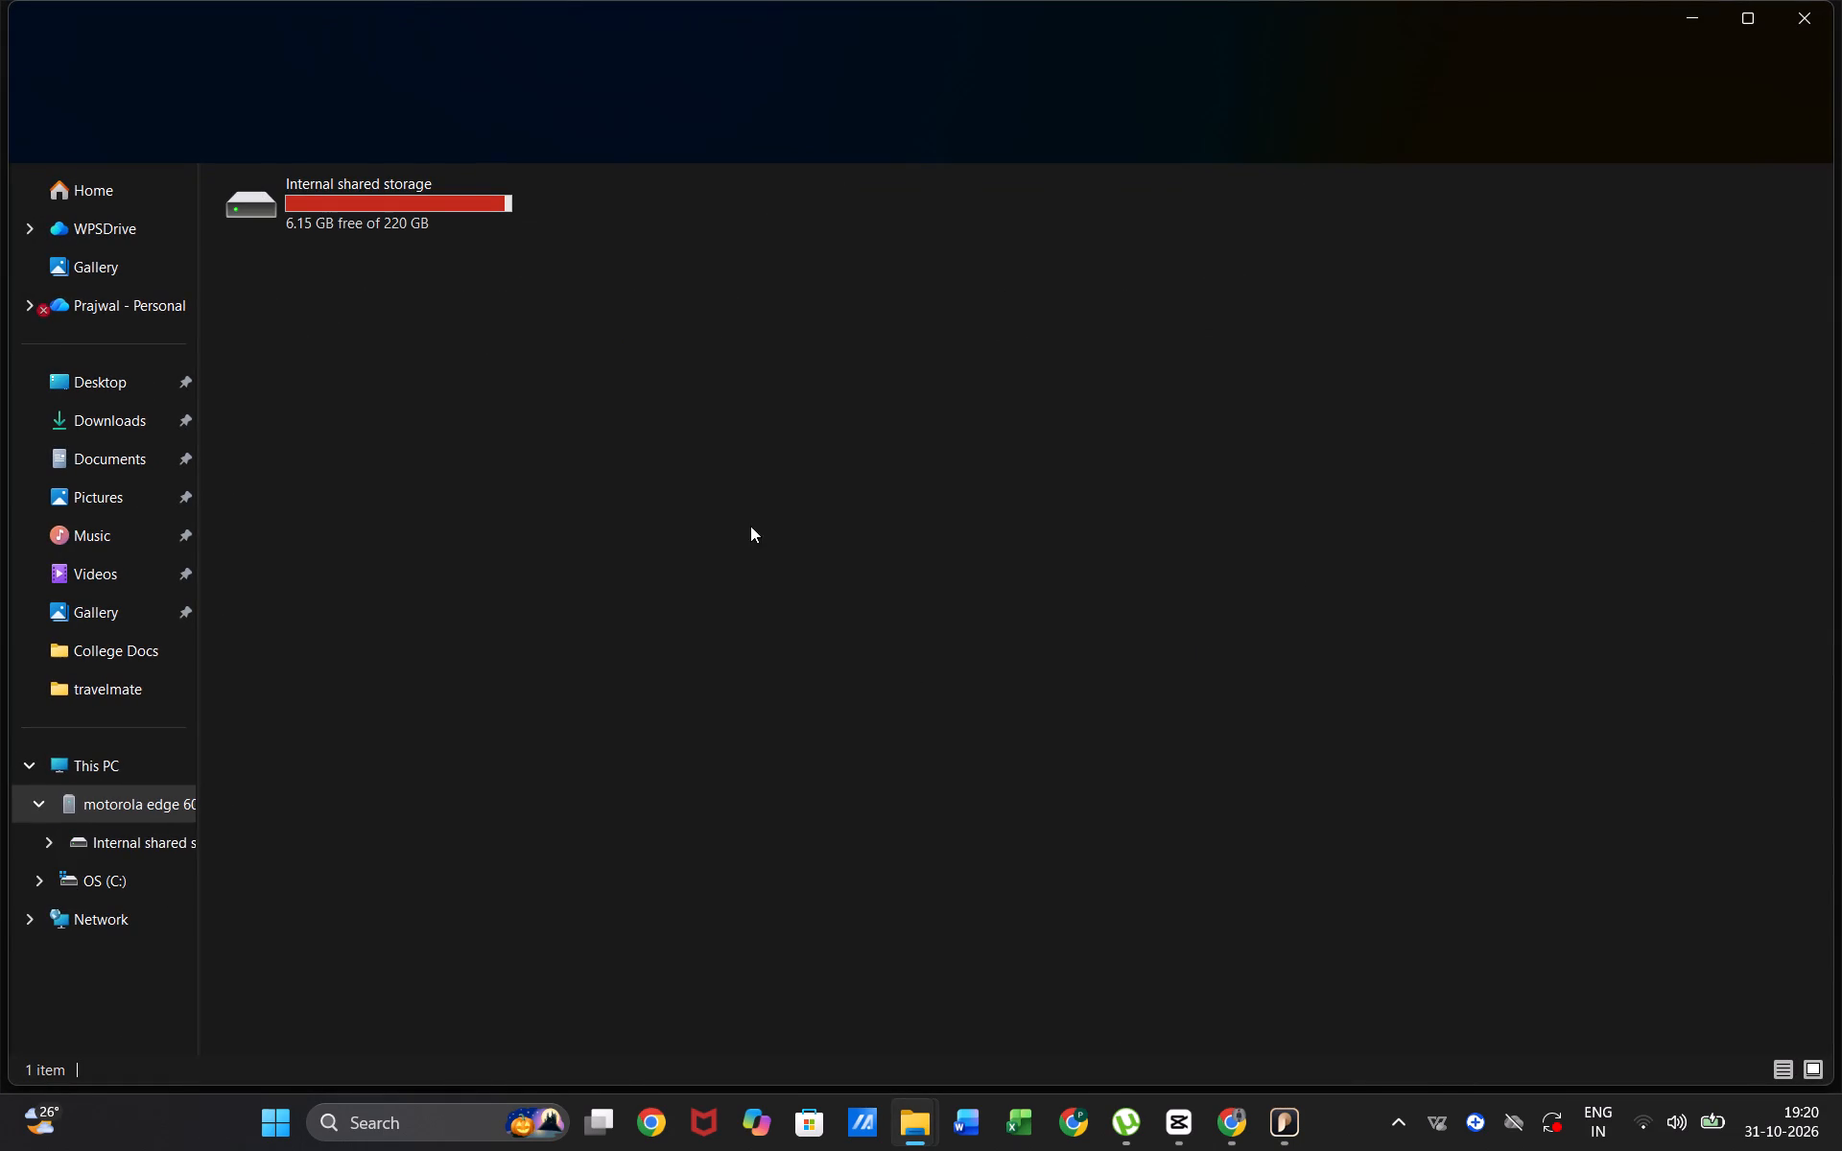
Paste the copied videos into the cross-symbol folder in the motorola edge 60 pro's internal shared storage, replacing the existing same-named file.
{"action": "double_click", "coordinate": [448, 201]}
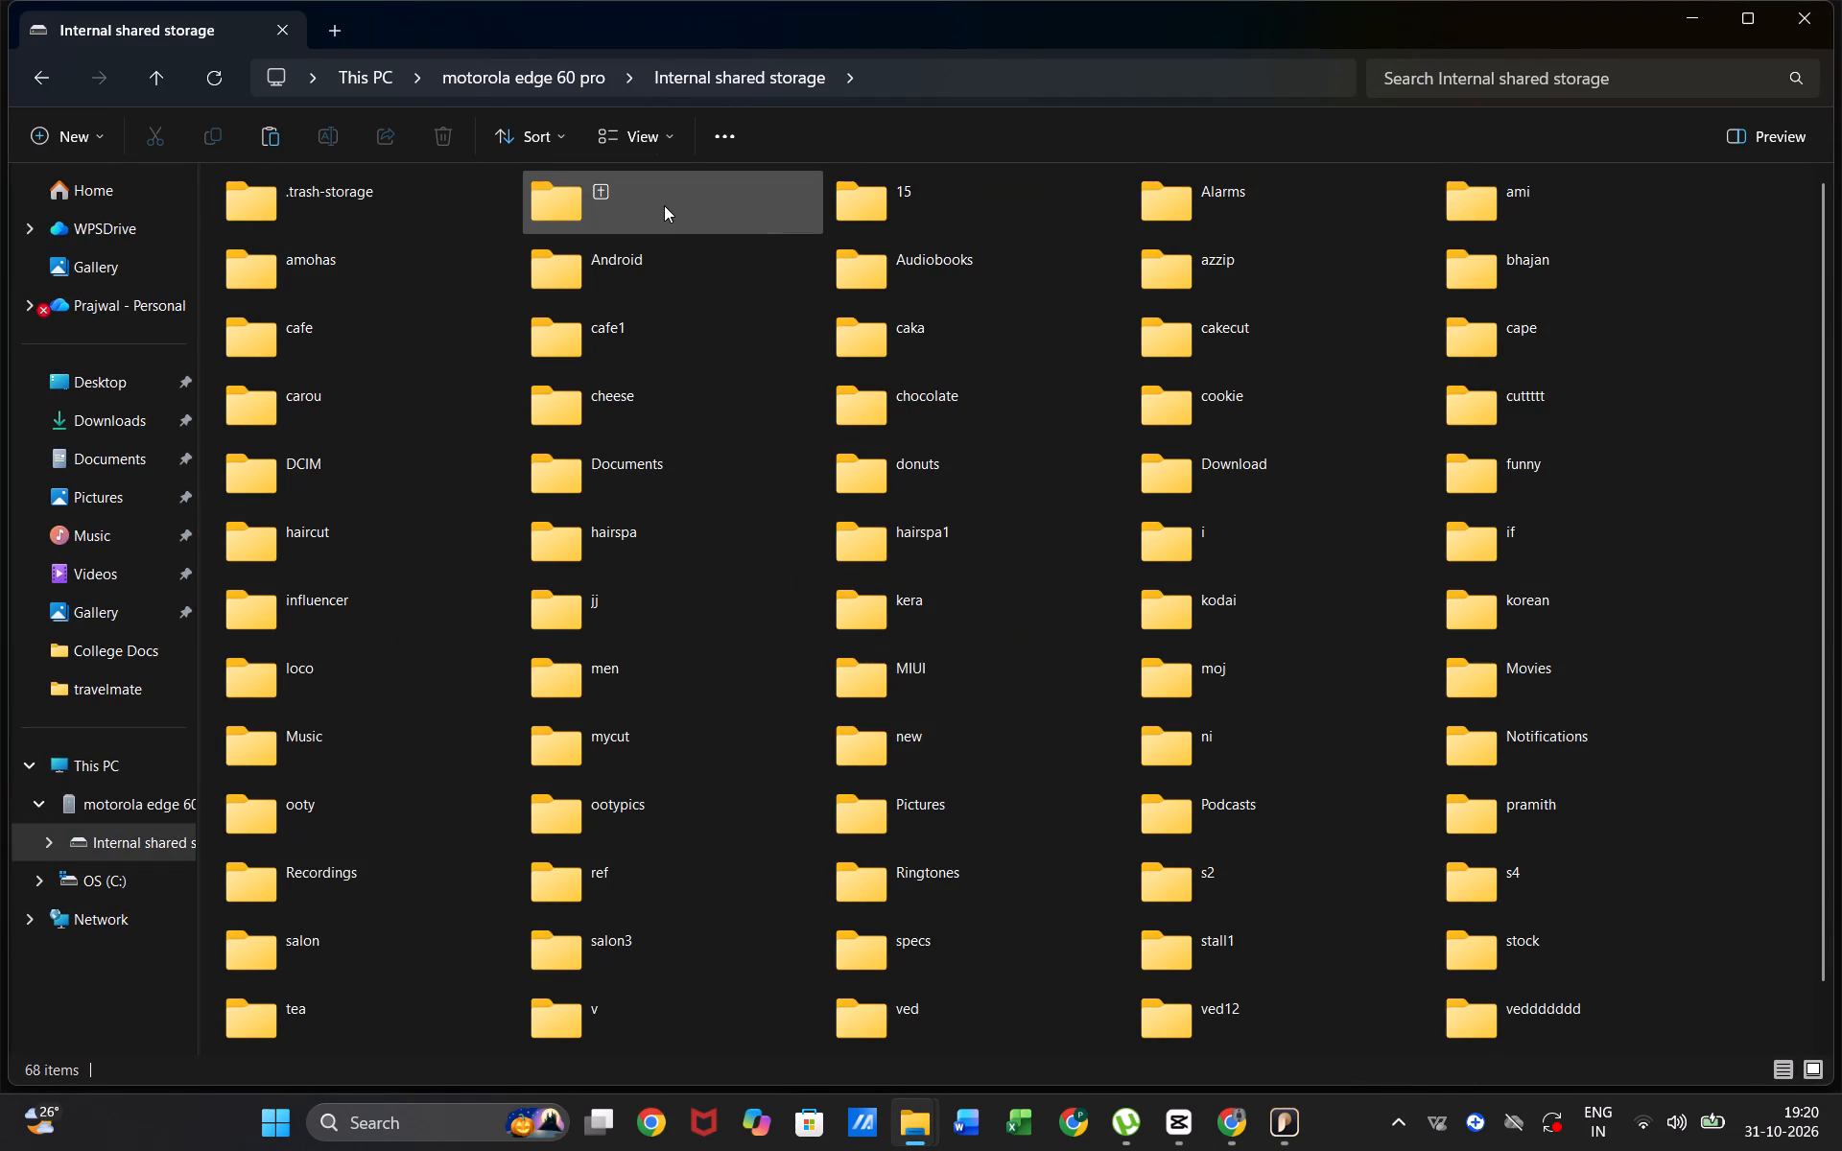
{"action": "double_click", "coordinate": [664, 205]}
{"action": "left_click", "coordinate": [838, 868]}
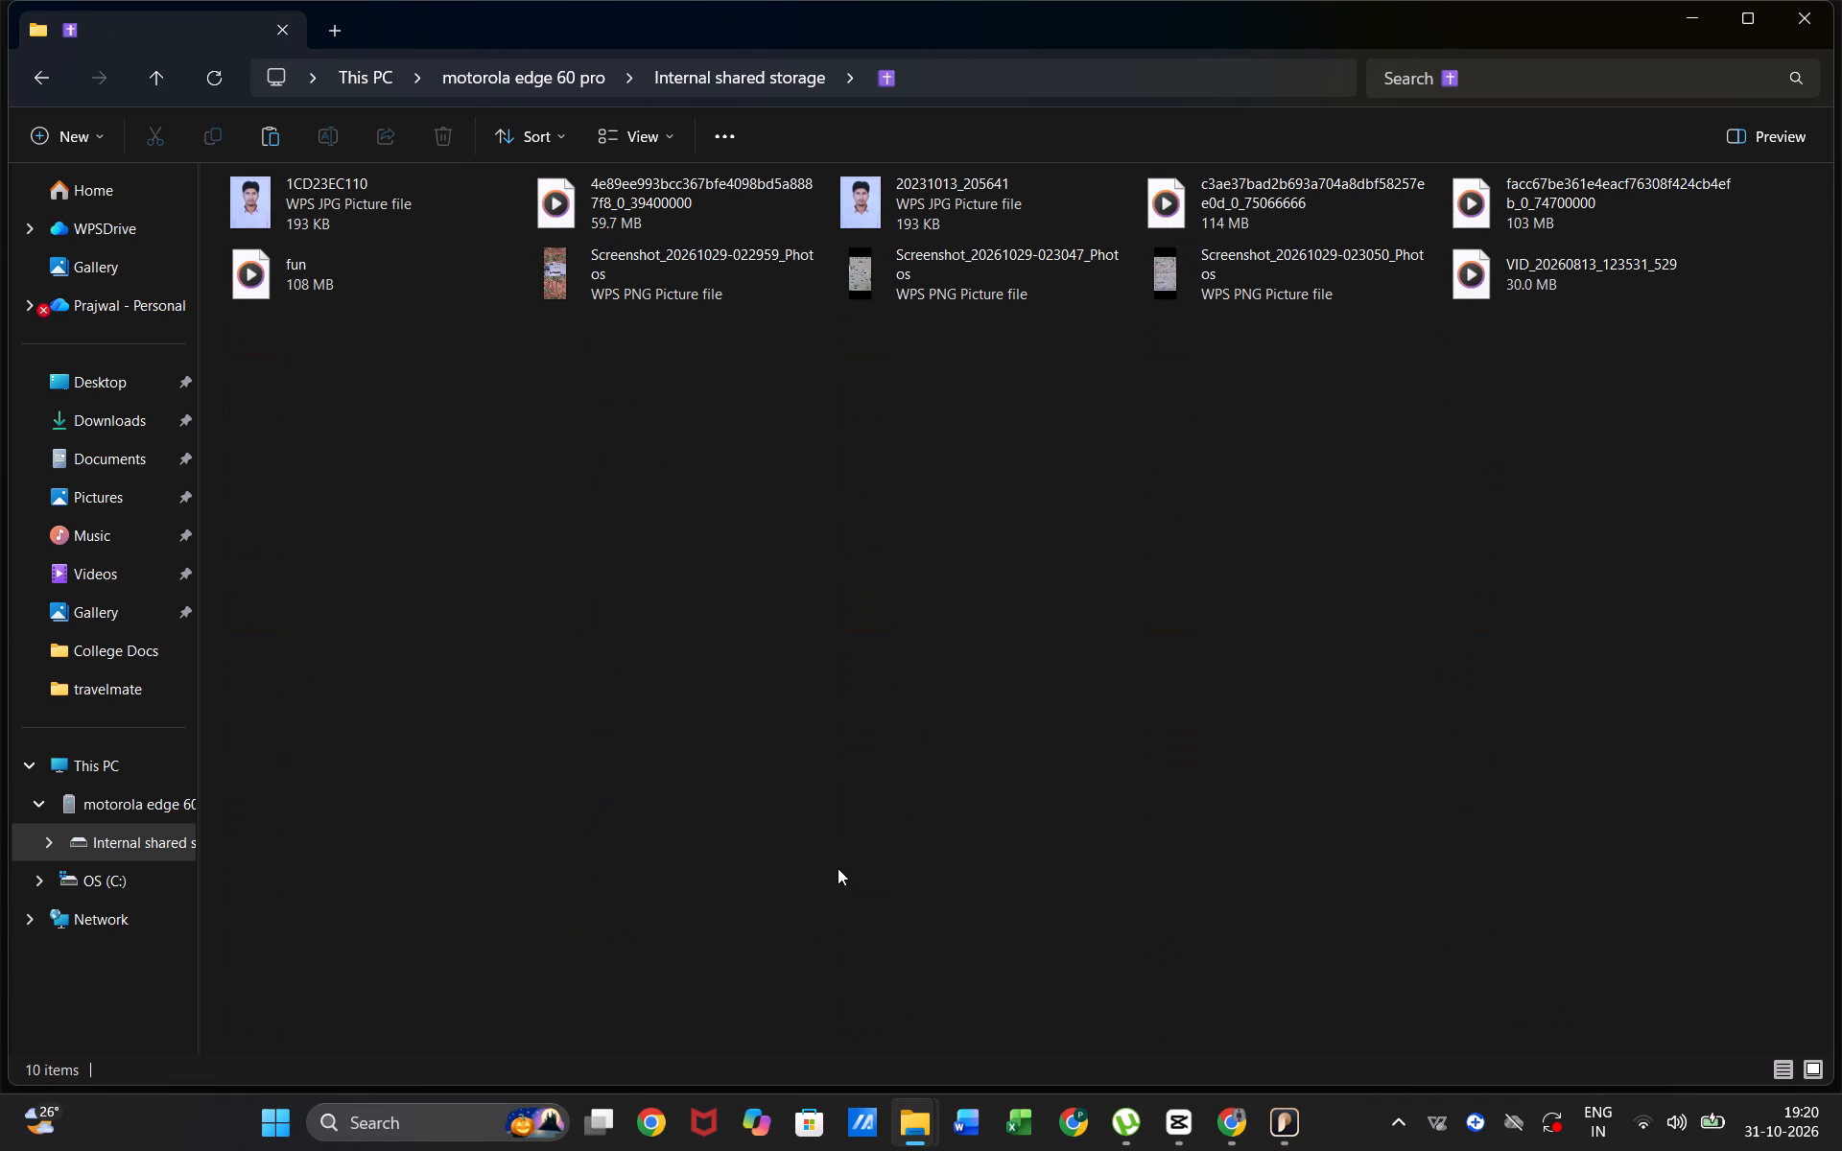
{"action": "key", "text": "ctrl+v"}
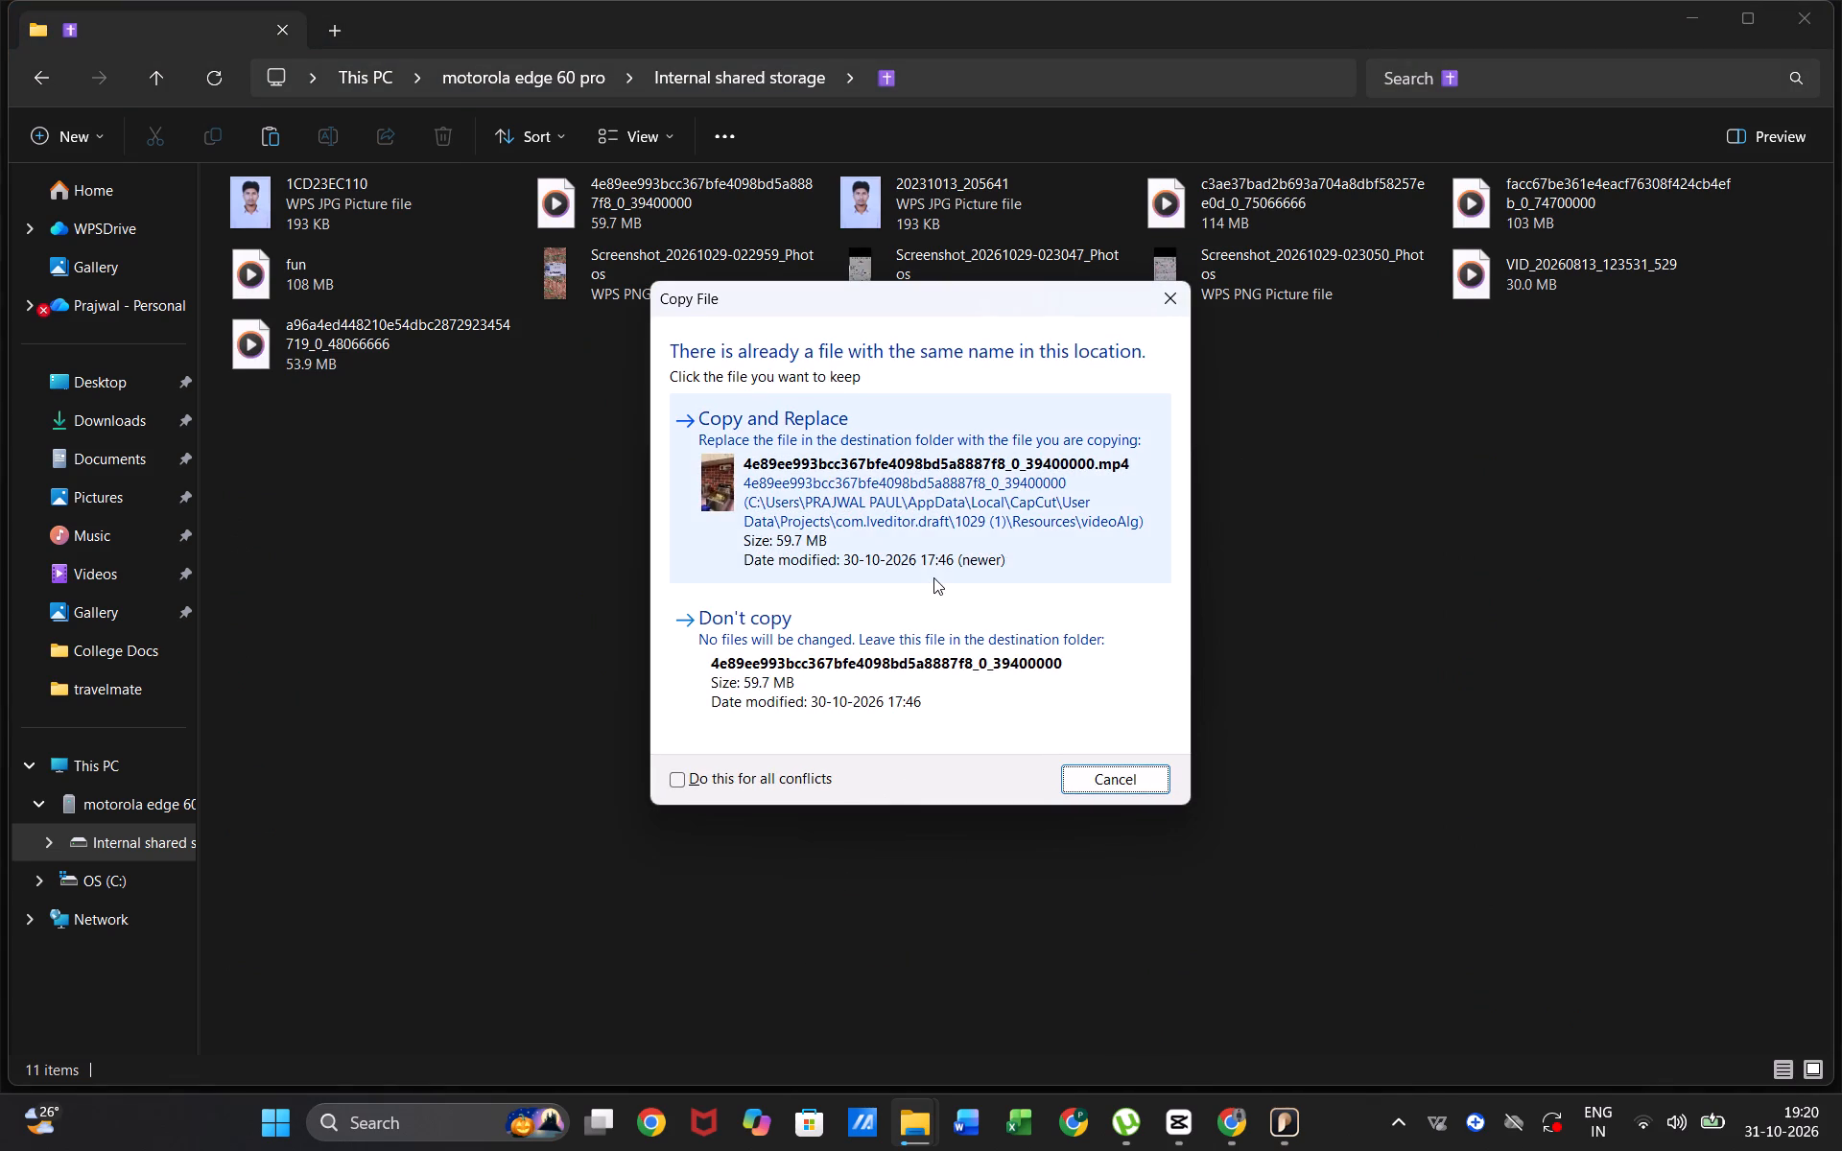
{"action": "left_click", "coordinate": [924, 497]}
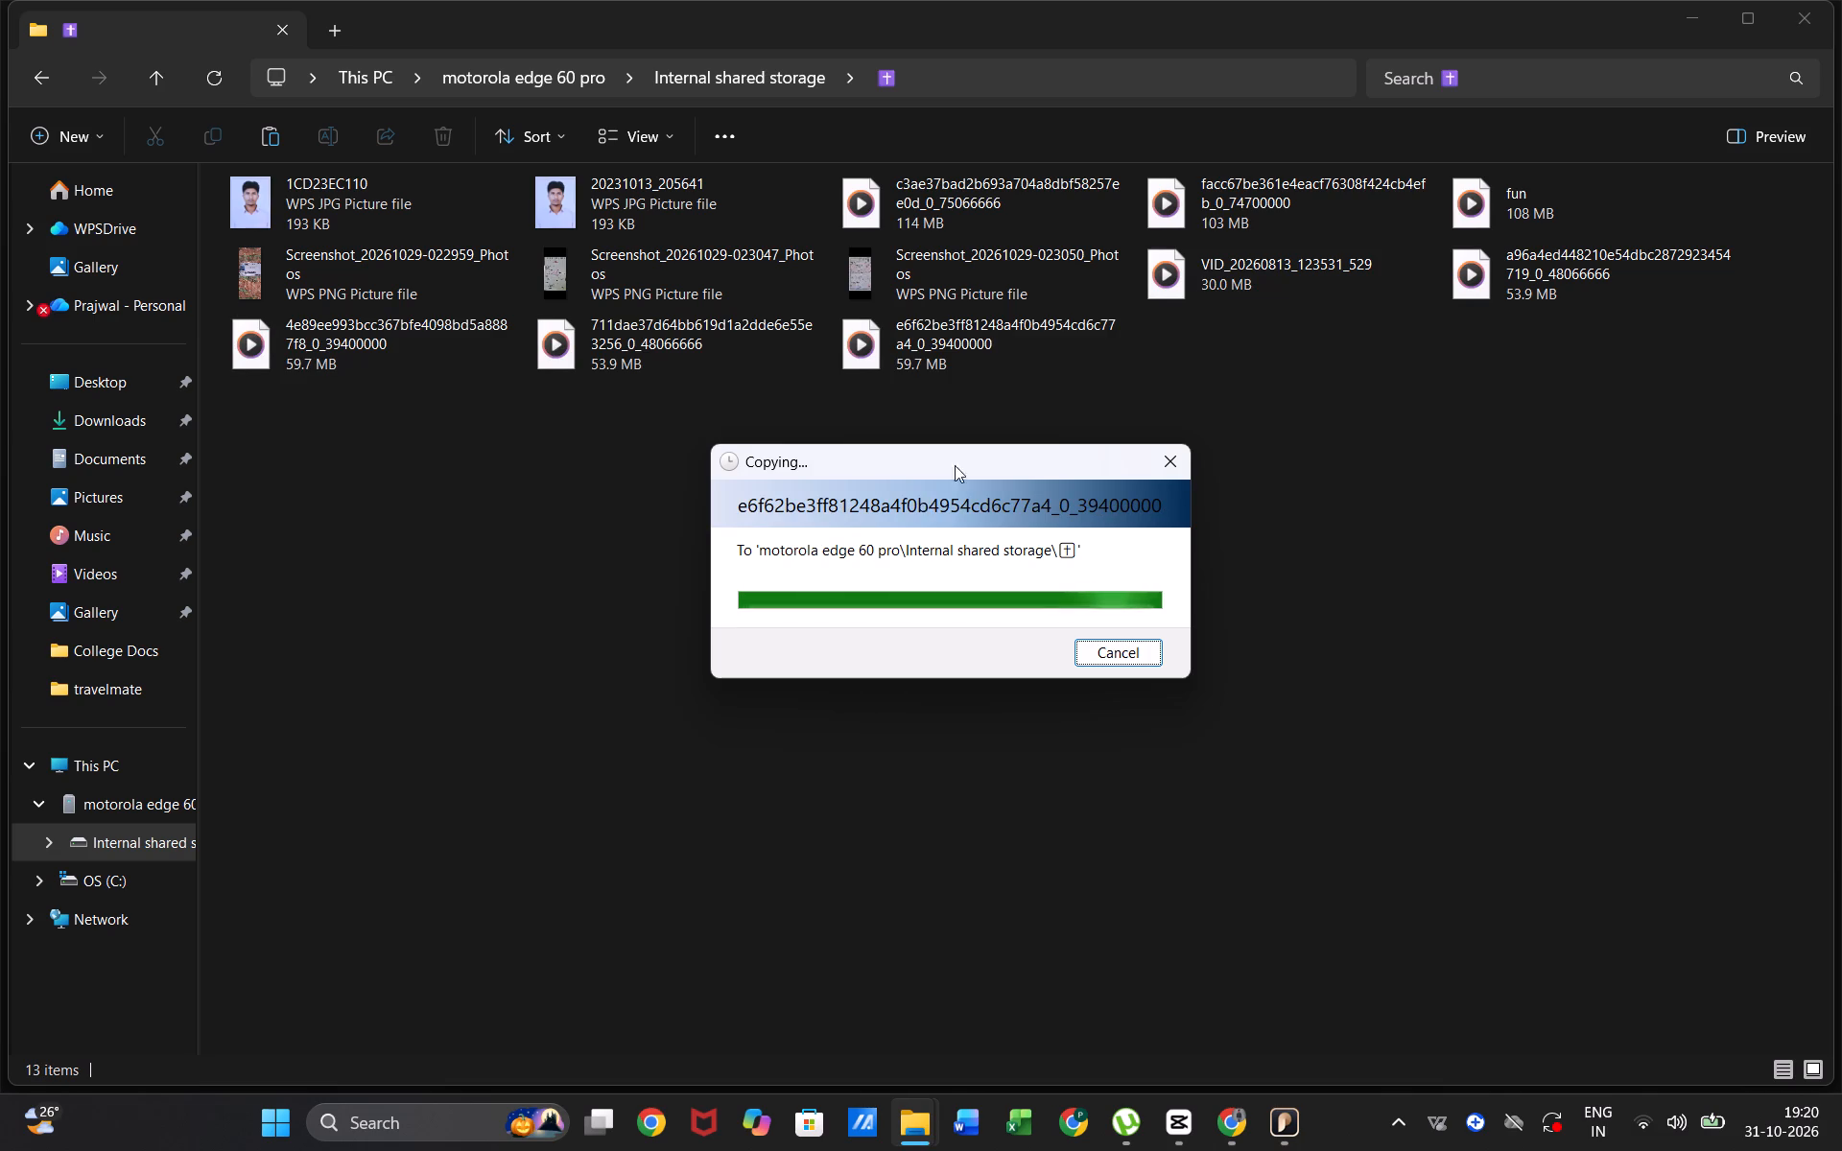
{"action": "left_click", "coordinate": [1028, 554]}
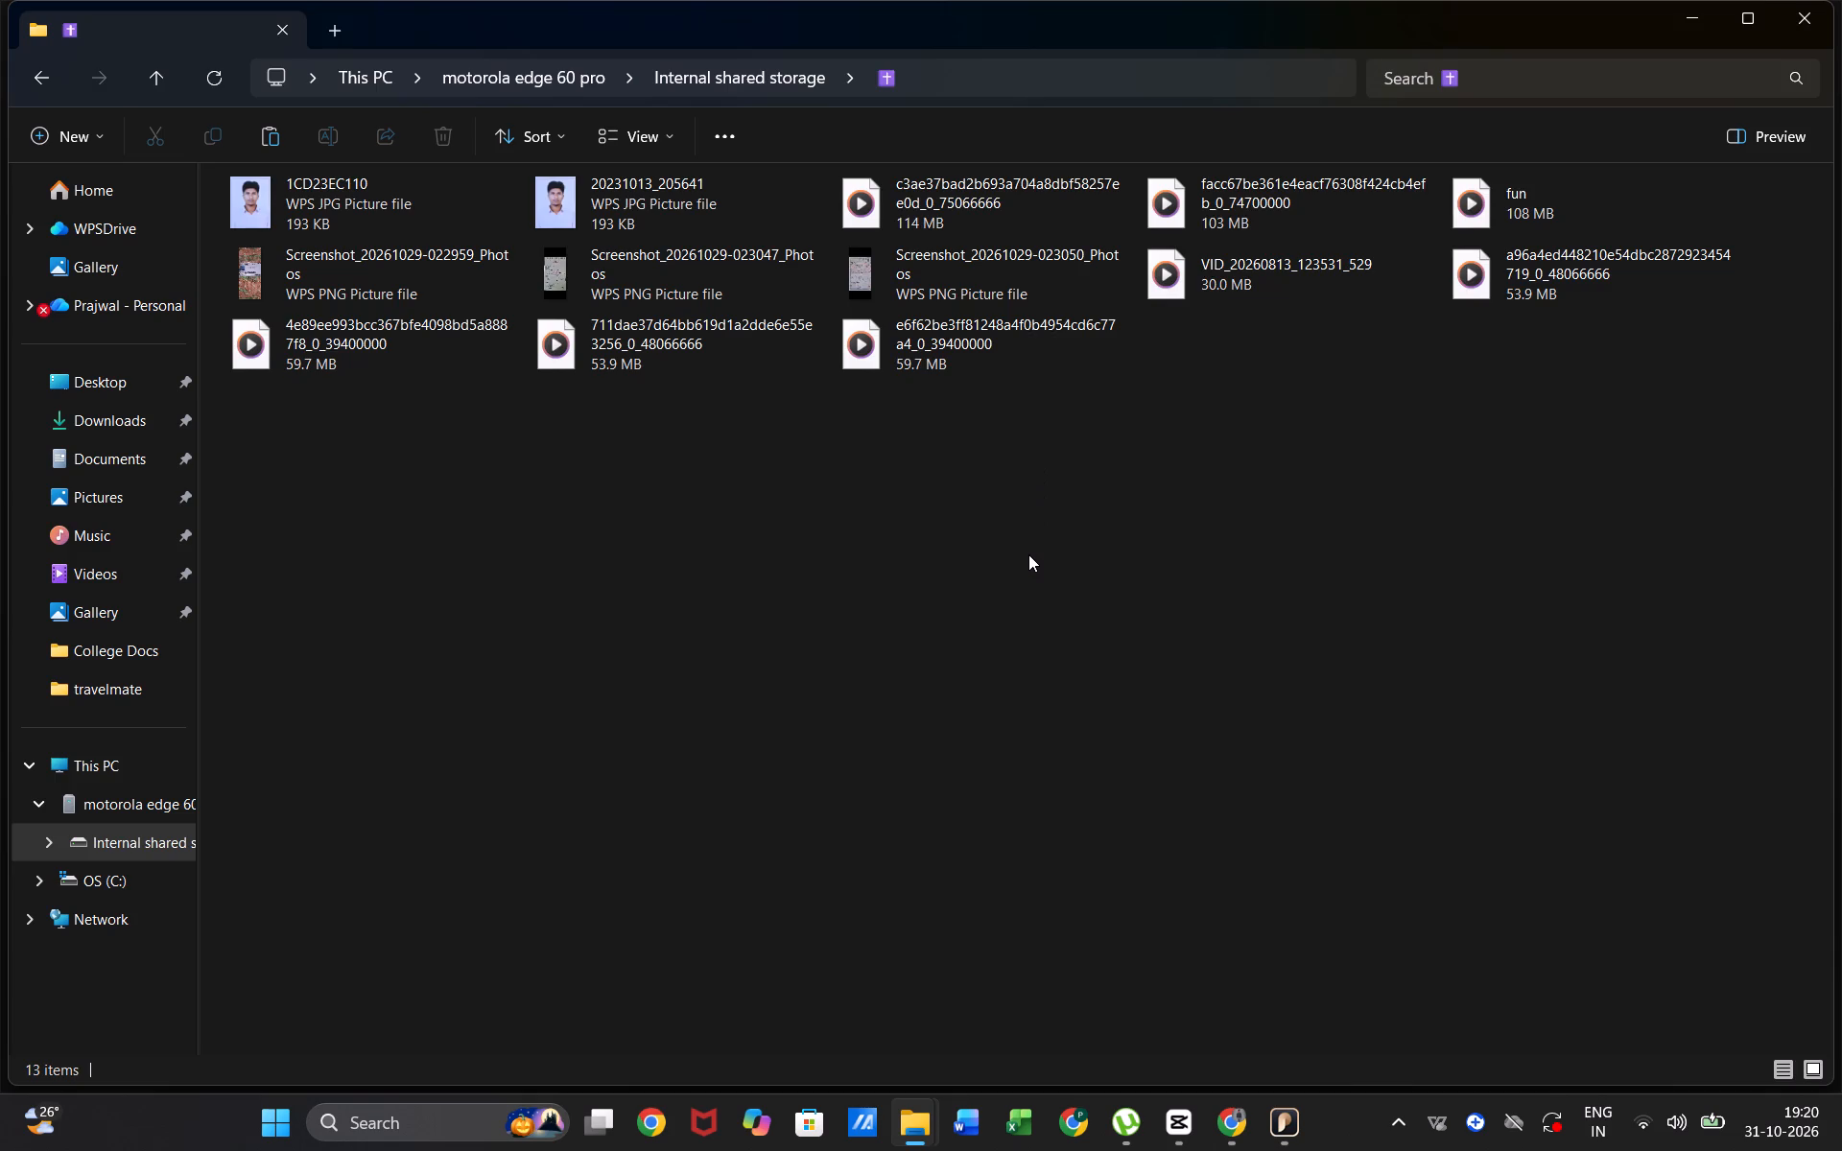